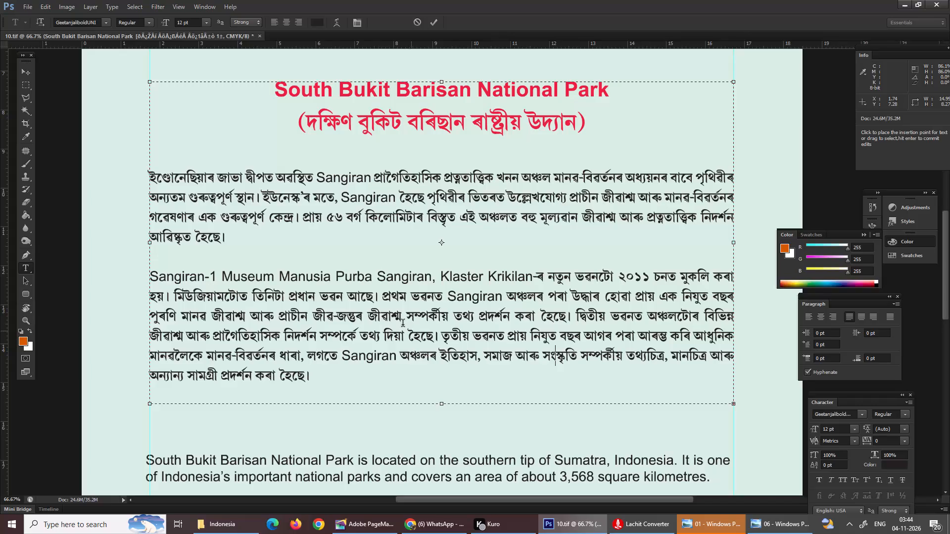
Move the text block with the red title and Assamese paragraphs up about 3.7 cm, keeping it aligned between the vertical guides.
click(397, 314)
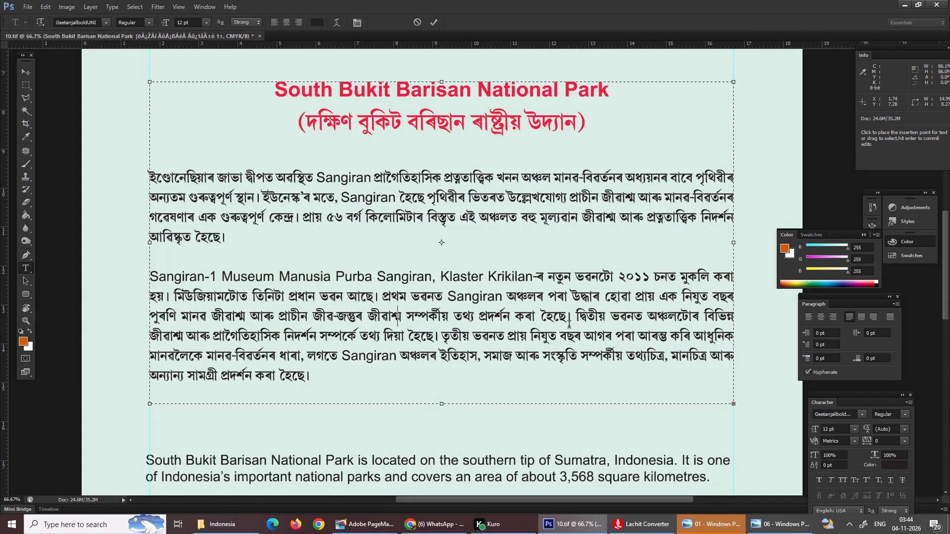
scroll(510, 348, down, 12)
scroll(509, 354, up, 1)
scroll(509, 355, down, 3)
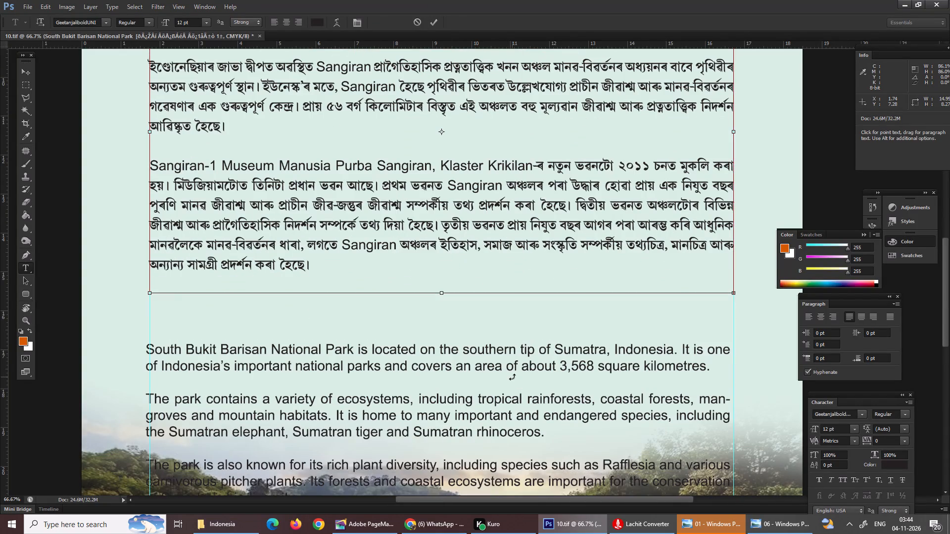
key(ctrl+0)
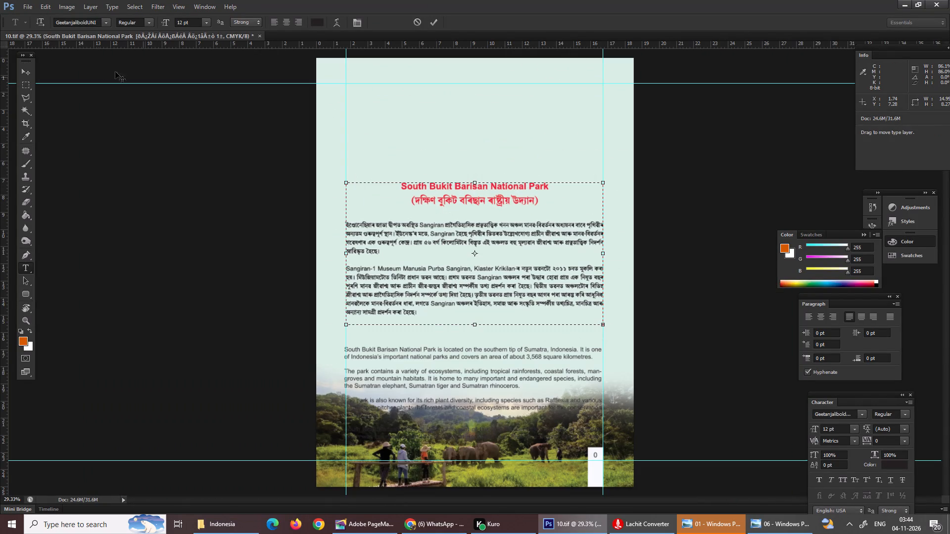
click(28, 67)
drag(523, 239, 522, 203)
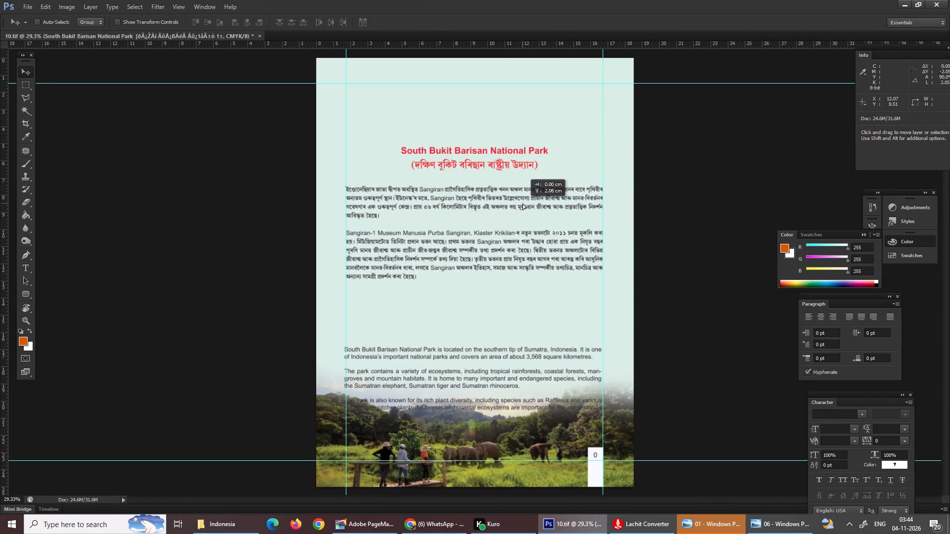
drag(522, 203, 520, 176)
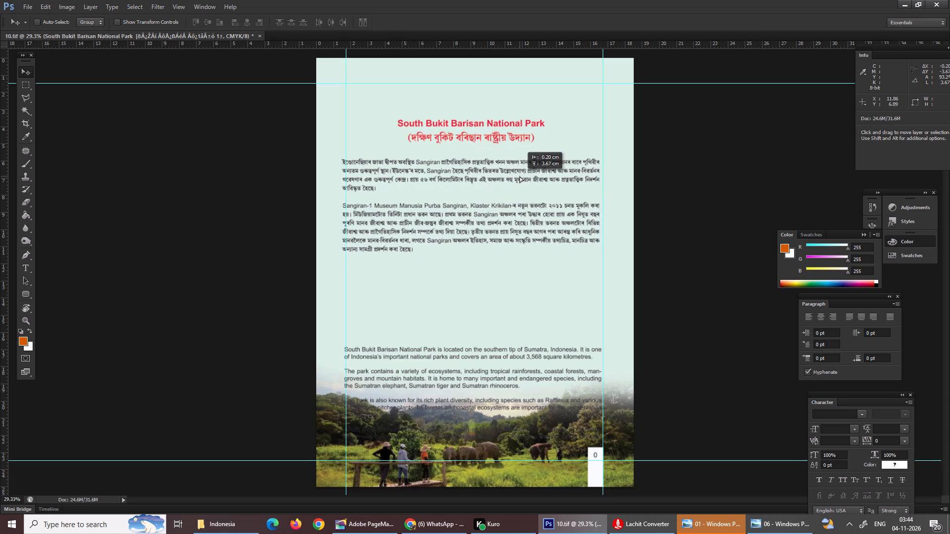
drag(520, 176, 522, 175)
Select the English body text layer and move it up to just below the Assamese paragraphs, clear of the elephant photo.
click(442, 428)
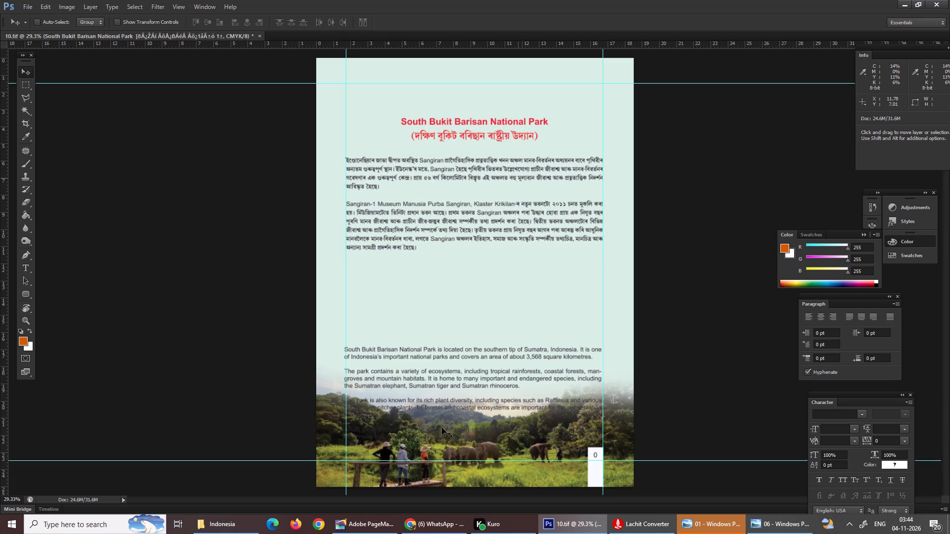
right_click(446, 398)
right_click(452, 382)
right_click(445, 355)
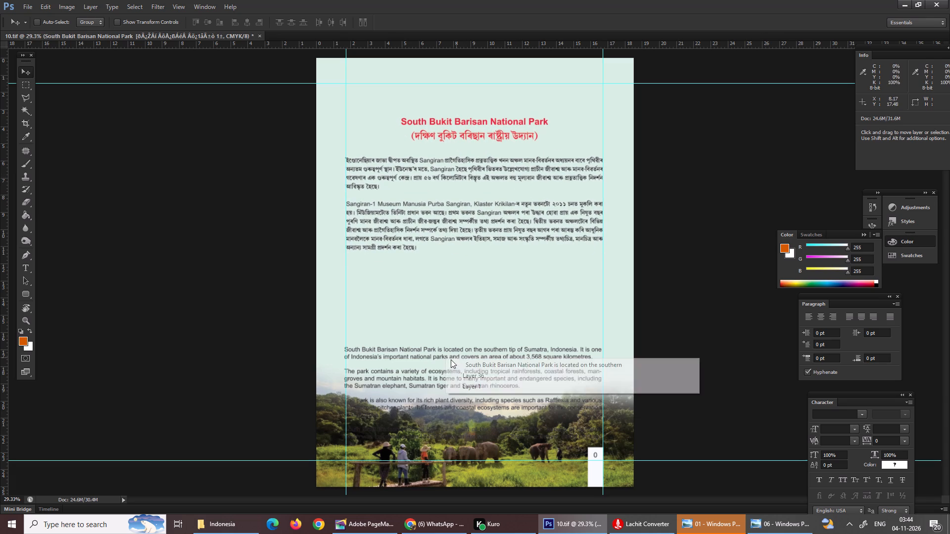
click(471, 360)
drag(473, 365, 474, 333)
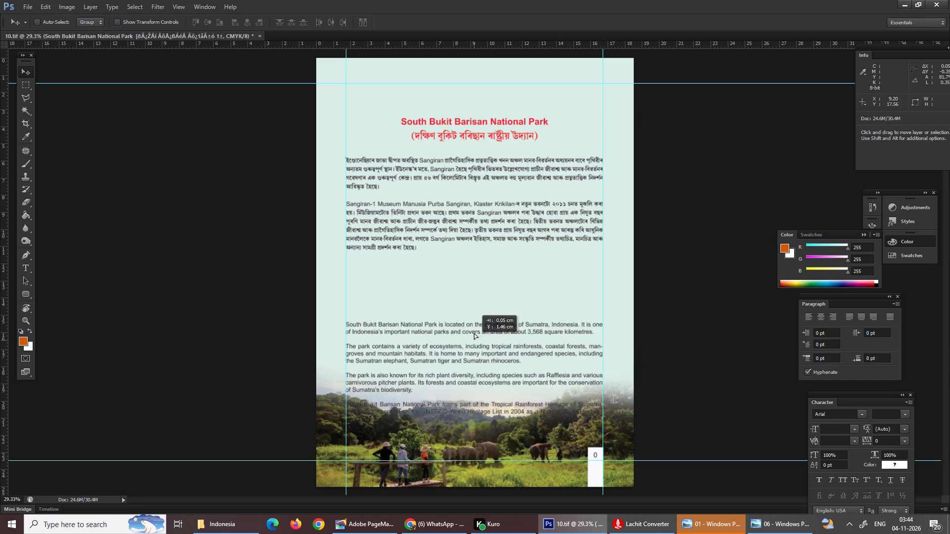
drag(474, 333, 475, 286)
Select the title and Assamese text layer again and move it slightly further up, widening the gap above the English text.
right_drag(460, 251, 476, 214)
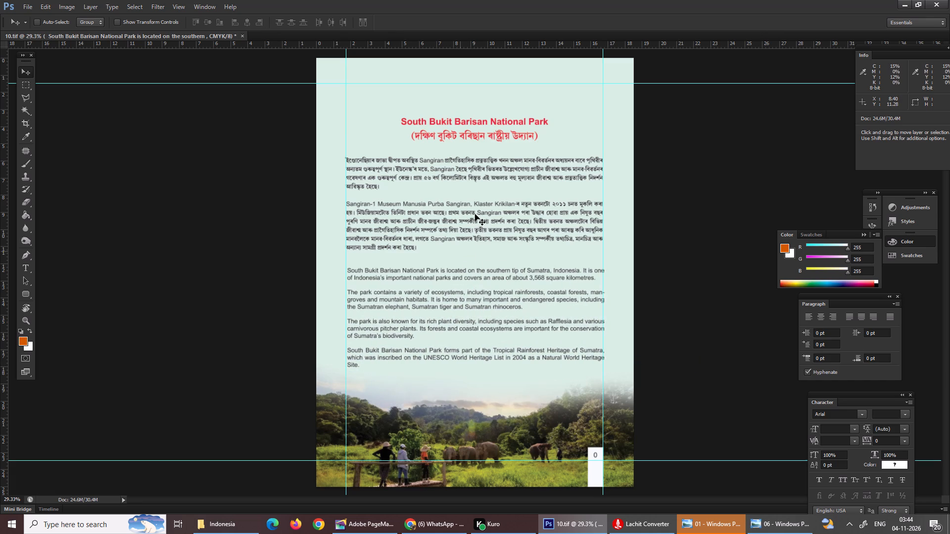
right_click(449, 209)
right_drag(416, 208, 426, 206)
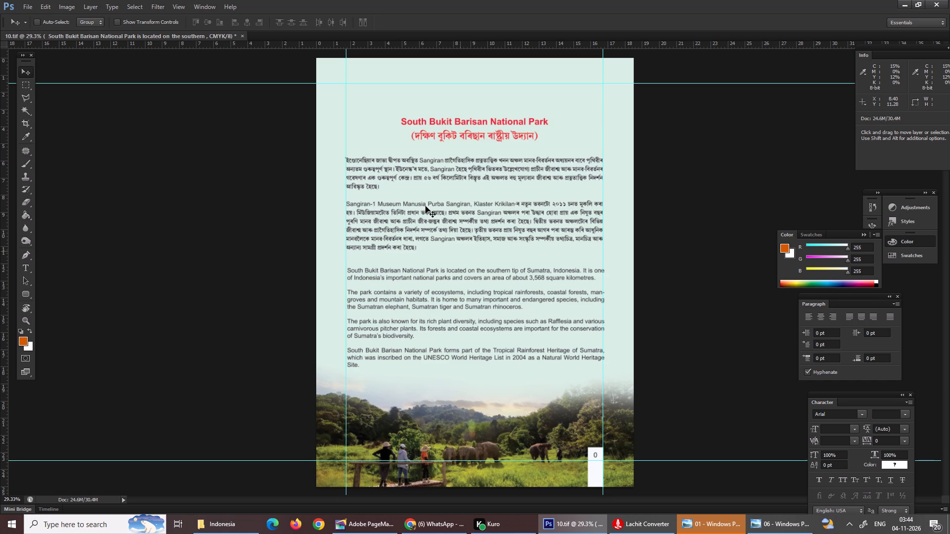
right_drag(426, 206, 423, 208)
right_click(423, 208)
click(442, 214)
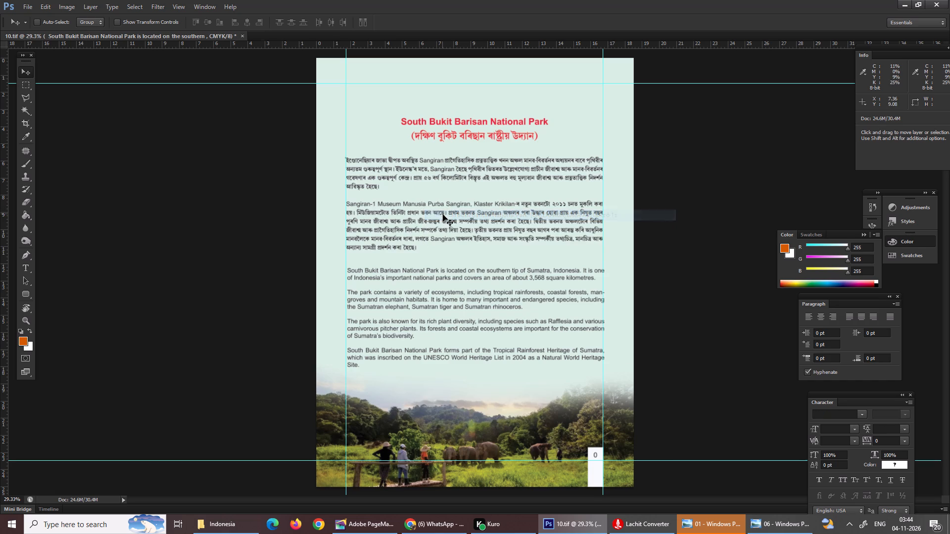
drag(443, 215, 442, 201)
Pick the English body text layer from the layers under its paragraphs.
right_drag(447, 262, 452, 280)
right_drag(377, 301, 392, 305)
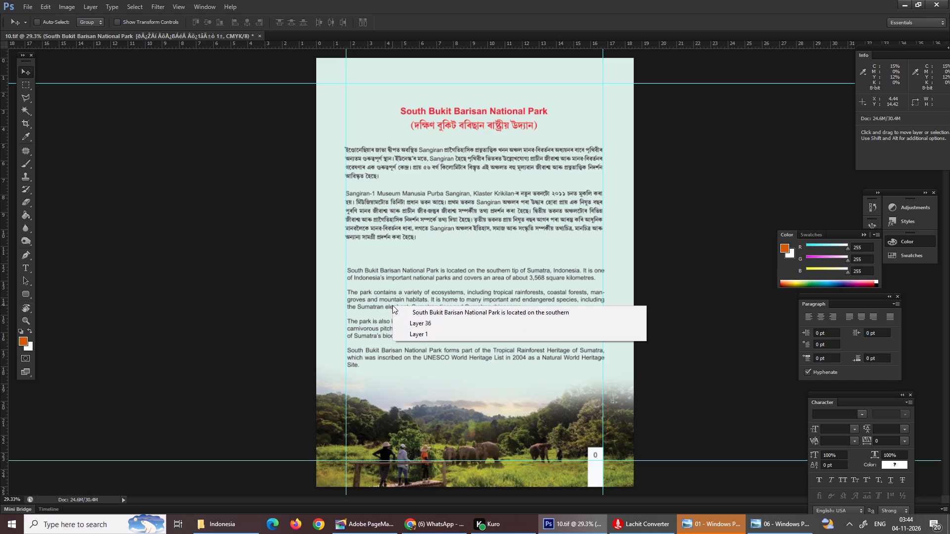
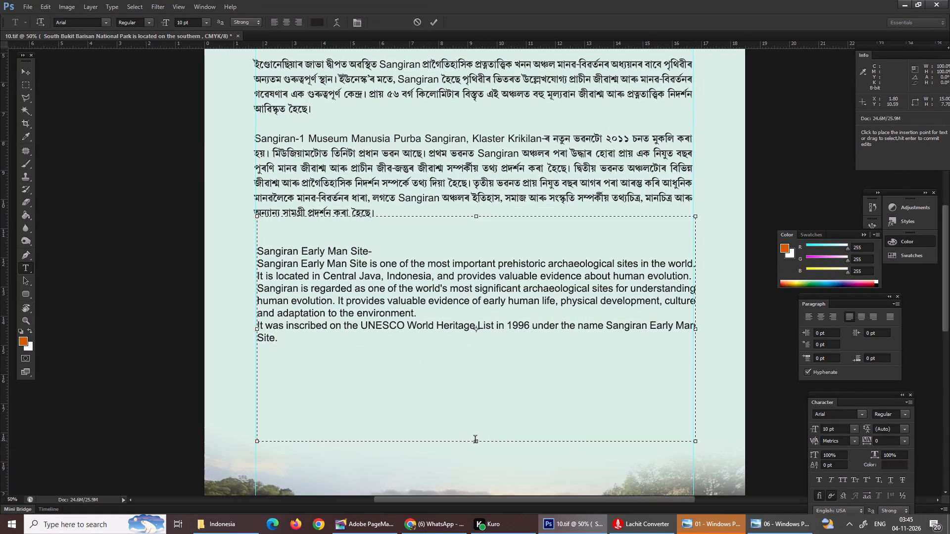
Shrink the English text frame to about 4.8 cm tall, raising its bottom edge and lowering its top edge clear of the Assamese paragraphs.
drag(475, 441, 466, 367)
drag(479, 445, 469, 378)
drag(475, 218, 475, 229)
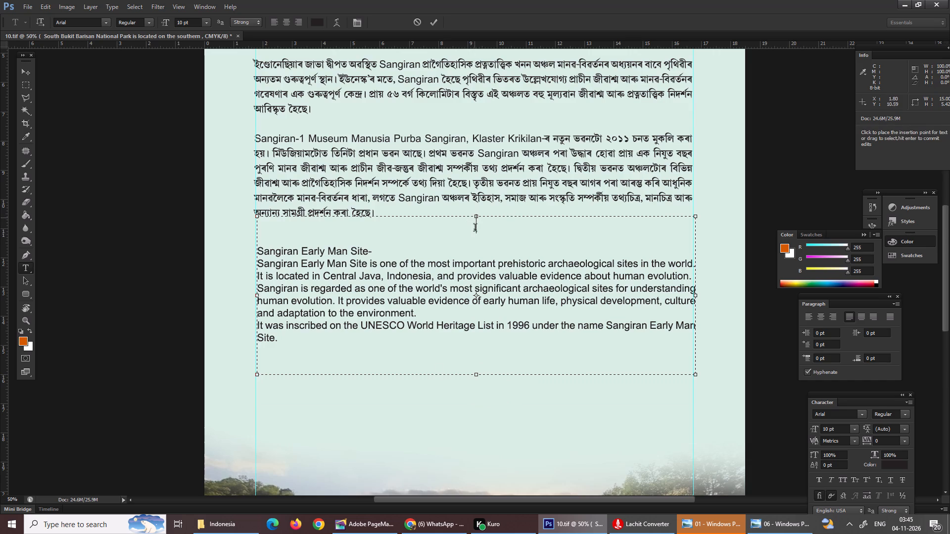
drag(475, 229, 475, 230)
drag(476, 214, 475, 235)
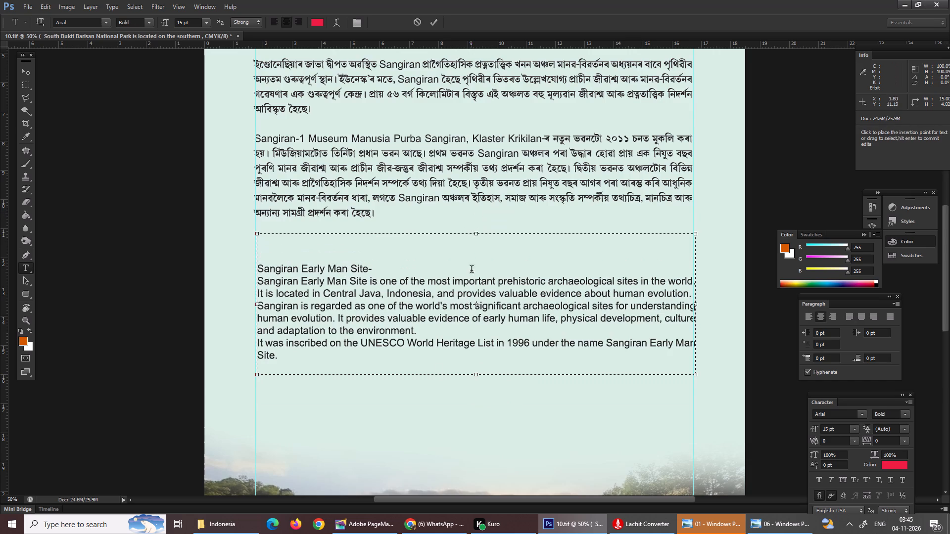
drag(479, 236, 480, 221)
drag(476, 234, 475, 222)
drag(475, 222, 475, 222)
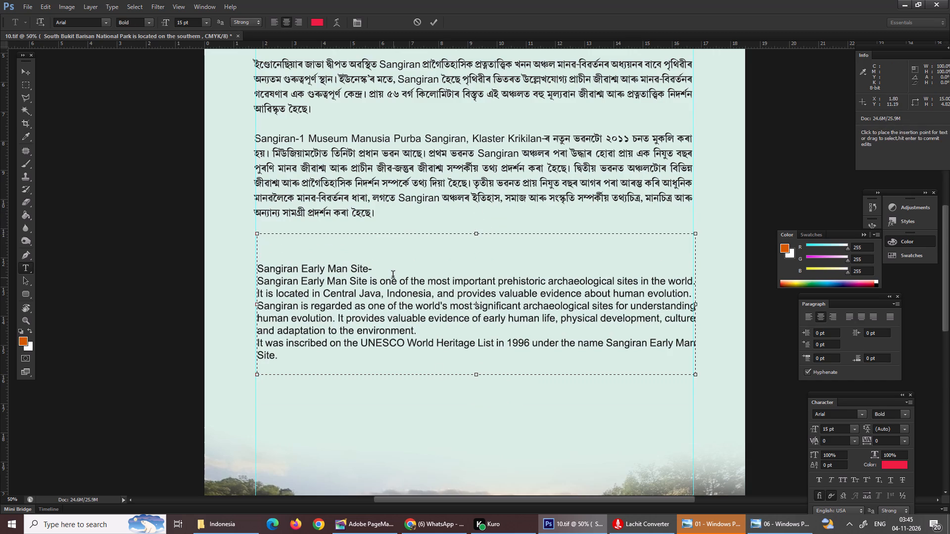
Set all the text in the English text frame to 10 pt.
click(393, 276)
key(ctrl+a)
click(837, 429)
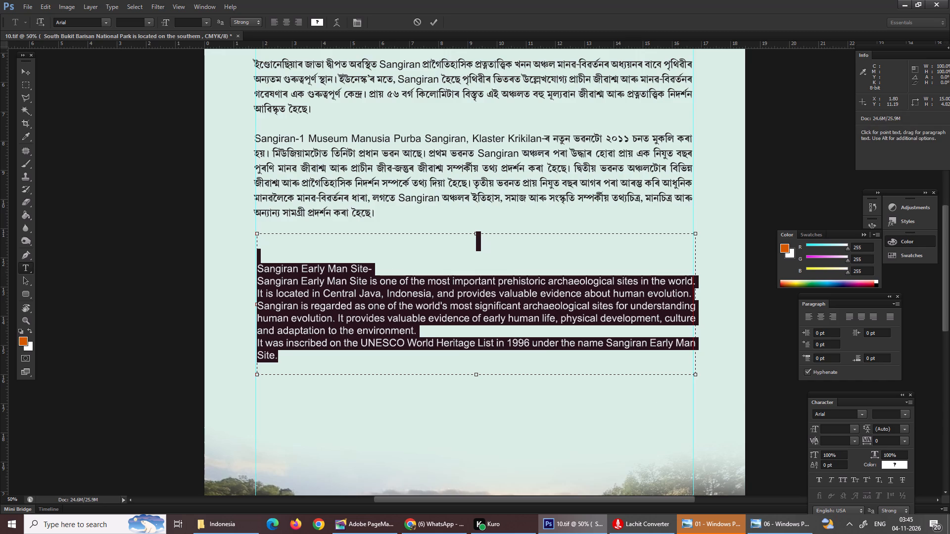
click(837, 429)
click(831, 431)
text(10)
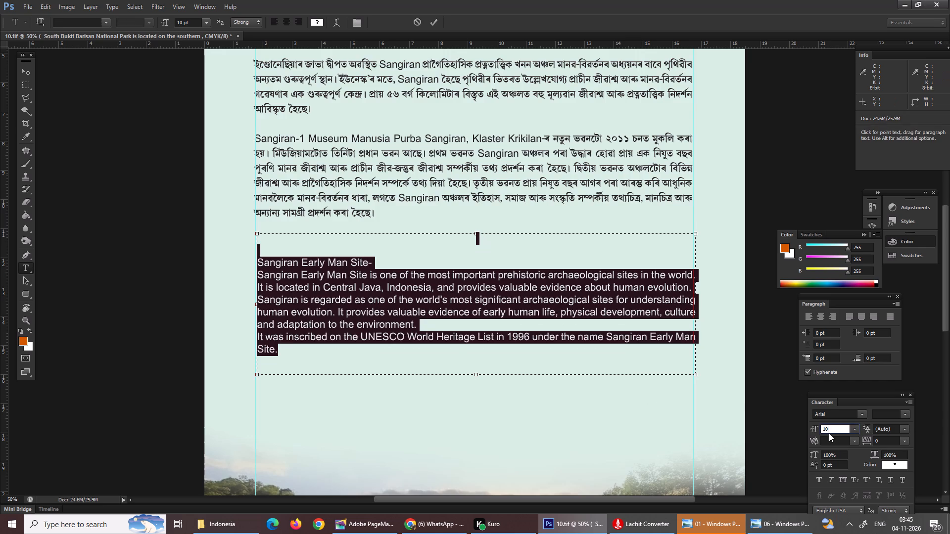
click(479, 319)
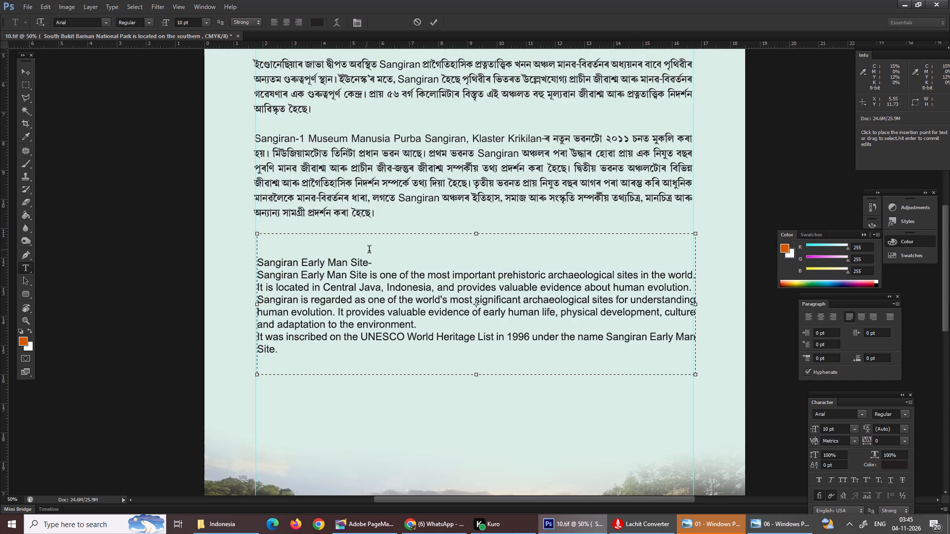
Set the leading of the English body paragraphs below the heading line to 14 pt.
drag(380, 261, 192, 259)
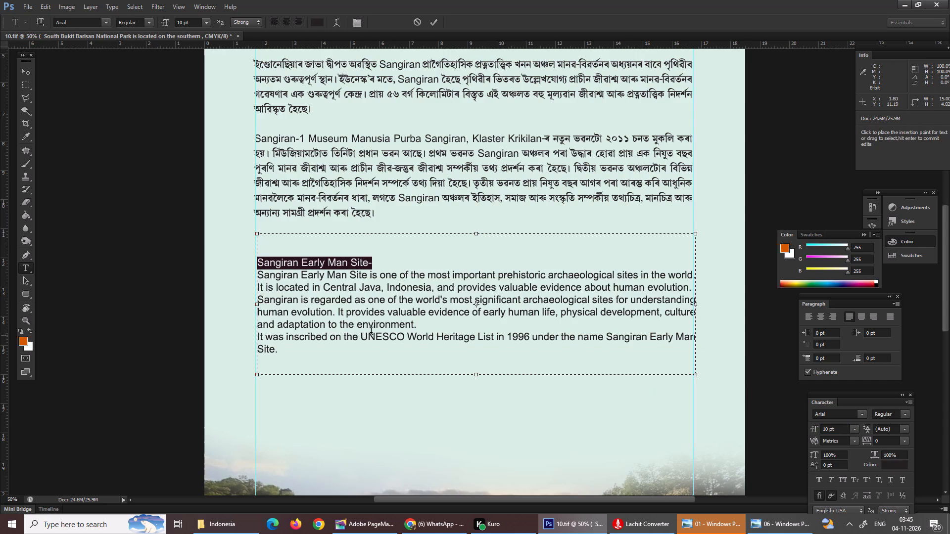
click(344, 344)
drag(294, 349, 236, 277)
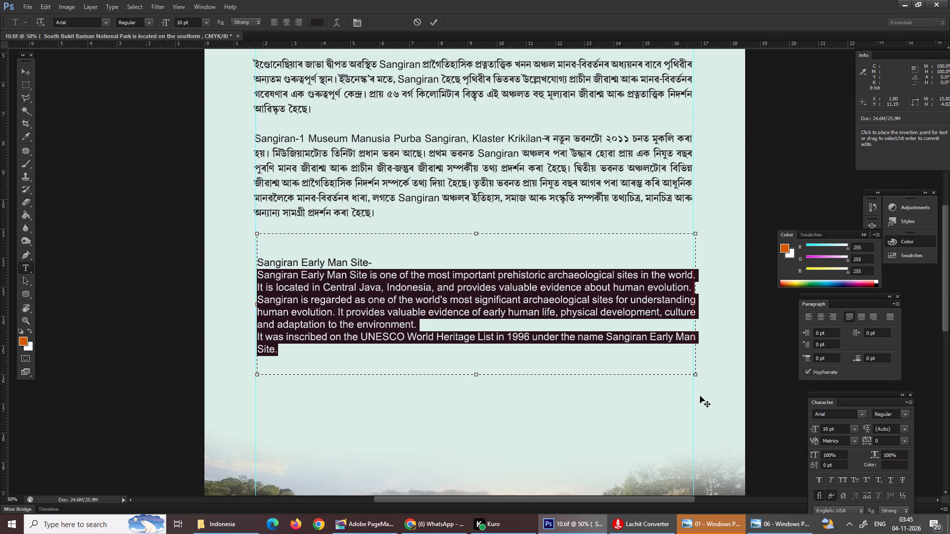
click(902, 427)
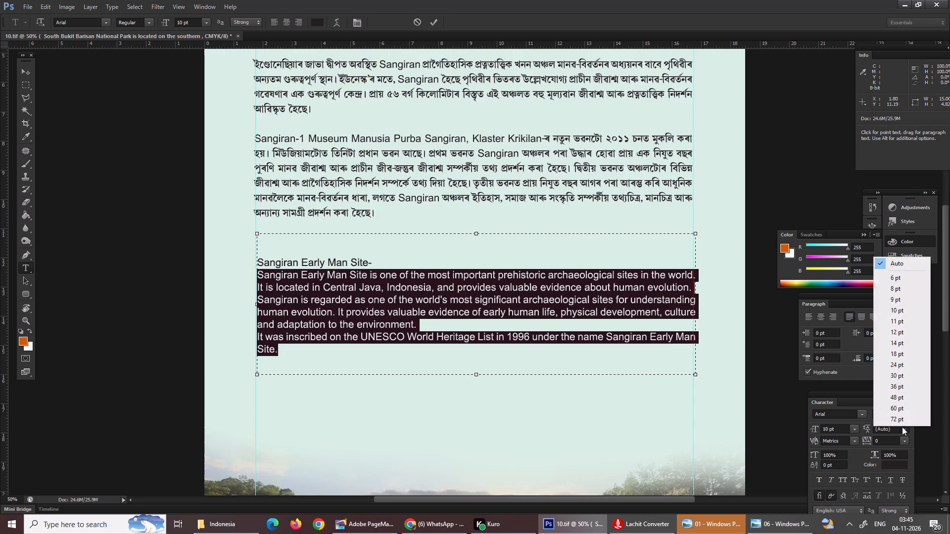
click(891, 329)
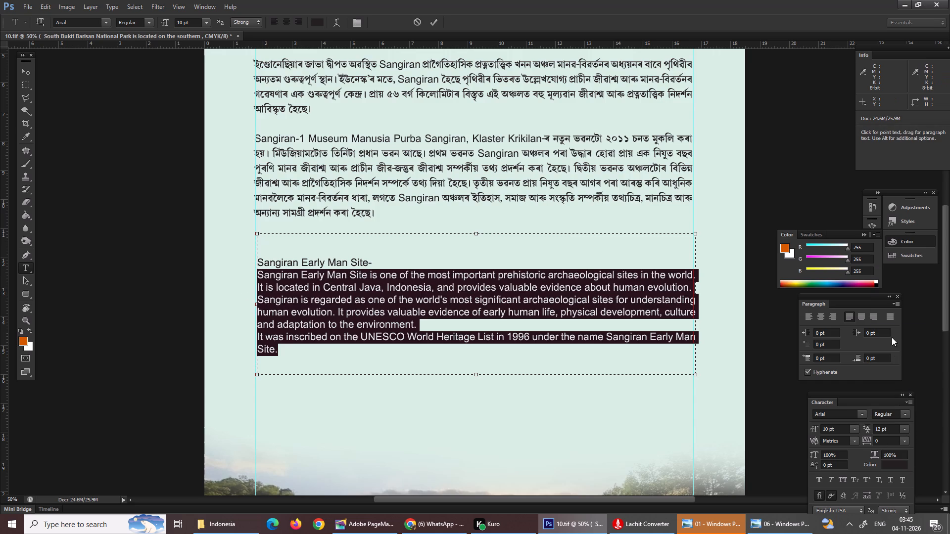
click(905, 429)
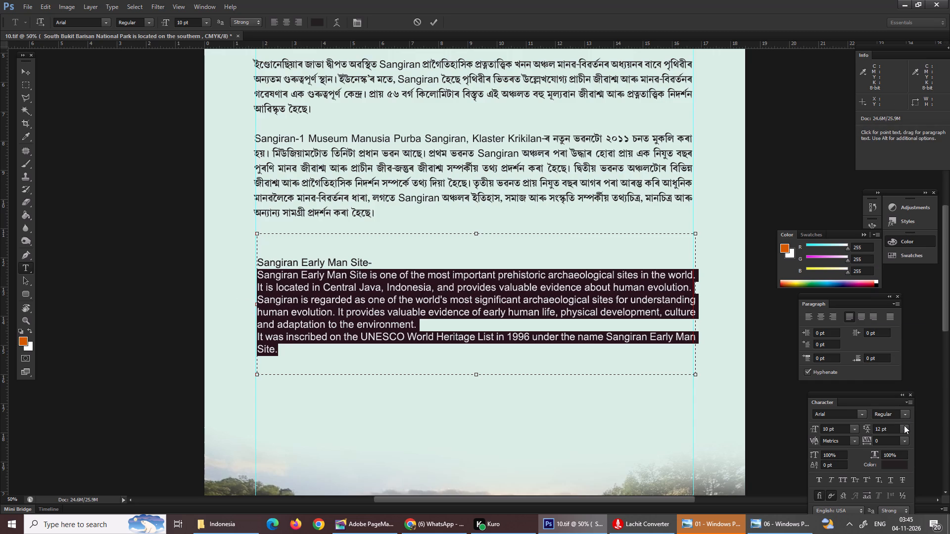
click(896, 420)
click(896, 420)
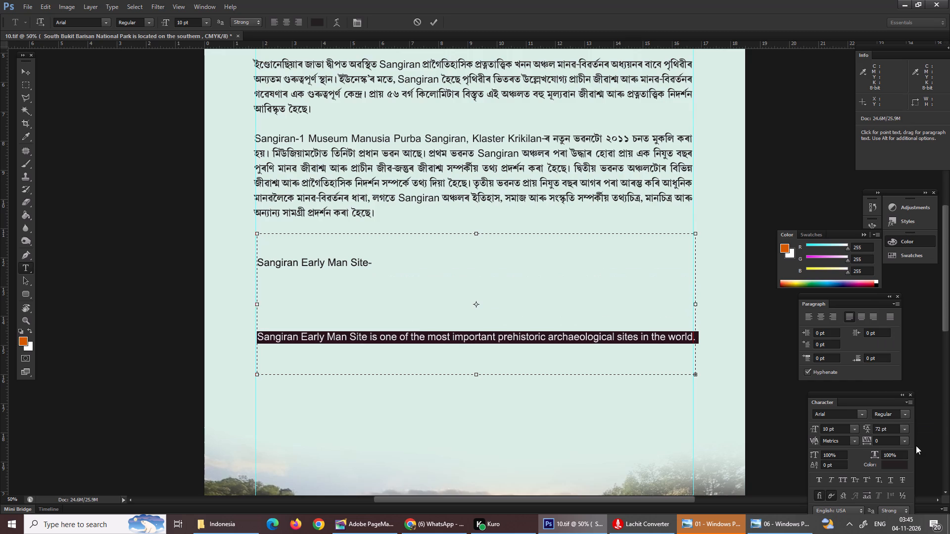
click(906, 431)
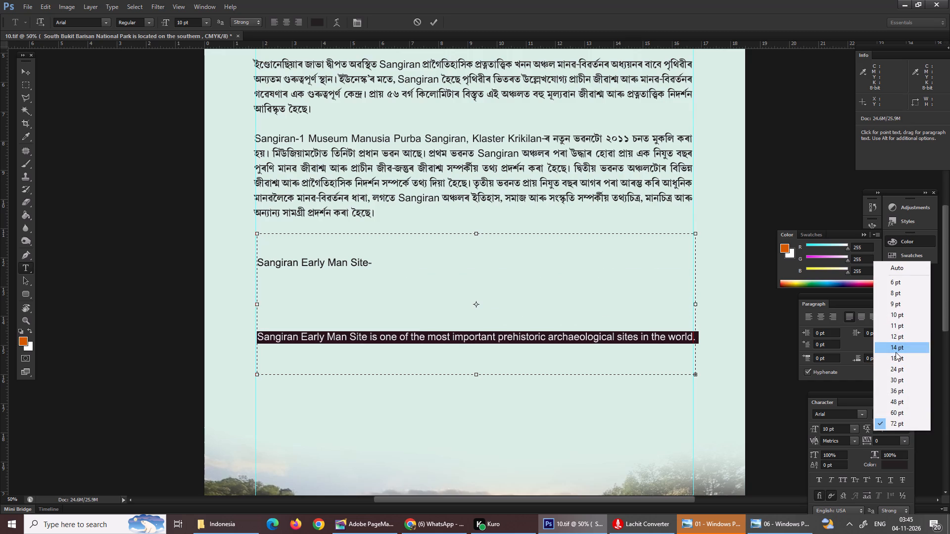
click(896, 352)
click(382, 331)
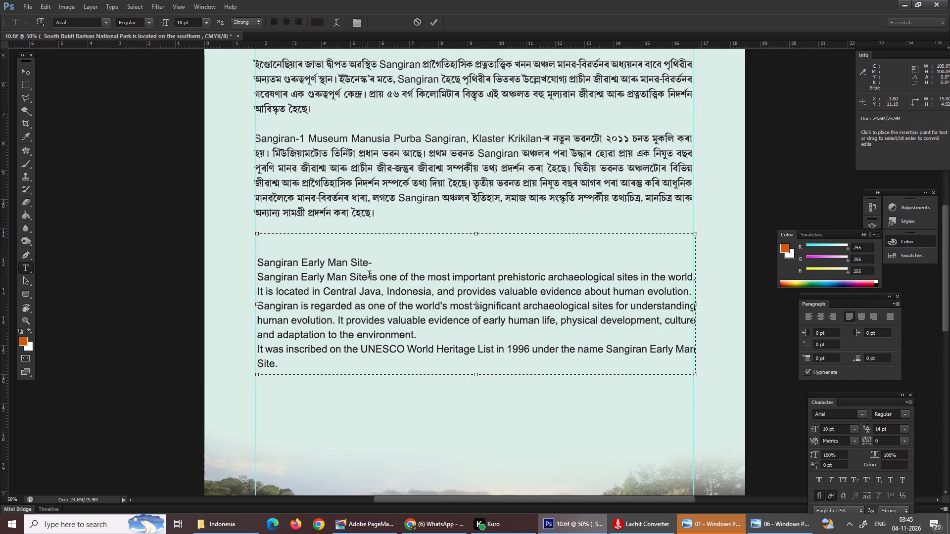
Cut the "Sangiran Early Man Site-" heading from the English text block, delete the leftover empty line and commit the text.
drag(382, 258, 201, 257)
key(ctrl+x)
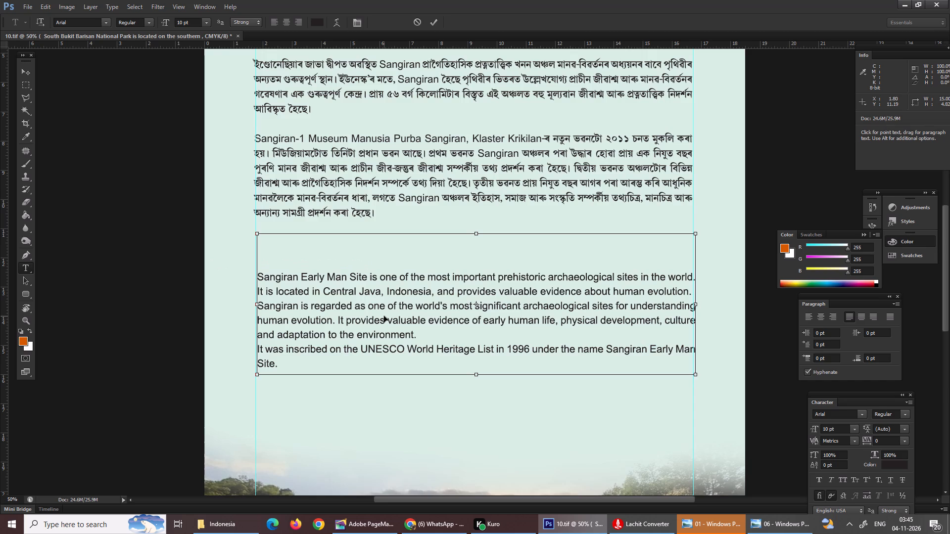
key(ctrl+0)
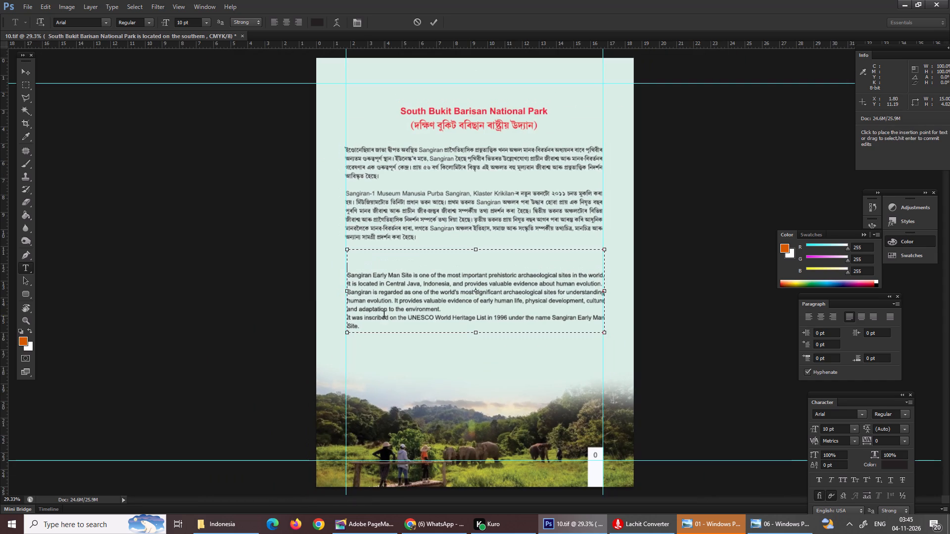
key(Delete)
key(Return)
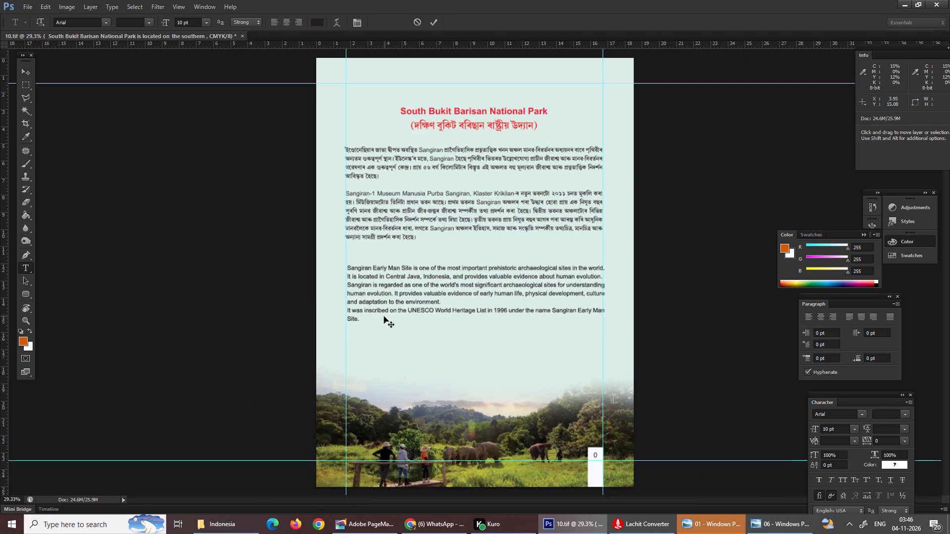
Replace the red "South Bukit Barisan National Park" title with the cut "Sangiran Early Man Site" heading, removing its trailing hyphen.
key(ctrl+equal)
key(ctrl+equal)
scroll(384, 316, up, 17)
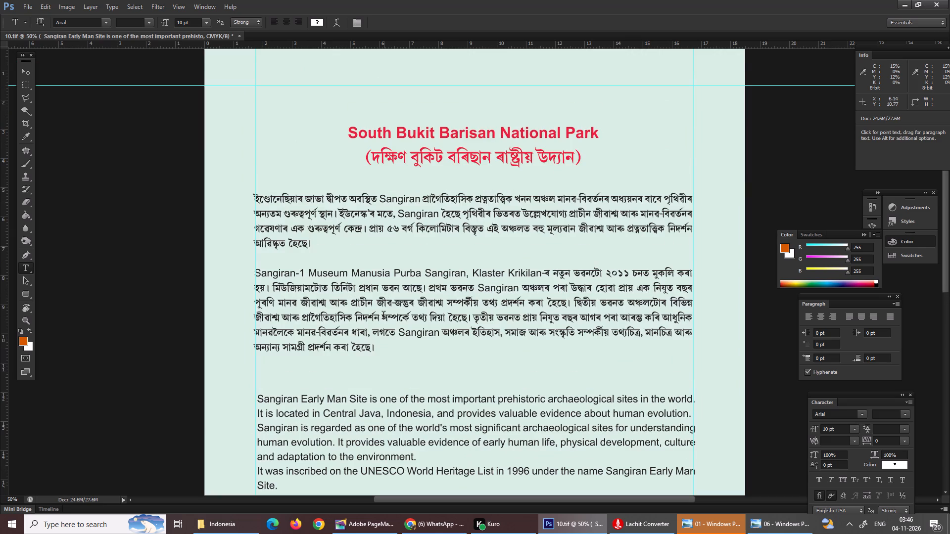
click(374, 123)
click(369, 133)
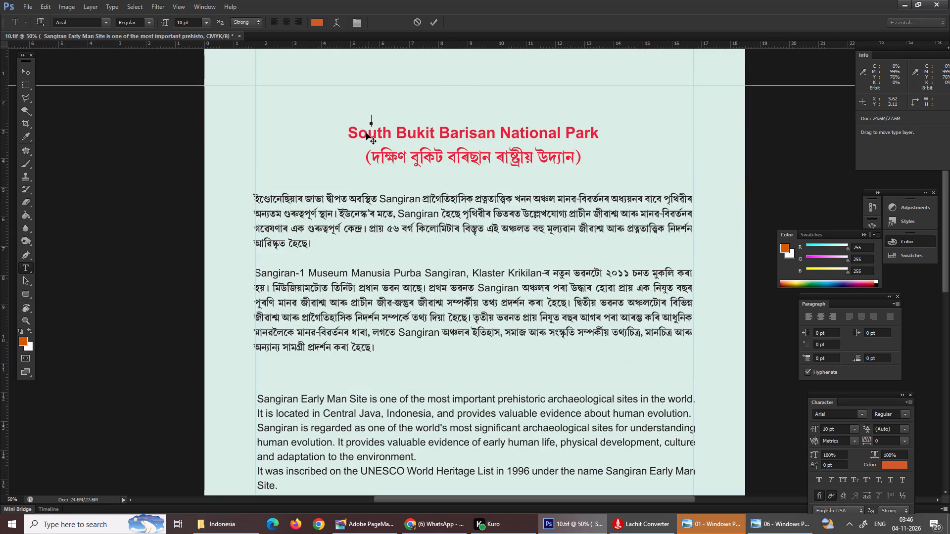
key(Return)
click(354, 136)
drag(351, 130, 568, 123)
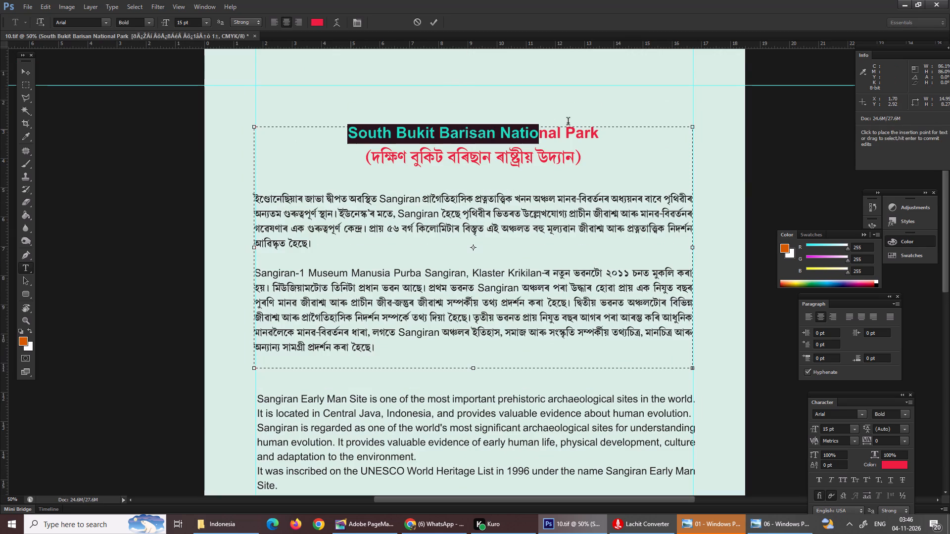
drag(568, 123, 604, 121)
key(ctrl+v)
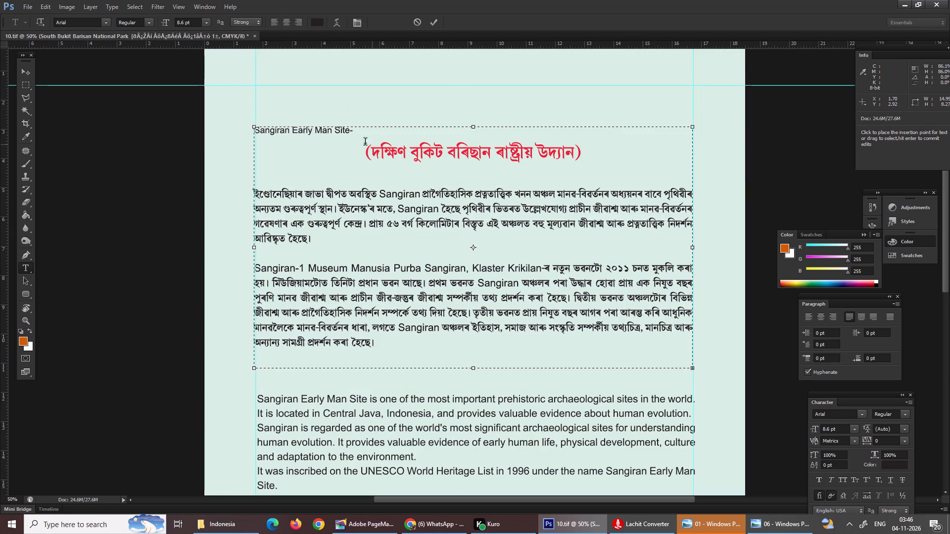
click(359, 135)
click(349, 131)
click(373, 129)
key(BackSpace)
Centre the "Sangiran Early Man Site" title and set its font size to 15 pt.
drag(351, 131, 218, 127)
click(286, 24)
click(286, 24)
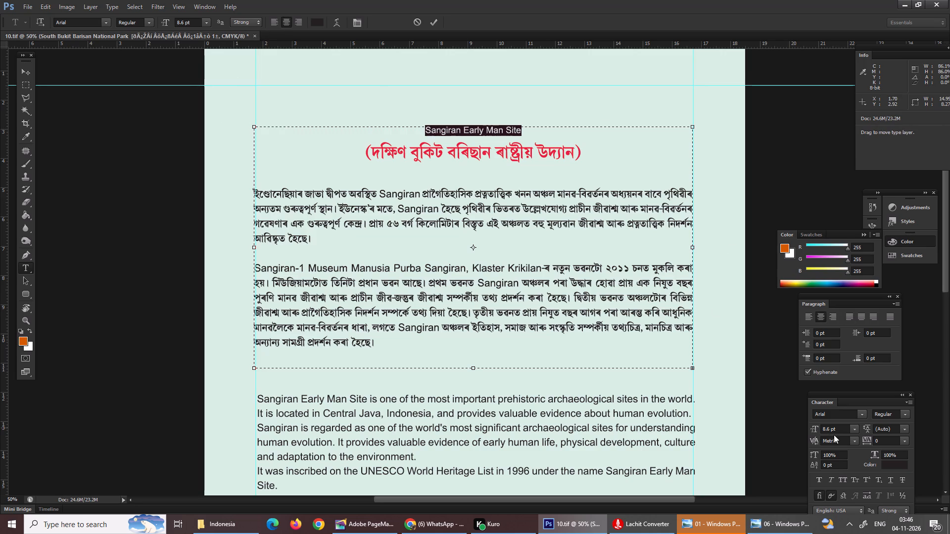
drag(841, 428, 780, 429)
key(1)
key(5)
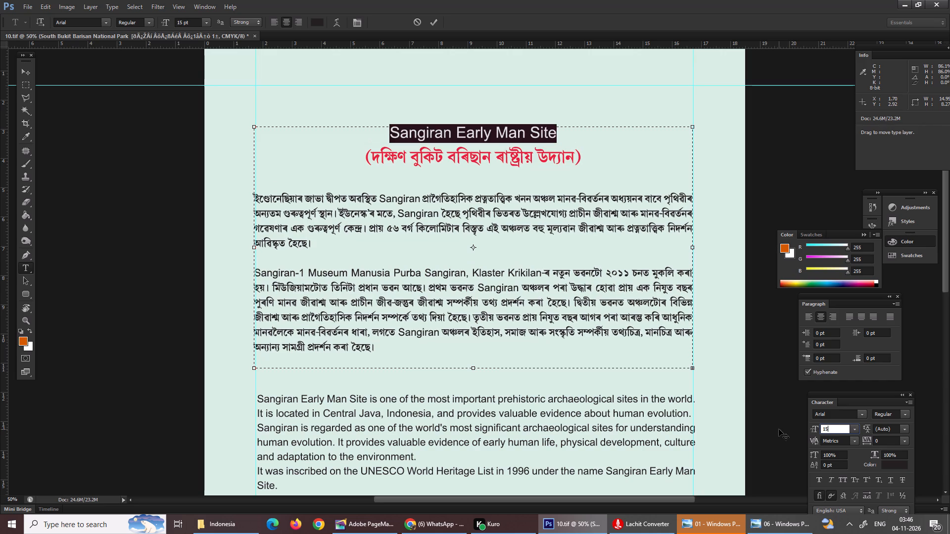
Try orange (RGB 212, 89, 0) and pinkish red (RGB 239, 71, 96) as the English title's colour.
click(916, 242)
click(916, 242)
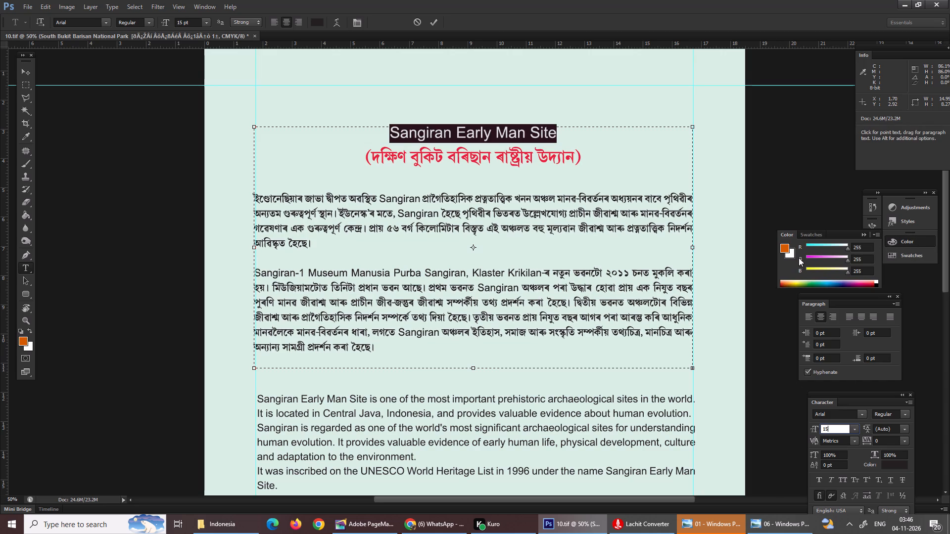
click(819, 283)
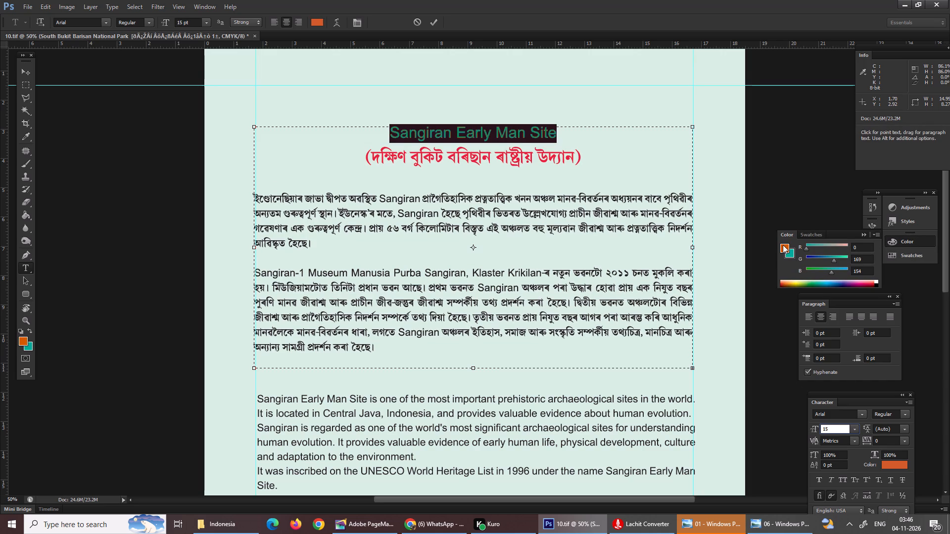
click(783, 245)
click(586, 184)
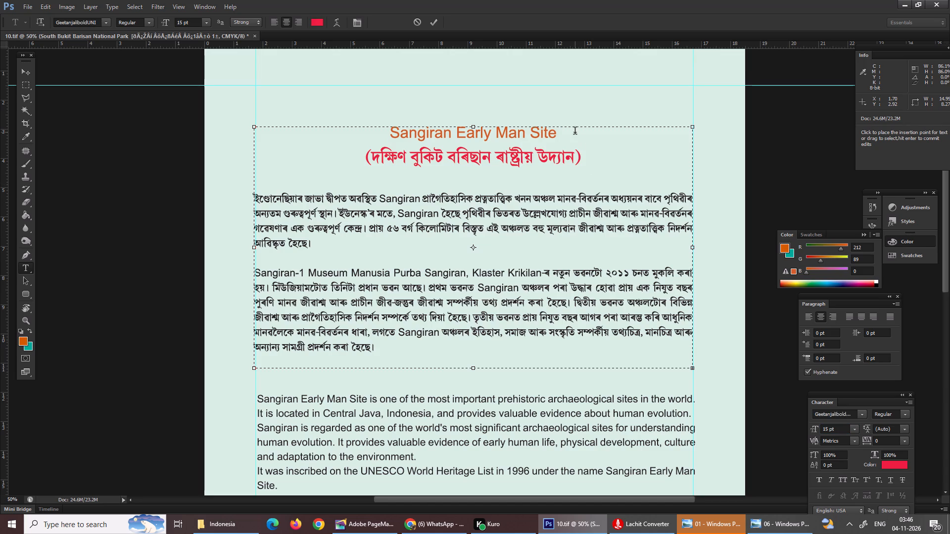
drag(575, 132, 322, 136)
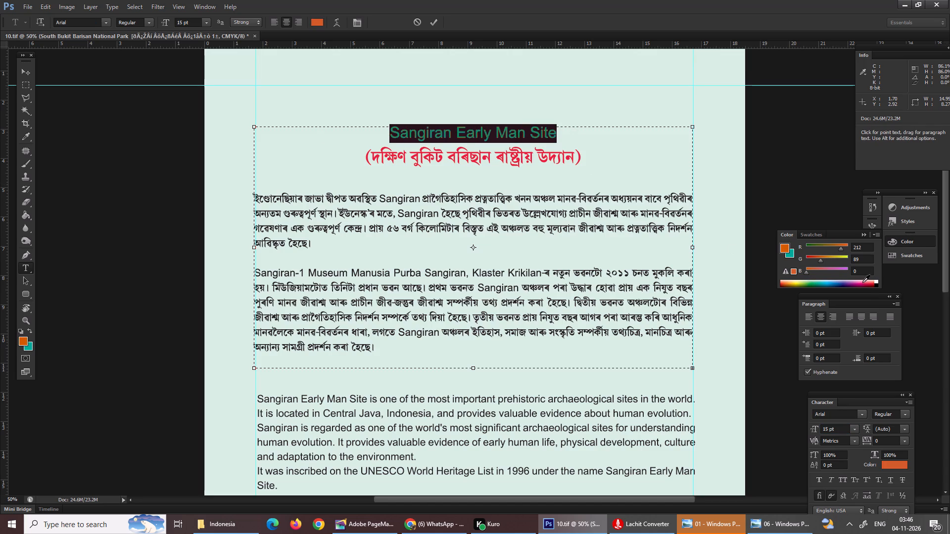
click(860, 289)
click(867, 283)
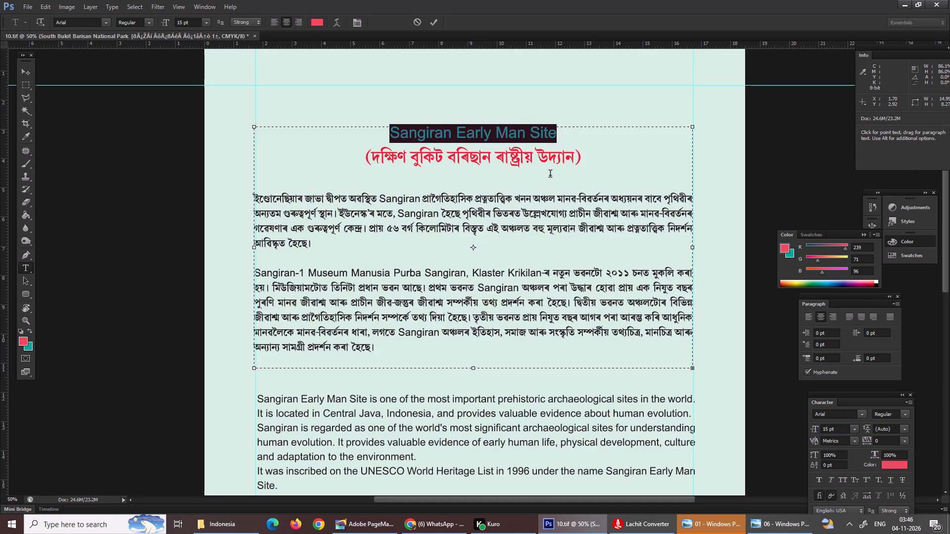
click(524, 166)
Make the "Sangiran Early Man Site" title bold.
drag(565, 135, 332, 136)
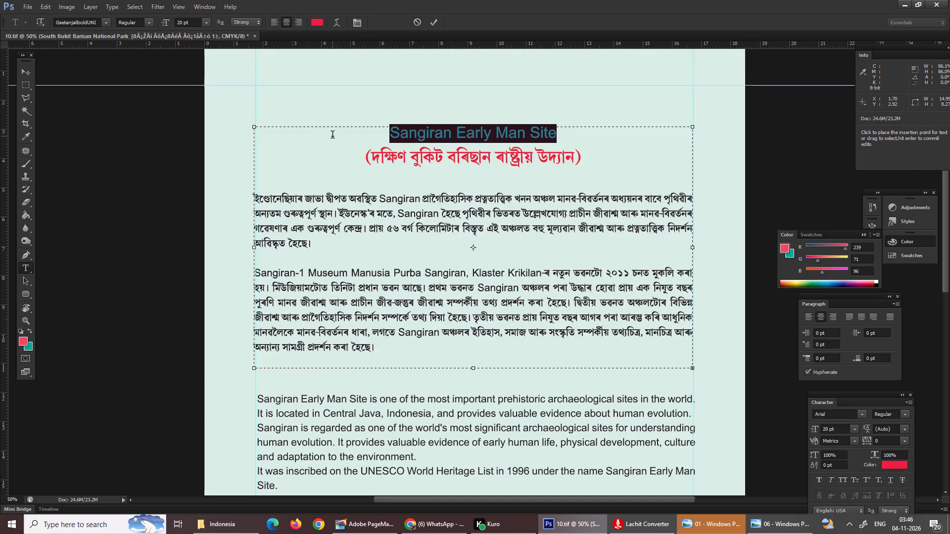
key(ctrl+shift+b)
click(452, 187)
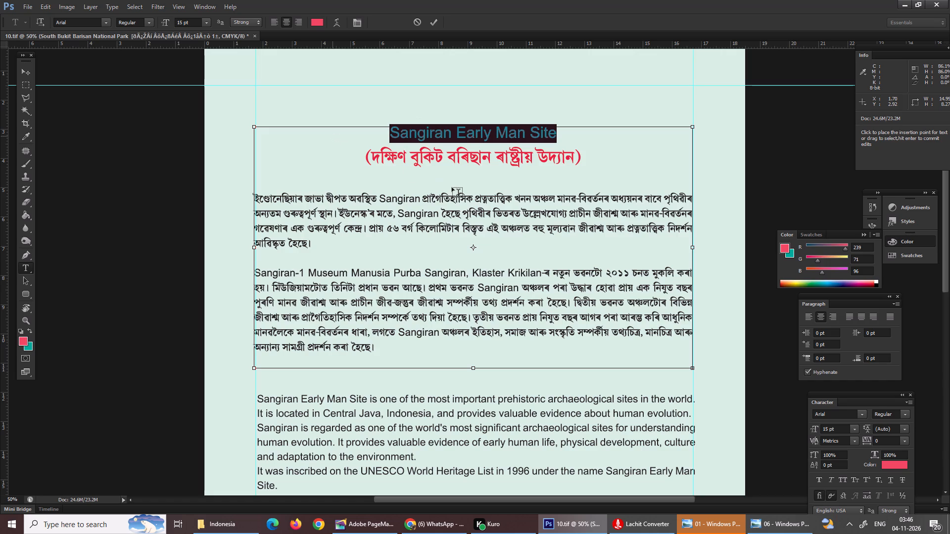
click(454, 154)
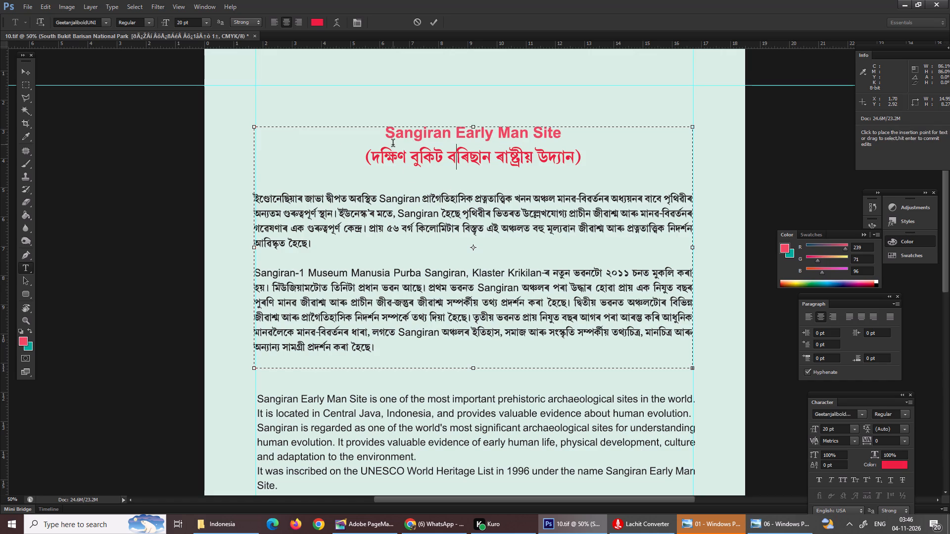
Colour the "Sangiran Early Man Site" title dark red, RGB 139, 24, 27.
drag(377, 132, 571, 142)
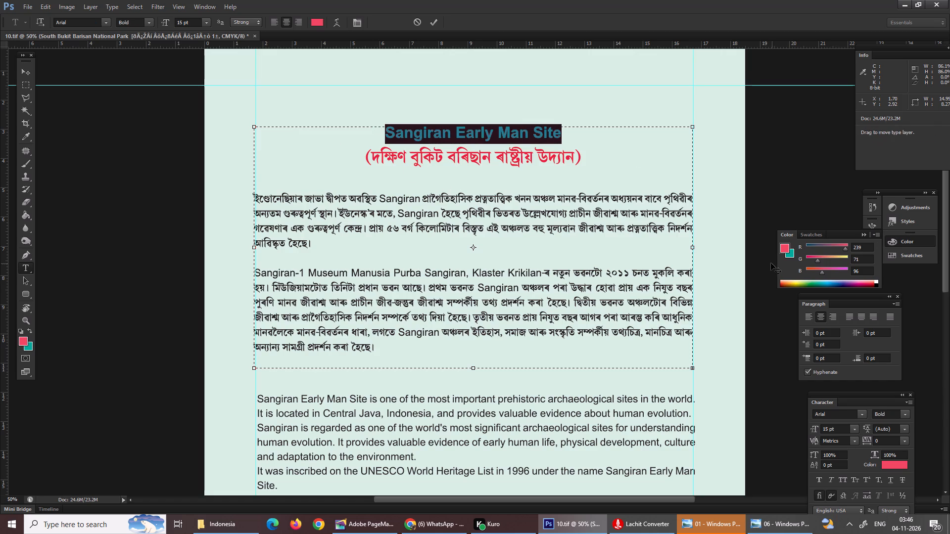
click(867, 286)
click(867, 285)
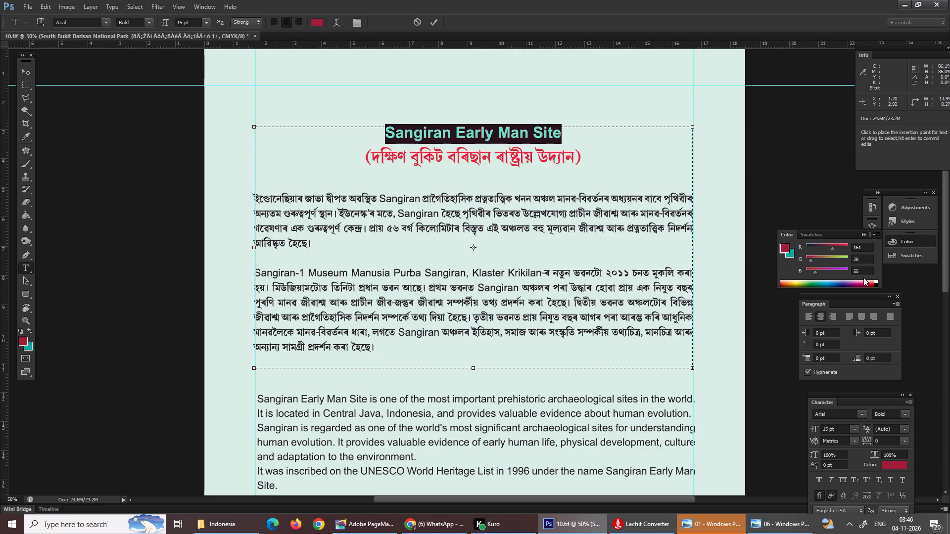
click(872, 285)
click(564, 203)
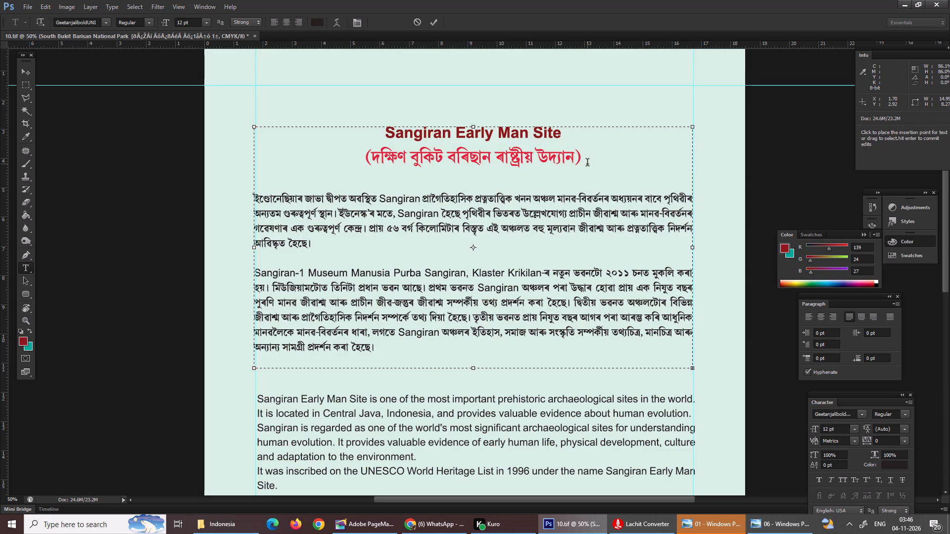
Place the text cursor at the end of the Assamese subtitle and switch to the Adobe PageMaker document.
click(587, 164)
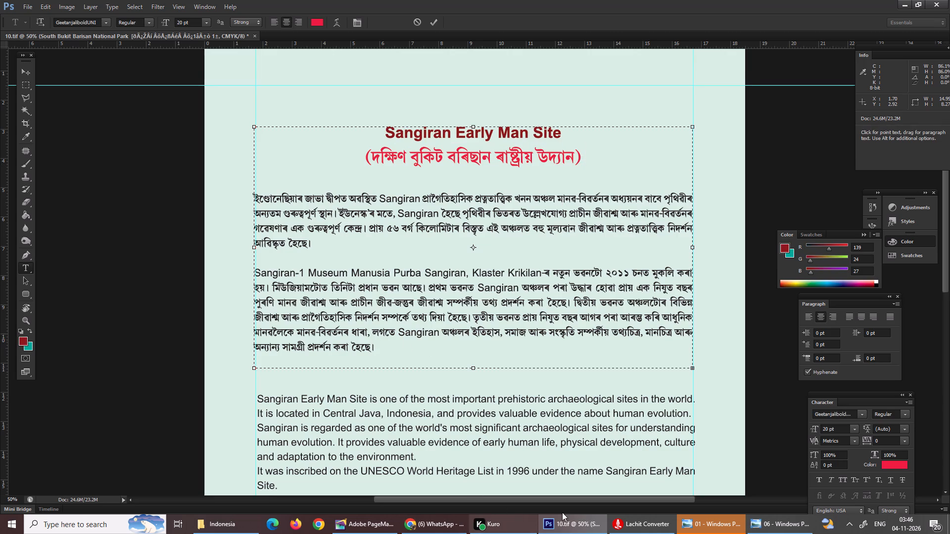
click(389, 526)
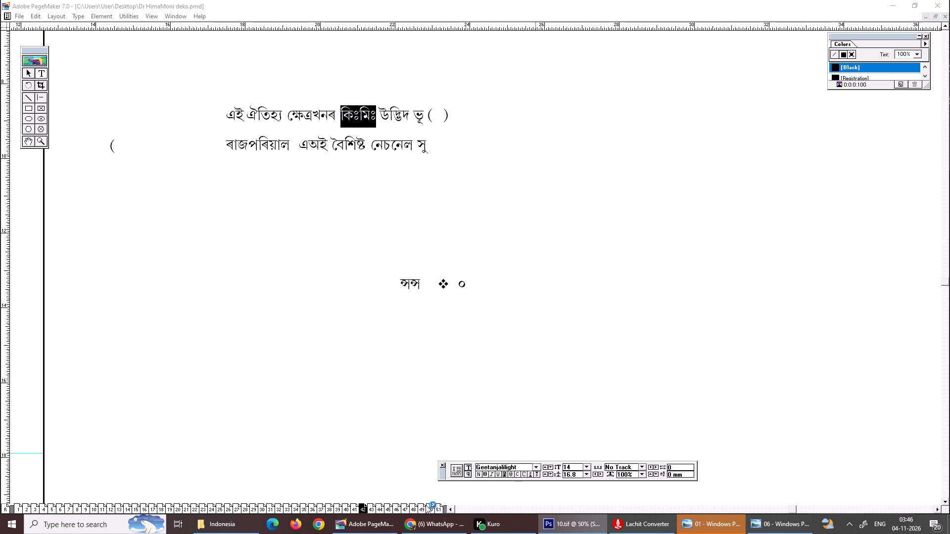
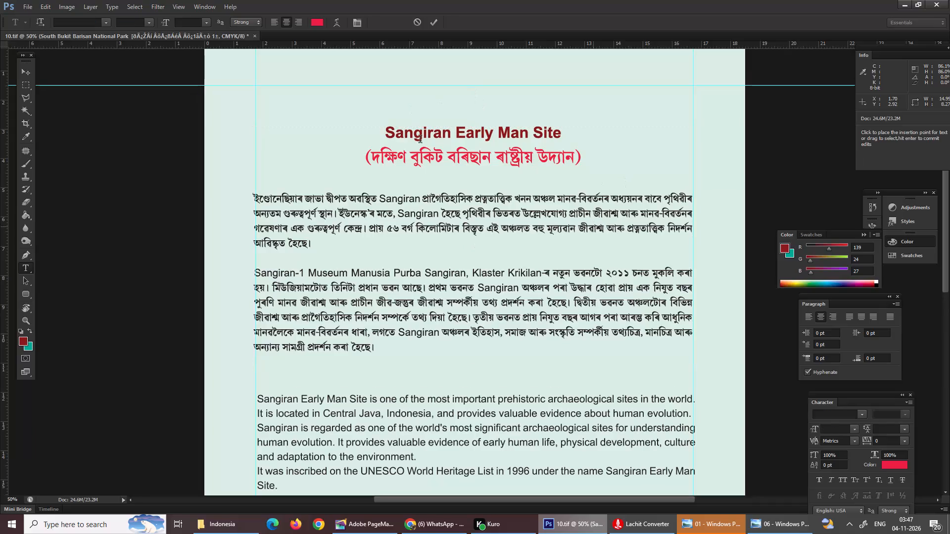
Delete the red Assamese subtitle in parentheses below the "Sangiran Early Man Site" title, along with its empty line.
click(422, 154)
drag(362, 154, 618, 164)
key(BackSpace)
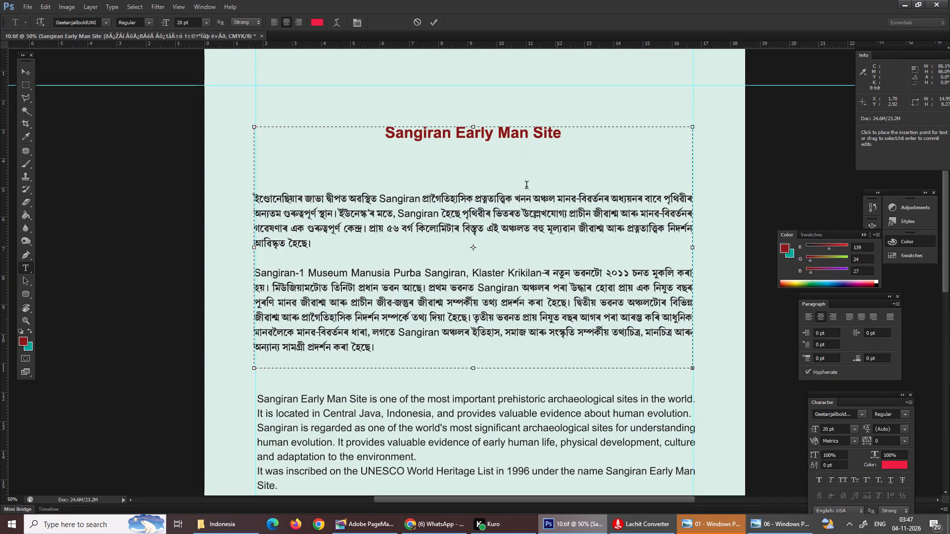
key(BackSpace)
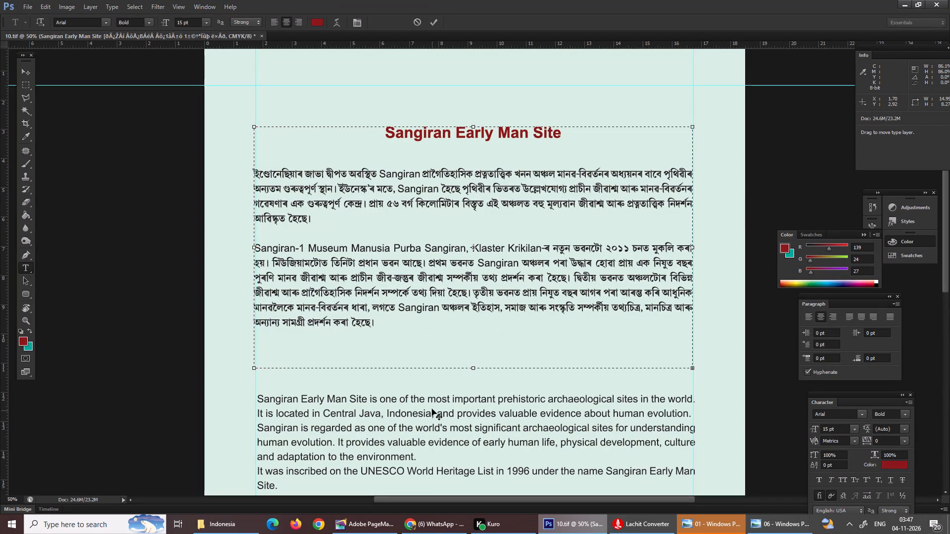
Shorten the title and Assamese text box from its bottom edge to a height of about 7.7.
drag(474, 369, 476, 352)
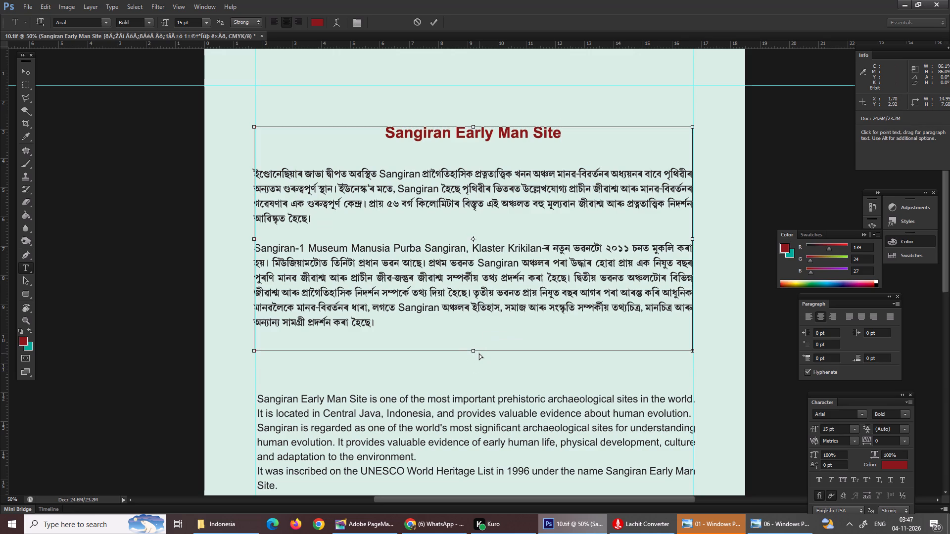
key(ctrl+0)
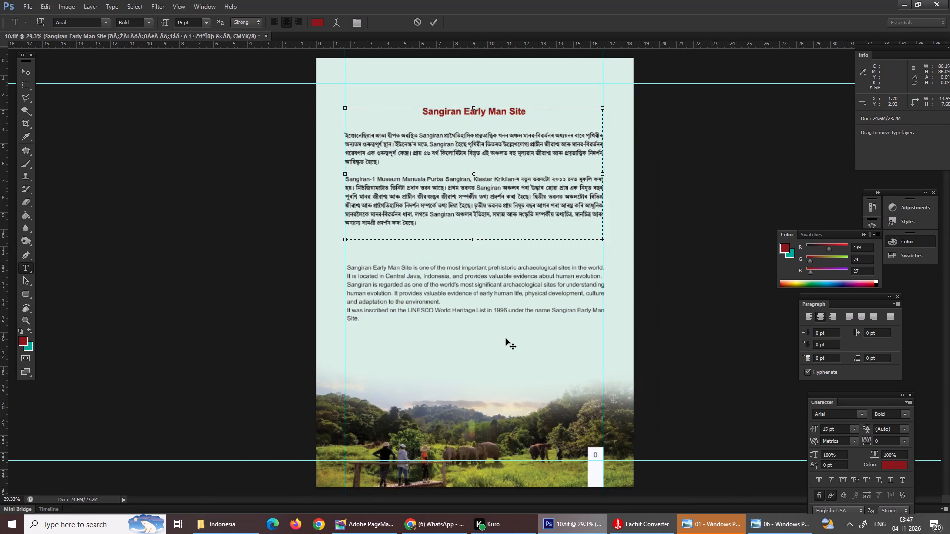
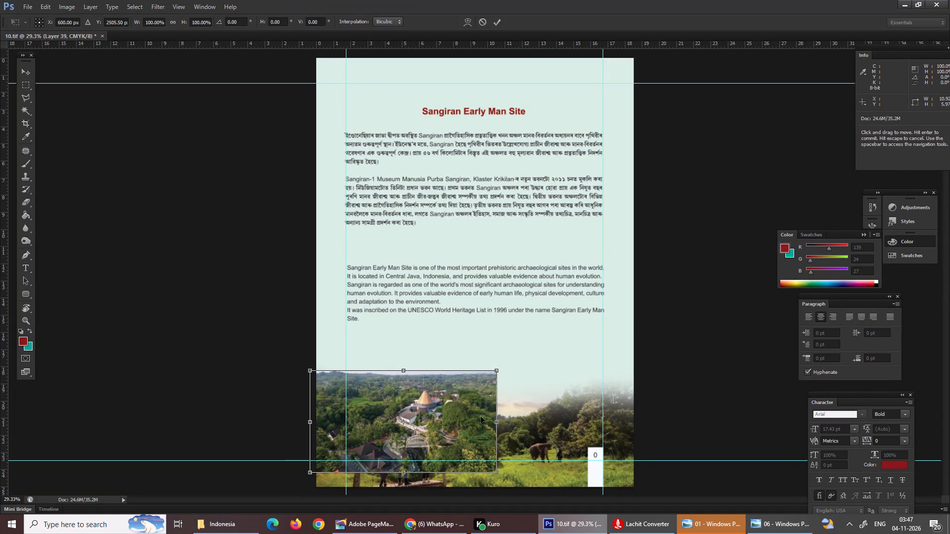
Apply the transform of the aerial museum photo placed at the page's lower left.
click(542, 420)
key(Return)
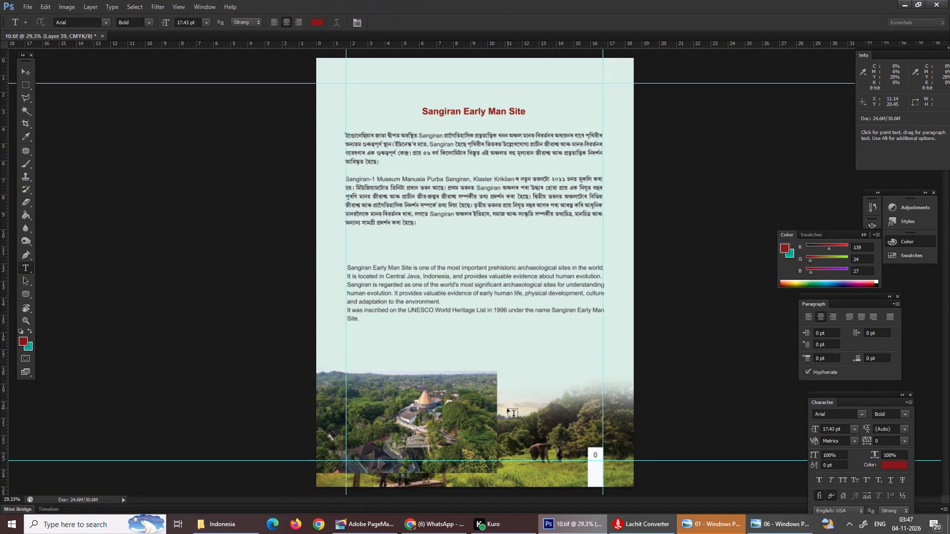
Delete the elephant landscape photo (Layer 37) behind the aerial museum photo at the bottom of the page.
click(31, 72)
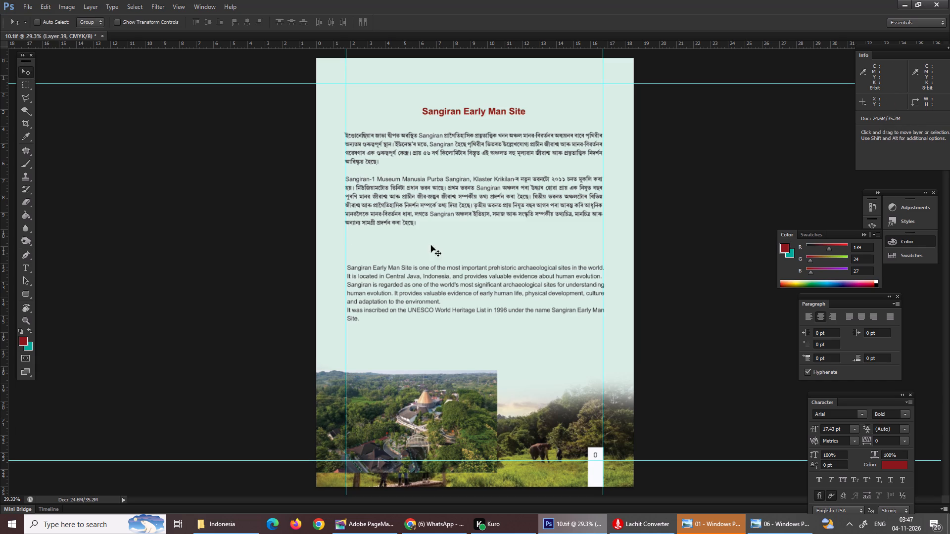
right_click(545, 408)
click(560, 416)
drag(560, 425, 563, 408)
key(Delete)
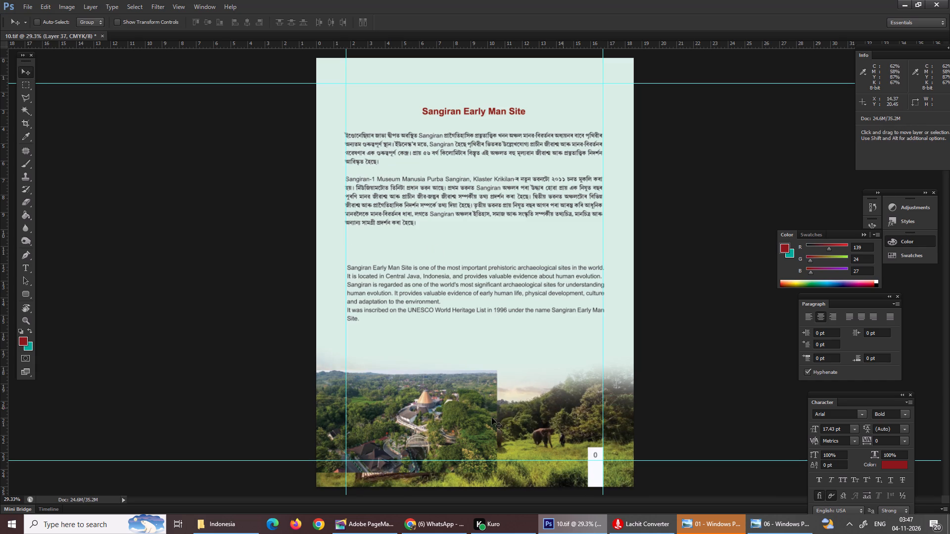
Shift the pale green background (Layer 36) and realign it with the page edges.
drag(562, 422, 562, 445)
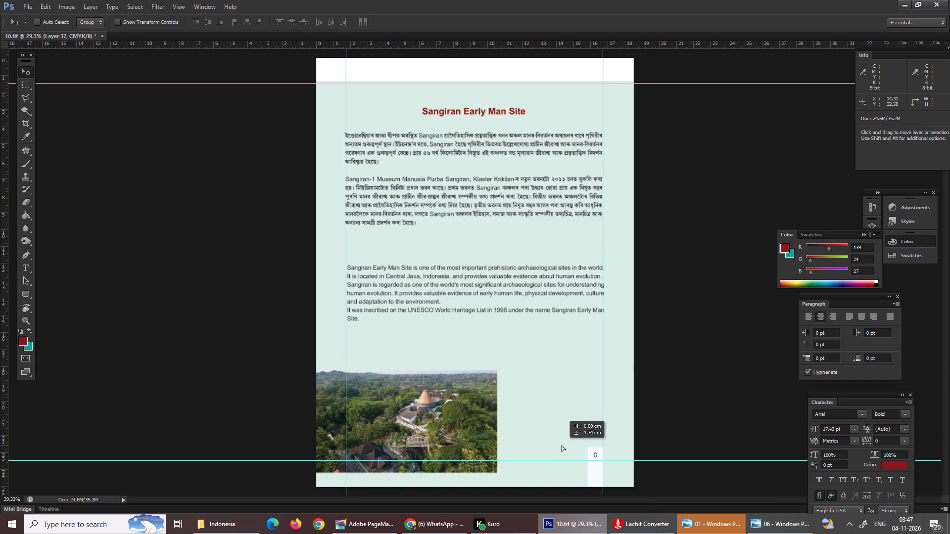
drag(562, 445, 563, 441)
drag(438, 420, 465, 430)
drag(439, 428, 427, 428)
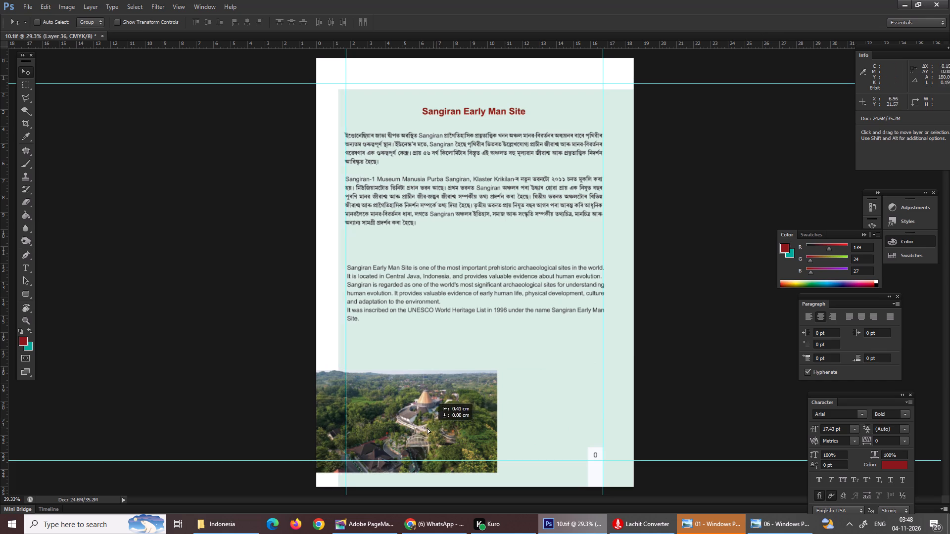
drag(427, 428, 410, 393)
Move and enlarge the aerial museum photo (Layer 39) to about 18.5 × 10.1 cm, spanning the full page width at the page bottom.
right_click(409, 393)
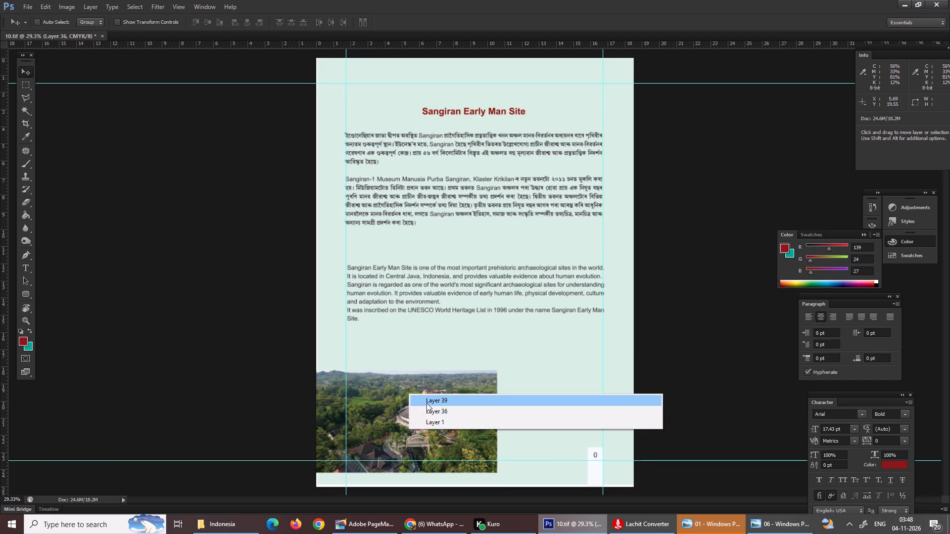
click(427, 403)
drag(433, 409, 439, 384)
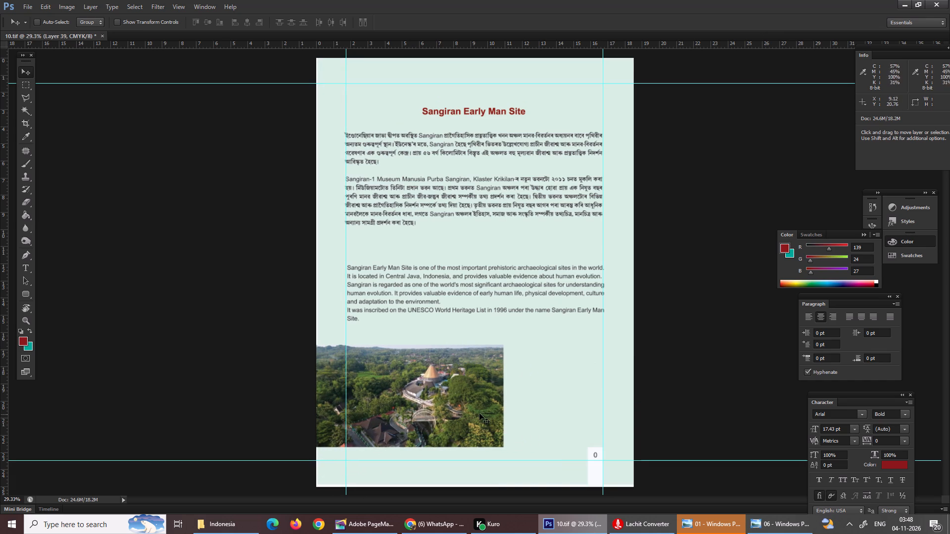
key(ctrl+t)
shift+drag(504, 448, 649, 473)
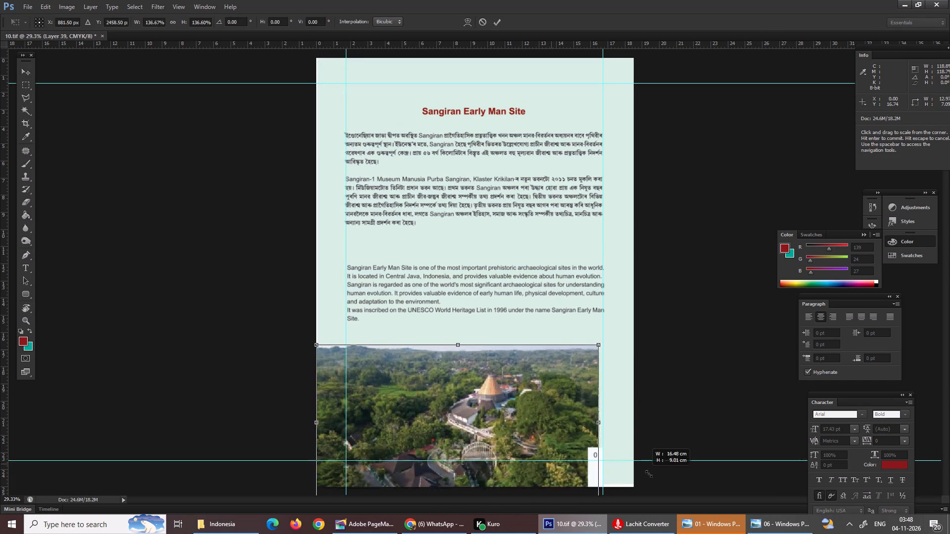
shift+drag(649, 473, 690, 487)
drag(455, 405, 434, 373)
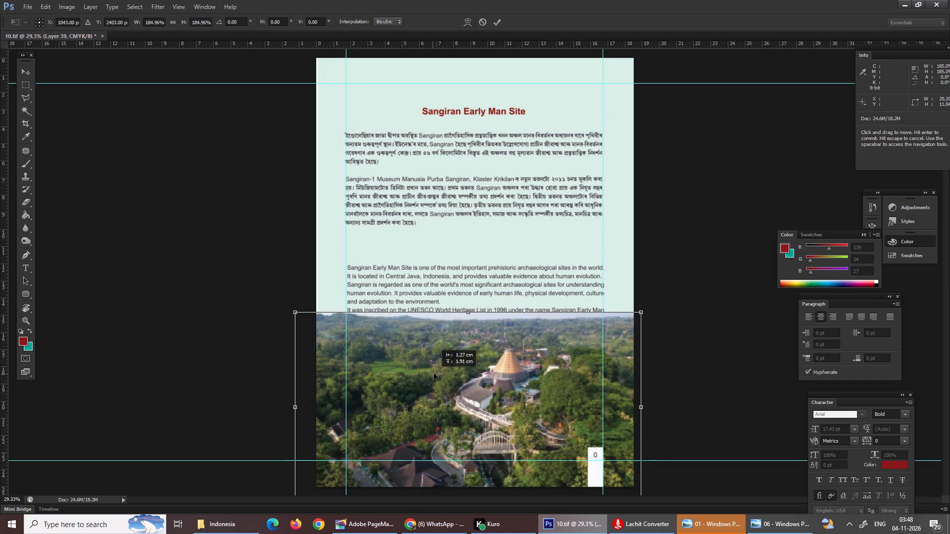
drag(434, 373, 434, 373)
shift+drag(294, 313, 325, 329)
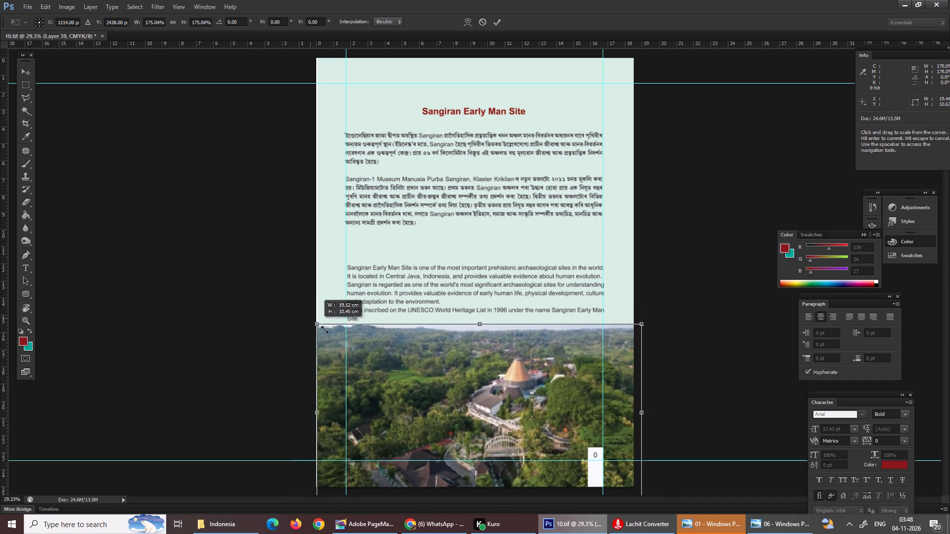
shift+drag(325, 329, 338, 341)
drag(425, 393, 405, 383)
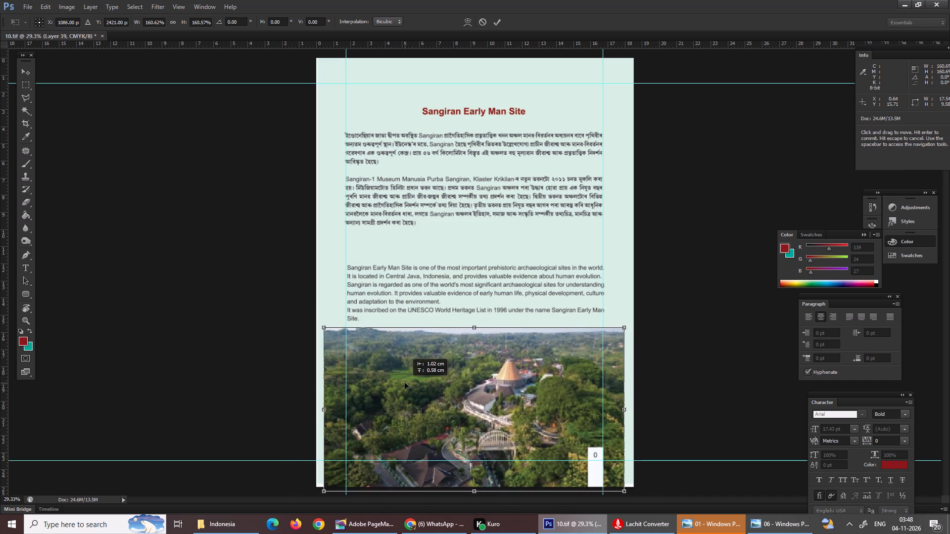
drag(405, 383, 399, 383)
shift+drag(617, 328, 625, 321)
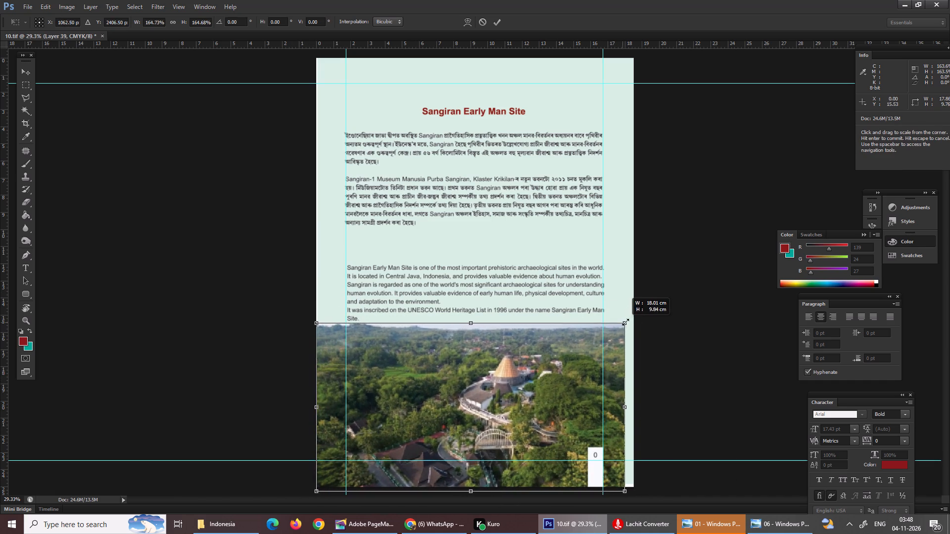
shift+drag(625, 321, 635, 321)
key(Return)
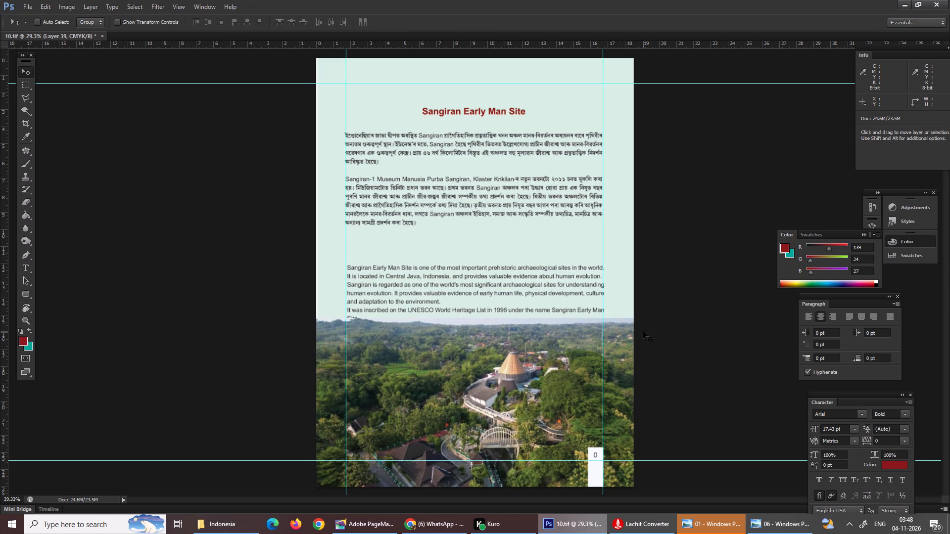
Move the English text block up about 1.5 cm, just below the Assamese text and aligned with the margin guides.
right_click(453, 302)
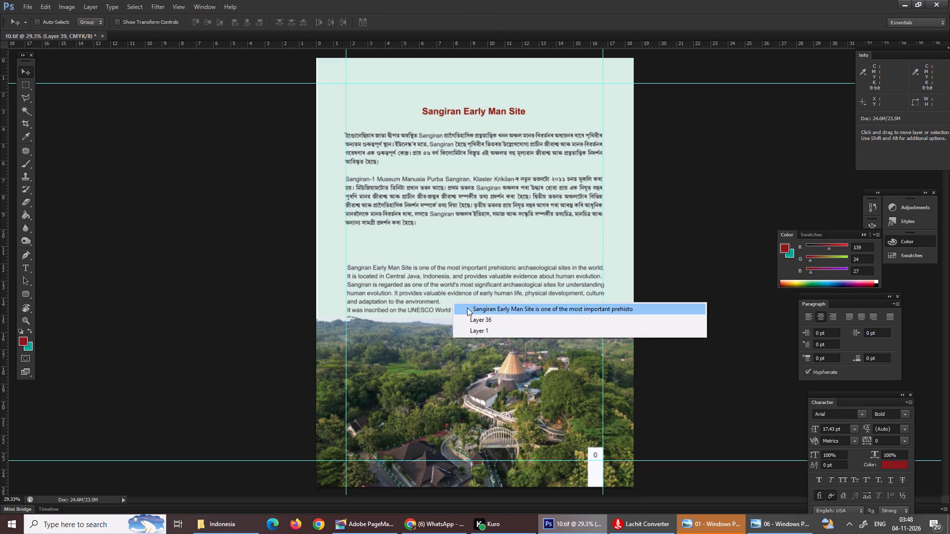
click(468, 308)
drag(469, 305, 470, 283)
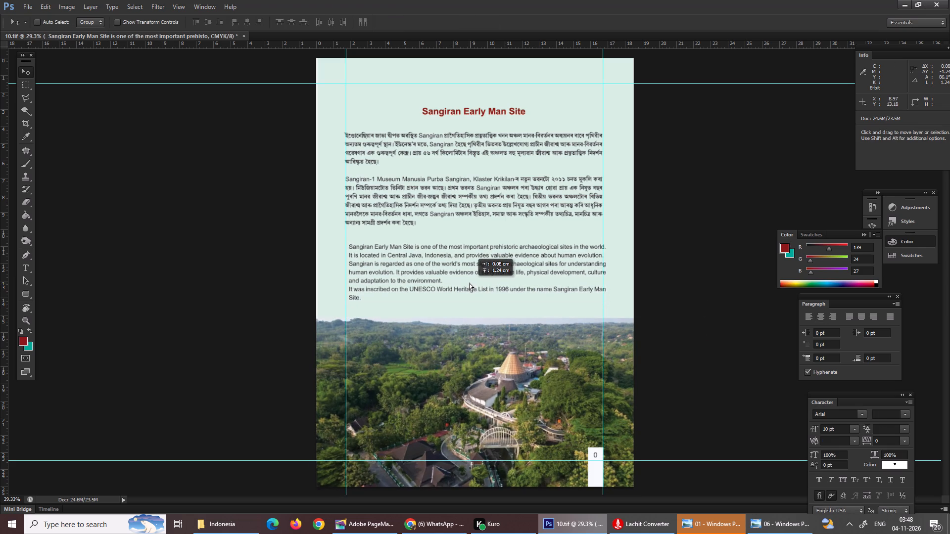
drag(470, 283, 467, 281)
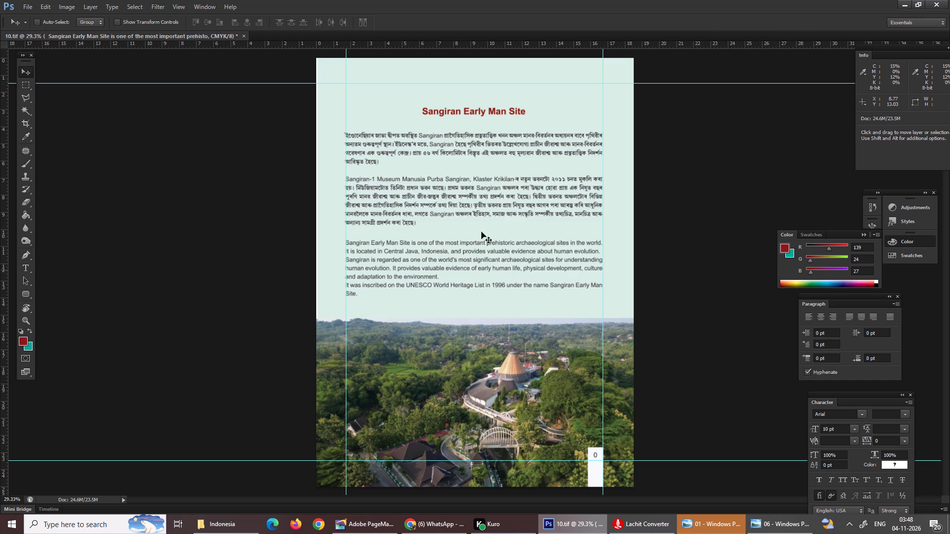
key(Return)
Examine the title, the Assamese paragraphs and the start of the English text up close.
key(ctrl+equal)
key(ctrl+equal)
scroll(565, 314, up, 9)
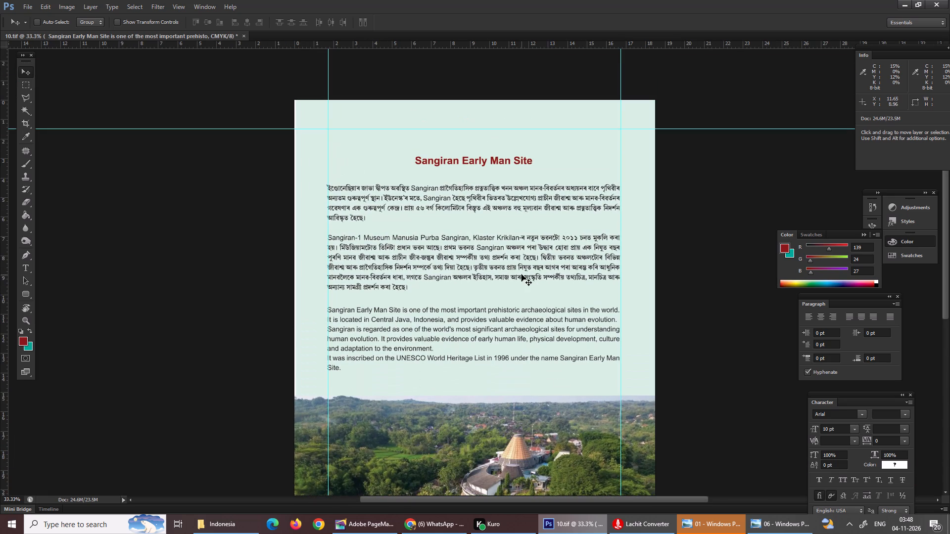
key(ctrl+equal)
key(ctrl+equal)
scroll(521, 274, up, 11)
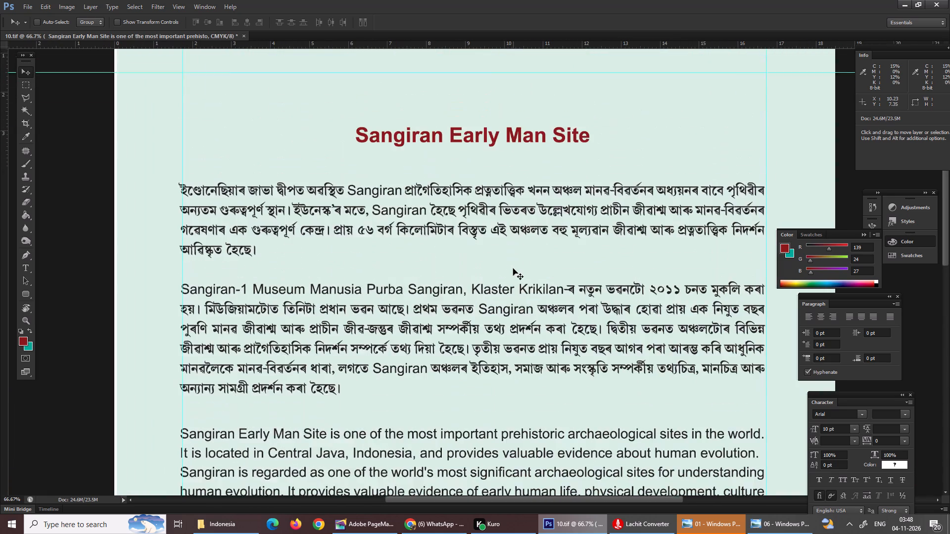
scroll(513, 268, up, 2)
click(391, 154)
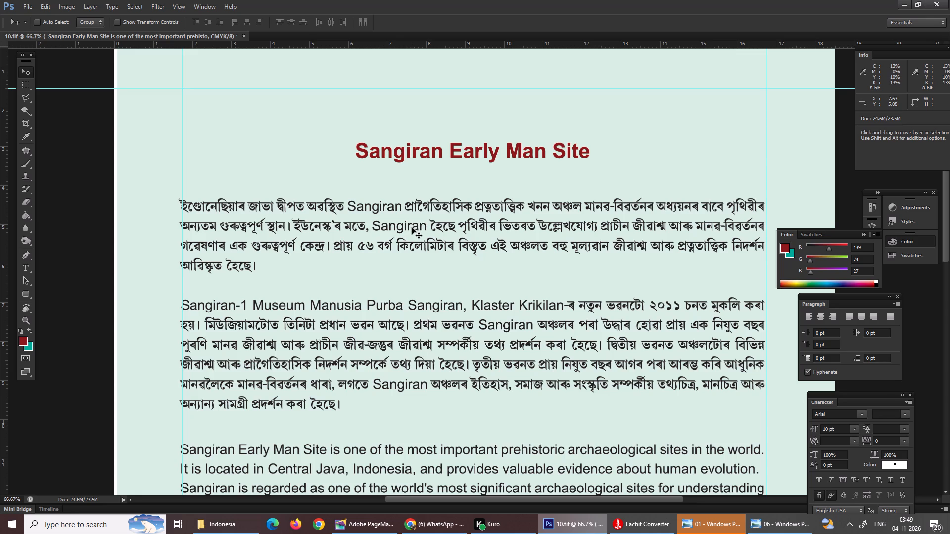
key(ctrl+0)
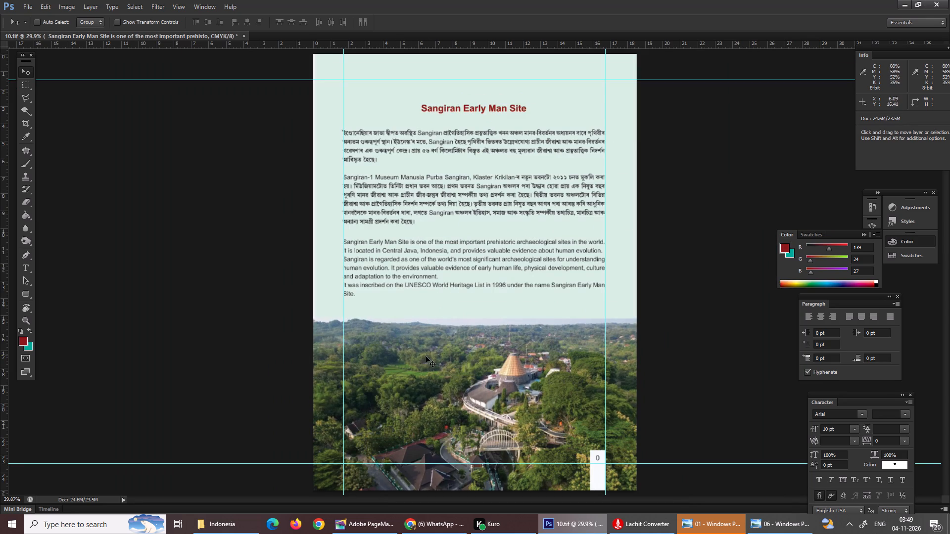
Move the aerial photo (Layer 39) up slightly and stretch its bottom edge to the page bottom, at 101.42% height.
click(435, 373)
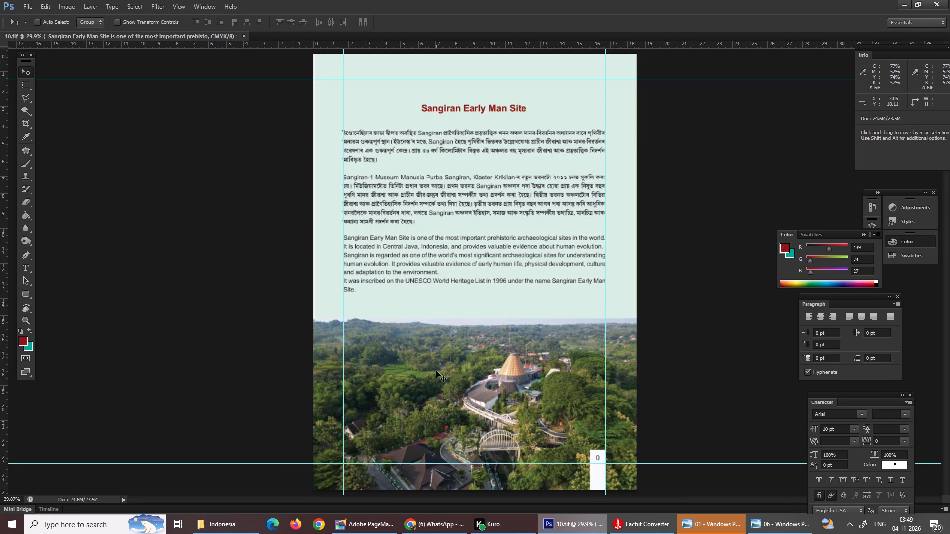
right_click(435, 373)
click(455, 377)
drag(445, 391, 443, 380)
key(ctrl+t)
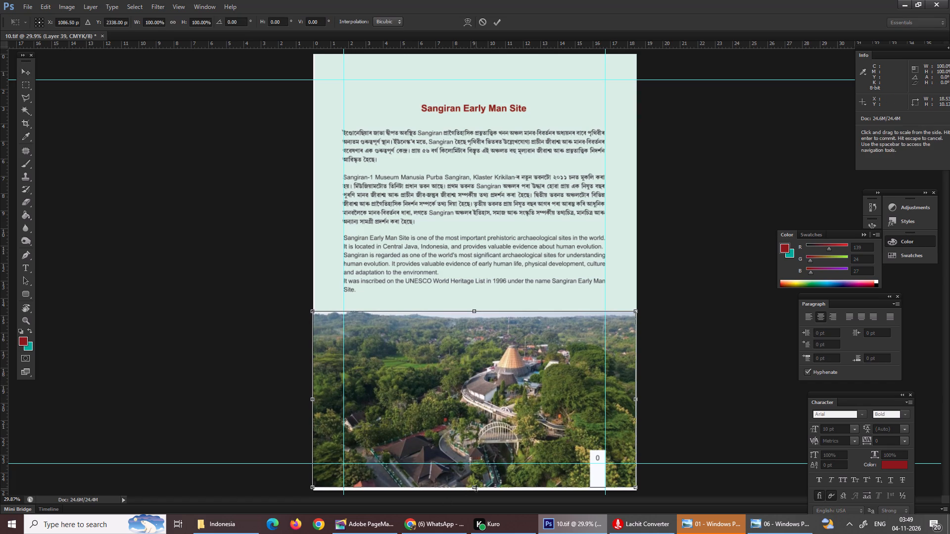
click(476, 489)
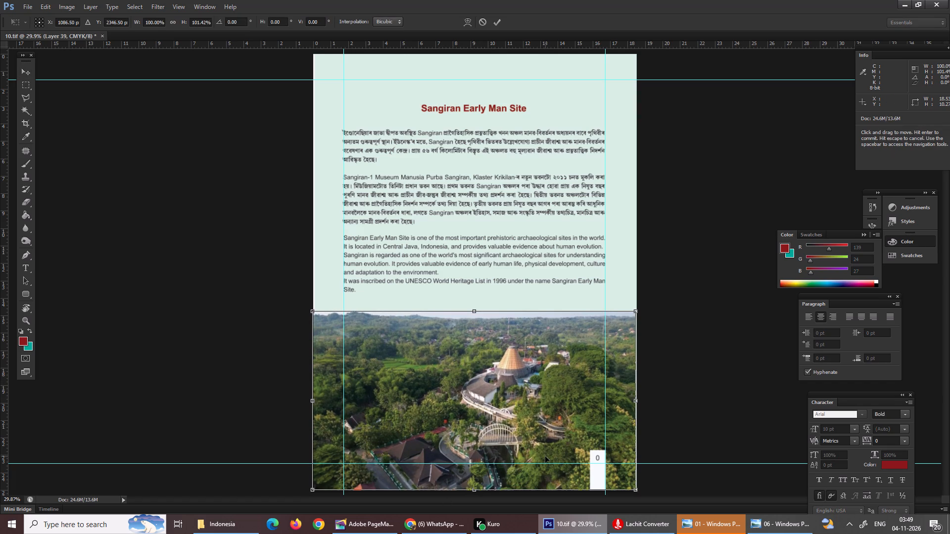
key(Return)
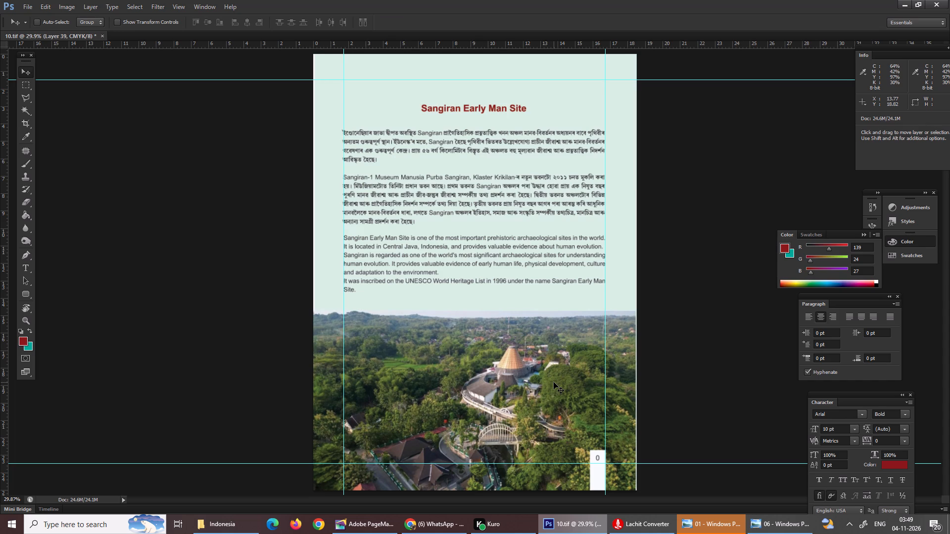
Save 10.tif and check the Indonesia folder in the file explorer.
key(ctrl+s)
key(ctrl+s)
key(ctrl+s)
click(378, 133)
click(216, 533)
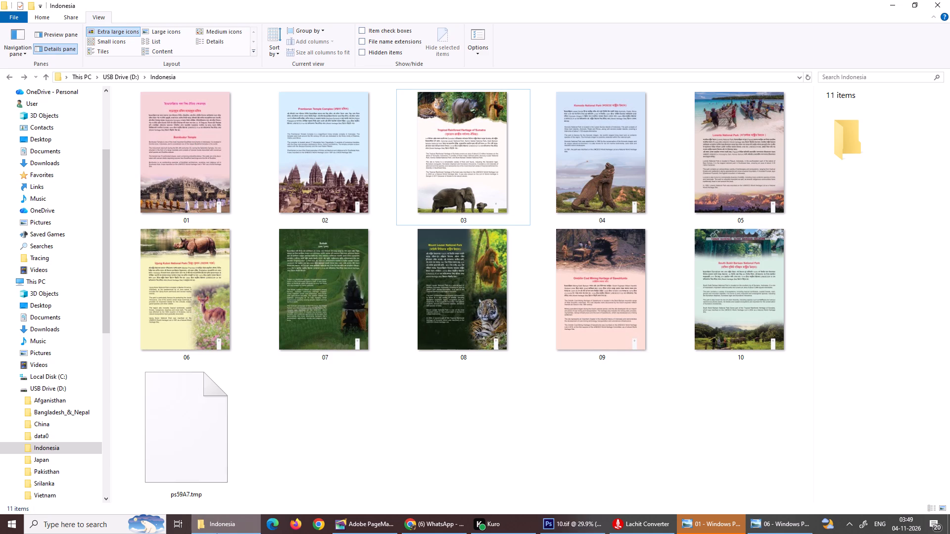
click(564, 522)
Examine the Assamese and English text above the aerial photo up close.
key(ctrl+equal)
key(ctrl+equal)
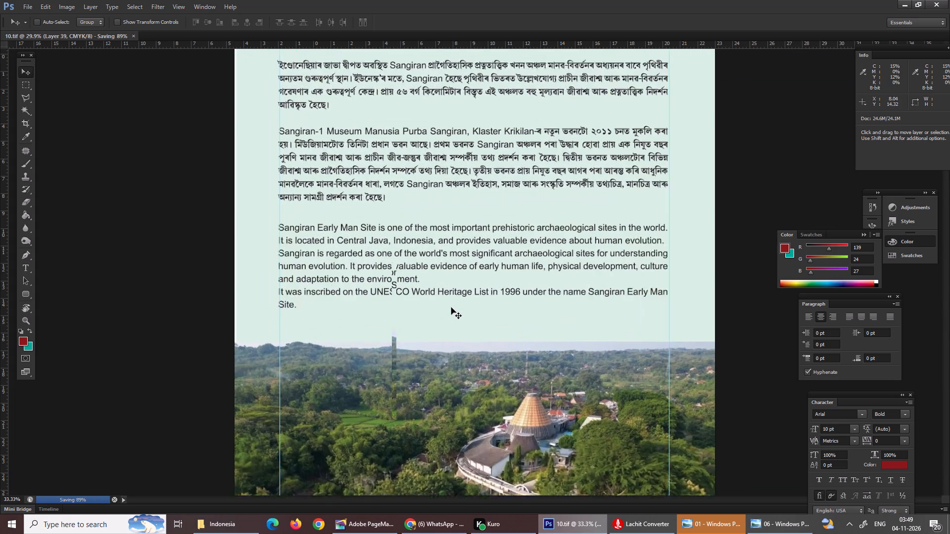
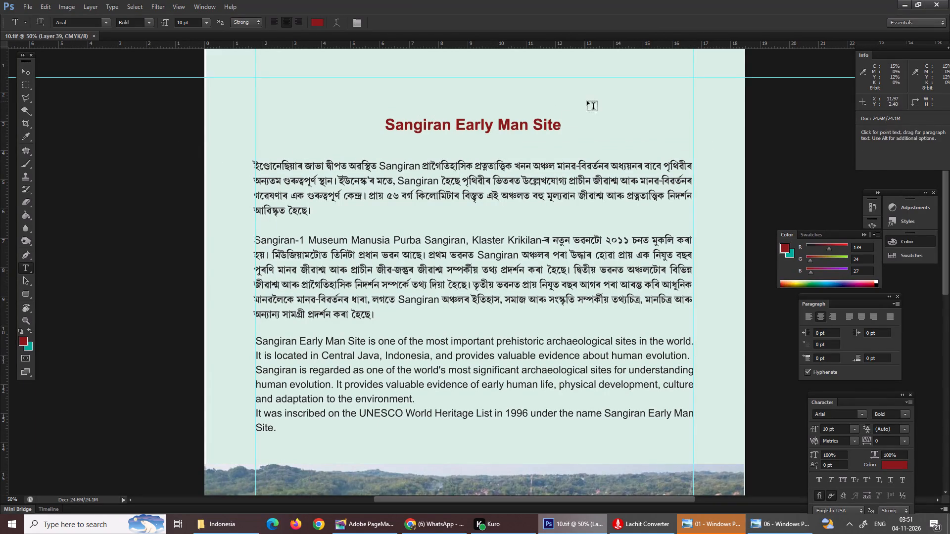
Paste the copied Assamese name চাংগিৰান as a new line directly below the title Sangiran Early Man Site.
click(556, 124)
click(560, 125)
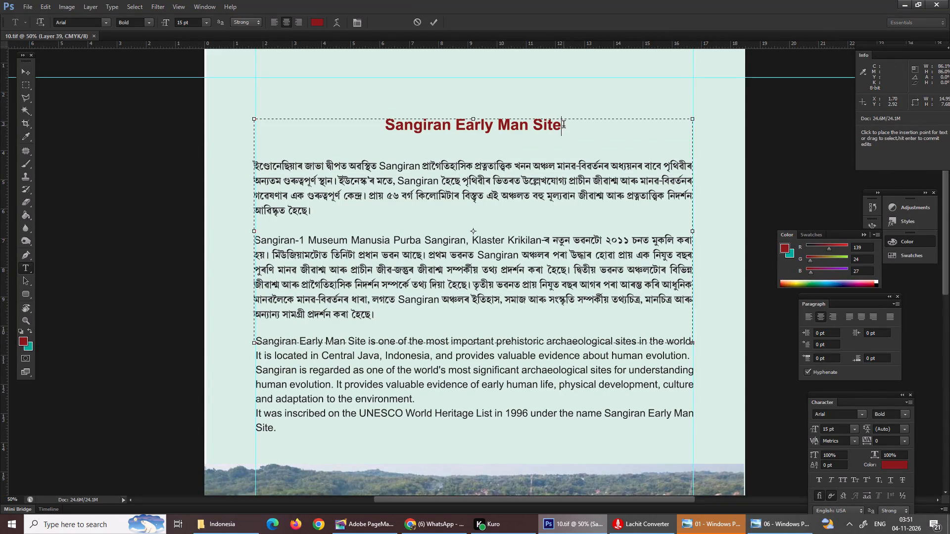
key(Return)
key(ctrl+v)
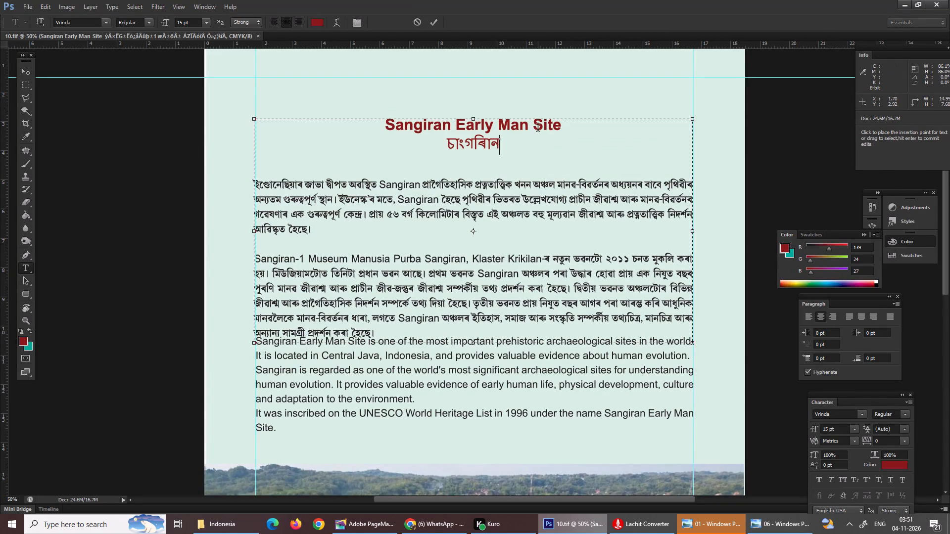
Make the whole Assamese subtitle line bold.
drag(500, 148, 442, 149)
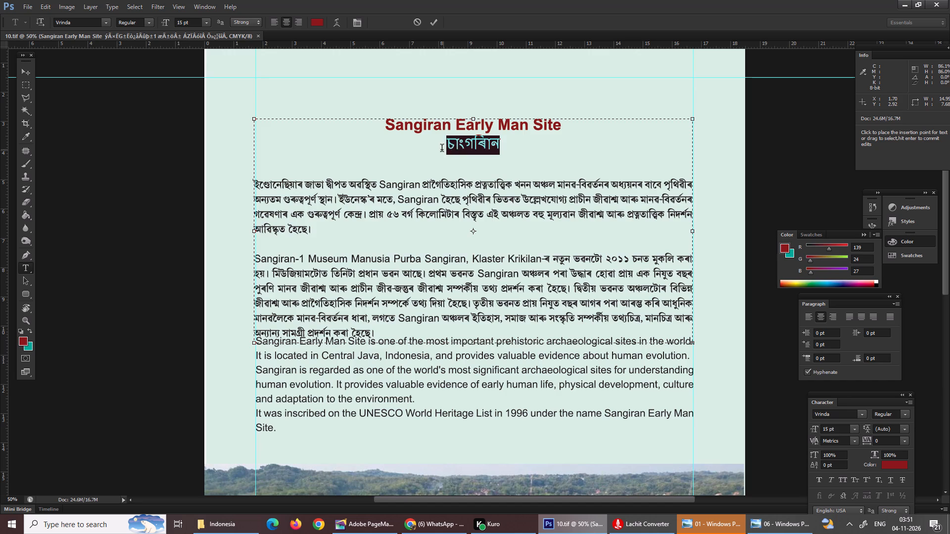
drag(442, 149, 567, 170)
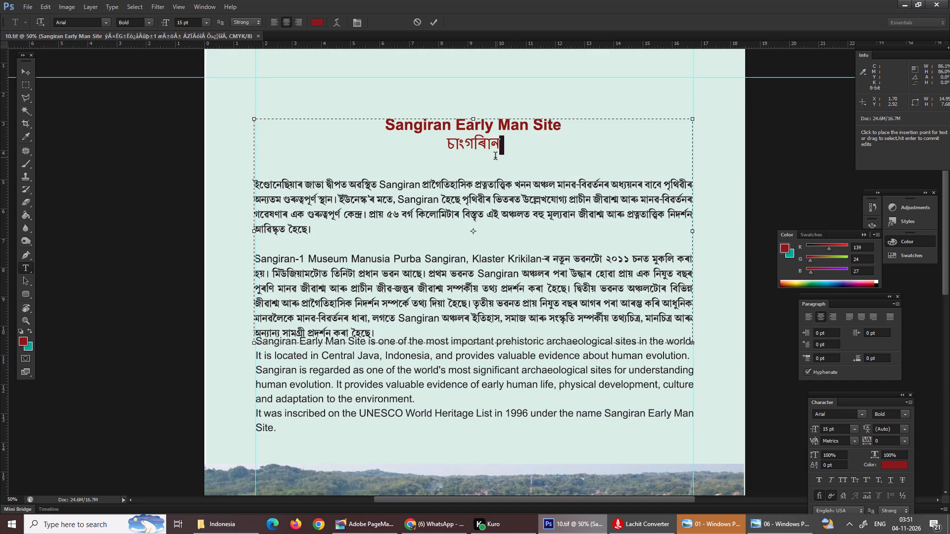
drag(489, 151, 430, 137)
drag(454, 143, 453, 143)
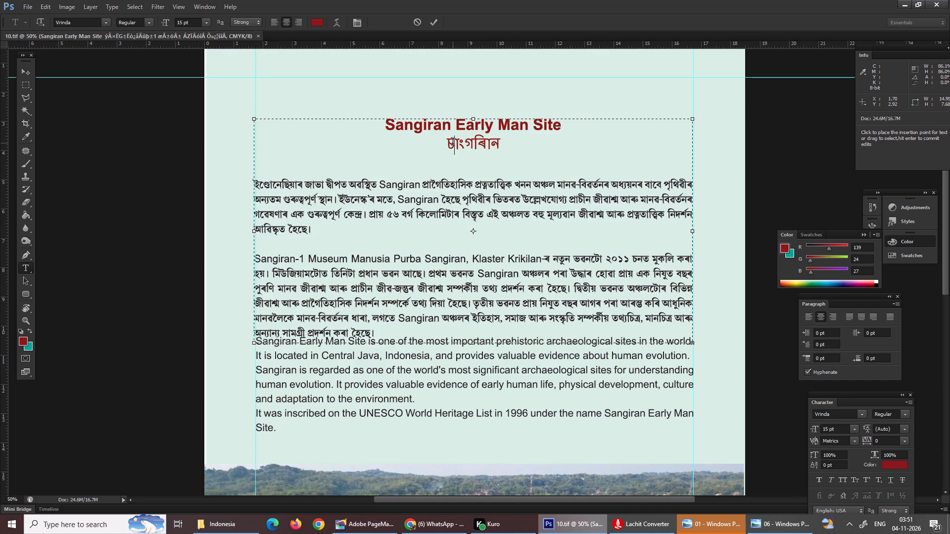
drag(453, 143, 499, 139)
drag(507, 143, 508, 143)
drag(508, 143, 445, 143)
key(ctrl+shift+b)
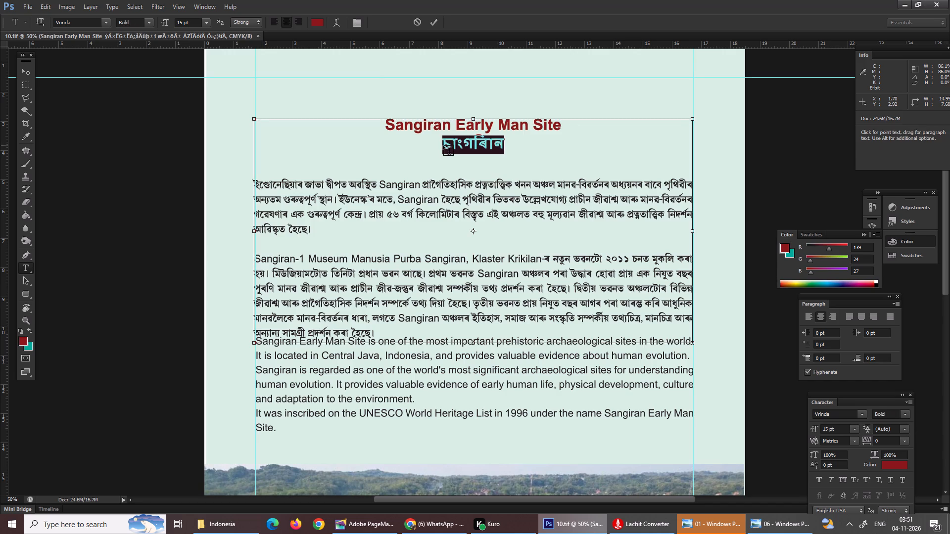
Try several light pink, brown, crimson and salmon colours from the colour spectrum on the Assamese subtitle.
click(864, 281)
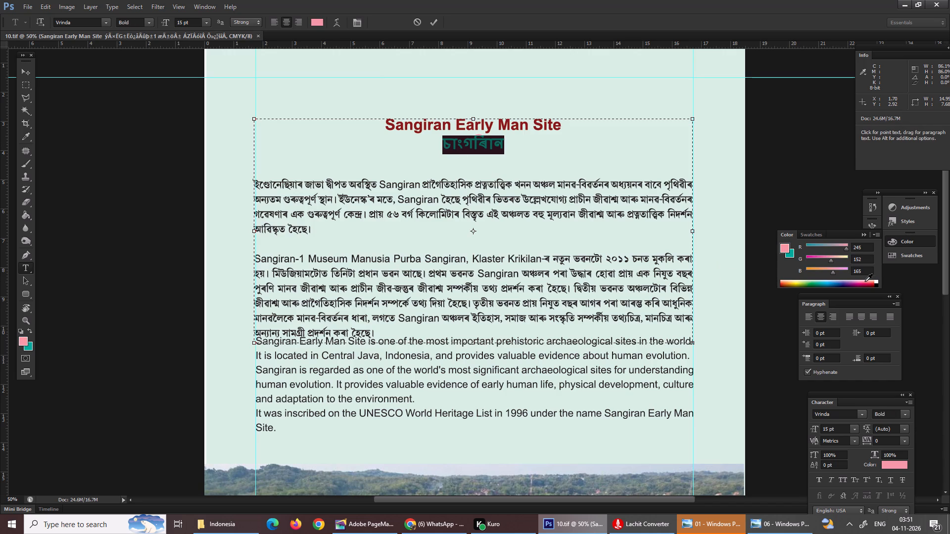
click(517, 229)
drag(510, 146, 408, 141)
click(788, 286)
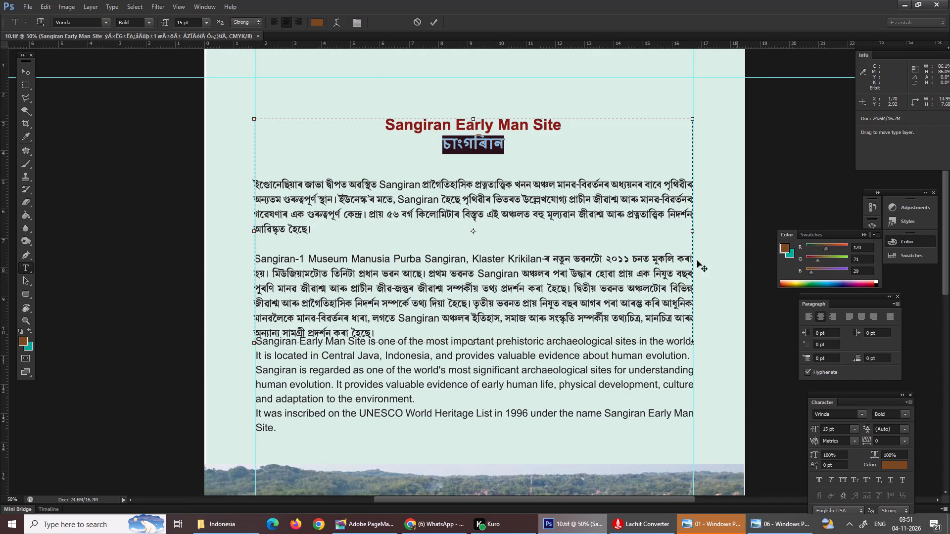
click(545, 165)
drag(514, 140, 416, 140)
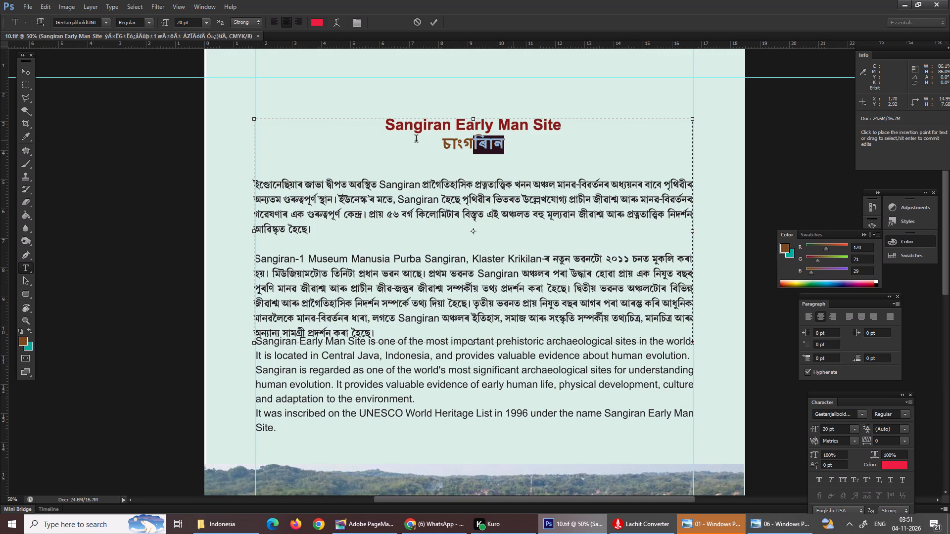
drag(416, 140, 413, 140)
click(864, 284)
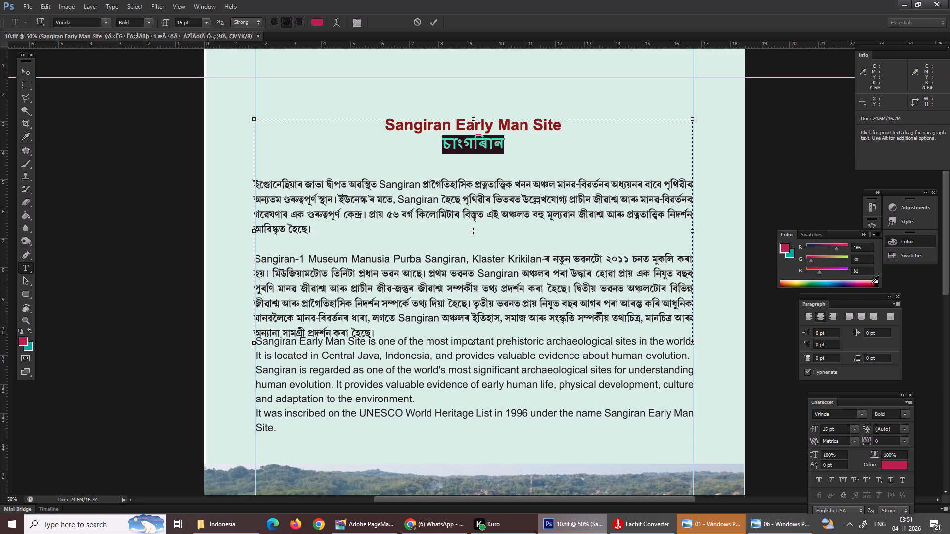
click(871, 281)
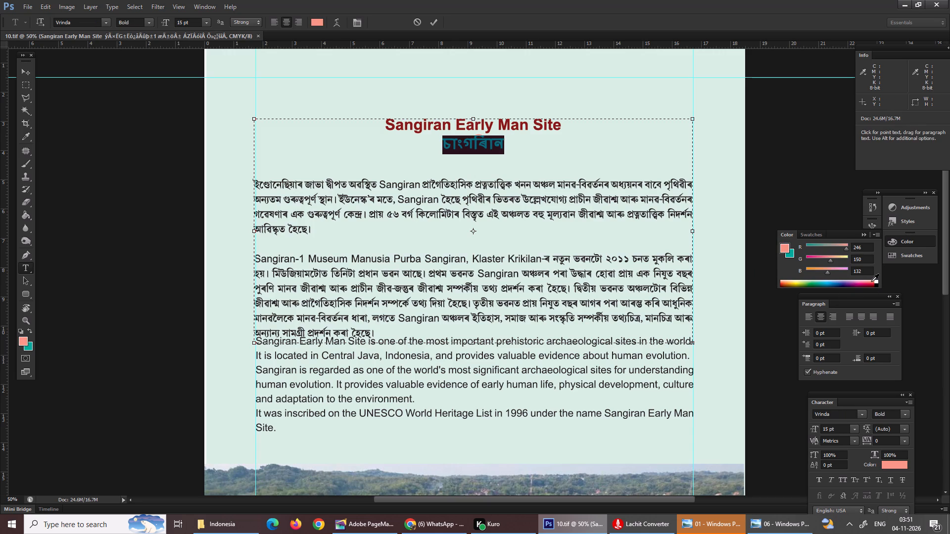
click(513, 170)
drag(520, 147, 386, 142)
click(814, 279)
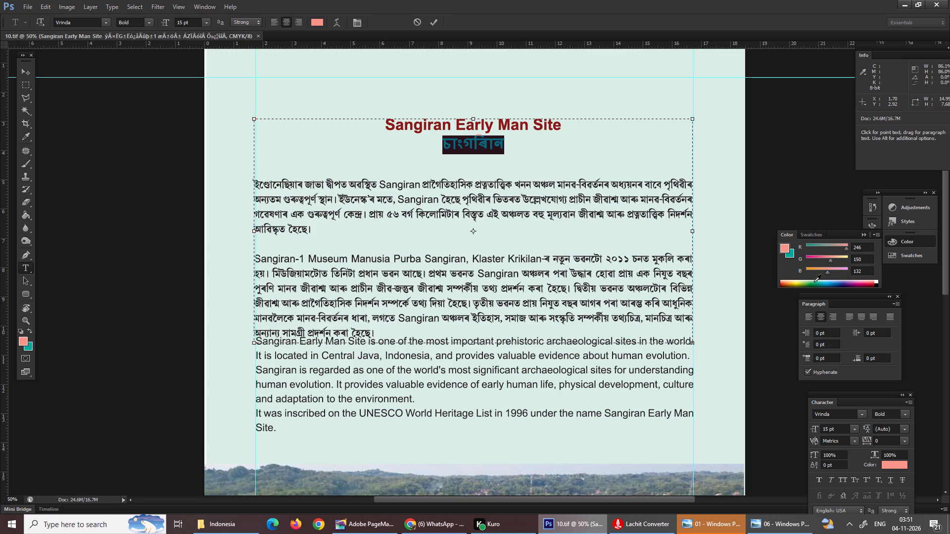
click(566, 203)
Set the Assamese subtitle's colour to pink, RGB 240, 103, 151.
drag(514, 141, 400, 142)
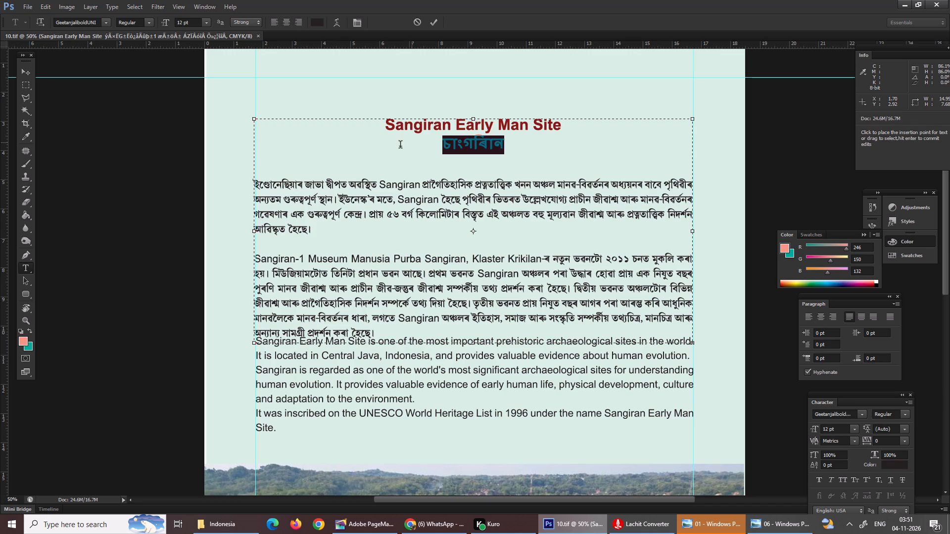
click(874, 282)
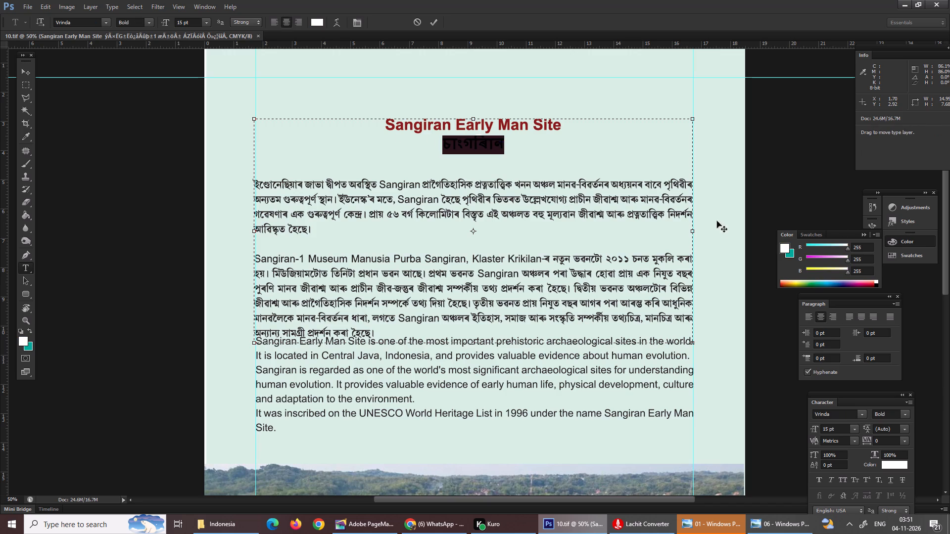
click(860, 282)
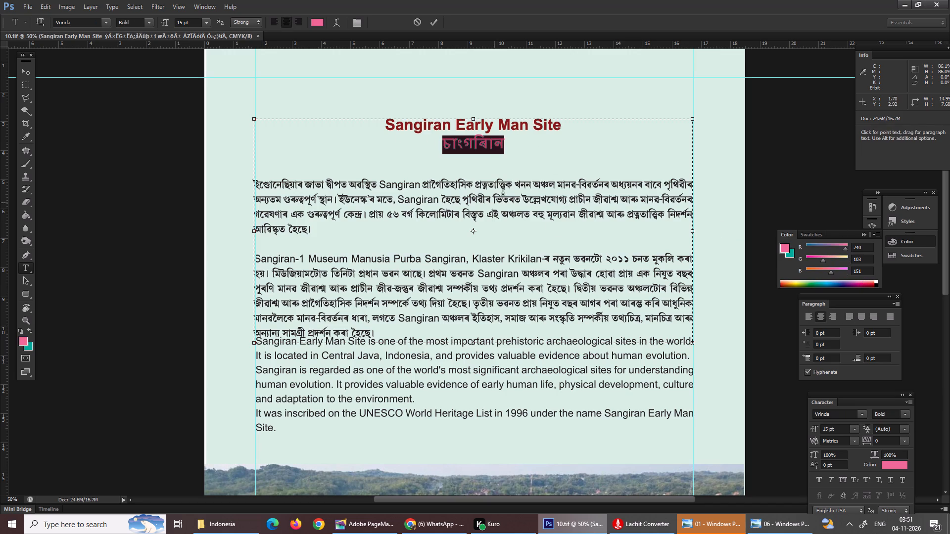
click(504, 193)
Move the title and Assamese text layer up about 0.64 cm so it clears the English text.
key(ctrl+0)
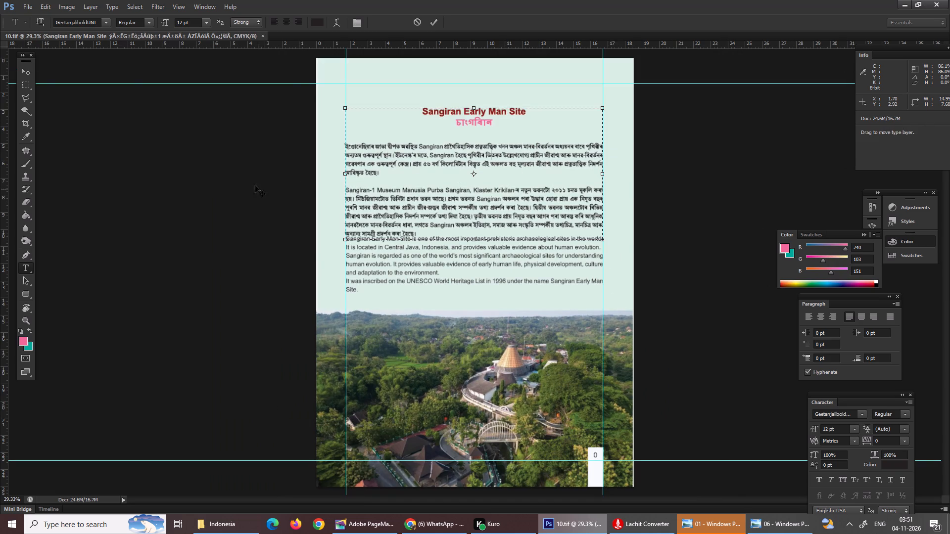
click(28, 70)
right_click(448, 131)
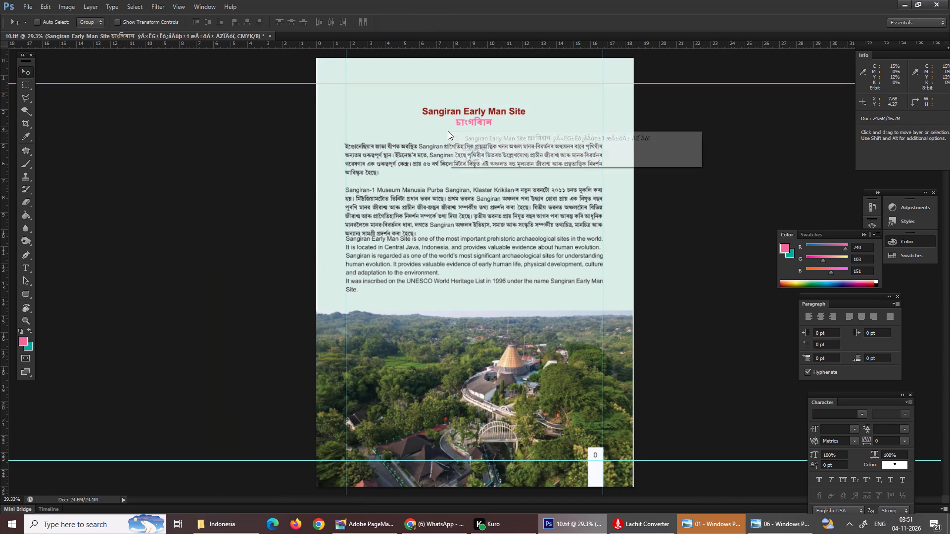
click(475, 142)
drag(475, 143, 475, 131)
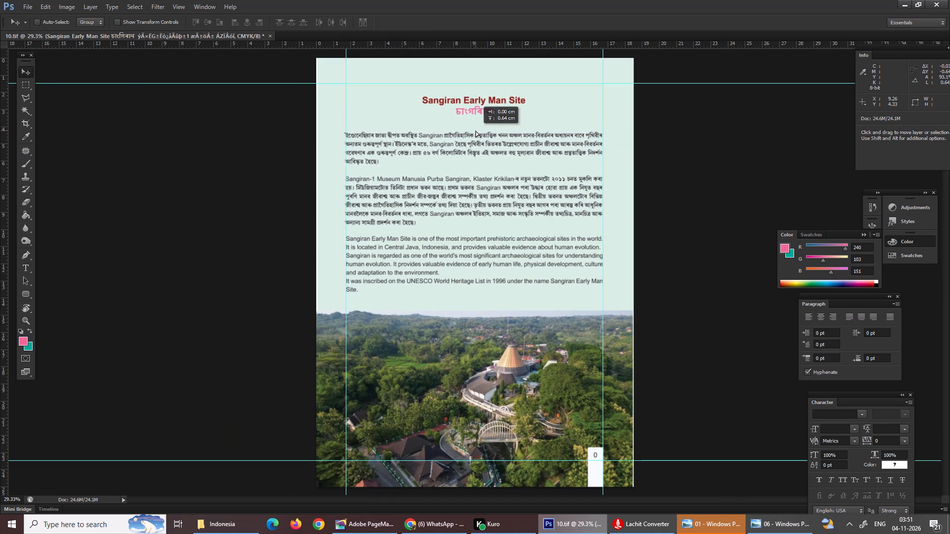
drag(475, 131, 476, 131)
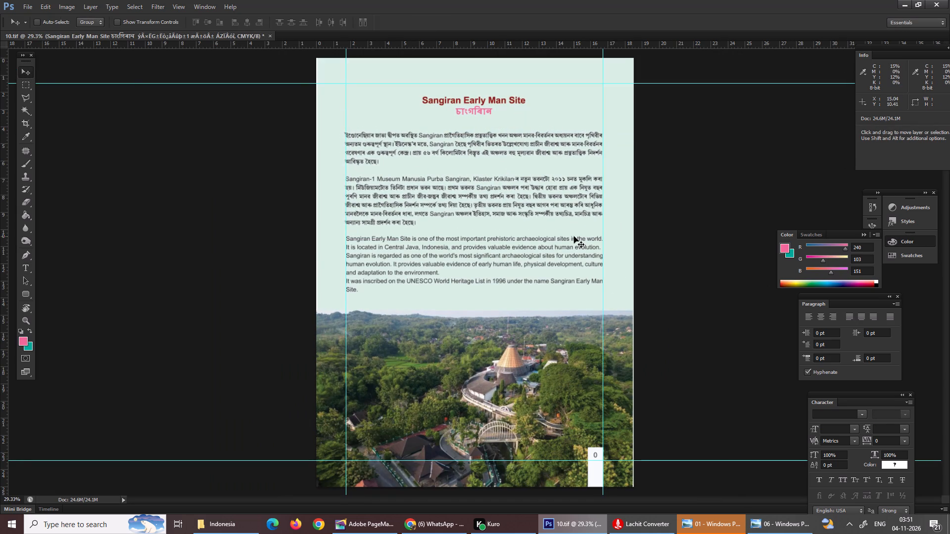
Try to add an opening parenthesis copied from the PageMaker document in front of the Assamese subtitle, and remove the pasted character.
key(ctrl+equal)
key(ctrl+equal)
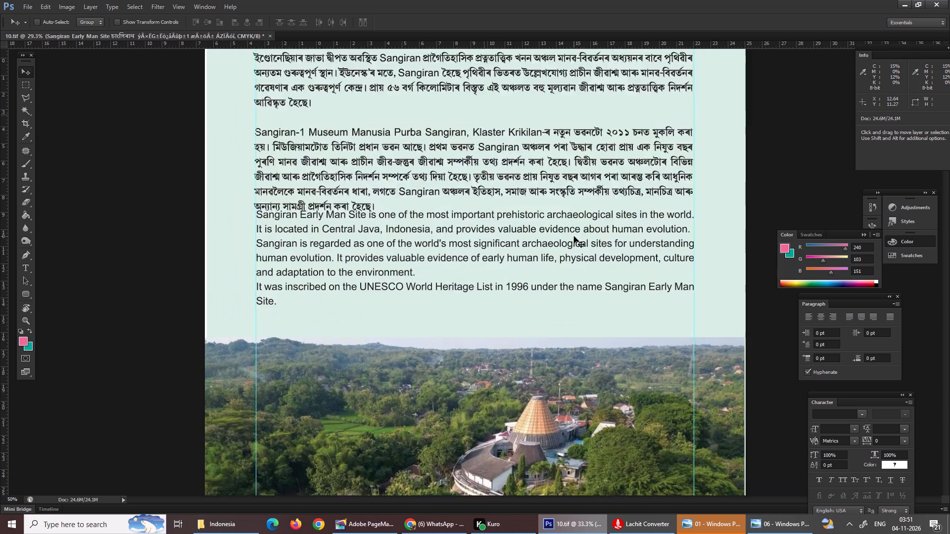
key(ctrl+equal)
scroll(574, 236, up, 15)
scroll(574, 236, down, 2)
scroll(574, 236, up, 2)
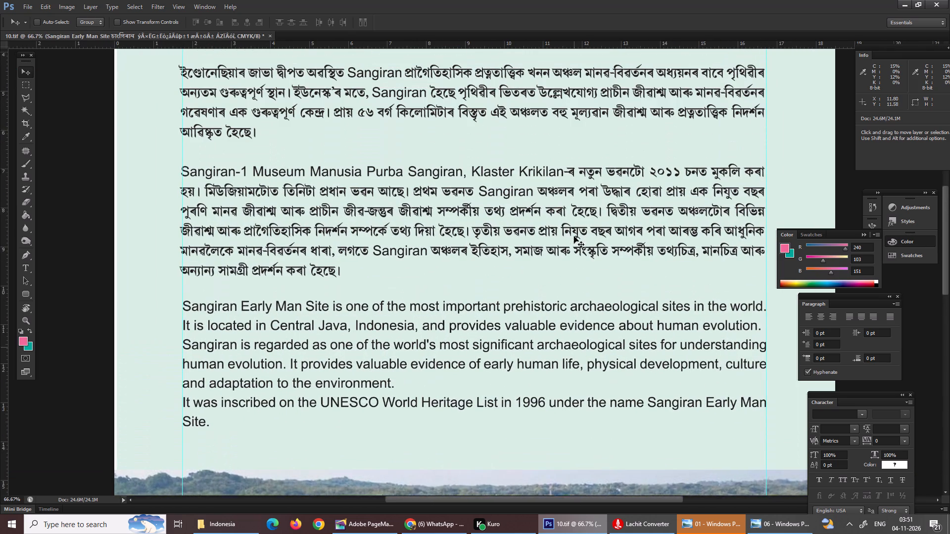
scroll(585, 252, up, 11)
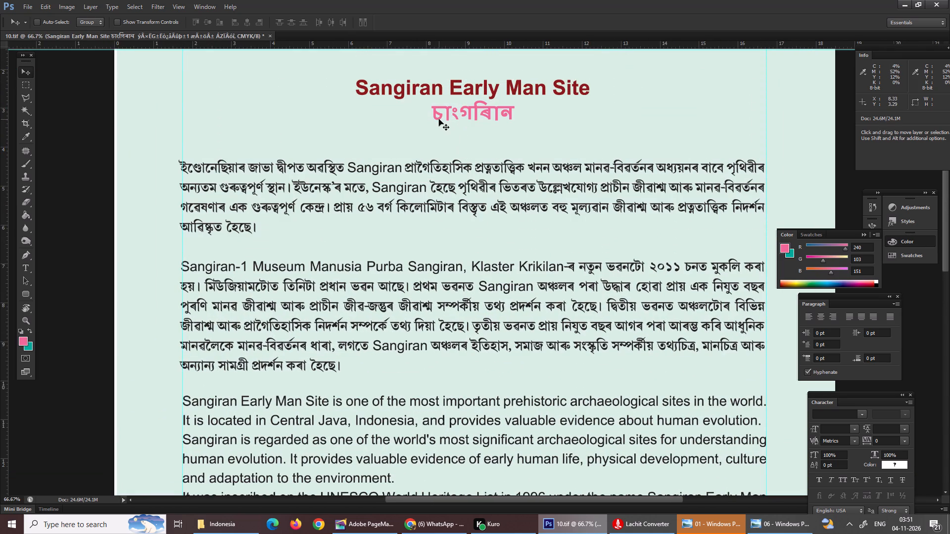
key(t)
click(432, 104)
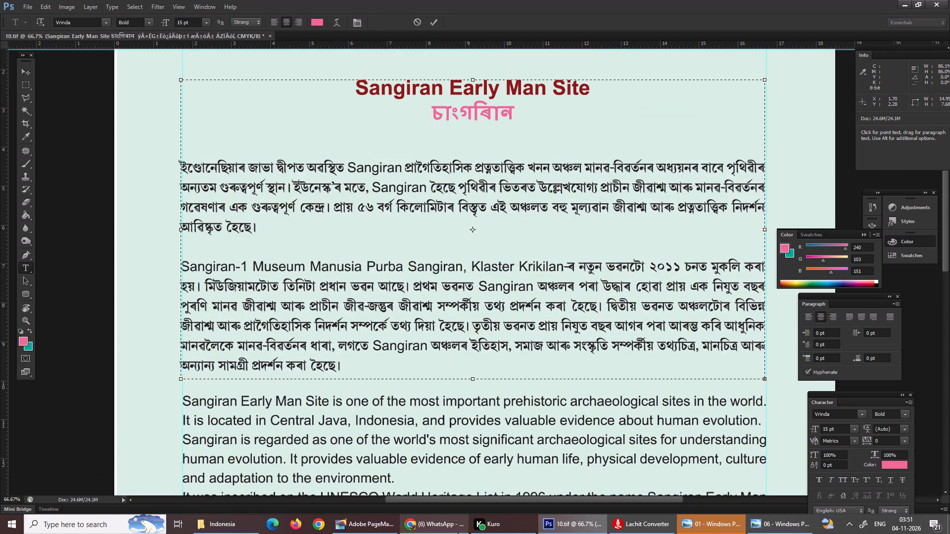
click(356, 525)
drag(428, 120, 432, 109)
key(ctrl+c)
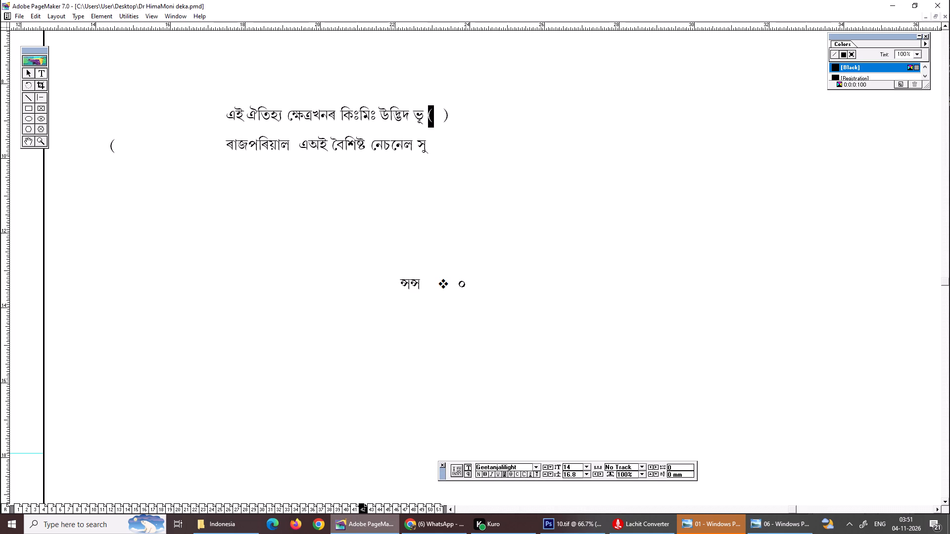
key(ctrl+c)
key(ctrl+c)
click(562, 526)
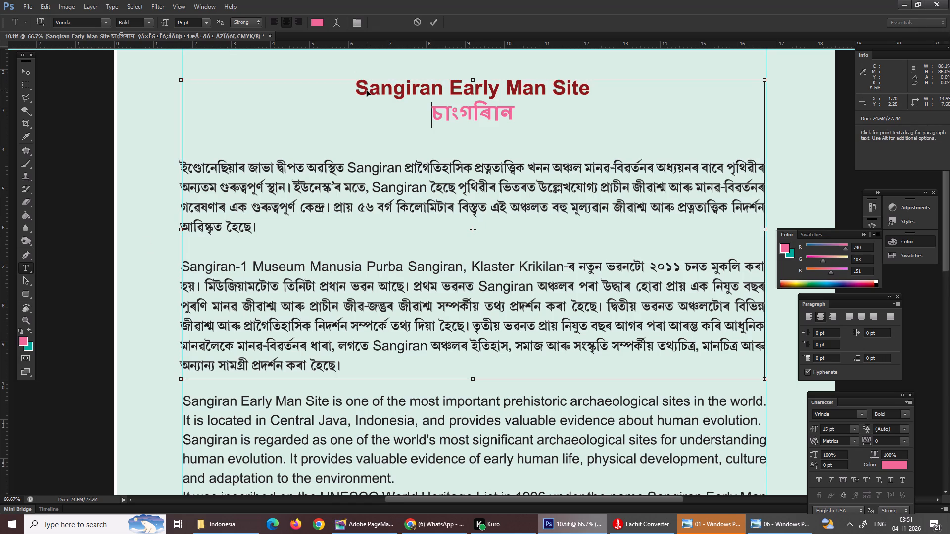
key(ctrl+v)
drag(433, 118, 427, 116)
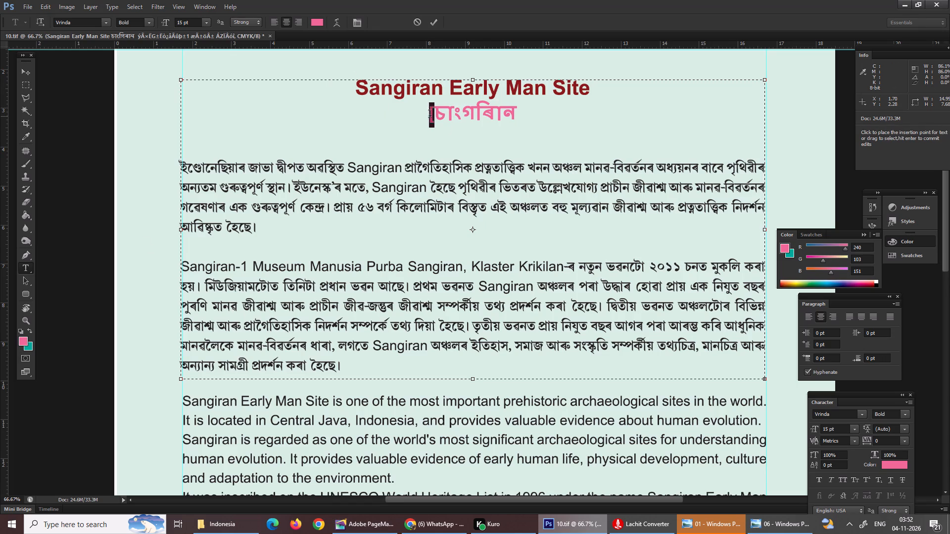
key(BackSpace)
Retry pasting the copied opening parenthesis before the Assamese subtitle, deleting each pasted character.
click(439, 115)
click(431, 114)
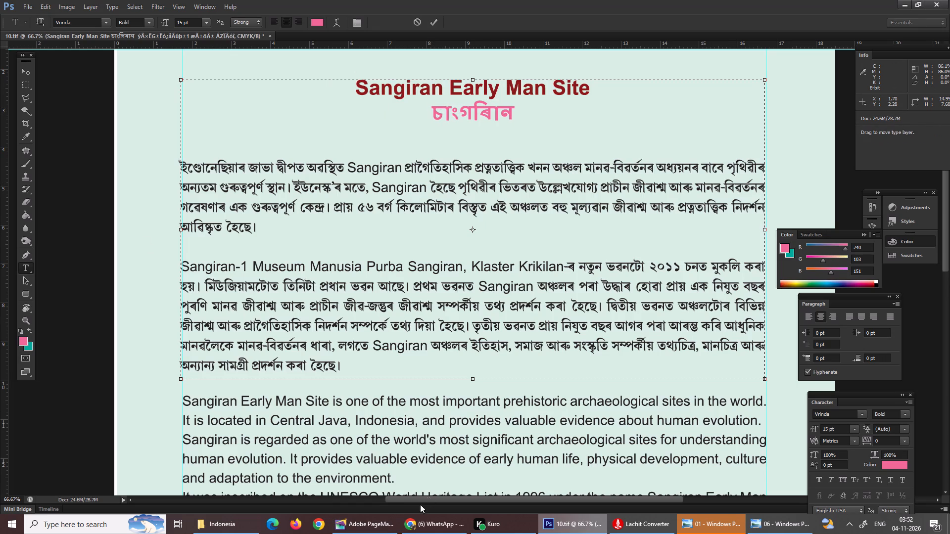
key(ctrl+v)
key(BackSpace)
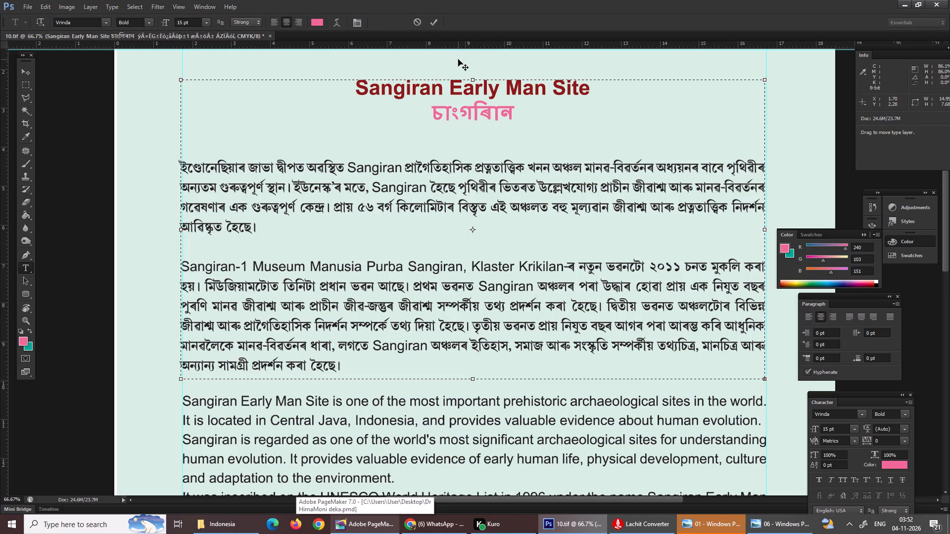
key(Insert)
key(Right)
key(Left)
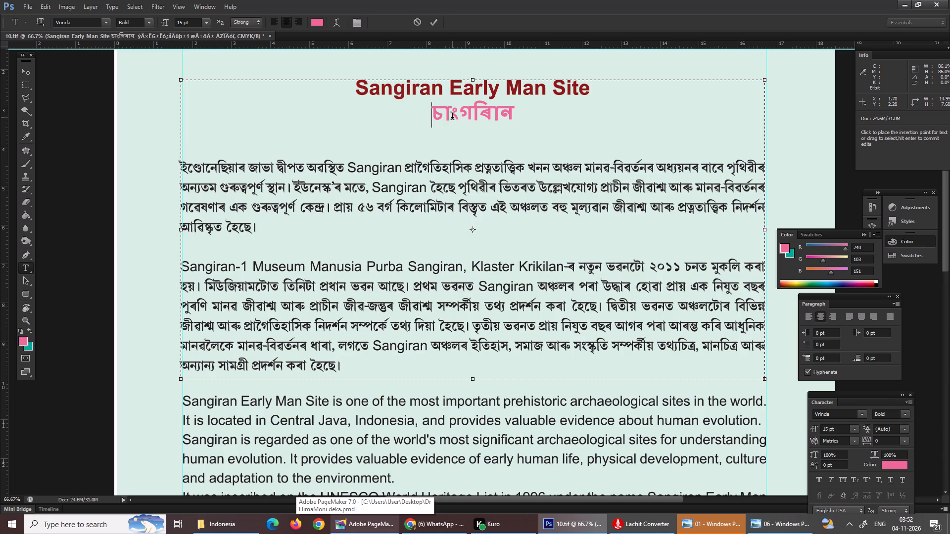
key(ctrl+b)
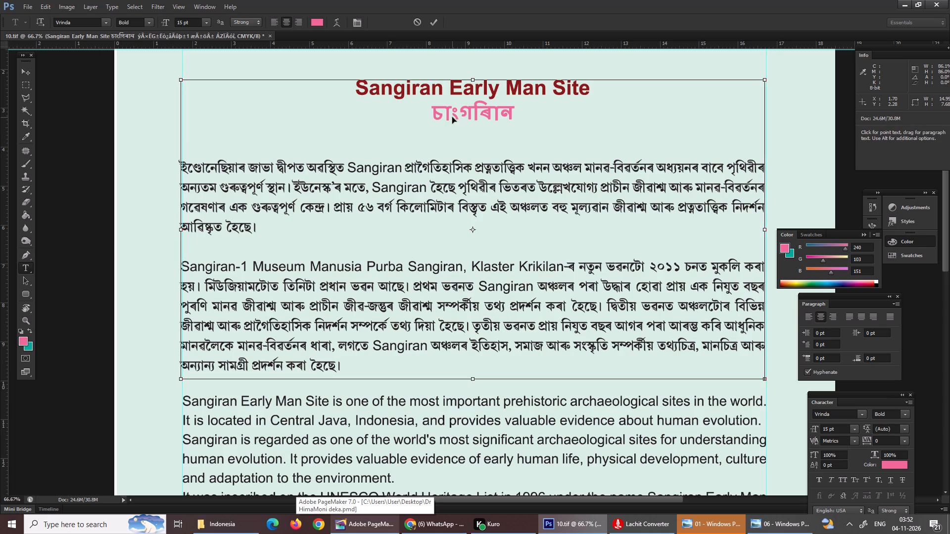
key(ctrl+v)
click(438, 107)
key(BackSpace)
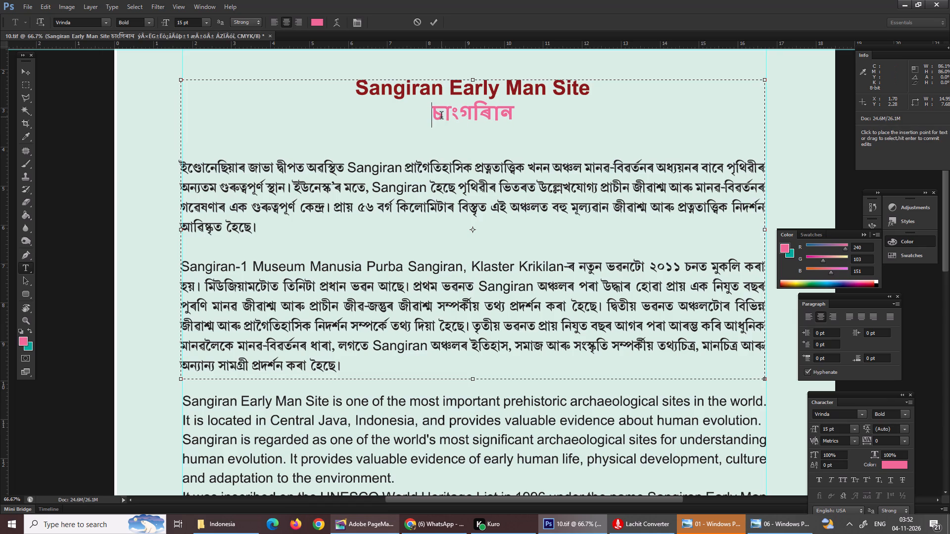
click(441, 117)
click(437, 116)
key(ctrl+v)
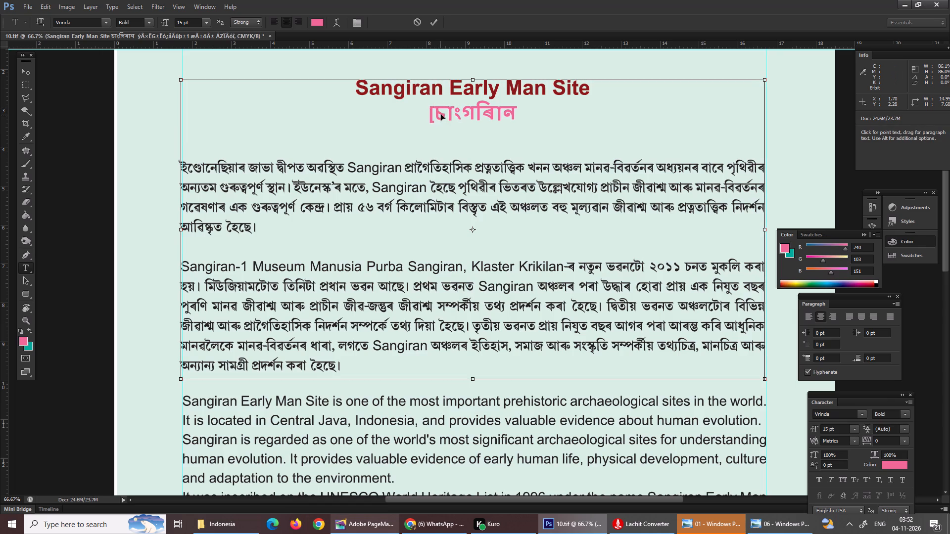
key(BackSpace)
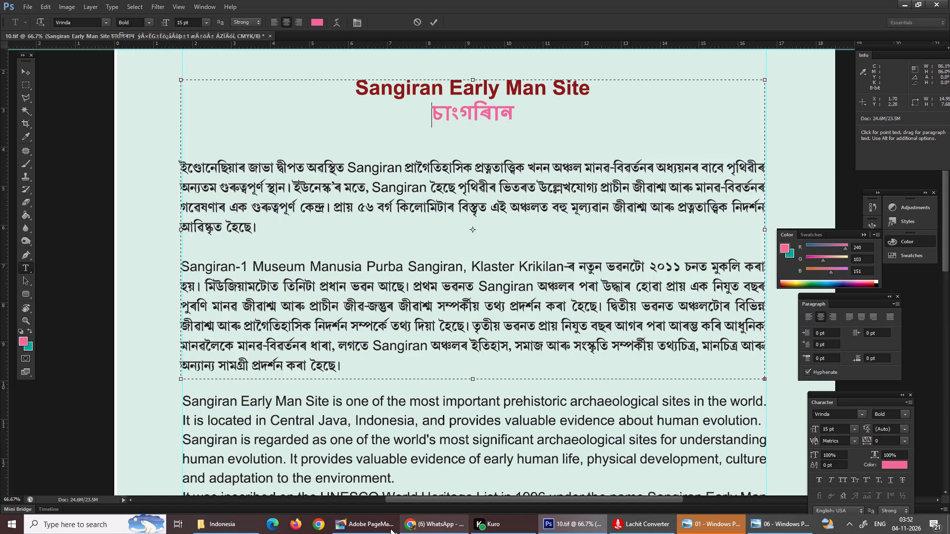
Copy the opening parenthesis from the PageMaker document and paste it in front of the Assamese subtitle in Photoshop.
click(365, 529)
click(454, 119)
drag(437, 113, 426, 113)
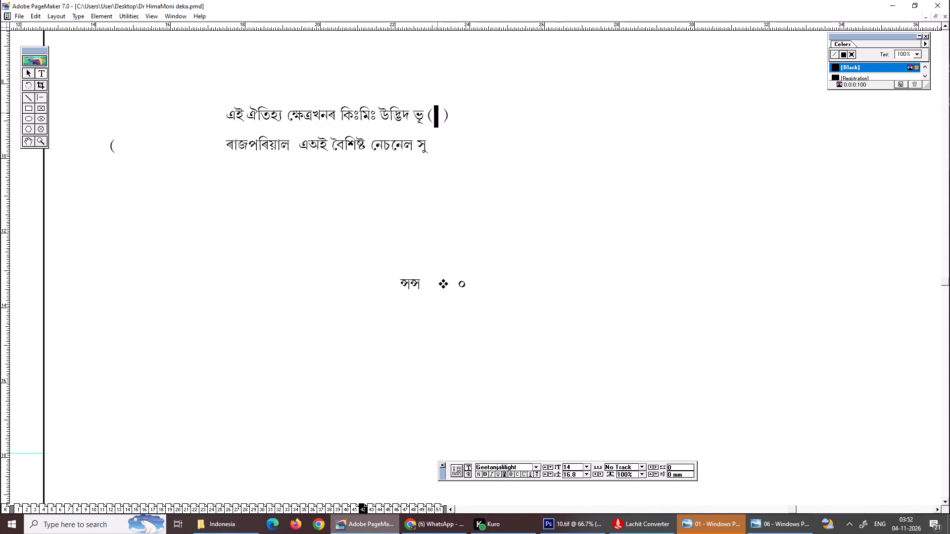
drag(426, 113, 428, 117)
key(ctrl+c)
key(ctrl+c)
key(ctrl+c)
click(560, 526)
key(ctrl+v)
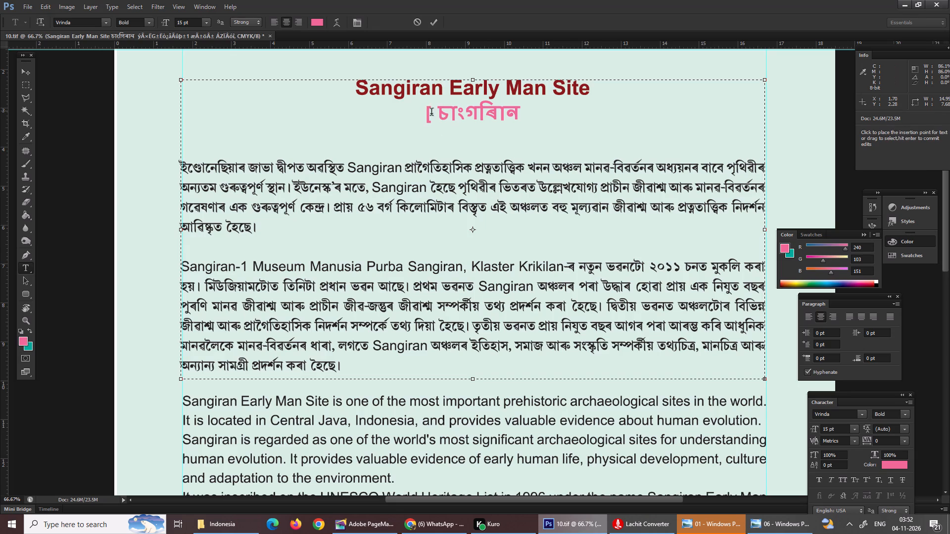
Set the pasted opening bracket's font to Geetanjalibold and delete the space between it and the Assamese subtitle.
drag(433, 114, 422, 112)
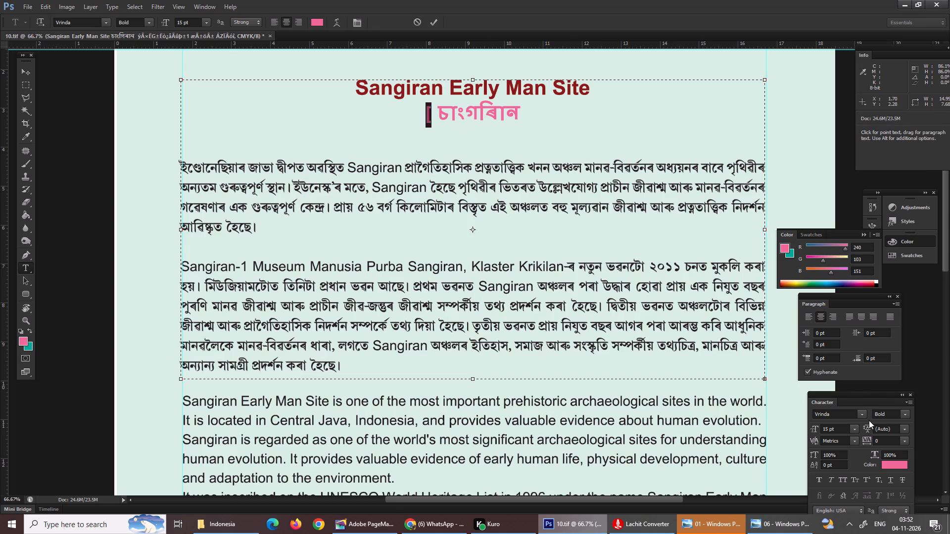
click(863, 414)
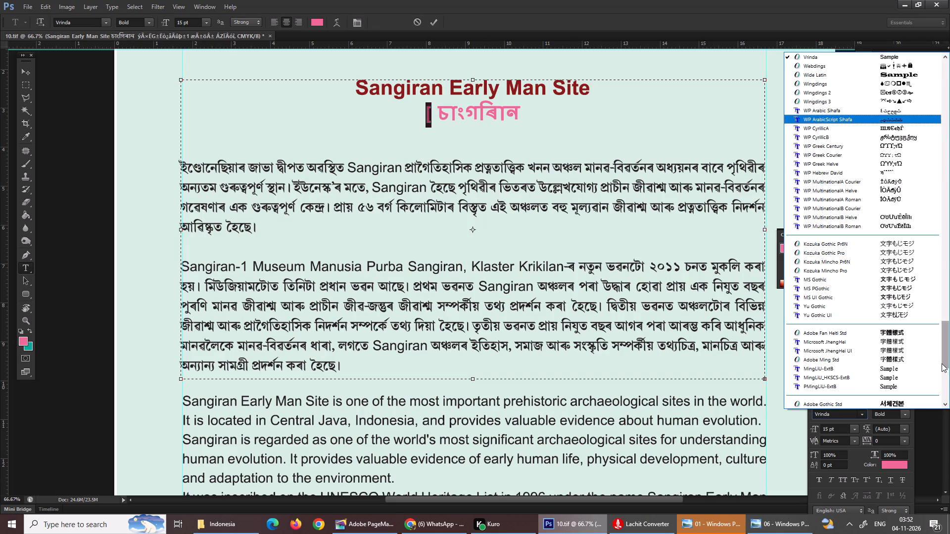
drag(949, 353, 949, 145)
drag(946, 333, 944, 307)
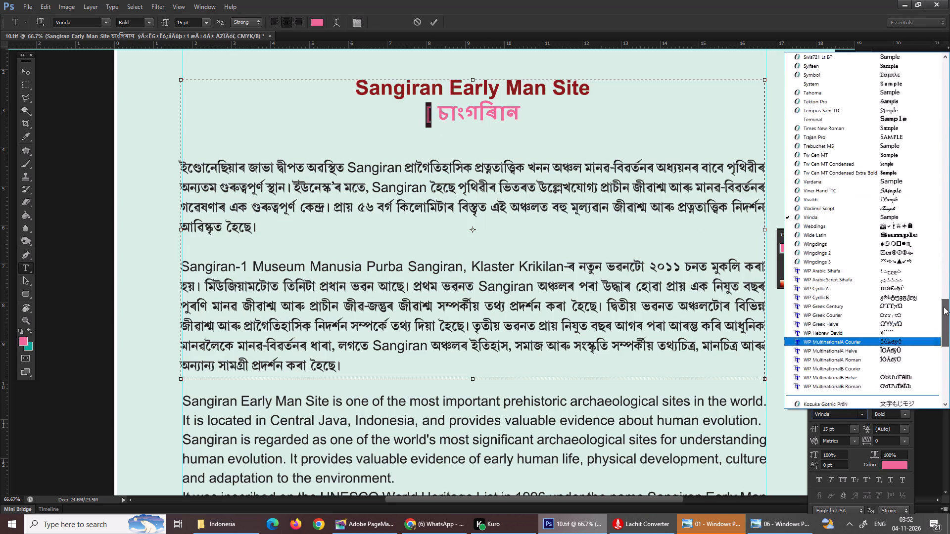
drag(944, 307, 949, 119)
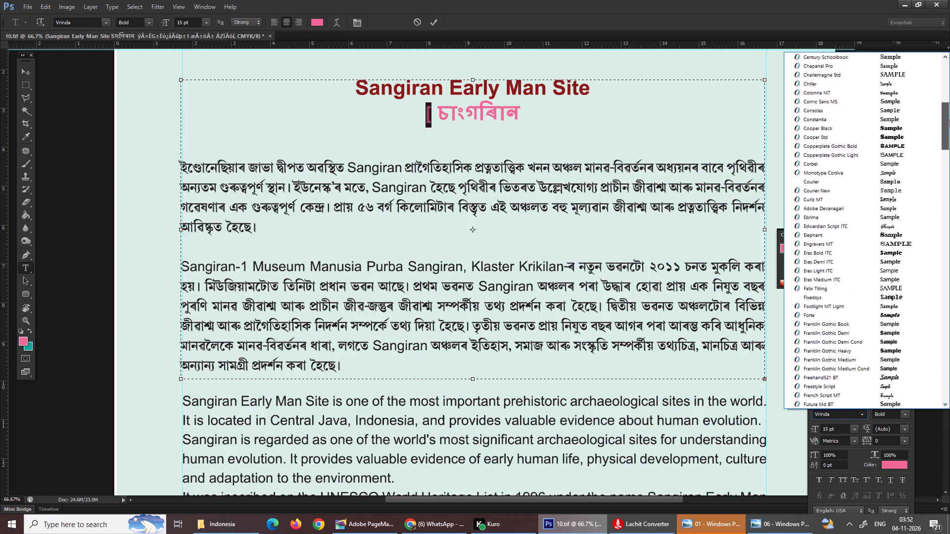
drag(949, 119, 949, 145)
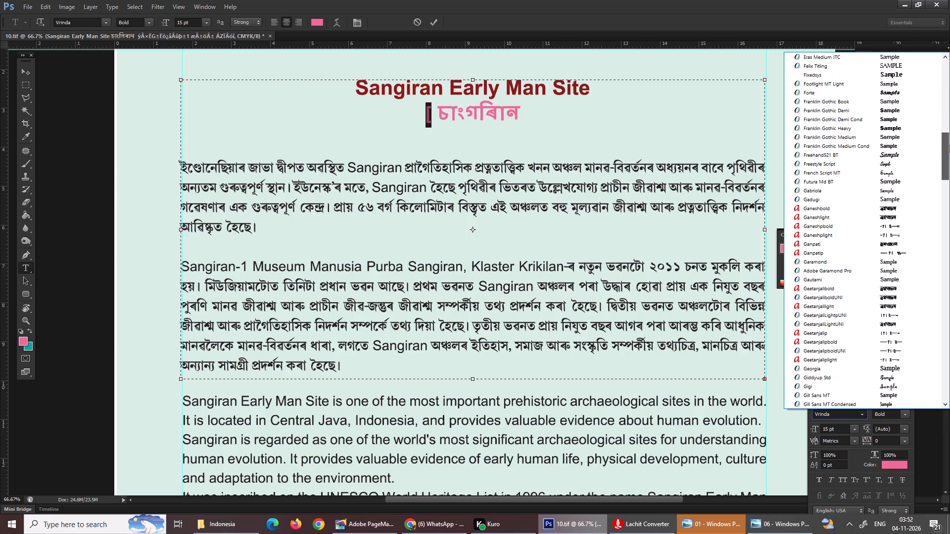
drag(949, 145, 949, 160)
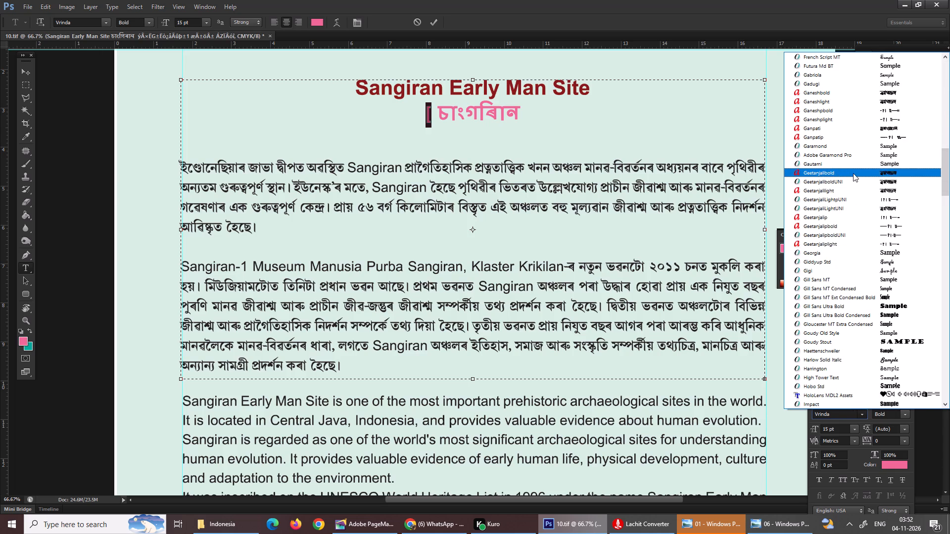
click(854, 173)
click(441, 121)
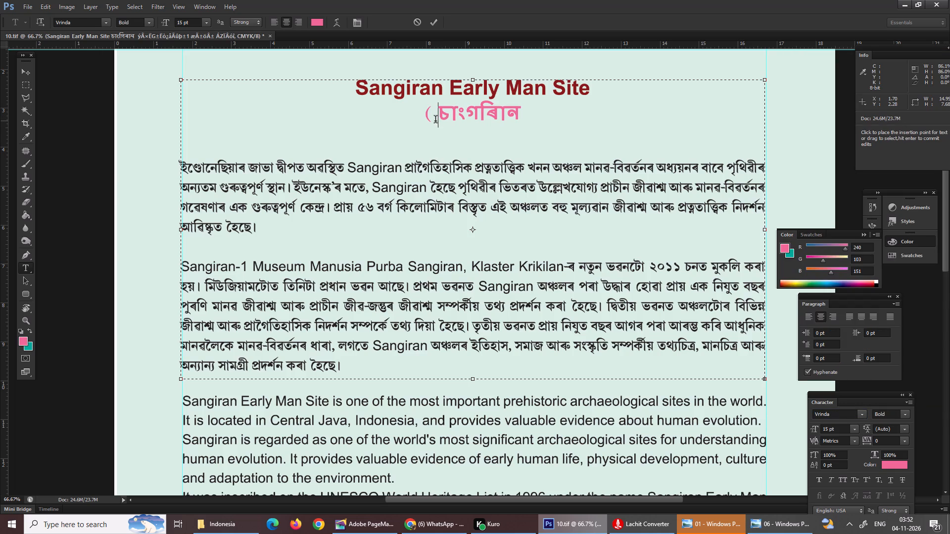
key(BackSpace)
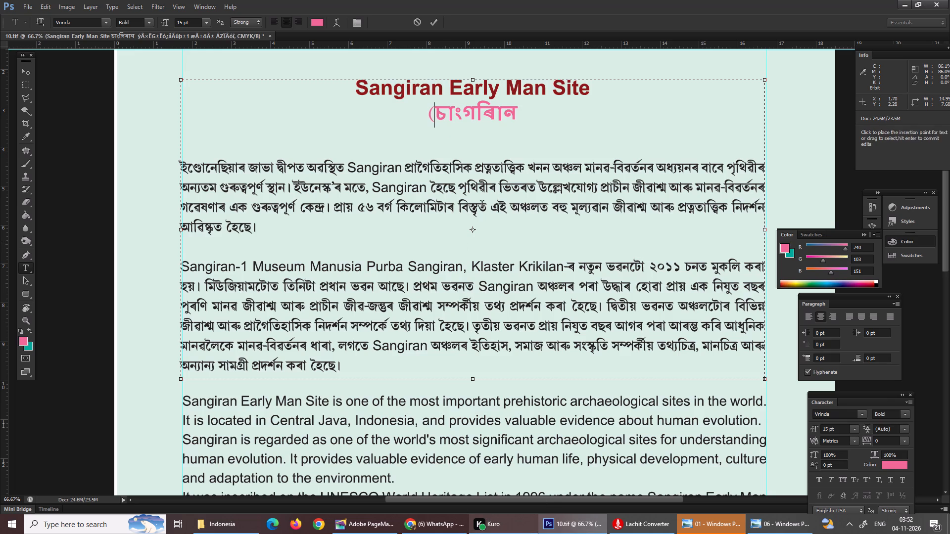
Copy the closing parenthesis from the PageMaker document and paste it at the end of the Assamese subtitle in Photoshop.
click(456, 115)
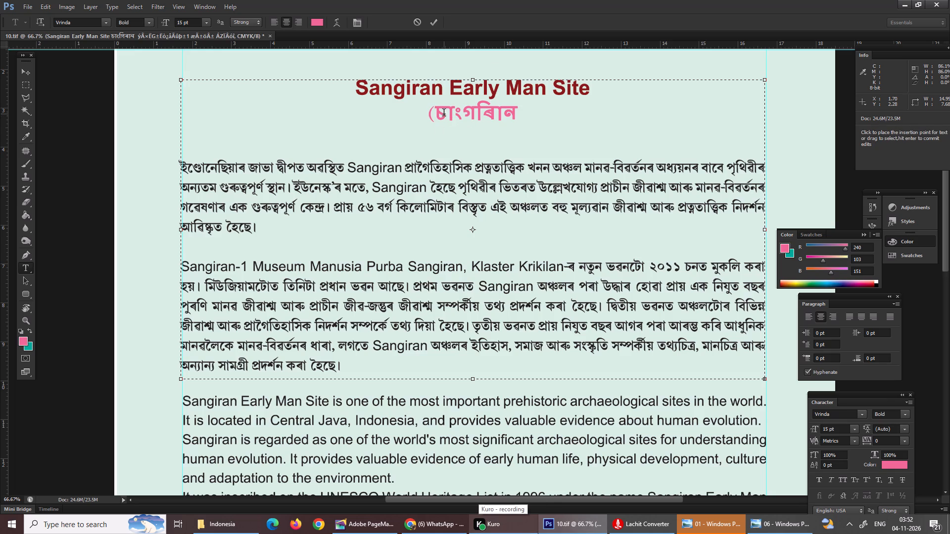
click(444, 114)
click(361, 532)
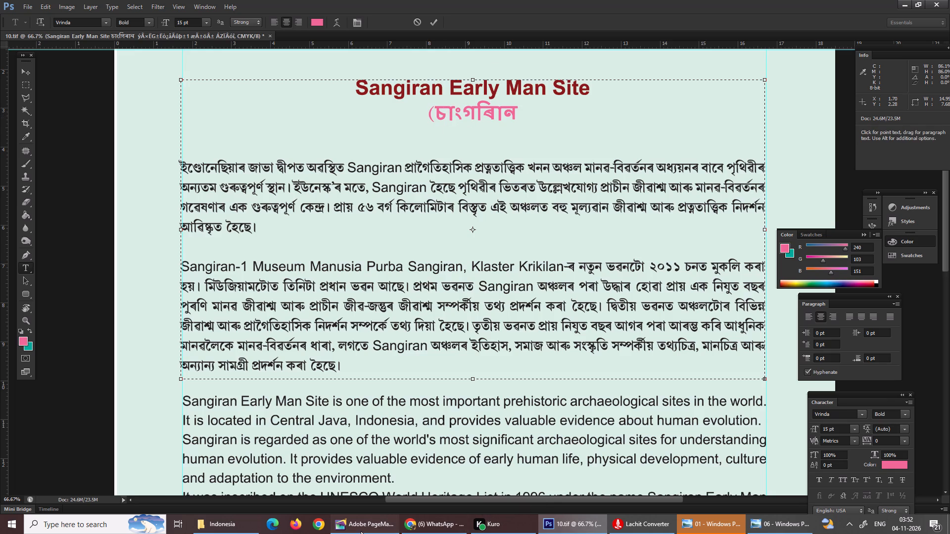
drag(440, 112, 460, 119)
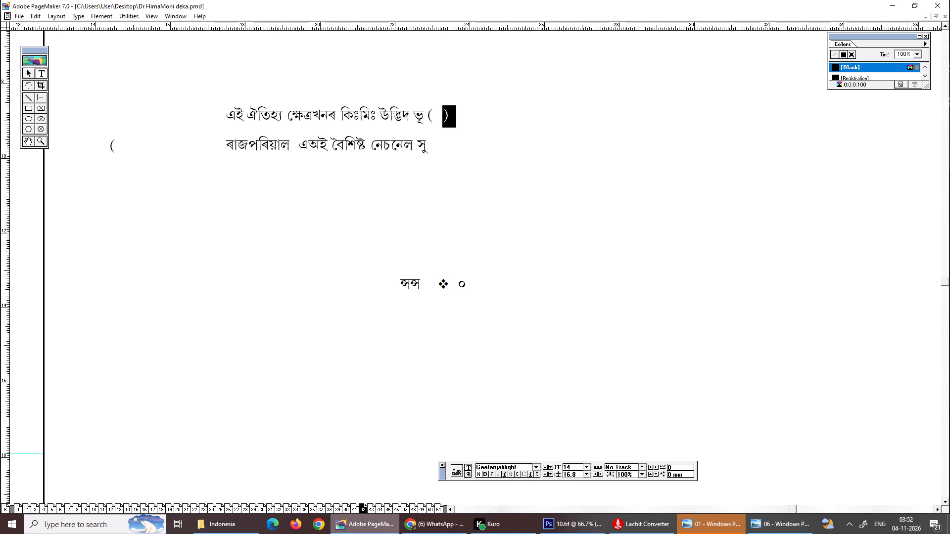
key(ctrl+c)
key(ctrl+c)
click(583, 529)
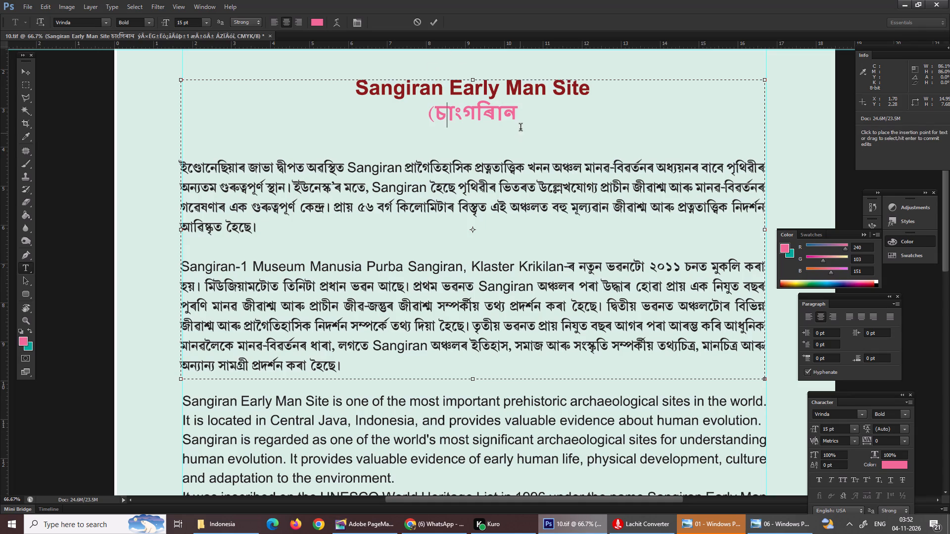
click(521, 113)
key(ctrl+b)
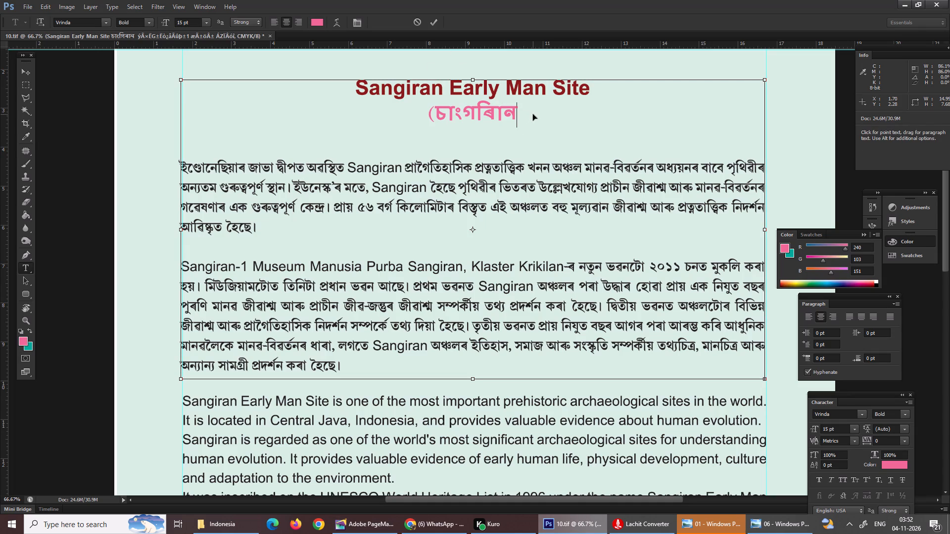
key(ctrl+v)
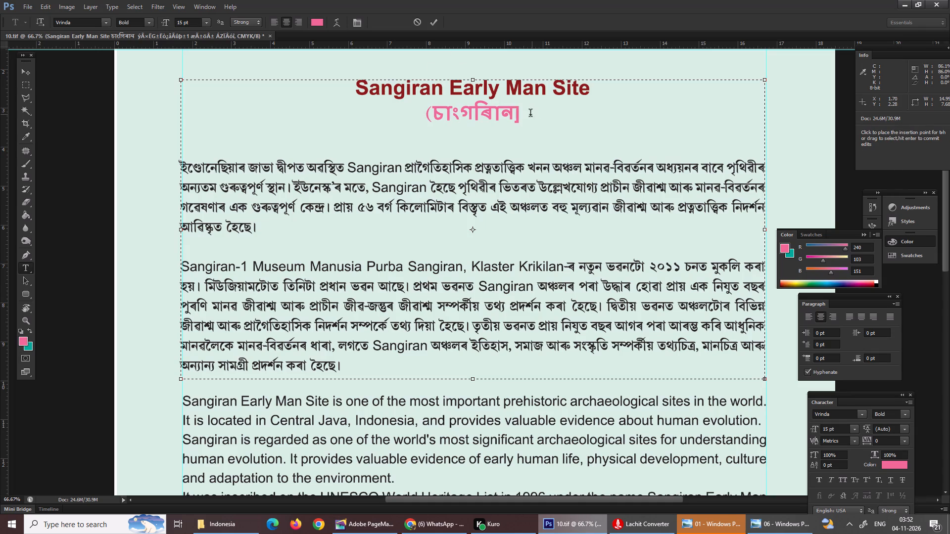
Set the pasted closing bracket's font to Geetanjalibold, keep it directly against the subtitle, and commit the text edit.
drag(517, 113, 523, 119)
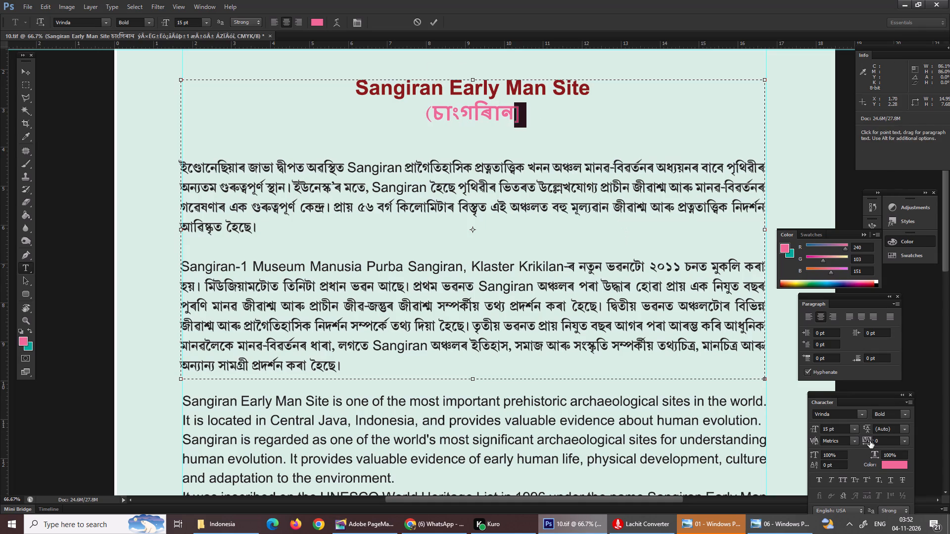
click(865, 412)
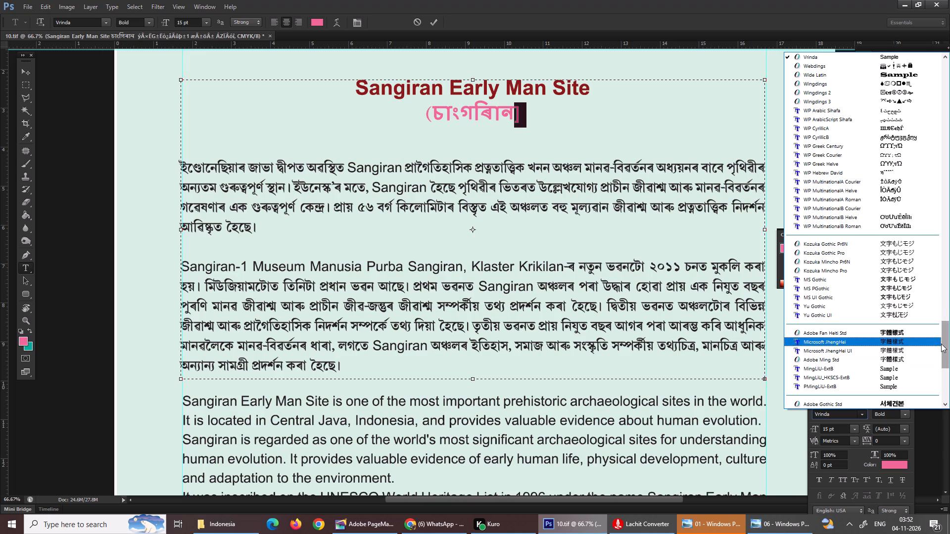
drag(944, 344, 942, 144)
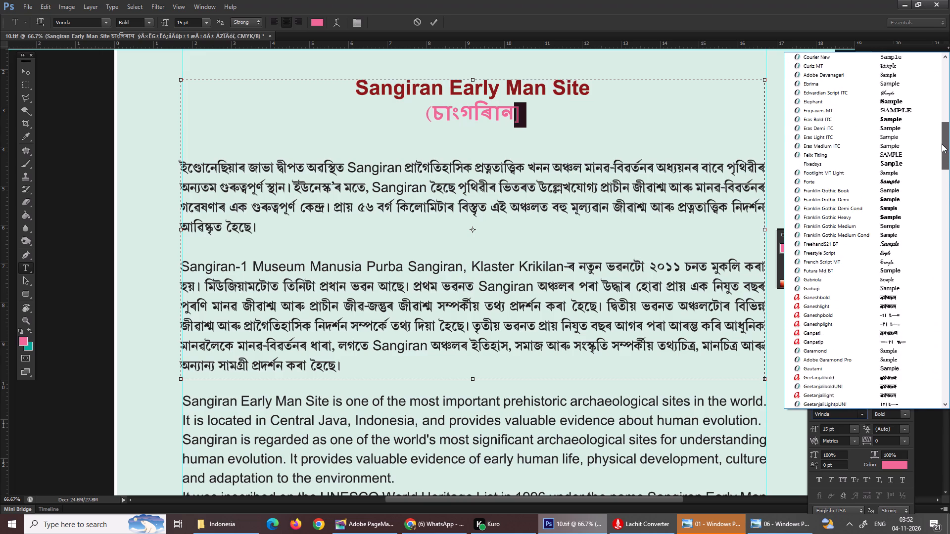
drag(942, 144, 945, 168)
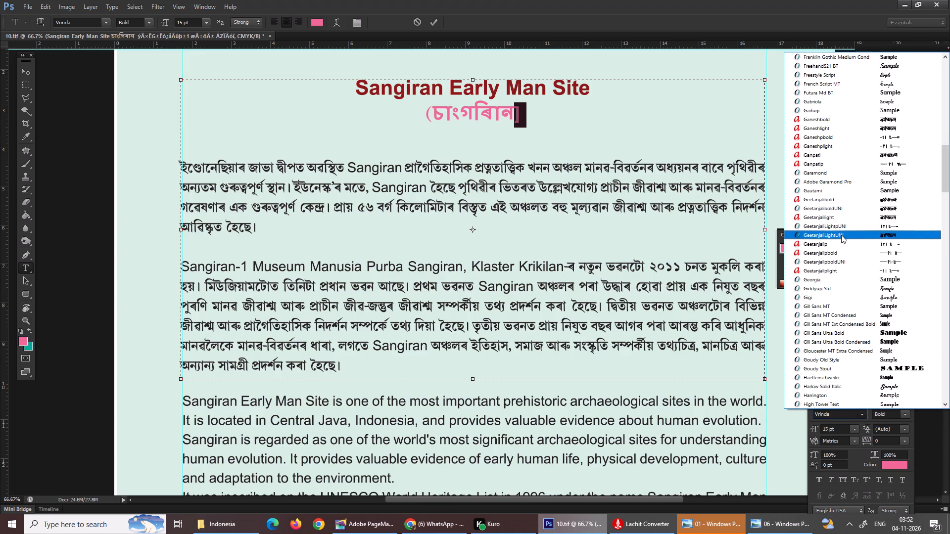
click(850, 202)
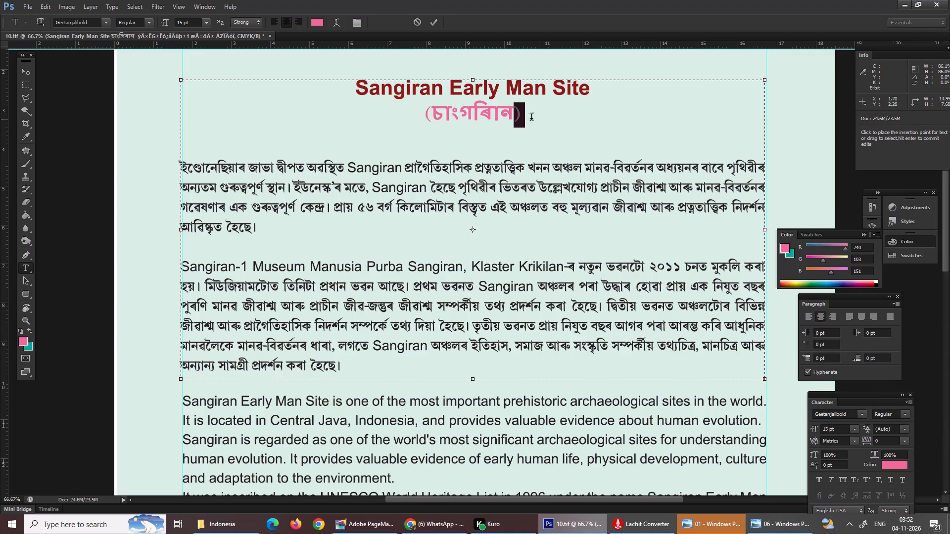
click(530, 118)
click(516, 115)
key(space)
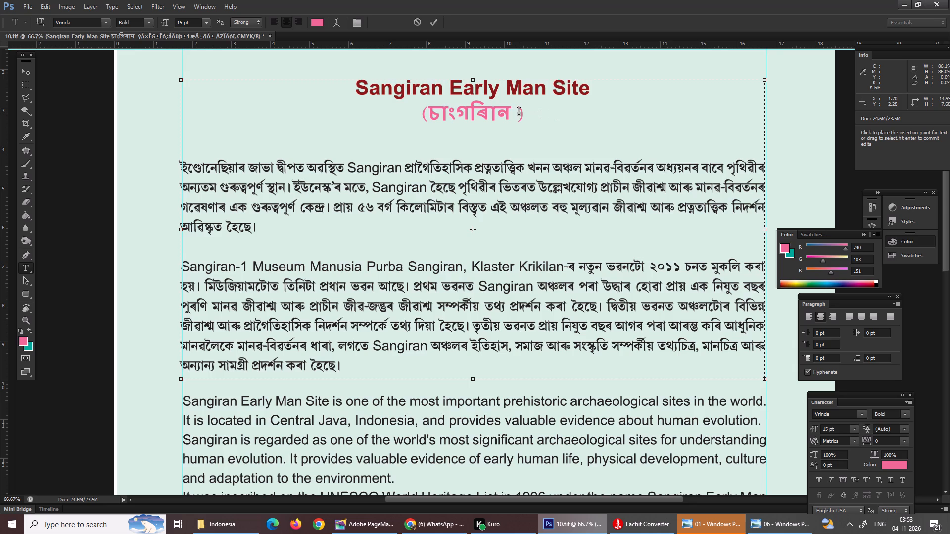
key(BackSpace)
key(ctrl+0)
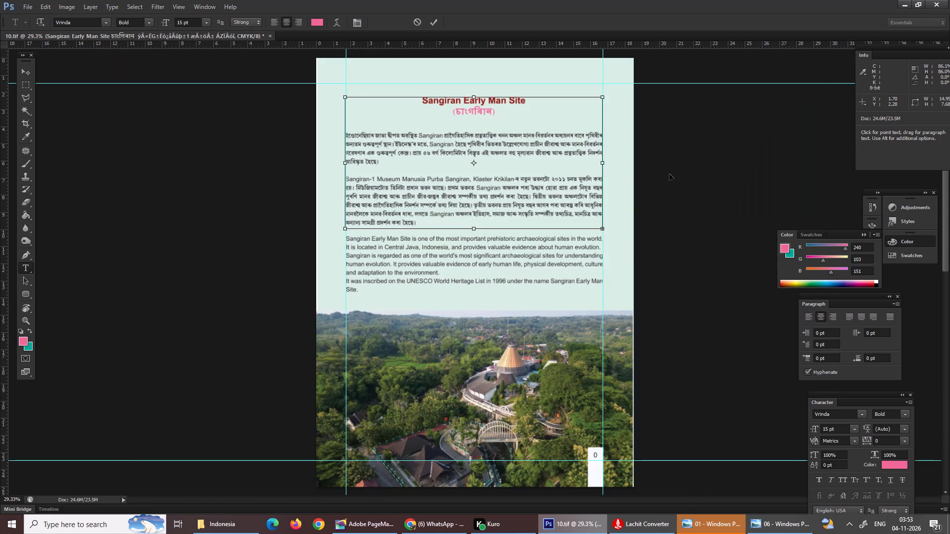
key(Return)
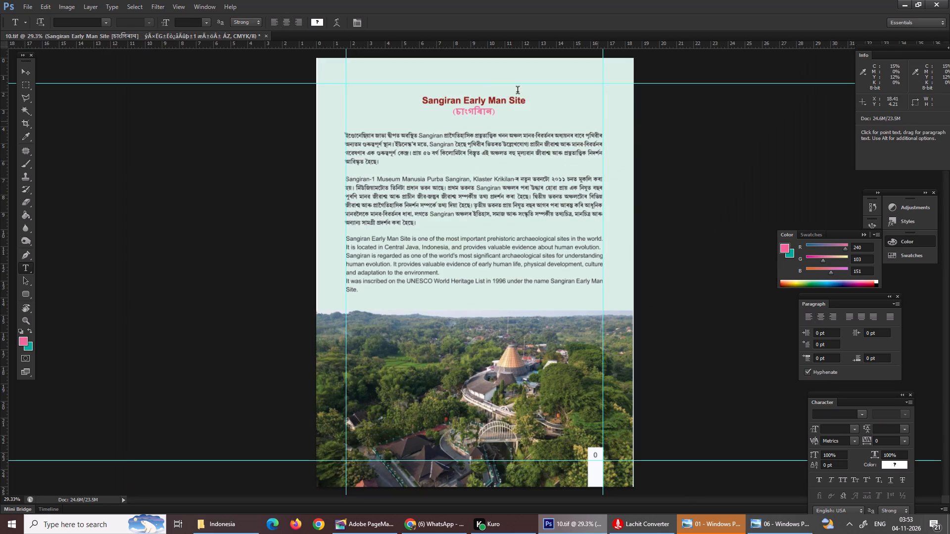
Recolour the whole Assamese subtitle, including both parentheses, with the bright red swatch.
key(ctrl+equal)
key(ctrl+equal)
key(ctrl+equal)
key(ctrl+equal)
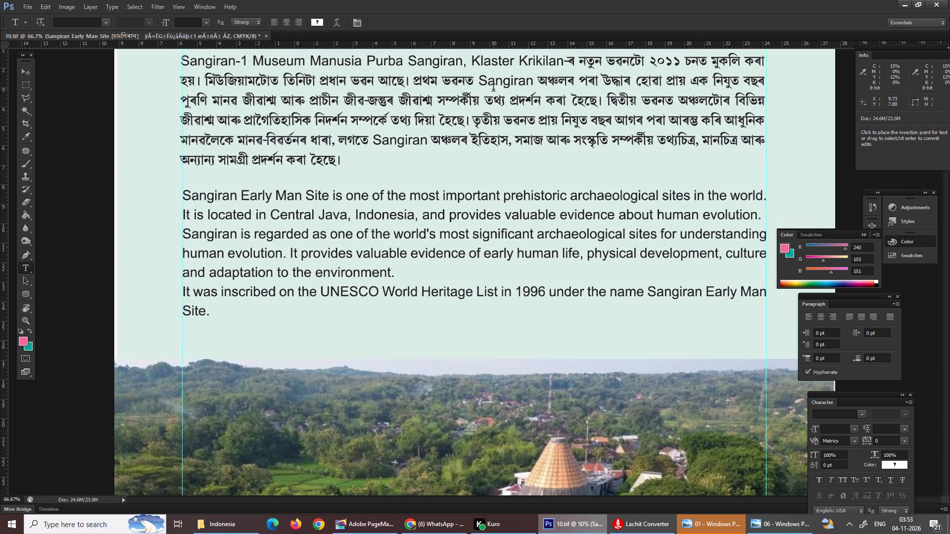
scroll(493, 89, up, 11)
scroll(493, 89, down, 1)
scroll(493, 89, up, 9)
scroll(493, 89, down, 2)
scroll(493, 89, up, 8)
scroll(493, 89, down, 1)
scroll(493, 89, up, 4)
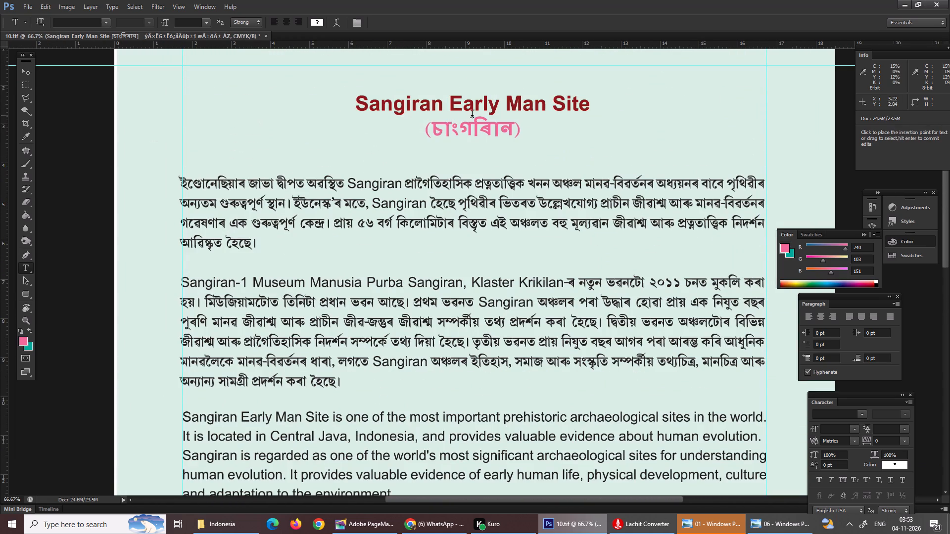
click(456, 127)
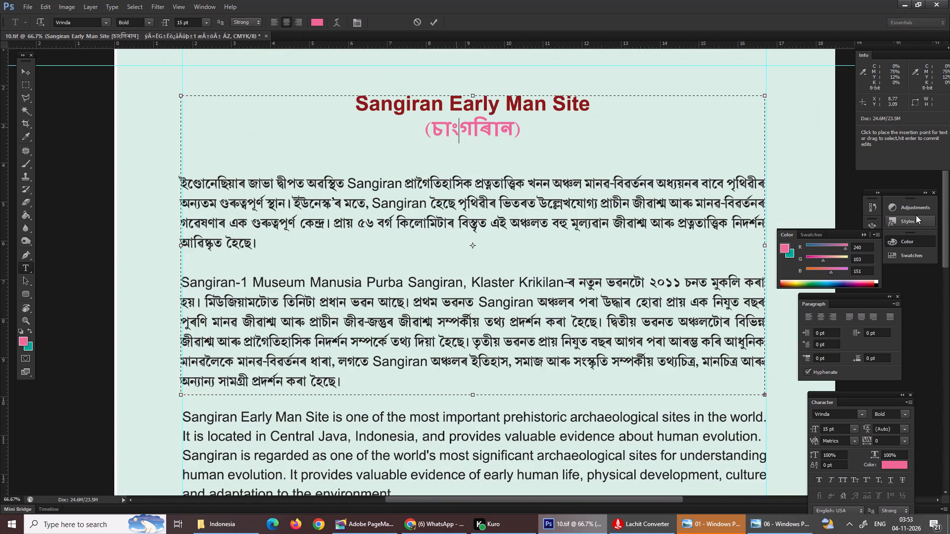
double_click(917, 210)
double_click(912, 220)
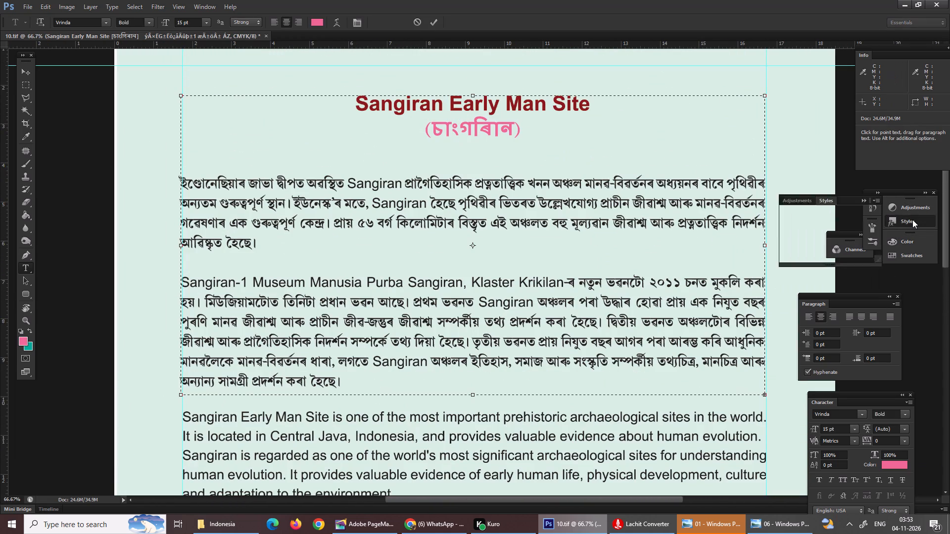
click(912, 220)
double_click(916, 250)
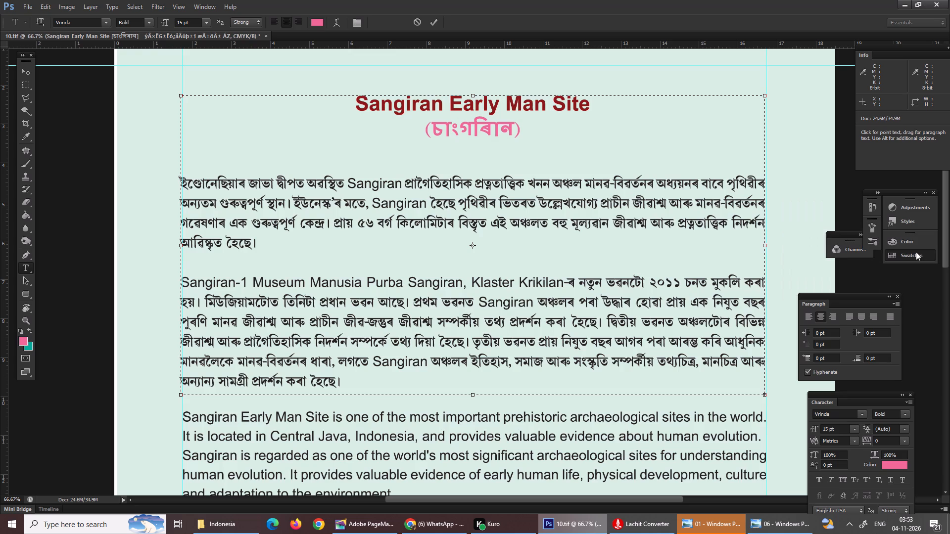
click(916, 252)
click(783, 243)
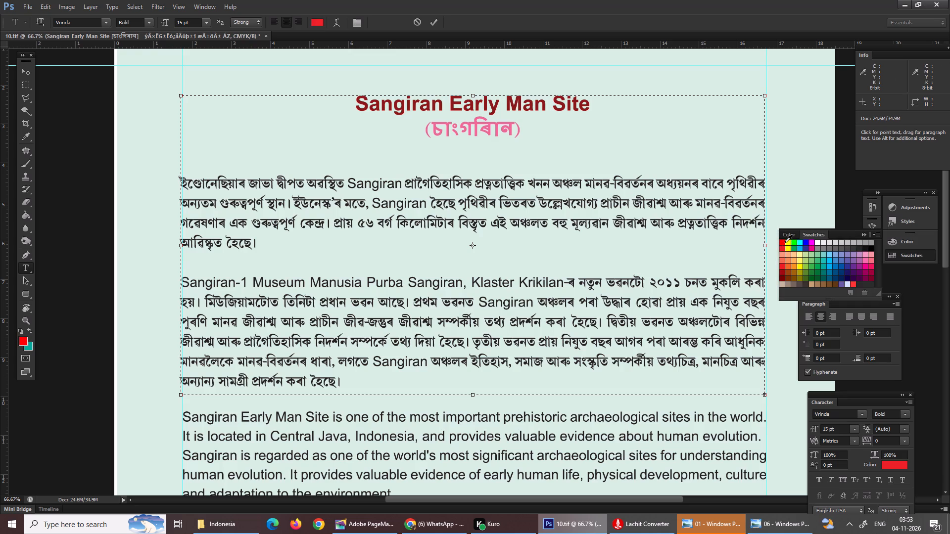
click(446, 119)
drag(424, 130, 581, 133)
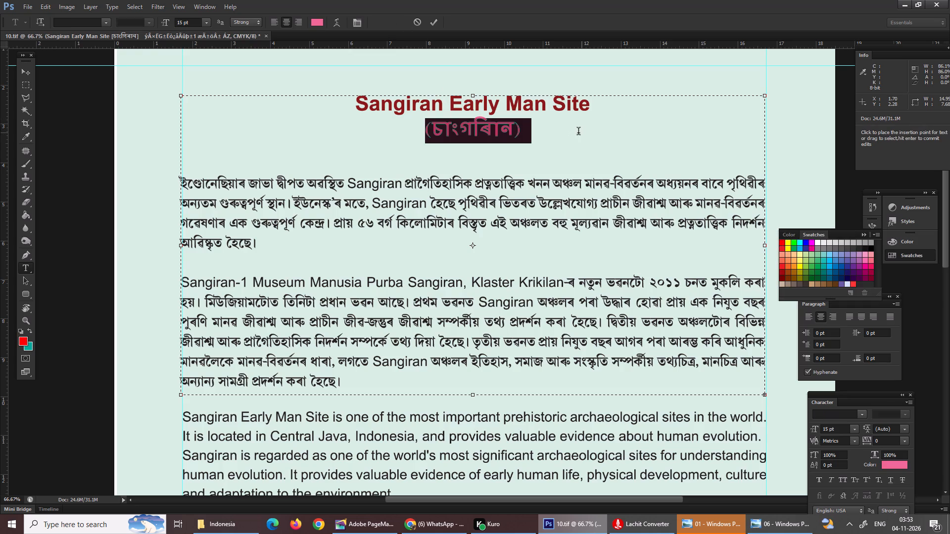
click(783, 241)
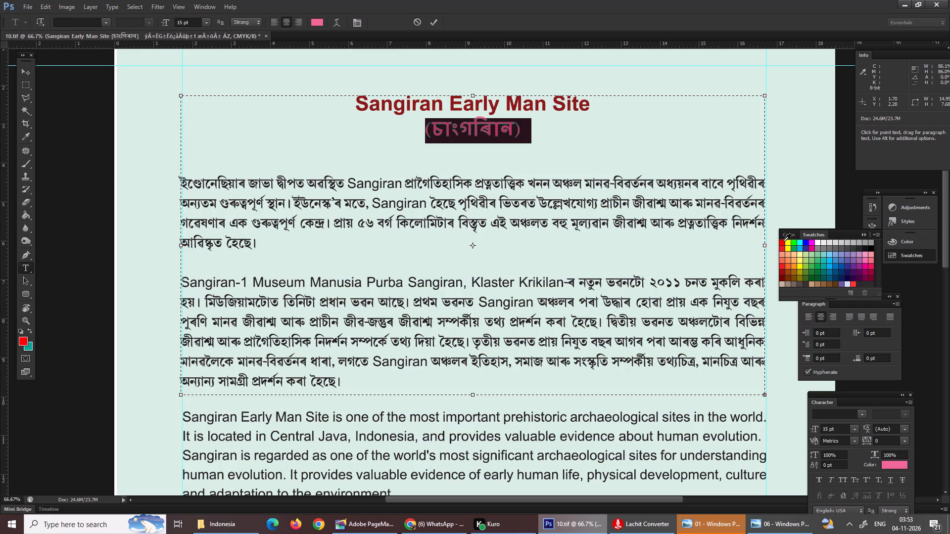
click(546, 126)
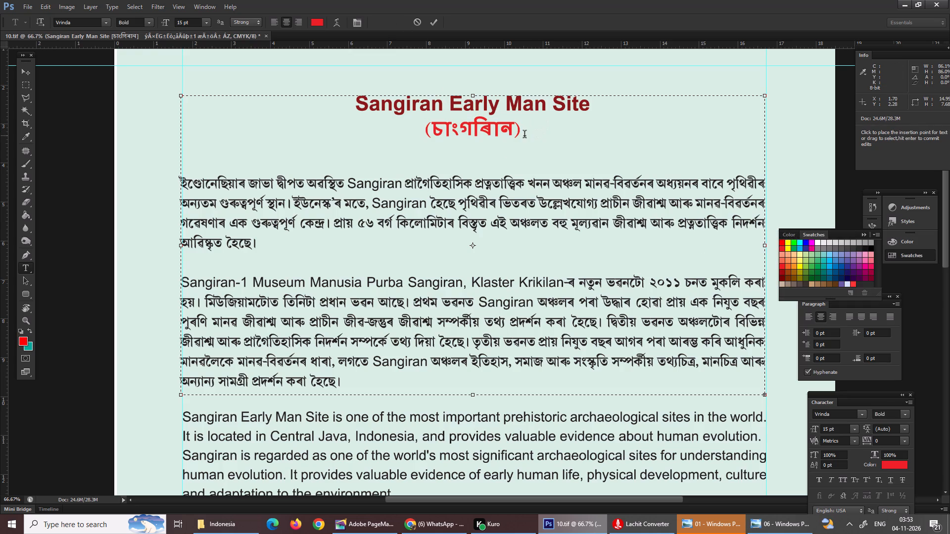
Recolour the English title "Sangiran Early Man Site" with the bright red swatch.
drag(604, 106, 308, 109)
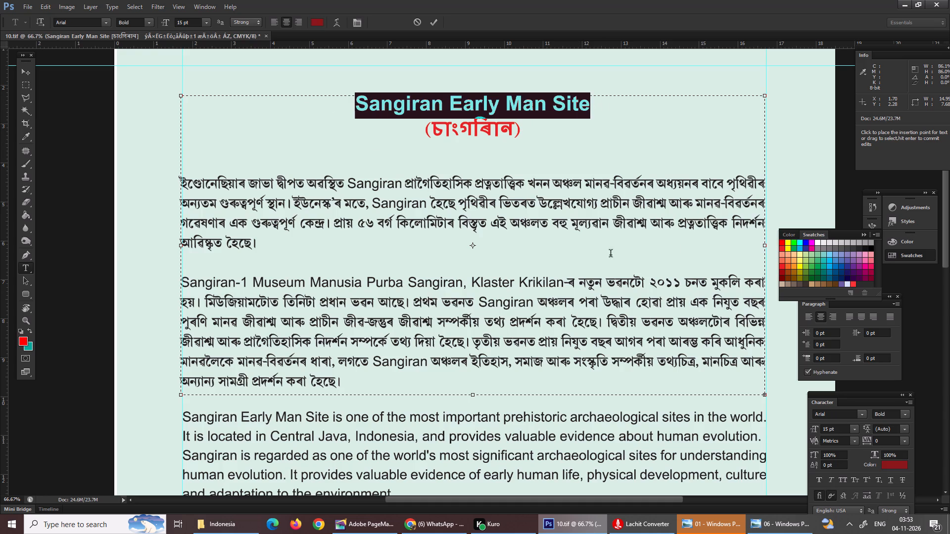
click(784, 246)
click(501, 121)
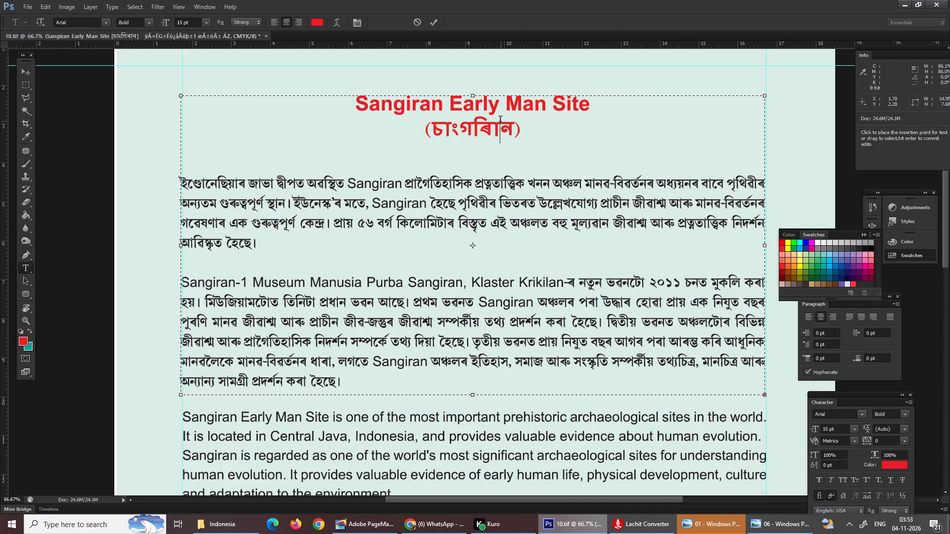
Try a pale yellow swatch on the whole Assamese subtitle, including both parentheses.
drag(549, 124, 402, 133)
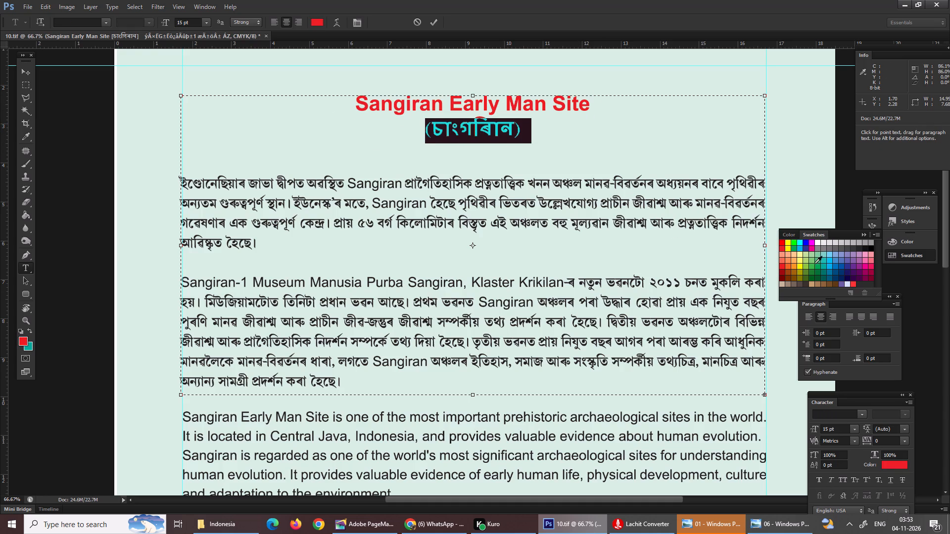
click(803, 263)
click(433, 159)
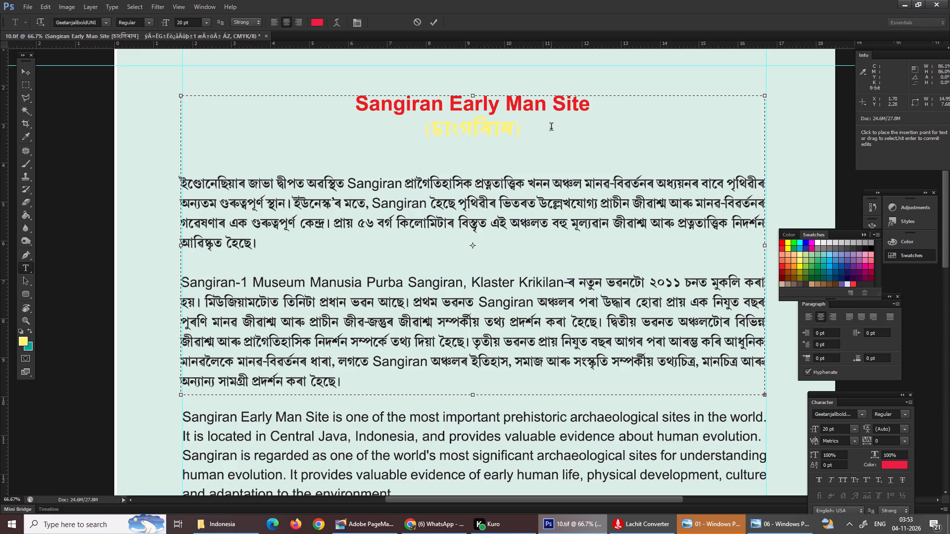
Recolour the whole parenthesised Assamese subtitle with the bright red swatch and commit the text edit.
drag(550, 128, 403, 126)
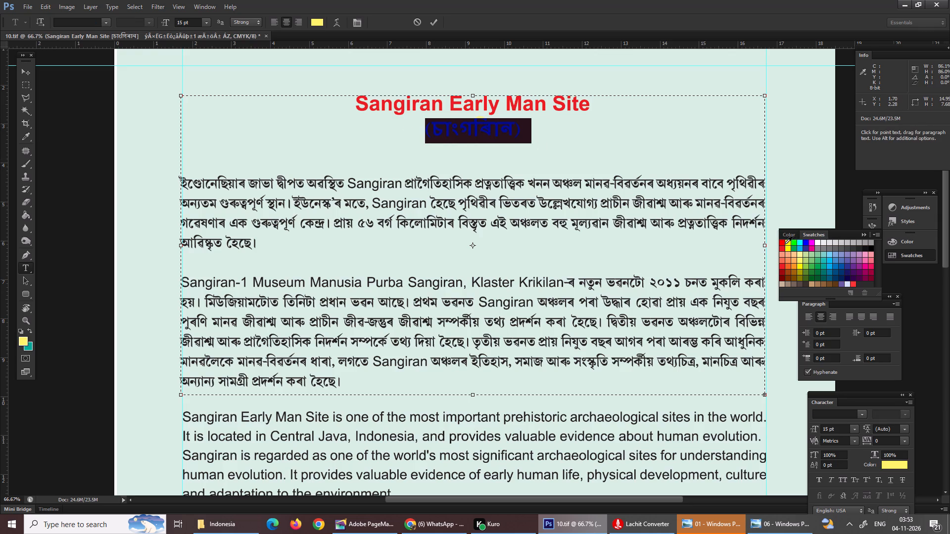
click(785, 244)
click(549, 175)
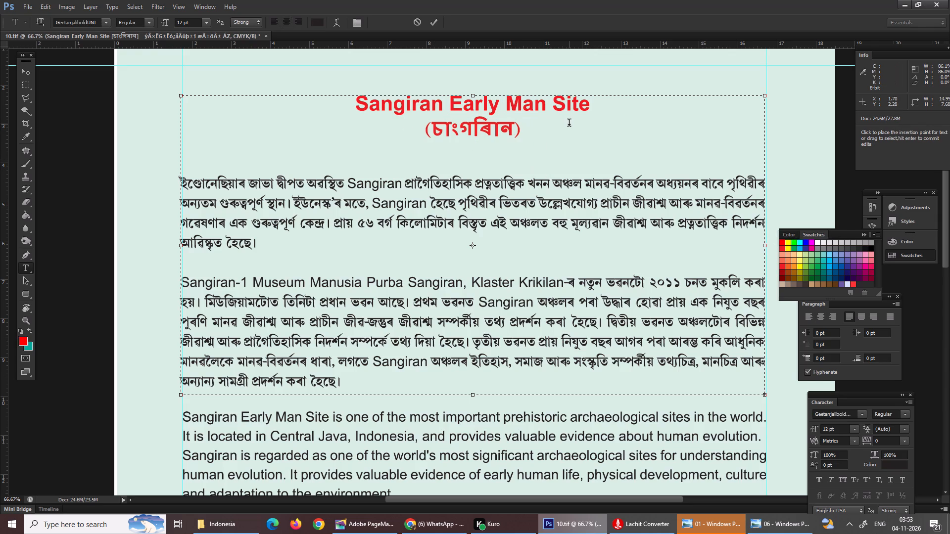
key(ctrl+equal)
key(ctrl+minus)
key(ctrl+minus)
key(ctrl+minus)
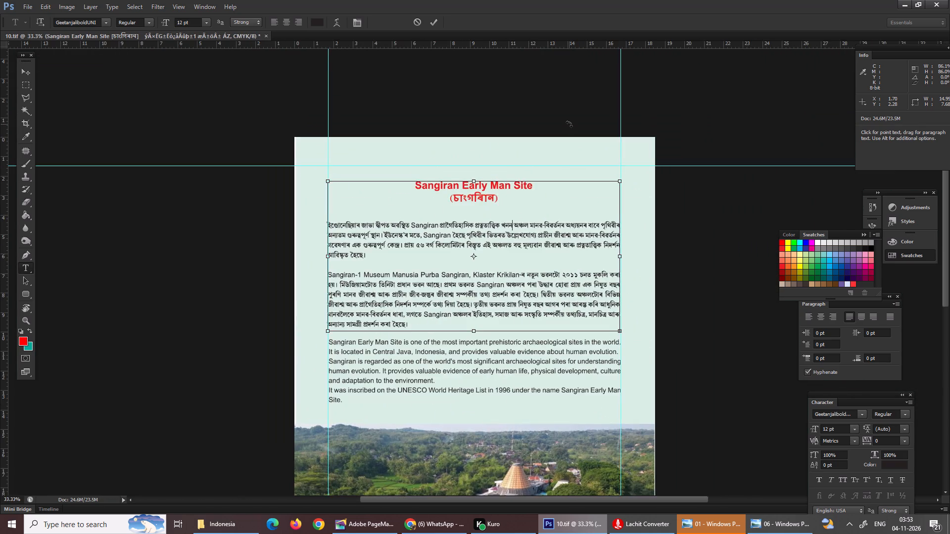
key(ctrl+minus)
key(Return)
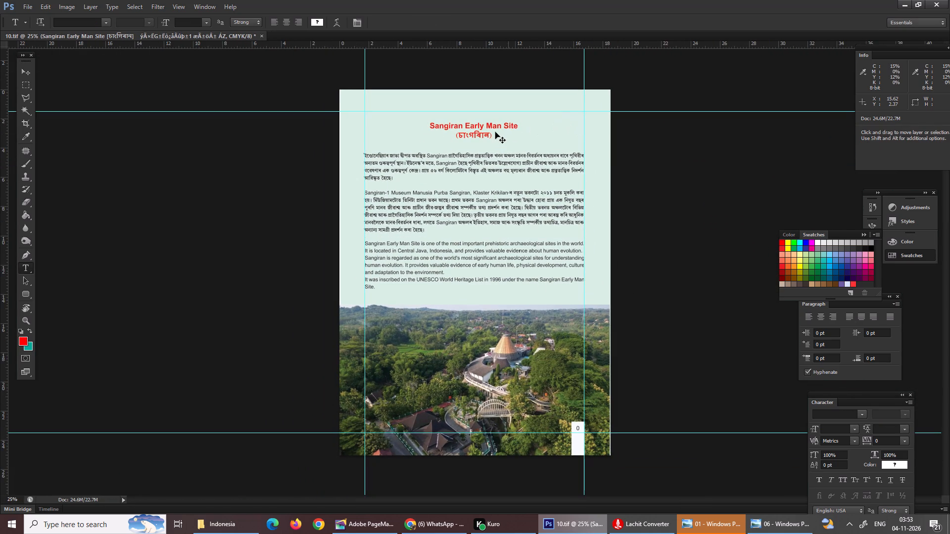
Save the page document 10.tif.
key(ctrl+s)
key(ctrl+s)
Examine the title, subtitle and body paragraphs up close, and review the whole page.
click(447, 166)
right_click(447, 166)
right_click(432, 160)
right_click(420, 150)
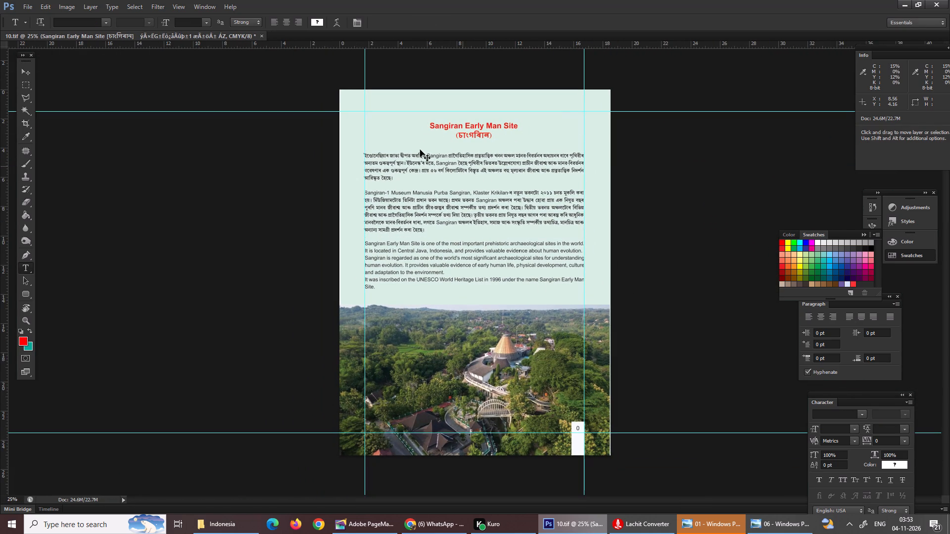
right_click(418, 143)
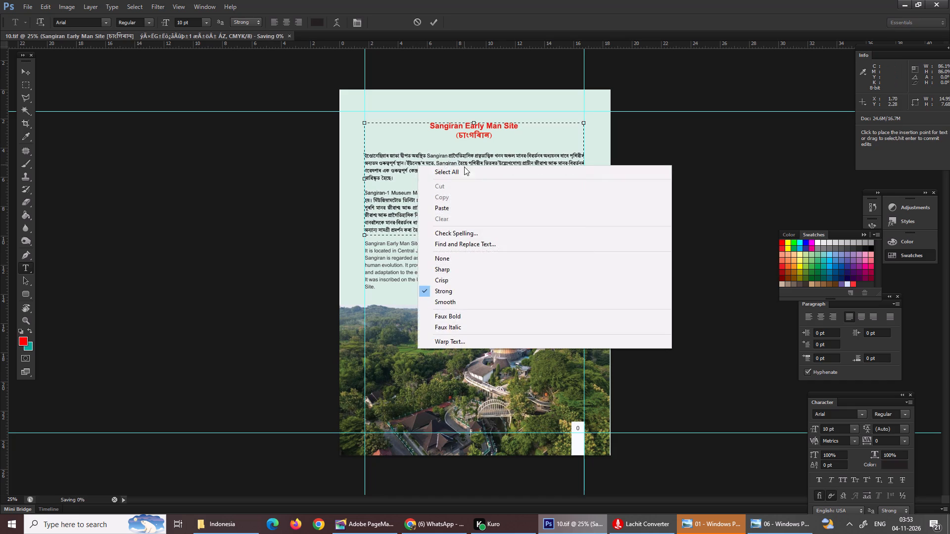
click(358, 151)
key(ctrl+equal)
key(ctrl+equal)
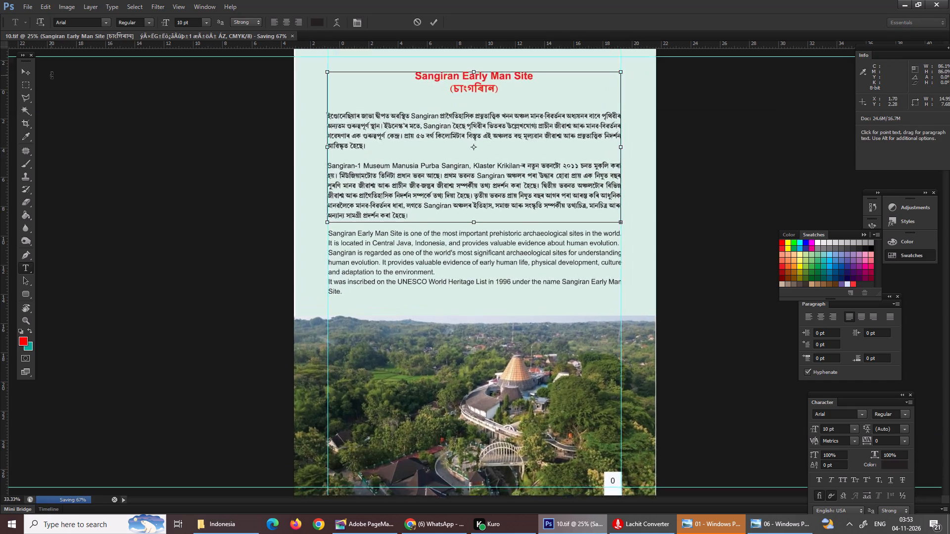
key(ctrl+equal)
scroll(51, 75, up, 3)
scroll(51, 75, down, 1)
scroll(51, 75, up, 8)
scroll(51, 75, down, 1)
scroll(51, 75, up, 15)
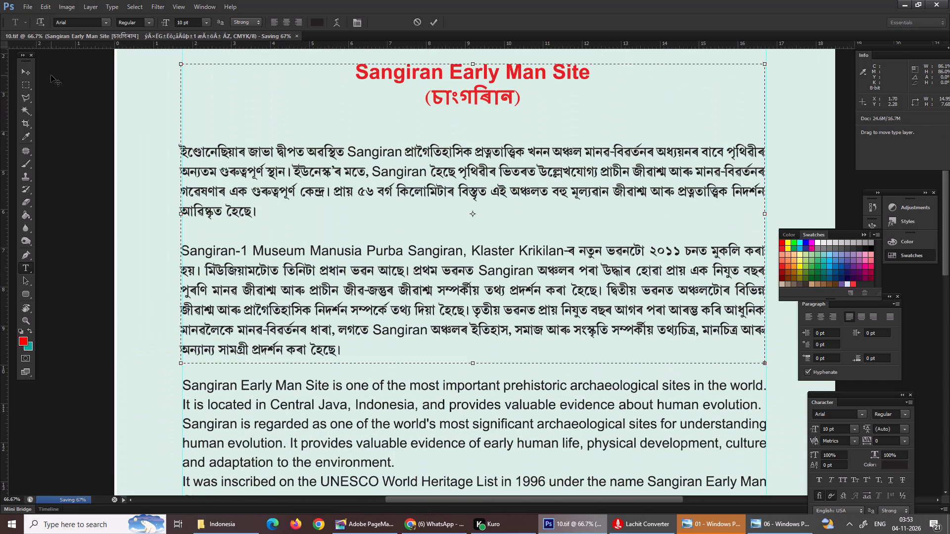
click(388, 74)
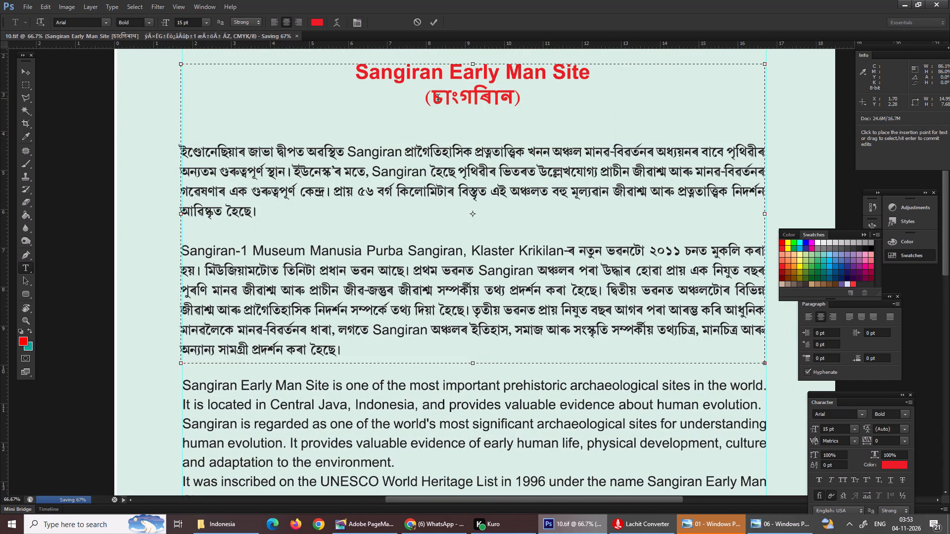
click(453, 105)
click(386, 190)
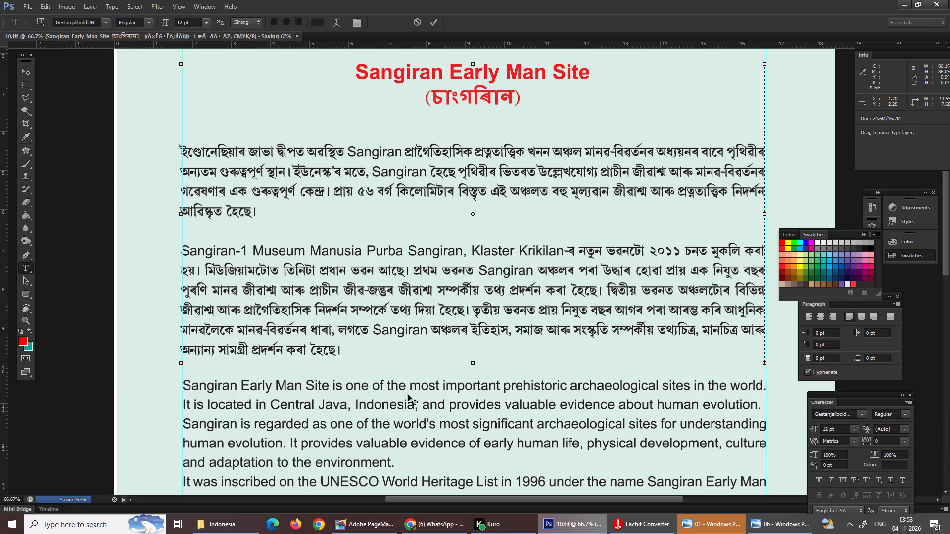
click(414, 402)
key(Return)
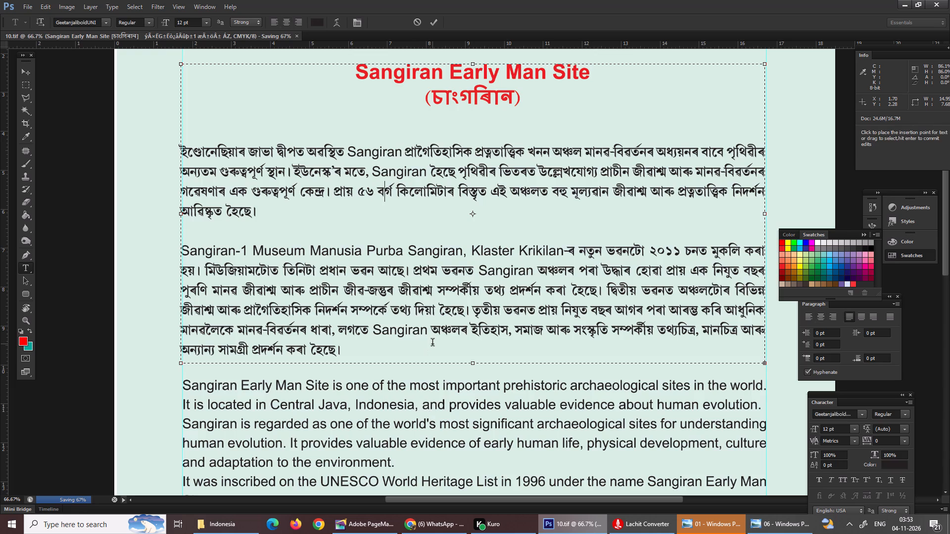
key(ctrl+0)
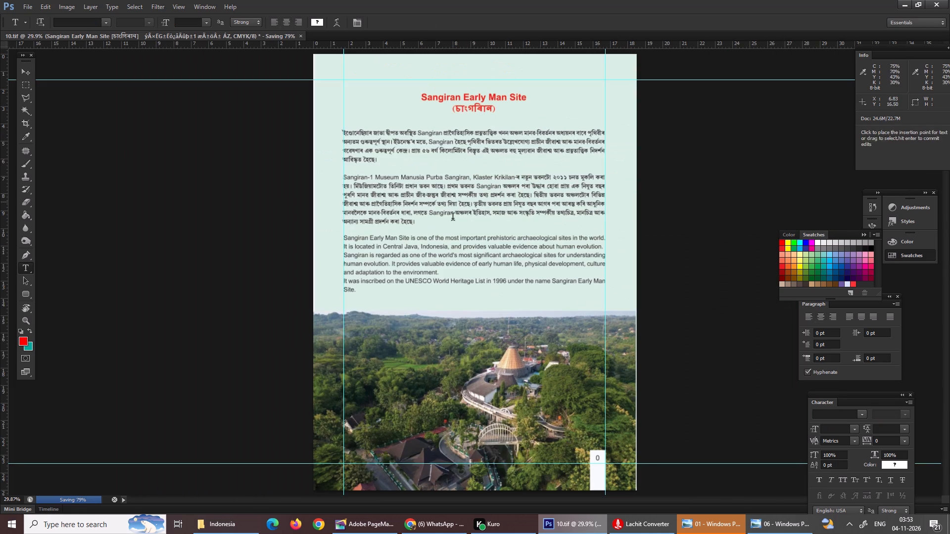
Select the layer holding the title and Assamese text and move it slightly, about 0.14 rightward and 0.23 upward.
right_click(394, 254)
click(369, 238)
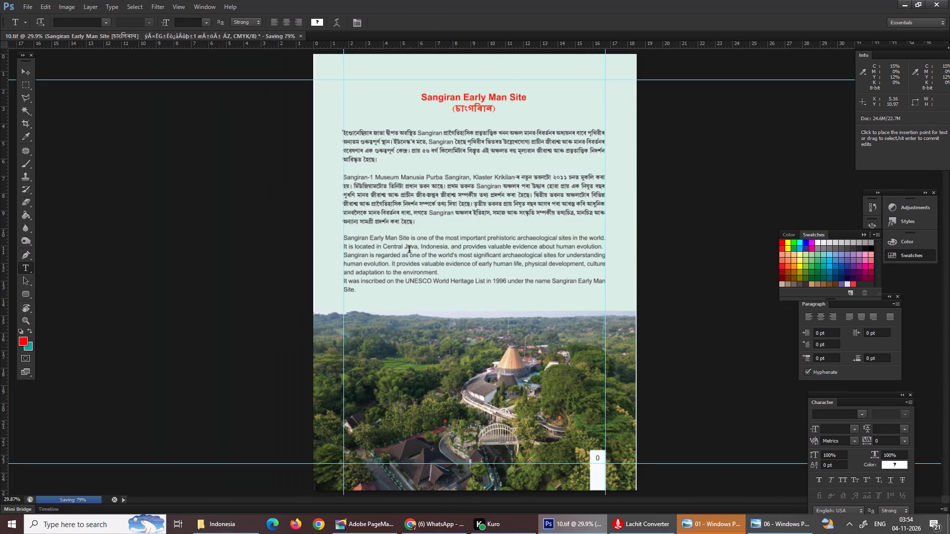
click(416, 254)
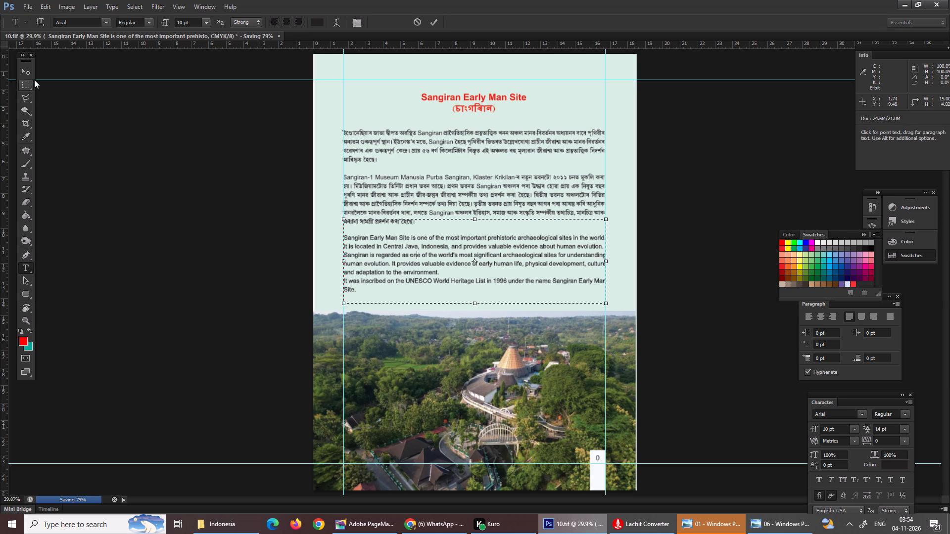
click(26, 75)
right_click(414, 245)
double_click(433, 252)
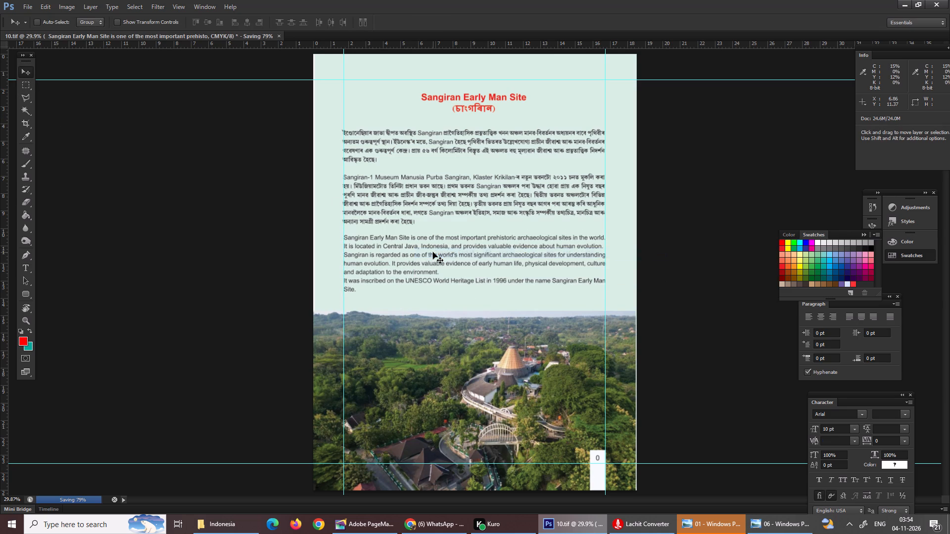
right_click(427, 175)
click(448, 179)
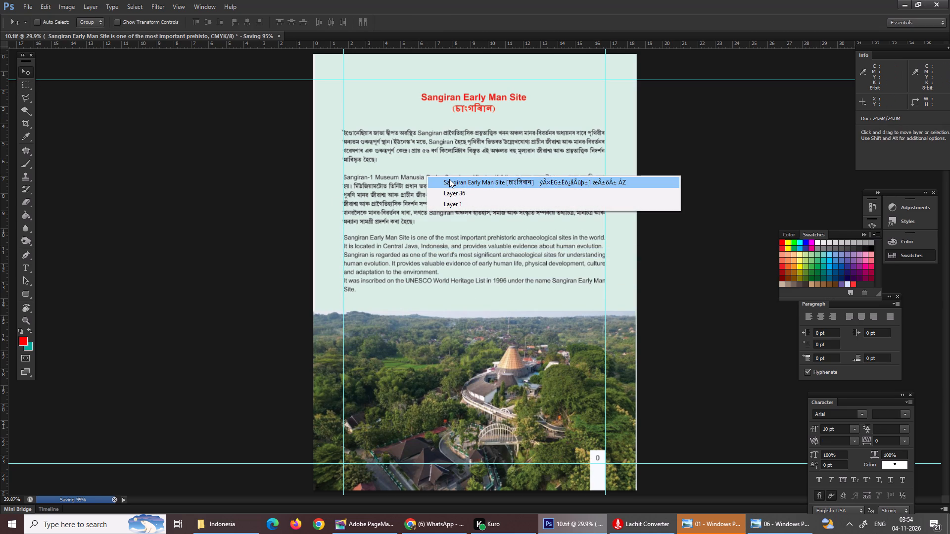
click(453, 186)
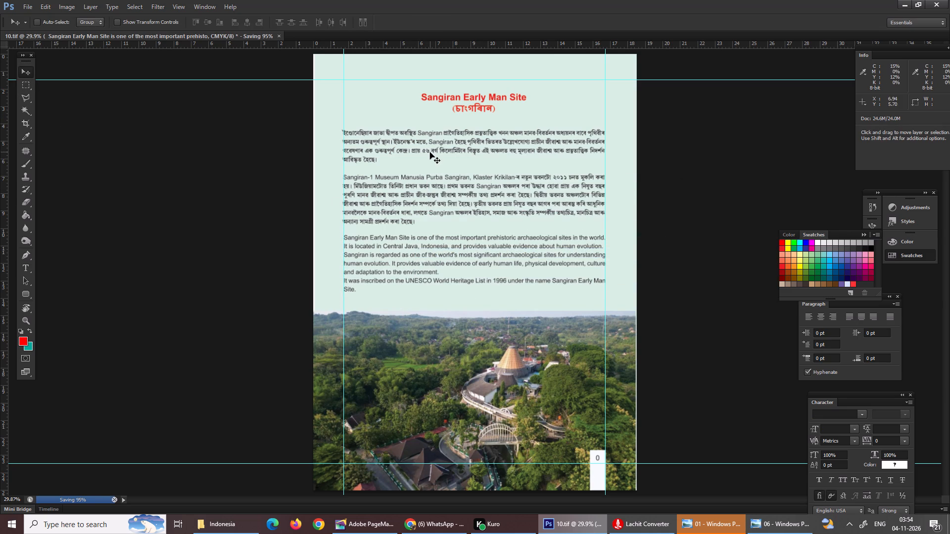
click(430, 152)
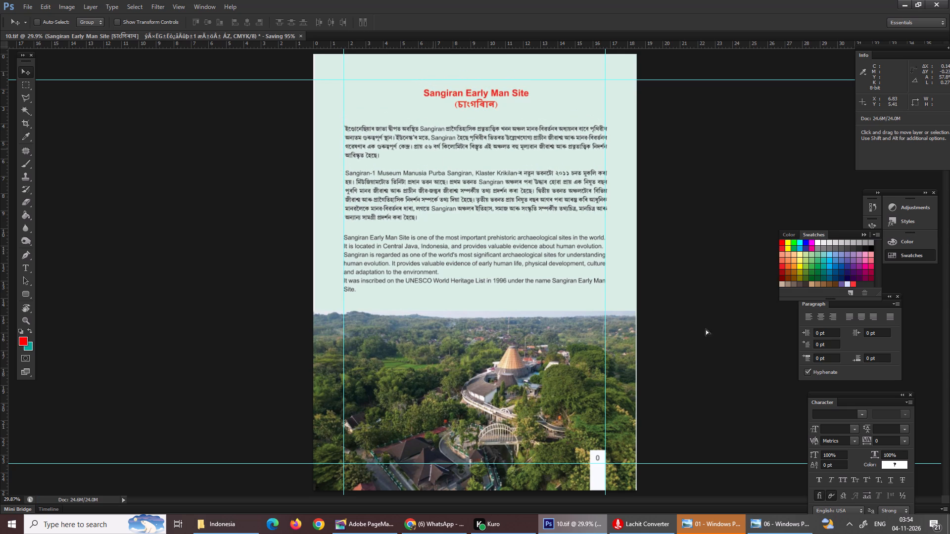
key(Return)
Select the whole canvas and copy the page merged from all visible layers.
key(ctrl+a)
key(ctrl+a)
key(ctrl+shift+c)
key(ctrl+shift+c)
key(ctrl+shift+c)
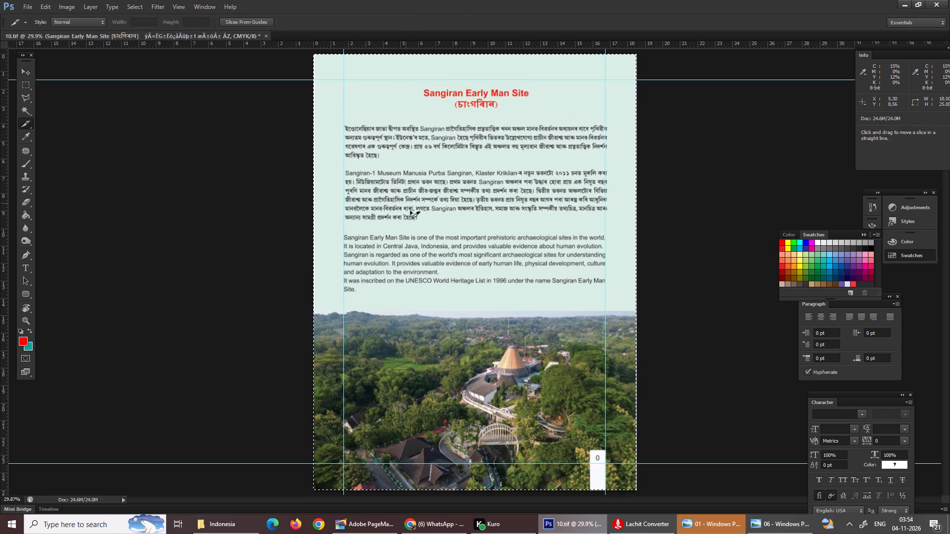
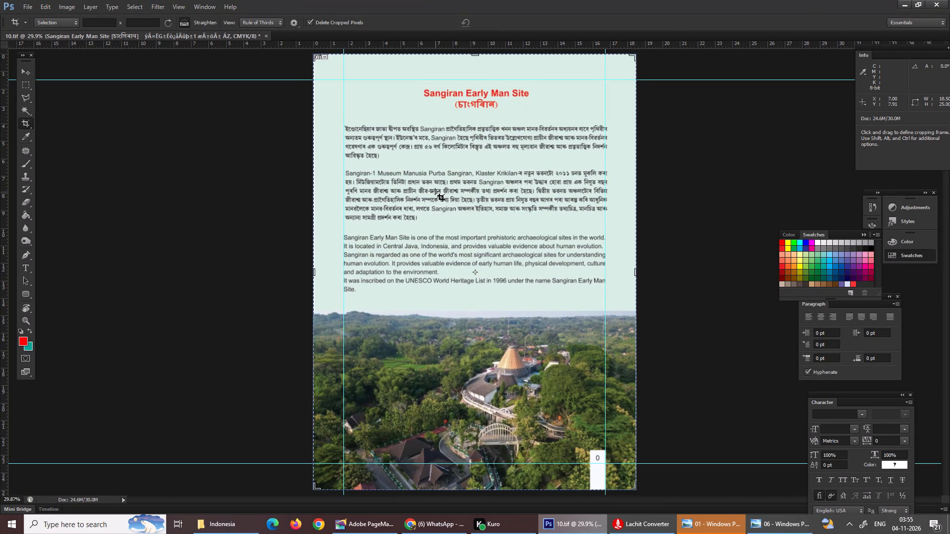
Narrow the English paragraphs' text box from both sides so the text sits inside the vertical margin guides.
click(21, 72)
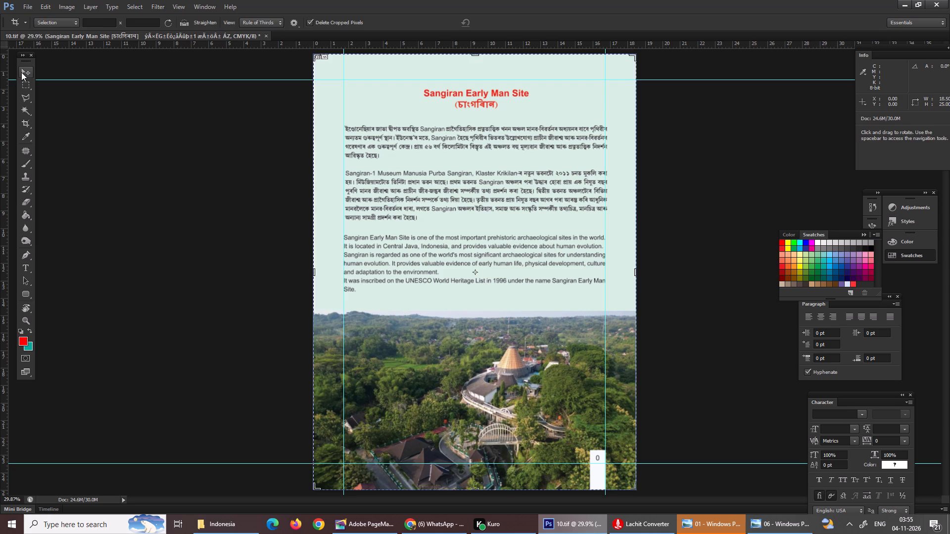
click(31, 269)
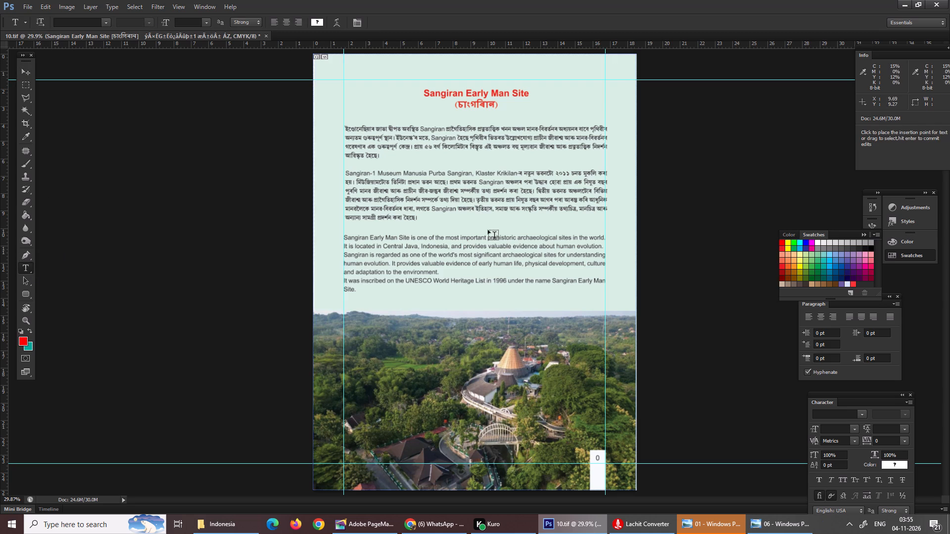
click(502, 260)
drag(603, 305, 583, 317)
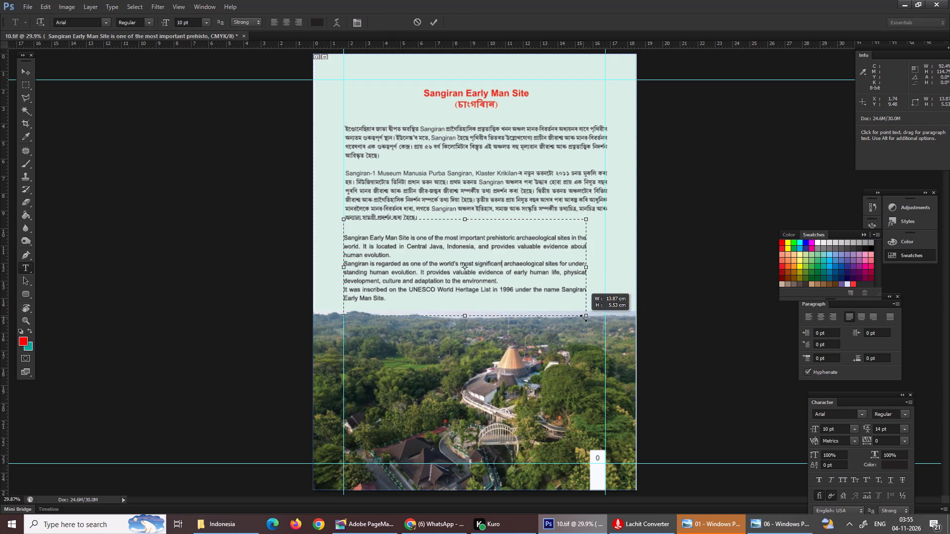
drag(583, 317, 583, 317)
drag(343, 319, 345, 319)
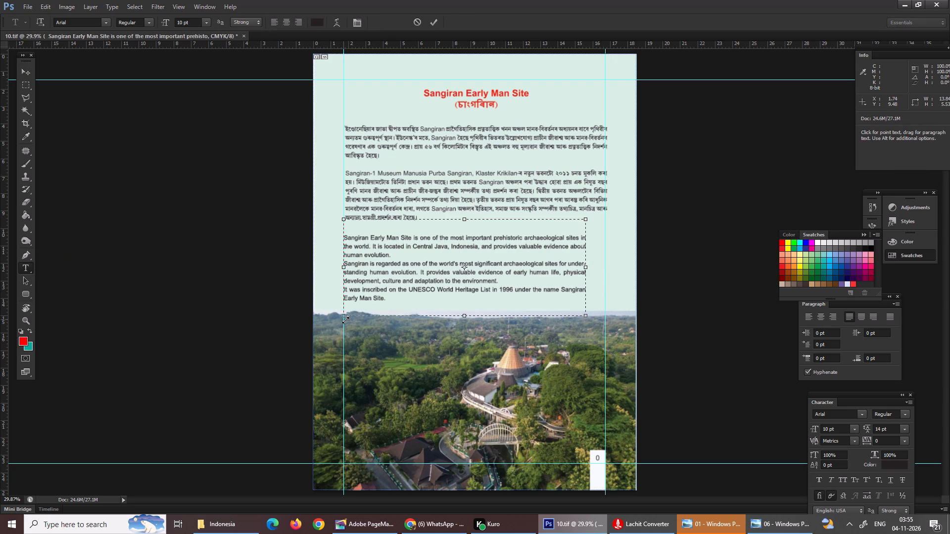
drag(345, 319, 356, 323)
key(Return)
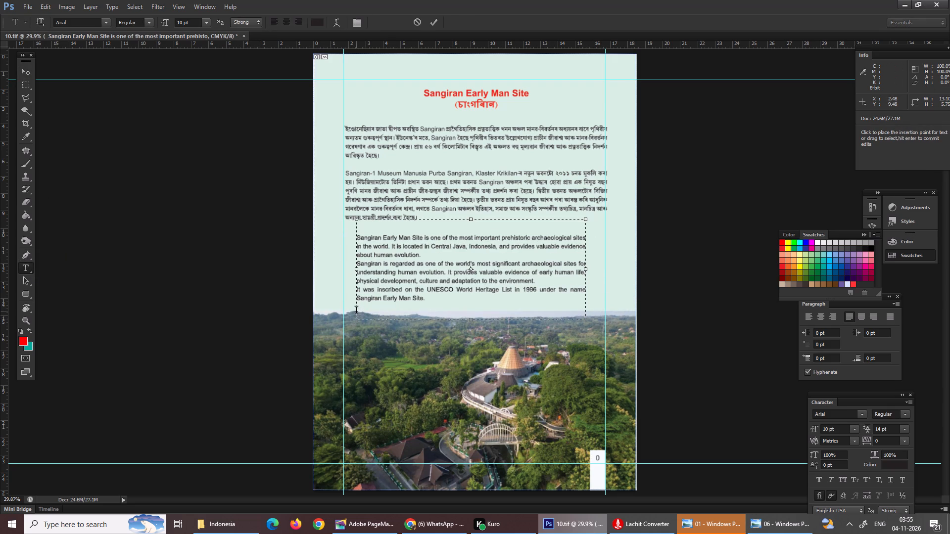
Narrow the title and Assamese text box from both sides to about 13.10 cm wide and 8.59 cm high, matching the English text's edges.
click(513, 190)
drag(608, 225, 587, 236)
click(344, 234)
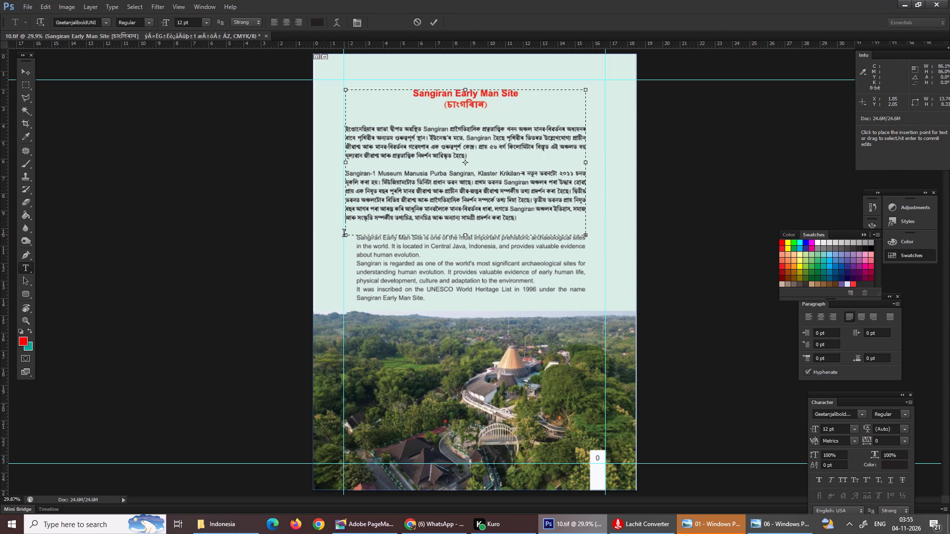
drag(345, 238, 353, 240)
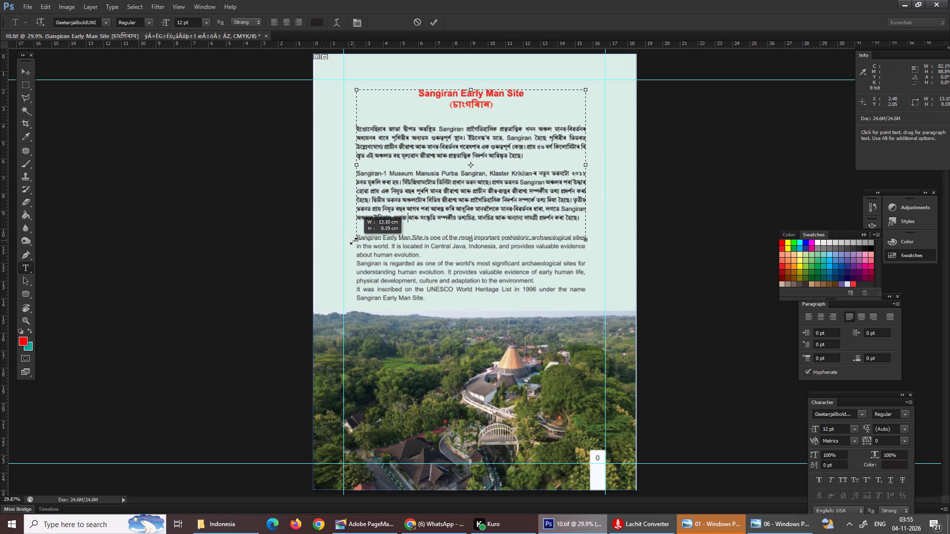
drag(353, 240, 353, 240)
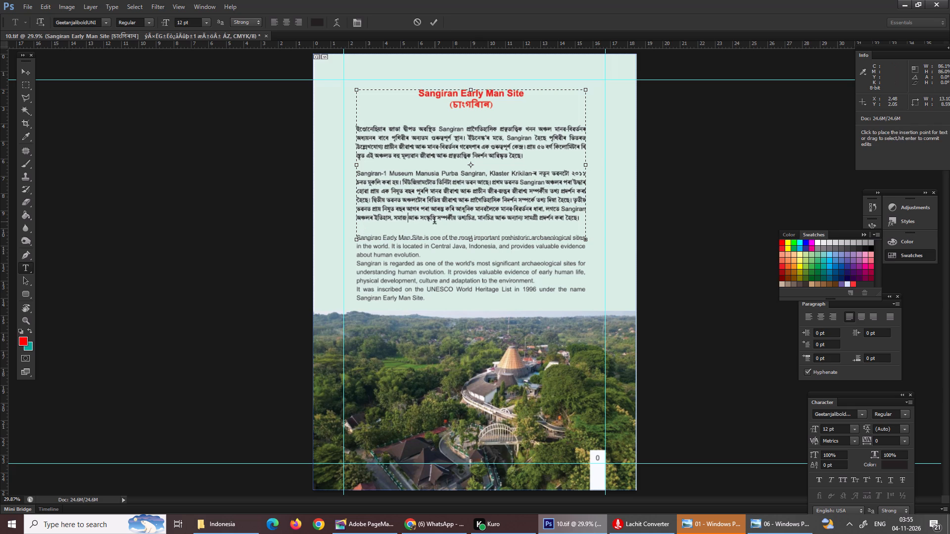
key(Return)
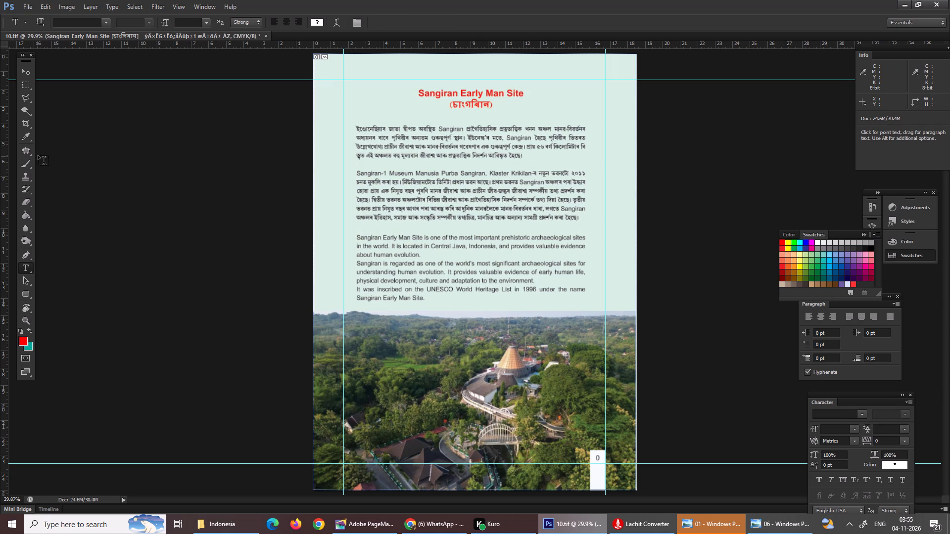
Select the layer holding the title and Assamese text and ready the Type tool for editing its text.
click(31, 76)
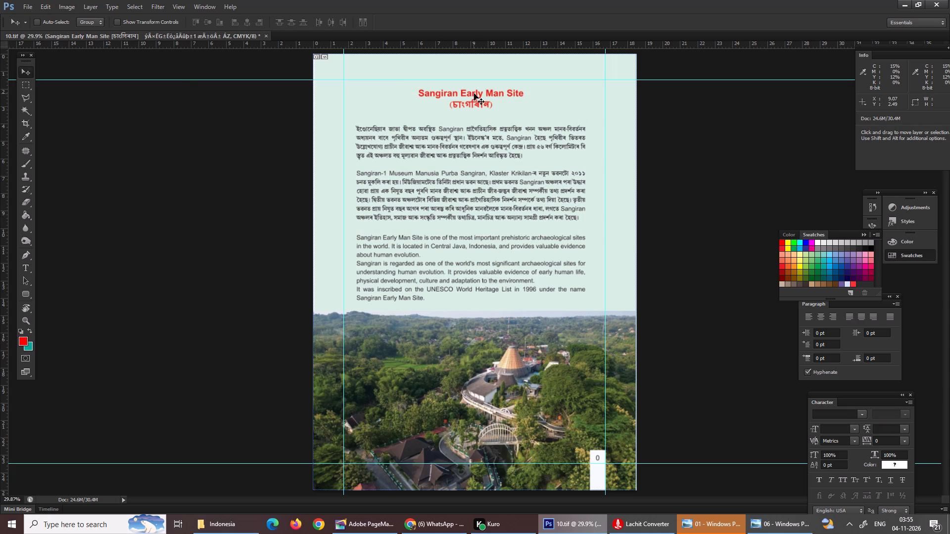
right_click(474, 93)
click(492, 99)
click(25, 277)
click(465, 98)
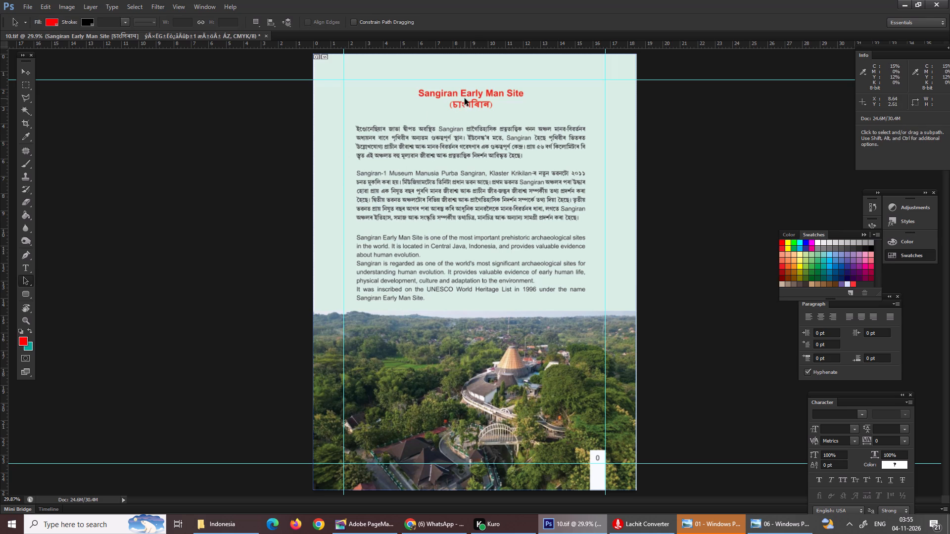
click(24, 268)
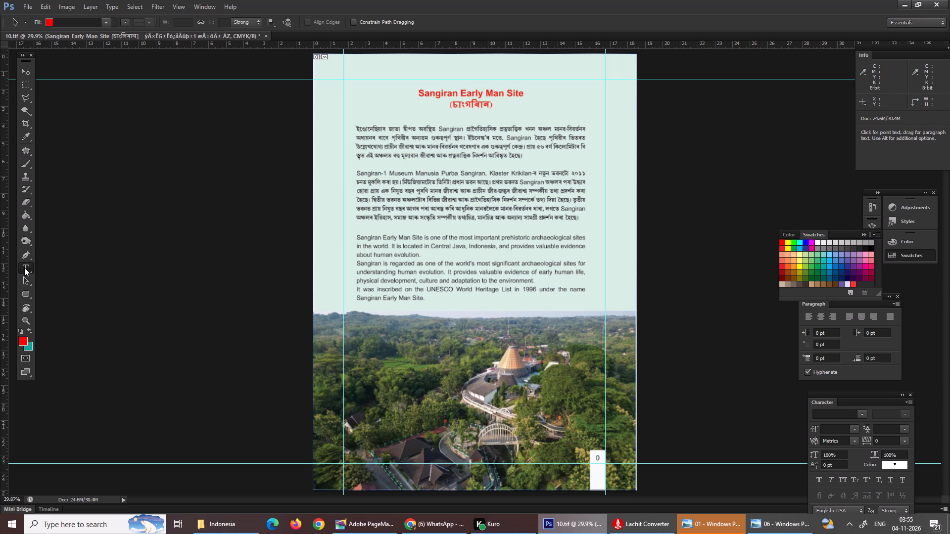
key(ctrl+equal)
key(ctrl+equal)
key(ctrl+equal)
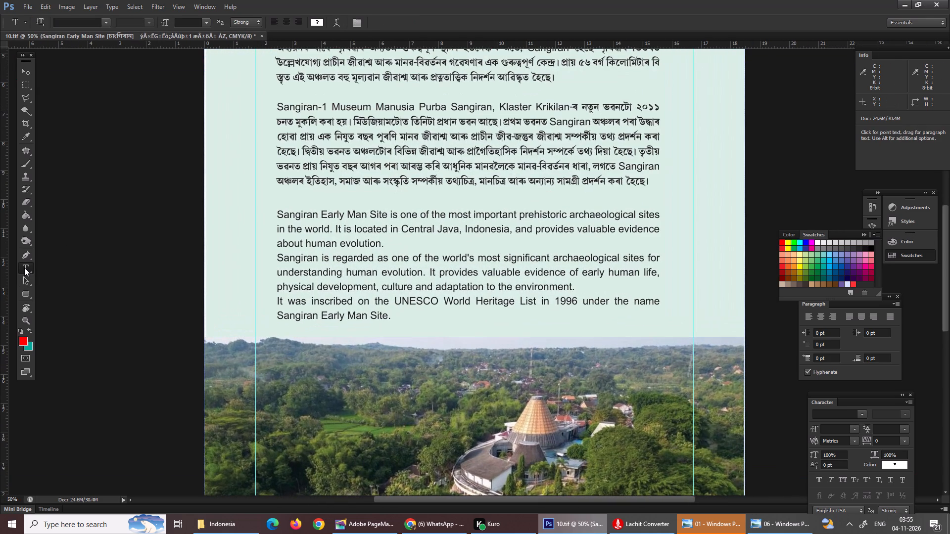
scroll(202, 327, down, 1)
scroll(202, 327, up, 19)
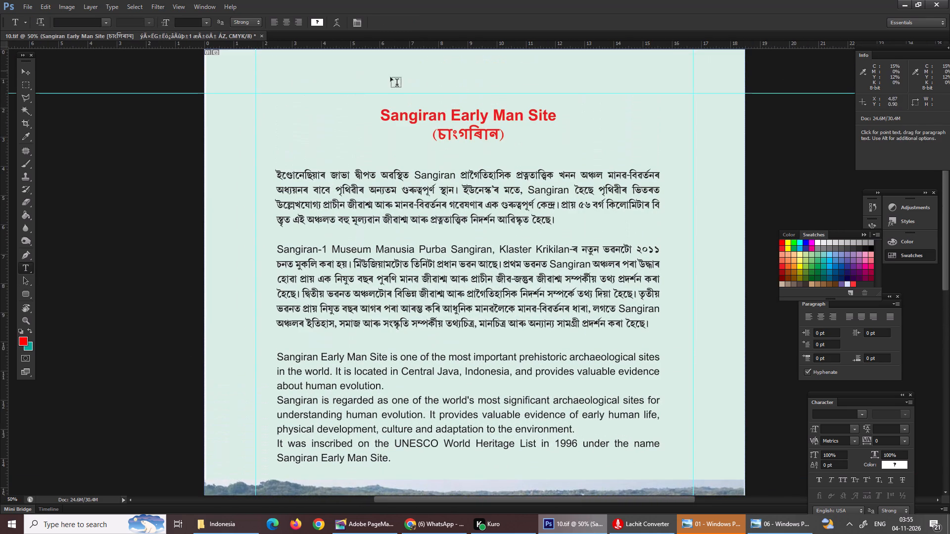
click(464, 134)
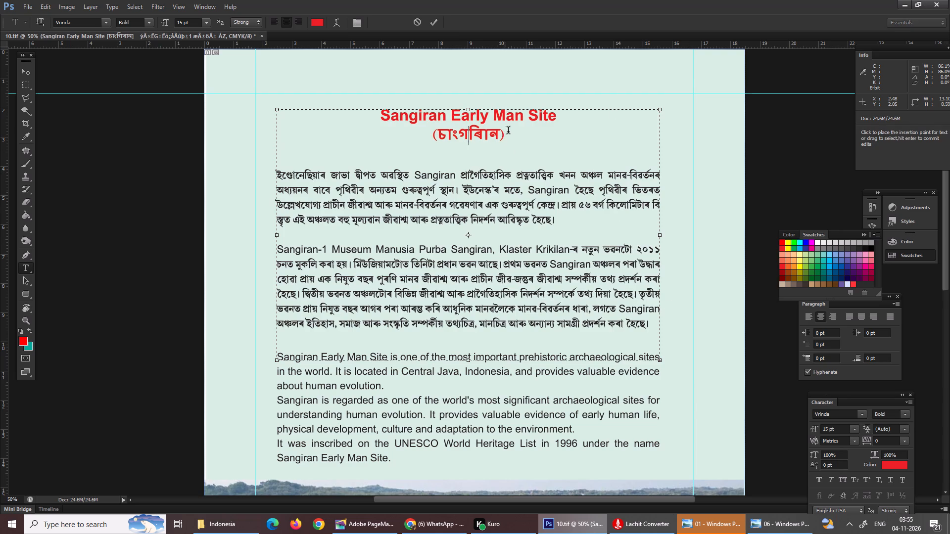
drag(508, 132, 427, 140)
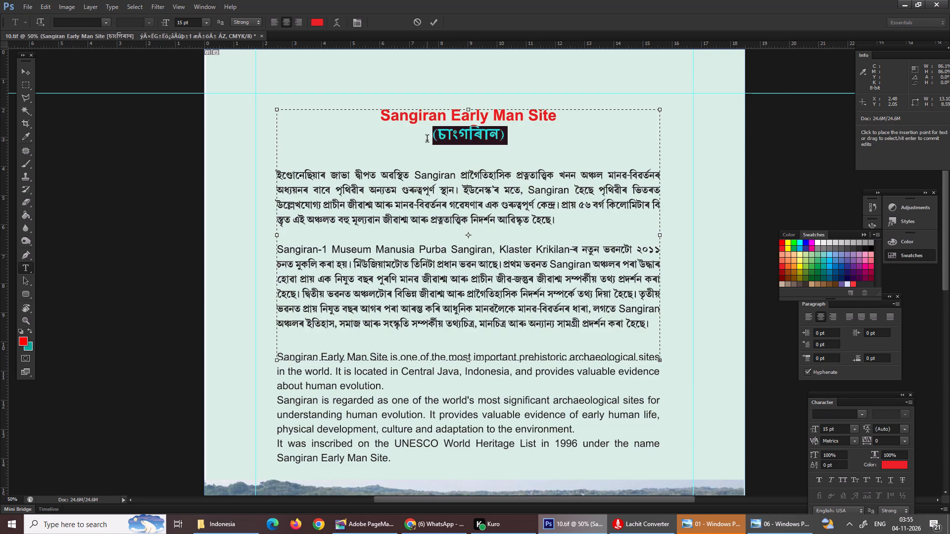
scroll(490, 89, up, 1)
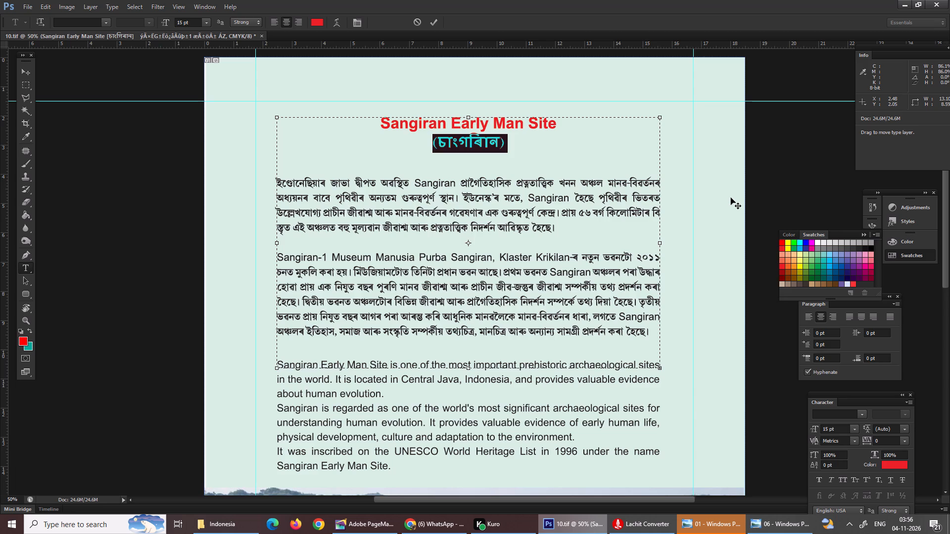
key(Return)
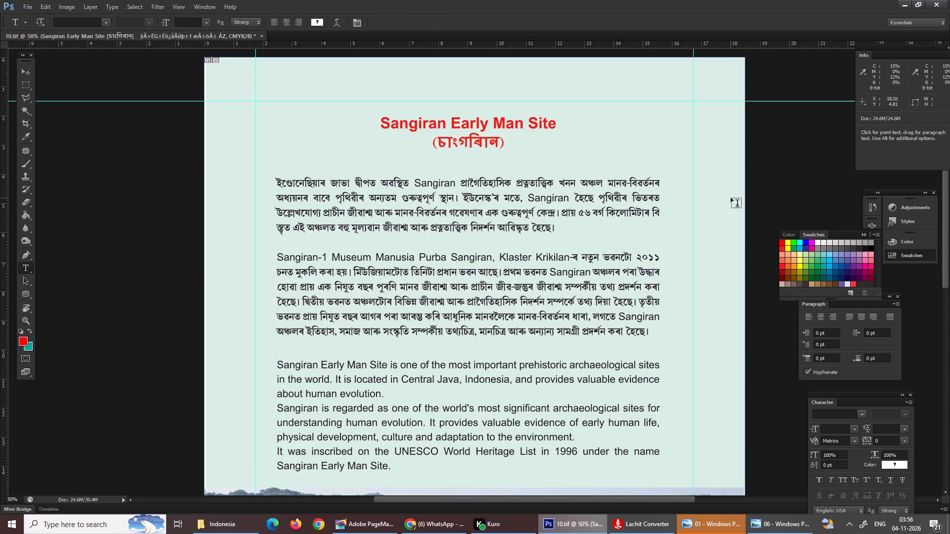
Open the title and Assamese text for editing, placing the text cursor by the parenthesised Assamese subtitle.
click(468, 156)
click(471, 151)
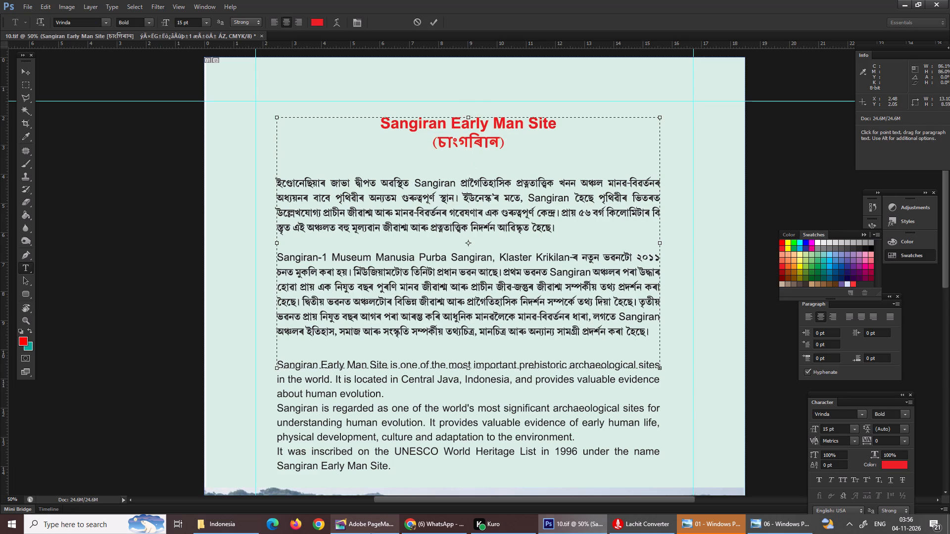
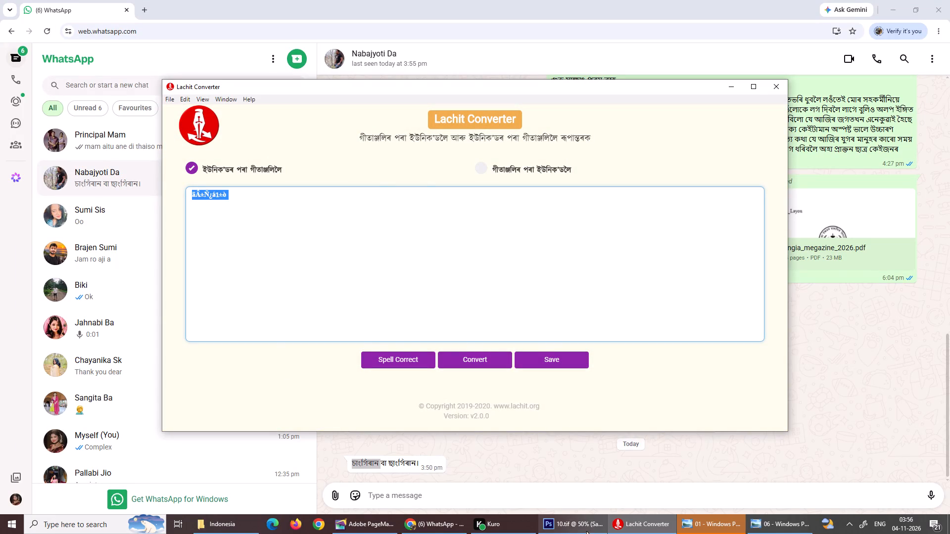
Return to the Photoshop page and replace the bracketed Assamese name under the title with the copied converter text.
click(588, 525)
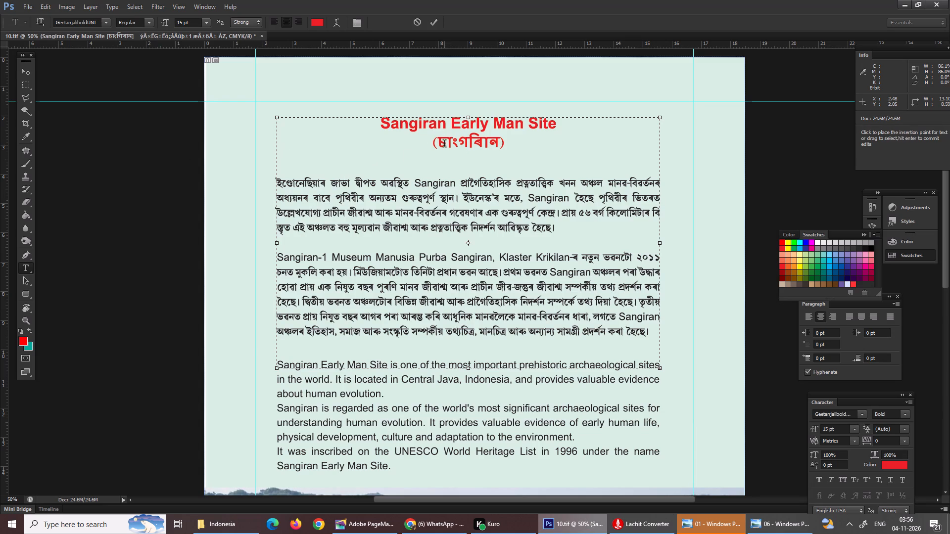
drag(441, 142, 498, 144)
key(ctrl+v)
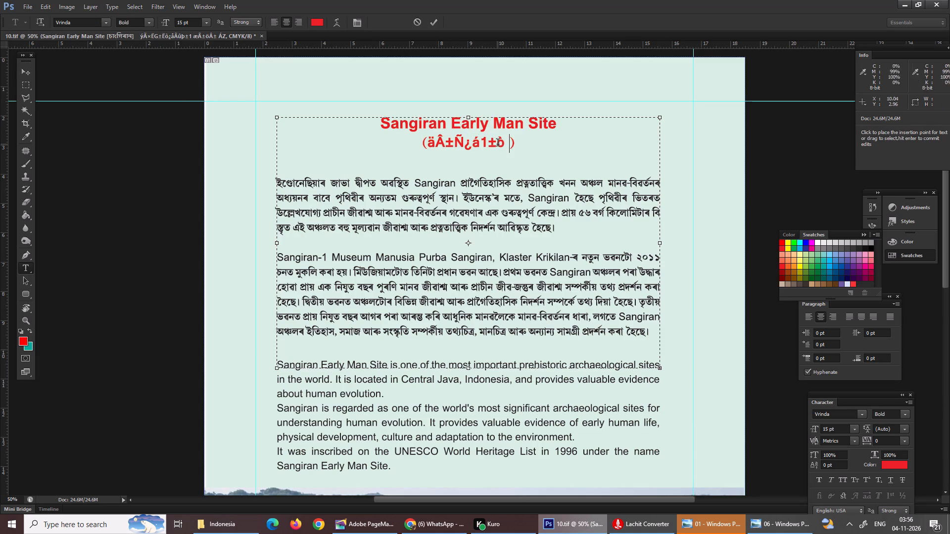
Select the pasted text inside the brackets under the title and open the font choices for it.
drag(508, 145, 427, 149)
drag(863, 416, 900, 370)
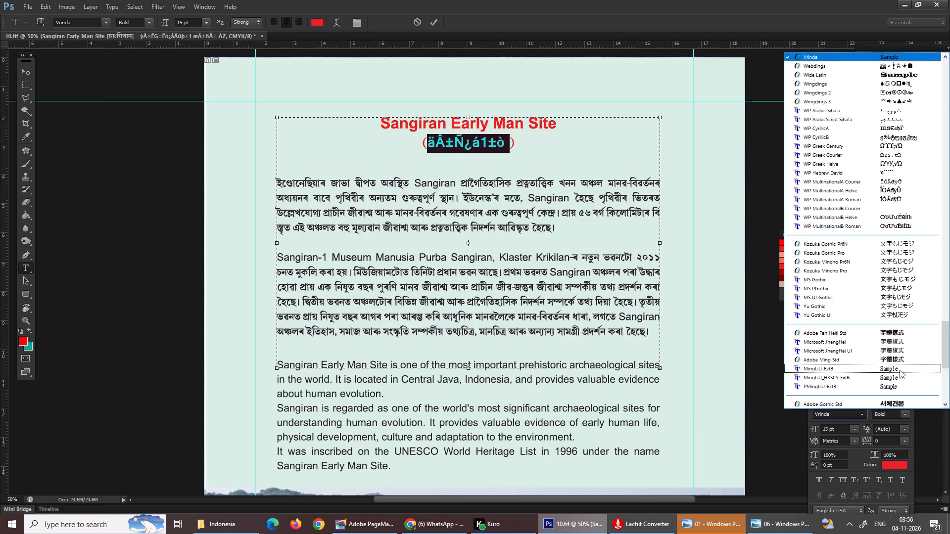
Set the font of the converted Assamese word inside the parentheses under the title to Geetanjalibold.
drag(900, 370, 908, 371)
drag(949, 346, 949, 276)
drag(948, 352, 942, 267)
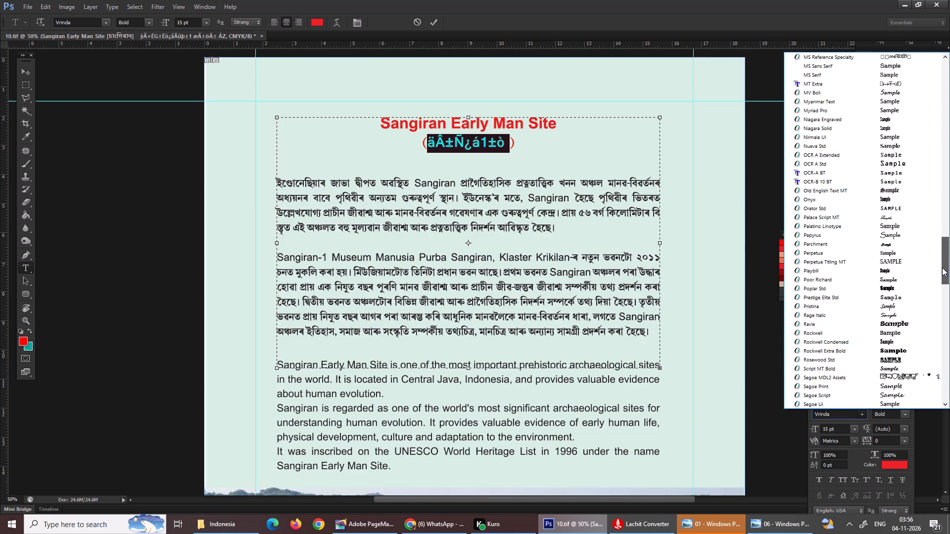
drag(942, 267, 929, 185)
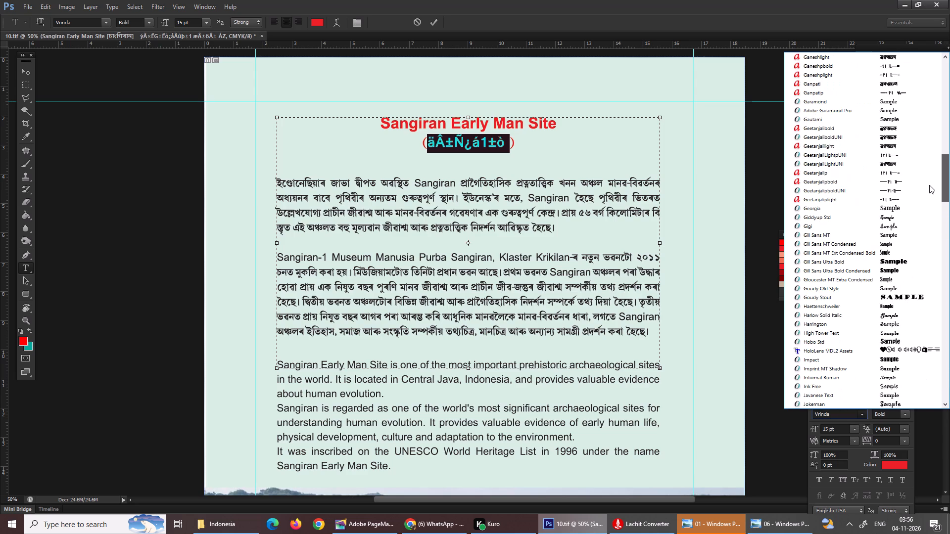
drag(929, 185, 927, 156)
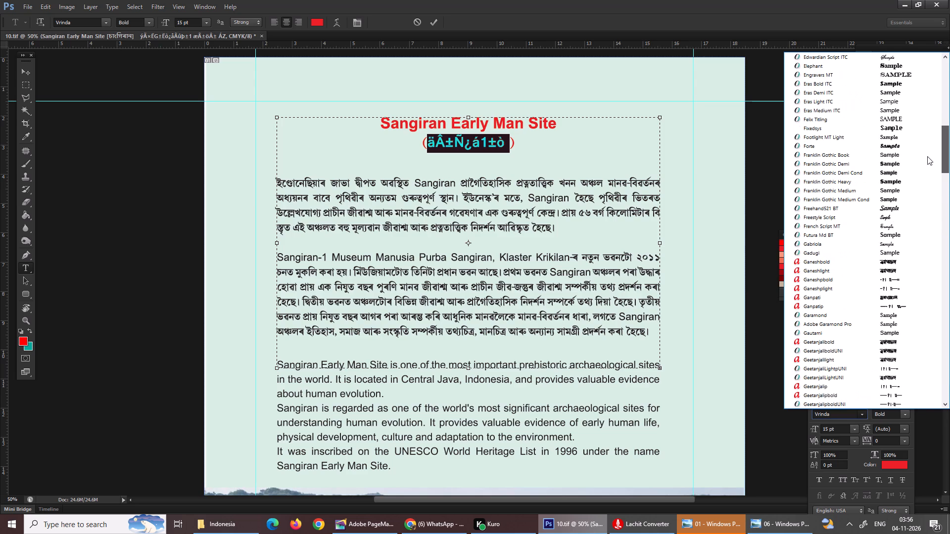
drag(927, 156, 934, 174)
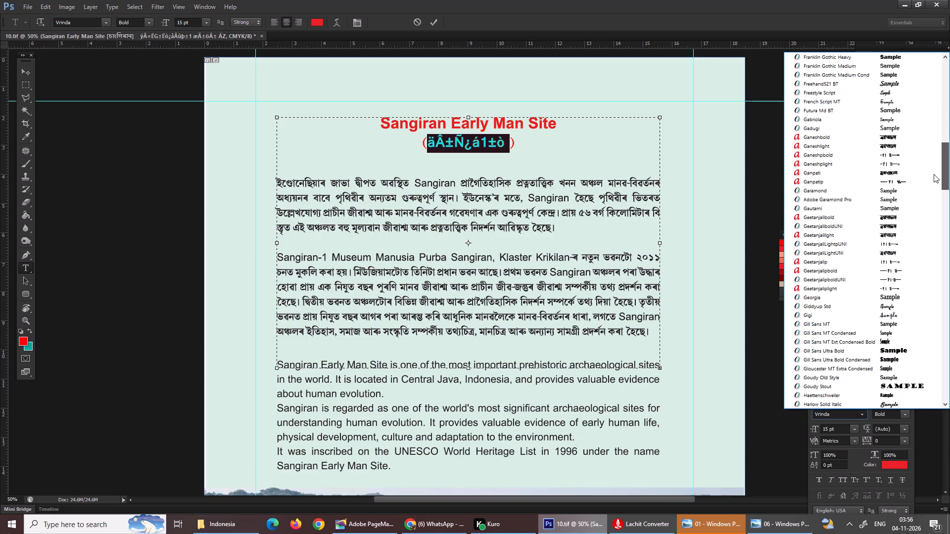
drag(934, 174, 934, 177)
drag(934, 177, 846, 189)
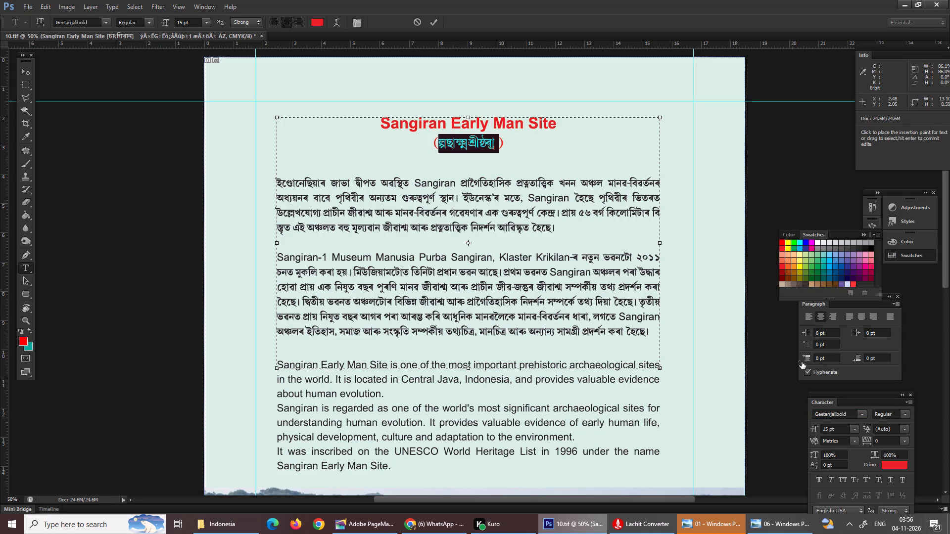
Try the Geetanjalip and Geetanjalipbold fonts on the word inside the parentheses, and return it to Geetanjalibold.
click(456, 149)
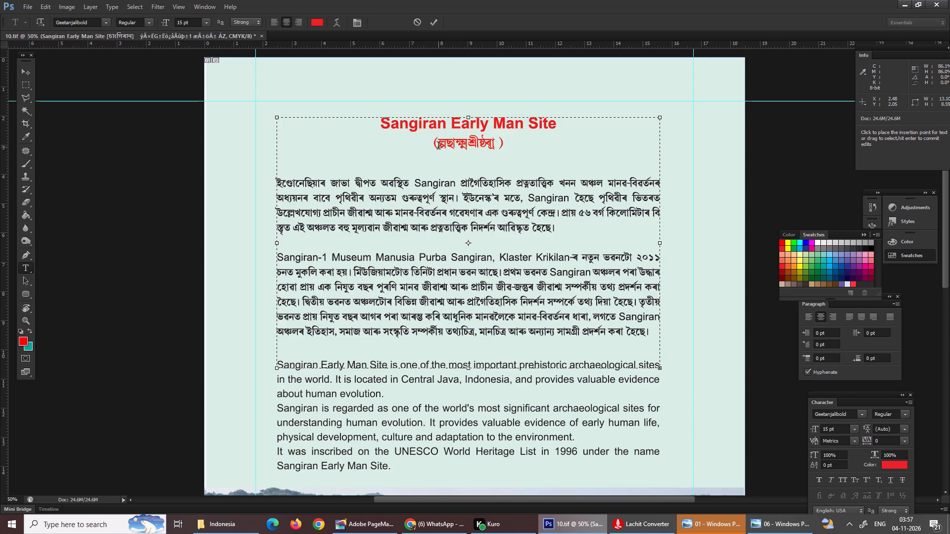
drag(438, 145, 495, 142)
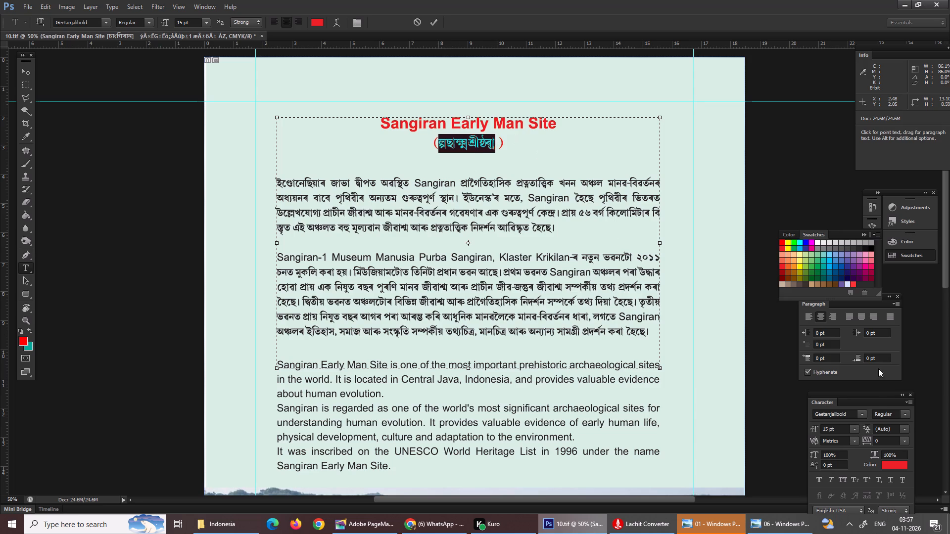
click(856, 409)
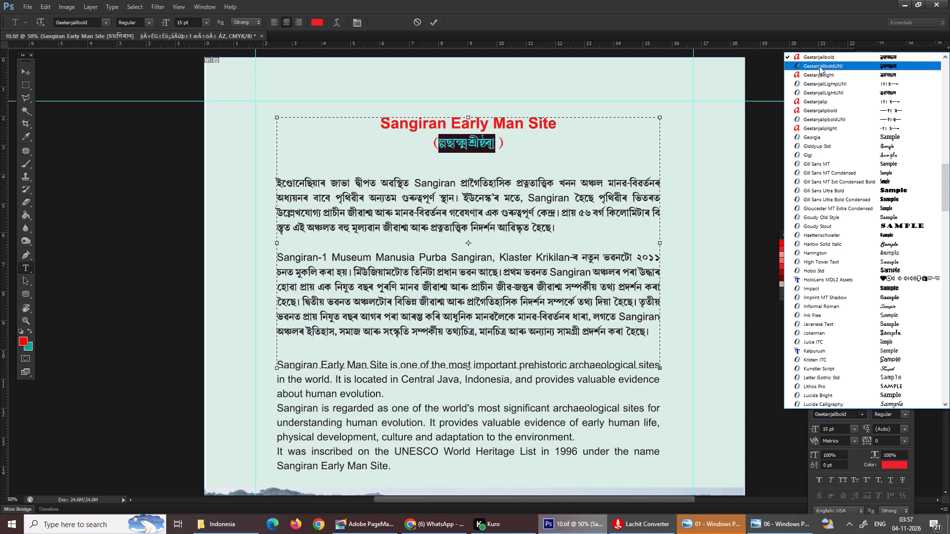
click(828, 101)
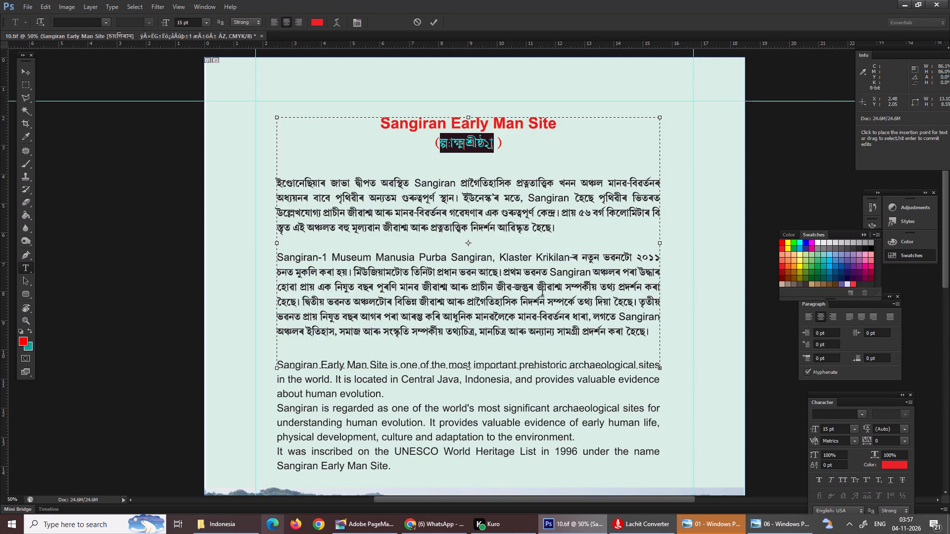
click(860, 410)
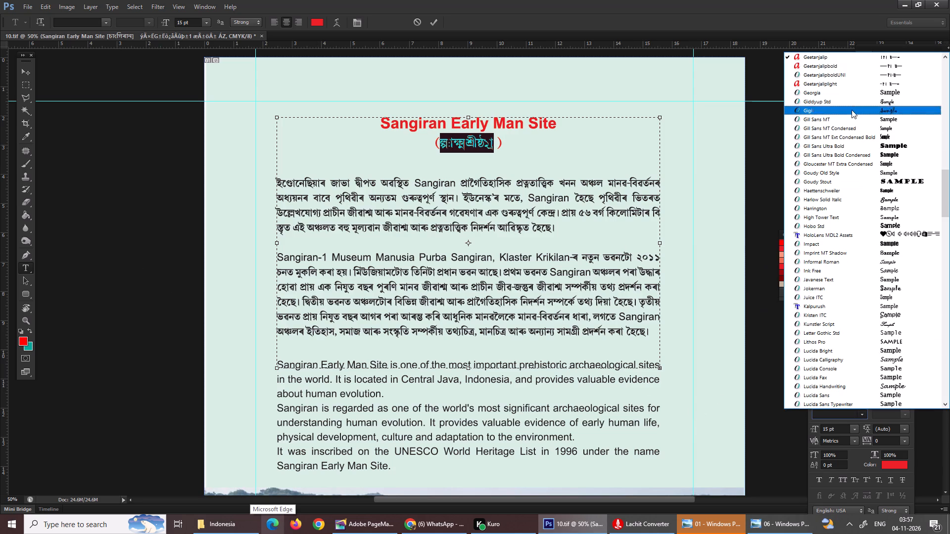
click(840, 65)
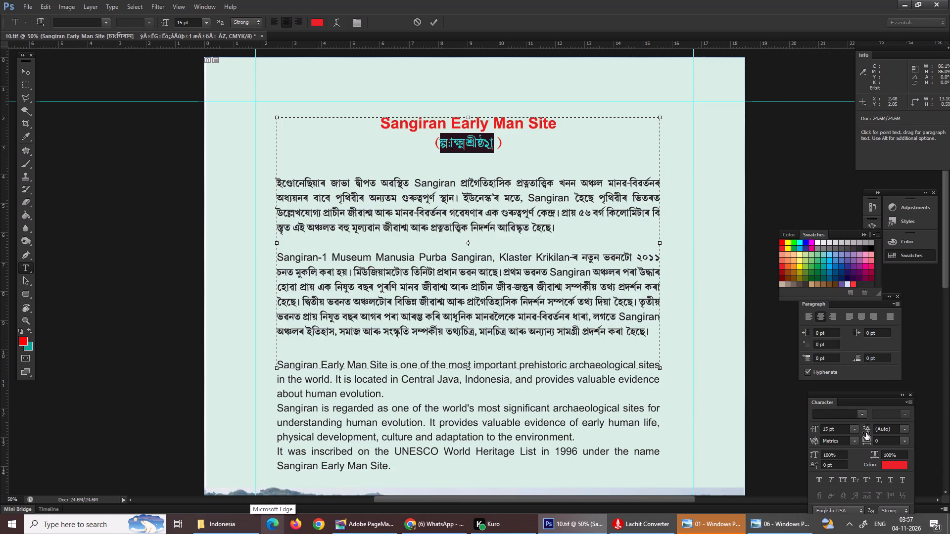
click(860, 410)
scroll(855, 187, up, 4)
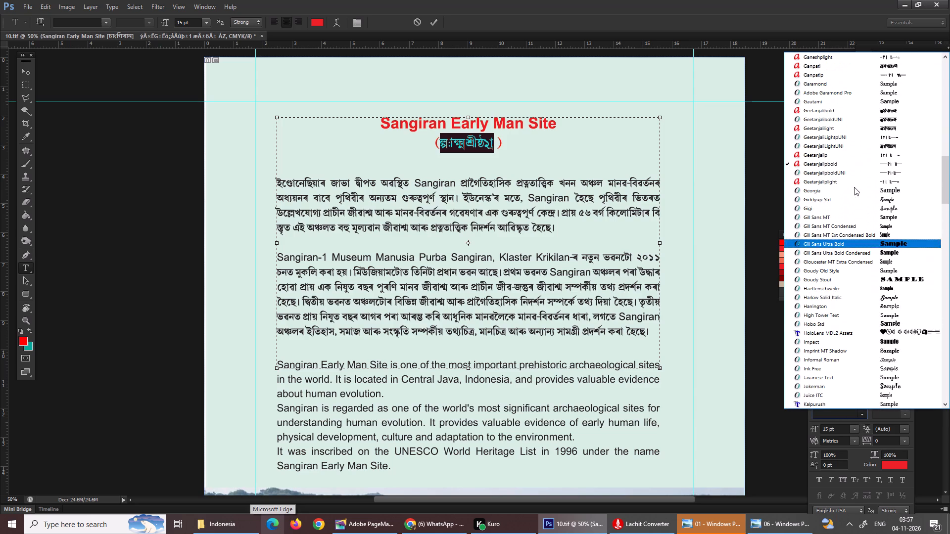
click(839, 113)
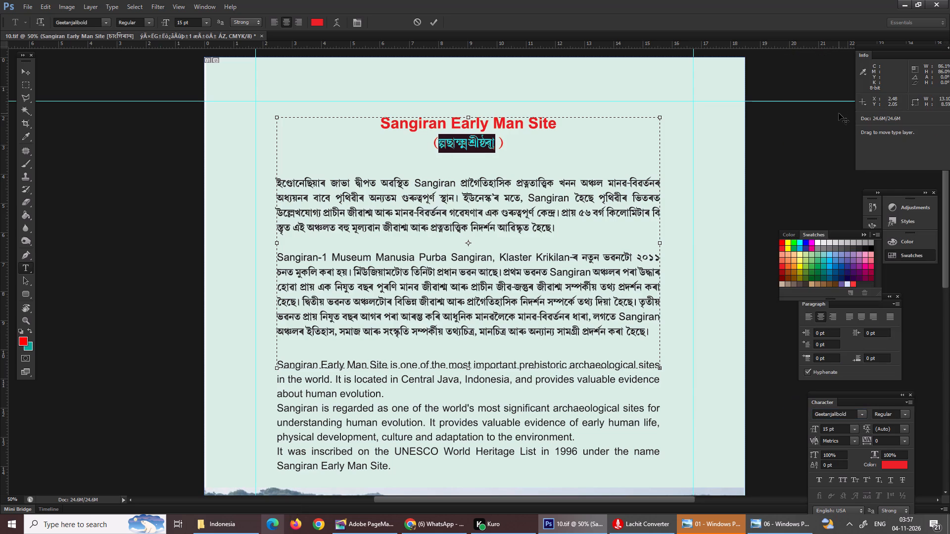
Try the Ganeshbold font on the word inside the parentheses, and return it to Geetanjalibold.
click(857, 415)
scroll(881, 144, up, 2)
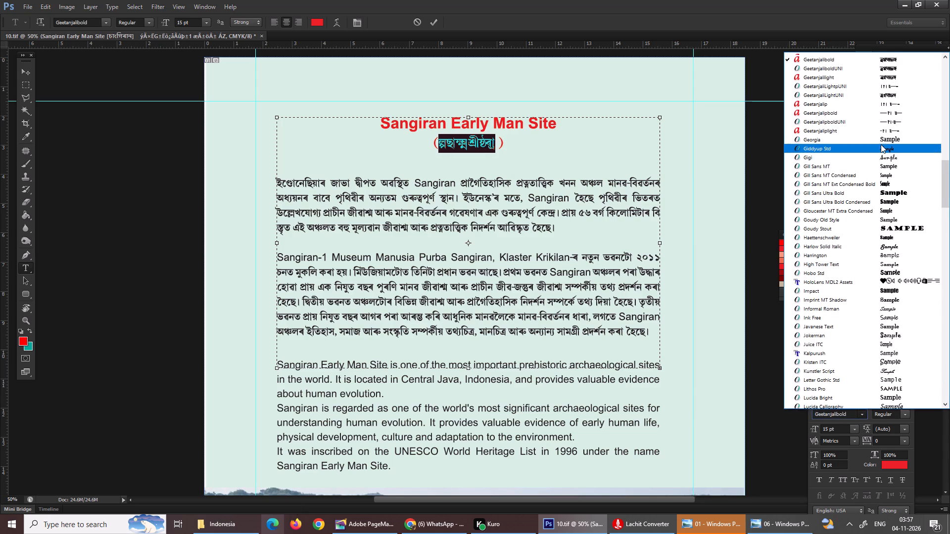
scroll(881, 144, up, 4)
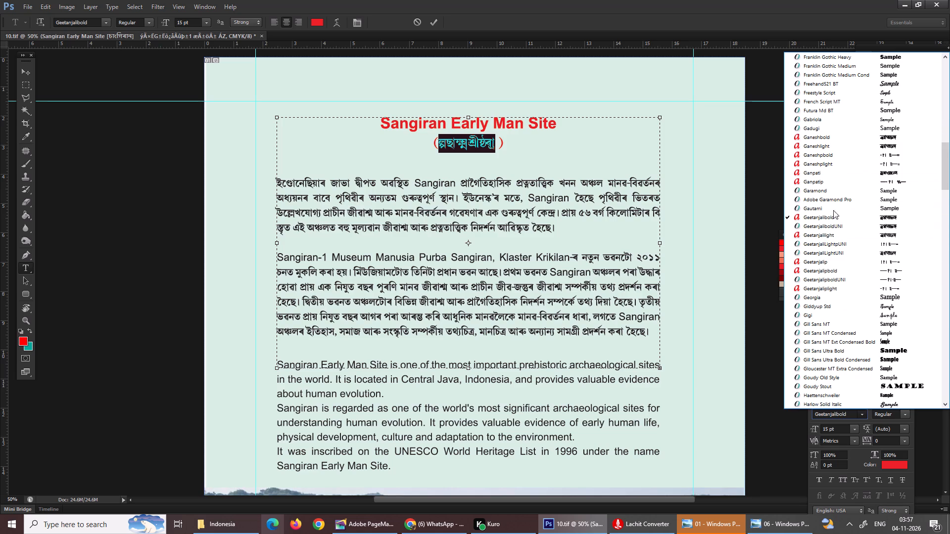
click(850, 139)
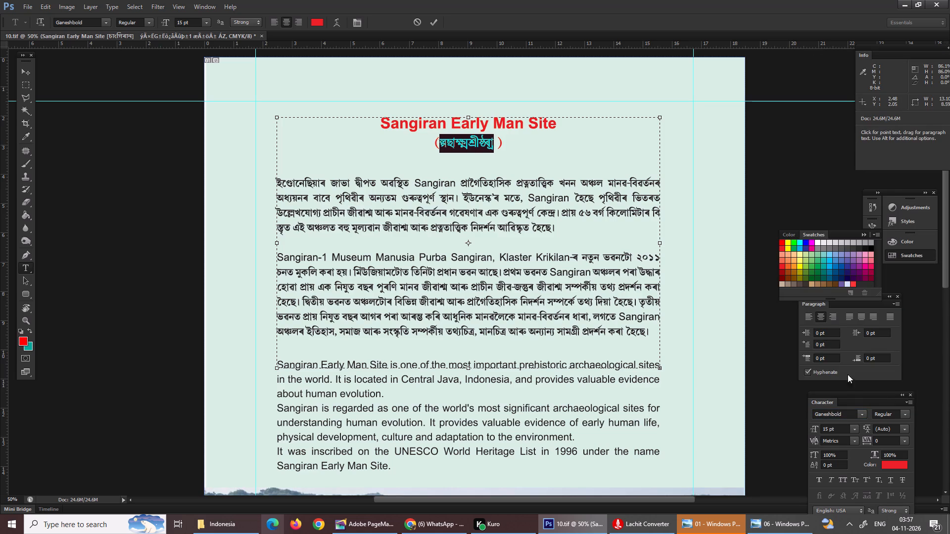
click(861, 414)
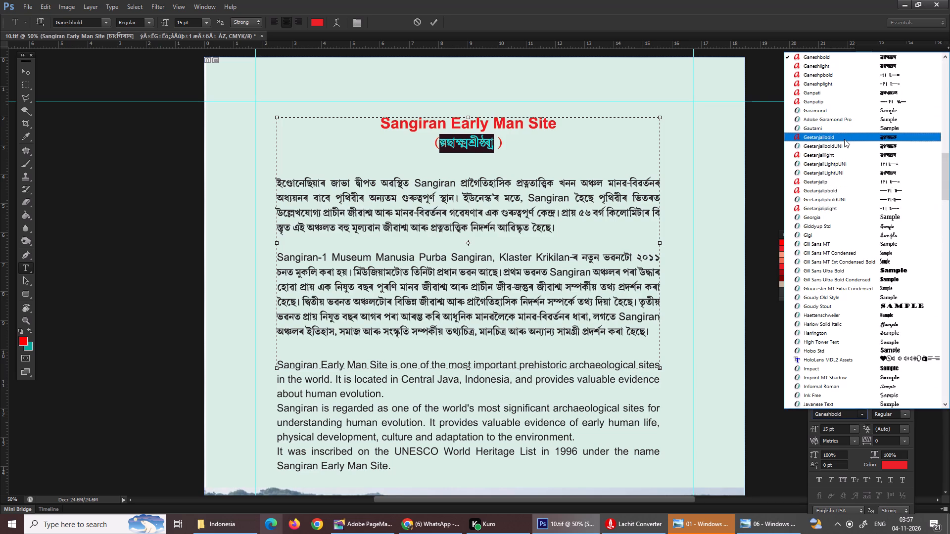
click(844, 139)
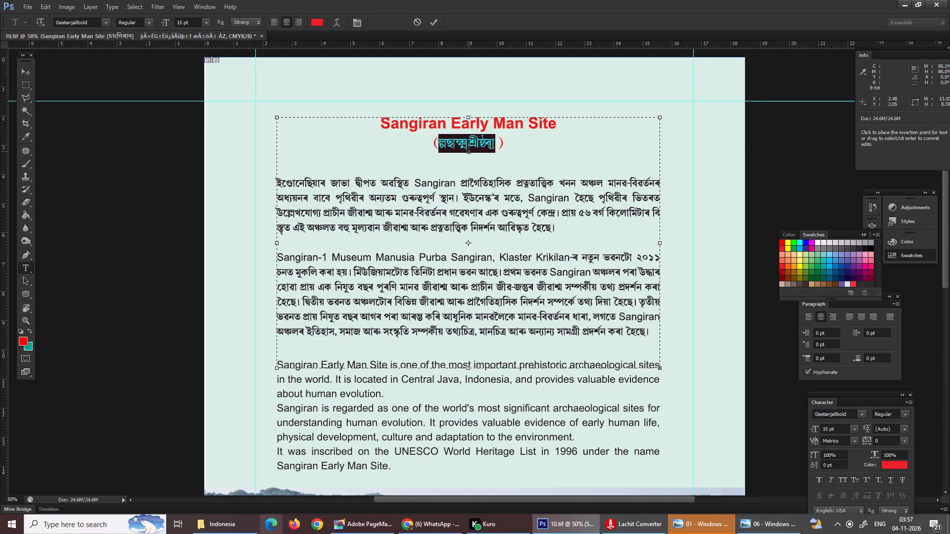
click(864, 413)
Switch to Lachit Converter and select all the converted text in its text box.
click(644, 533)
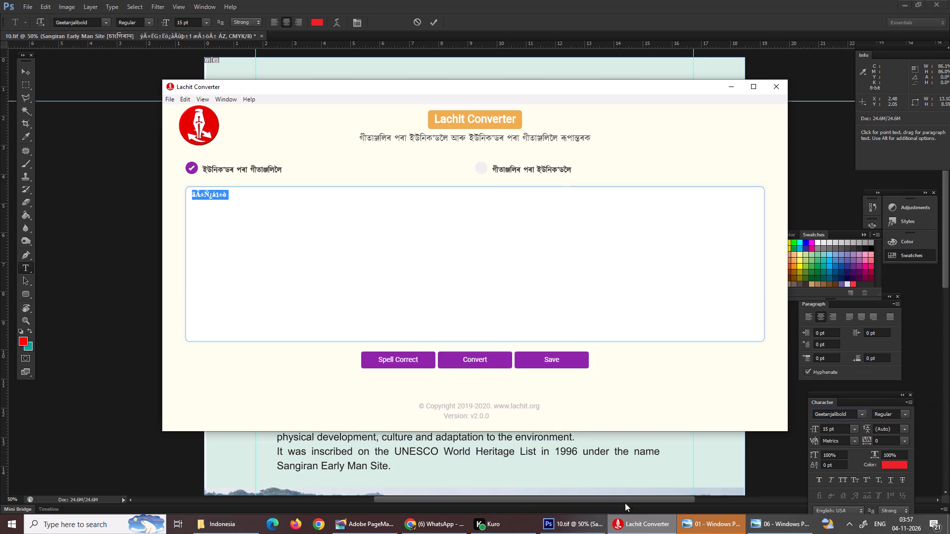
click(291, 228)
click(239, 201)
key(ctrl+a)
Copy the selected converted text and paste it in Photoshop over the word inside the parentheses under the title.
key(ctrl+c)
key(ctrl+c)
key(ctrl+c)
click(577, 524)
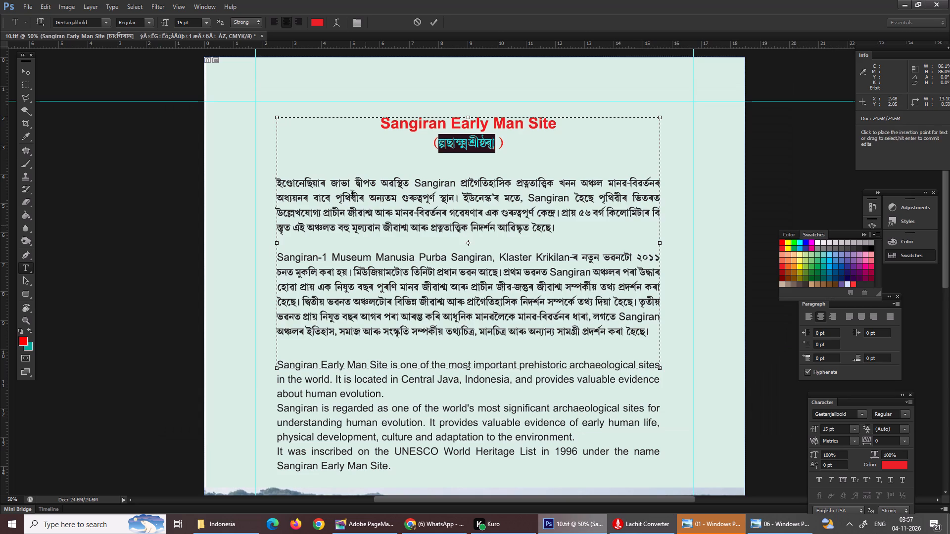
key(ctrl+v)
Shift the title and Assamese text block horizontally to line up roughly with the English paragraphs below it.
ctrl+drag(497, 140, 469, 140)
drag(479, 154, 552, 156)
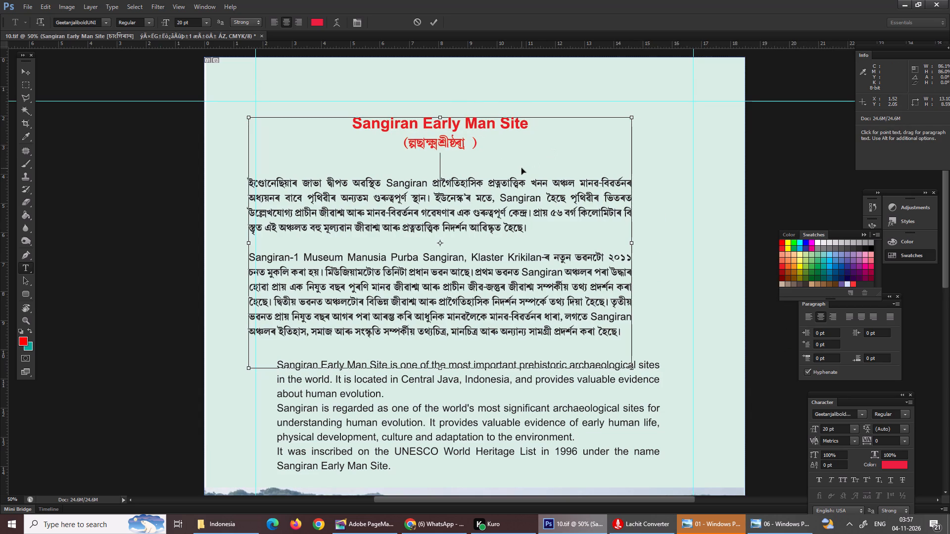
key(ctrl+0)
click(26, 66)
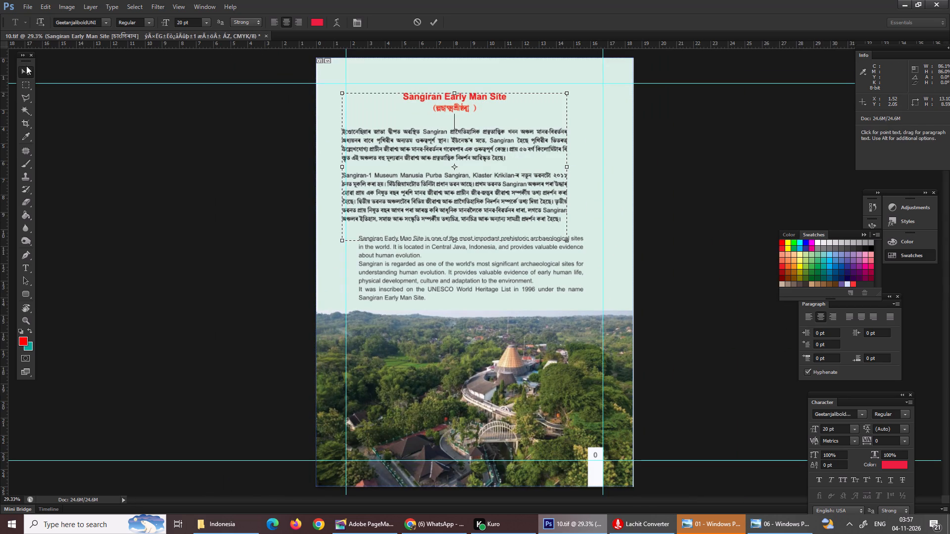
drag(414, 111, 429, 113)
Select the Assamese word inside the parentheses under the Sangiran Early Man Site title for editing.
key(ctrl+equal)
key(ctrl+equal)
key(ctrl+equal)
key(ctrl+equal)
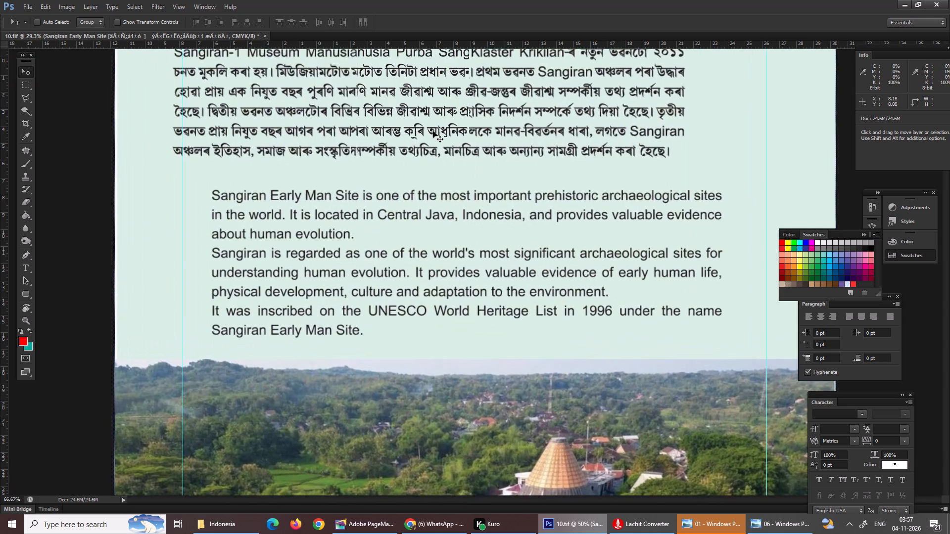
key(ctrl+minus)
key(ctrl+minus)
key(ctrl+equal)
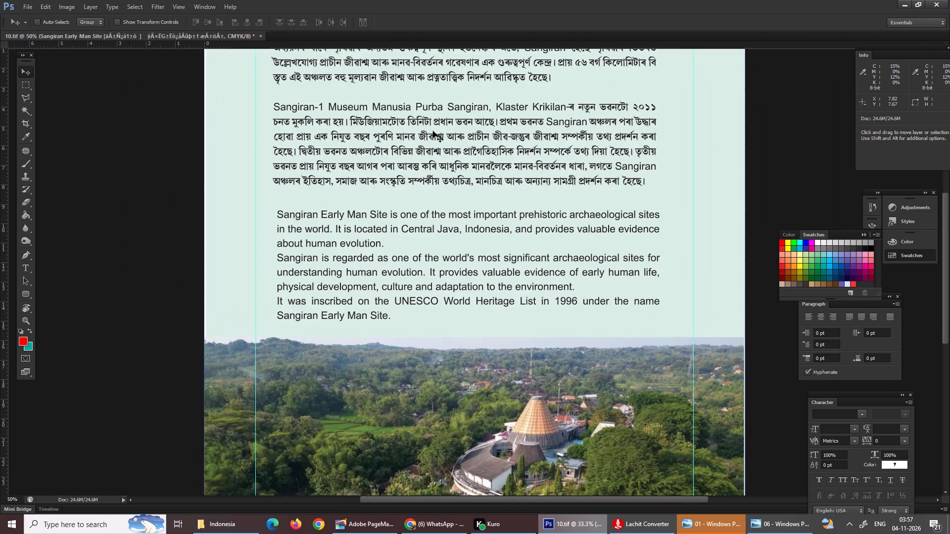
scroll(433, 131, up, 3)
scroll(433, 131, down, 1)
scroll(433, 131, up, 8)
scroll(433, 131, down, 1)
scroll(433, 131, up, 5)
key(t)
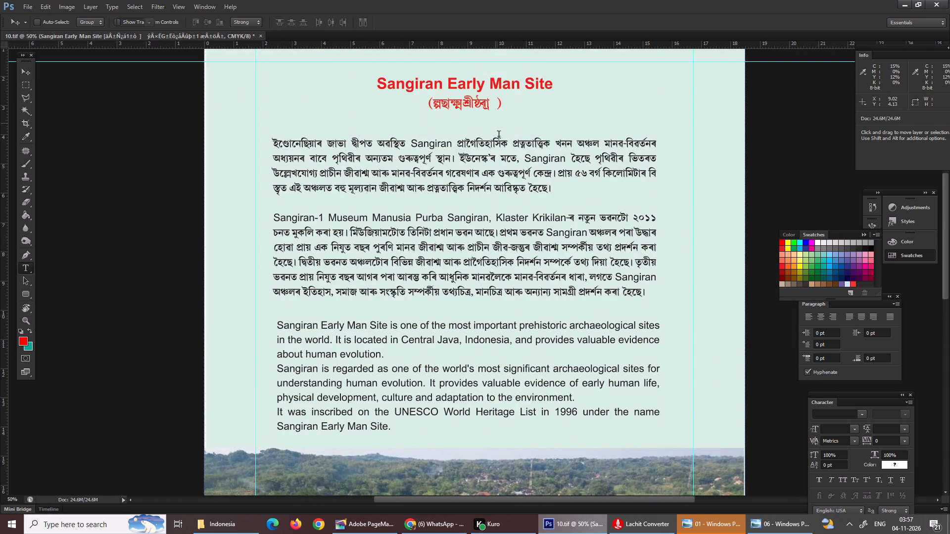
click(482, 99)
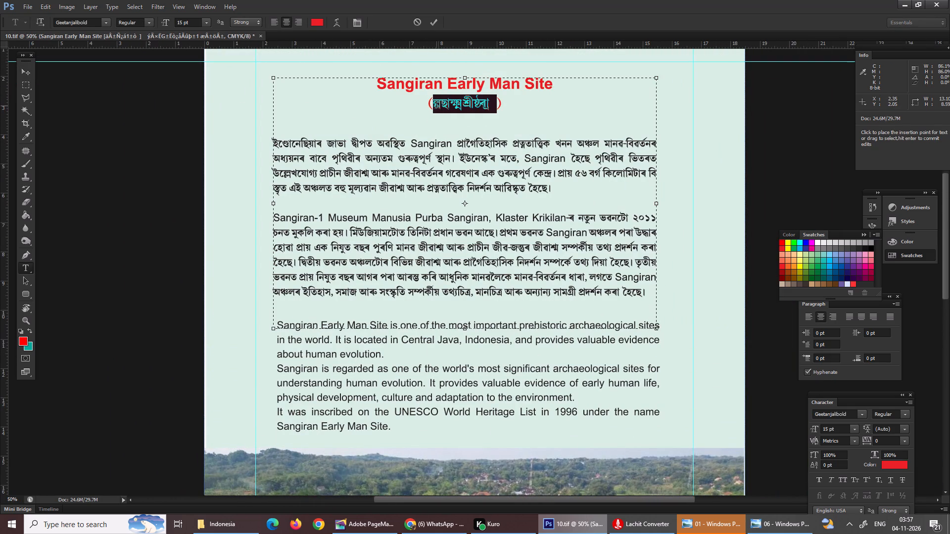
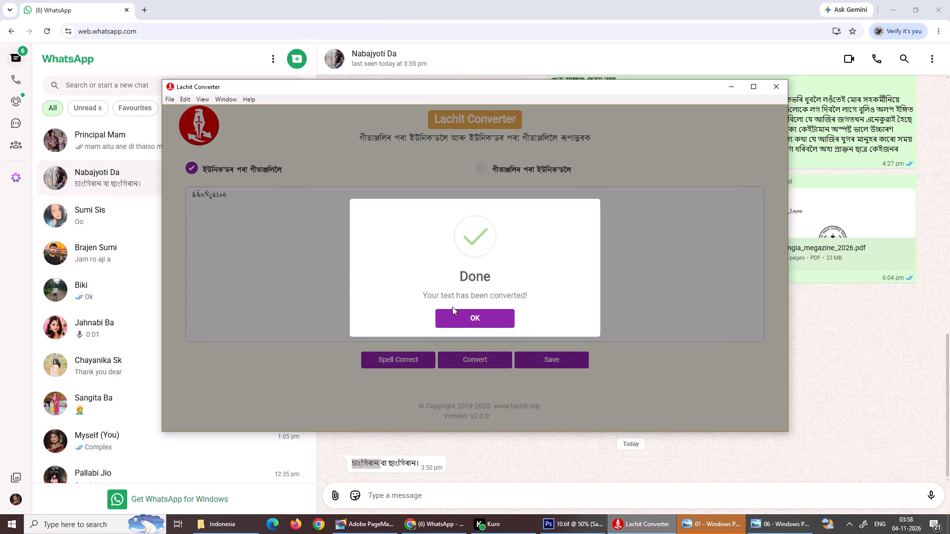
Dismiss the conversion notice and select all the converted text in the Lachit Converter text box.
click(361, 257)
click(441, 308)
drag(445, 313, 273, 221)
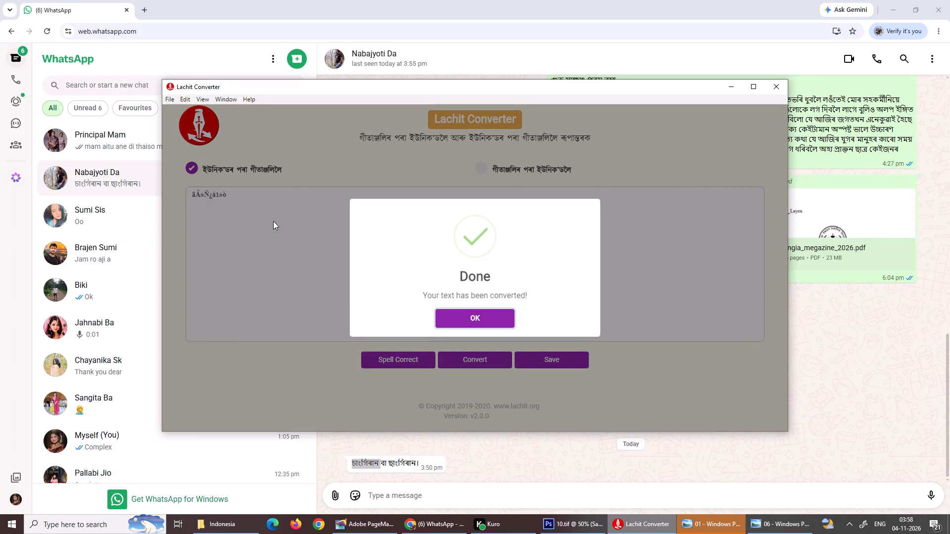
drag(273, 221, 440, 327)
click(449, 321)
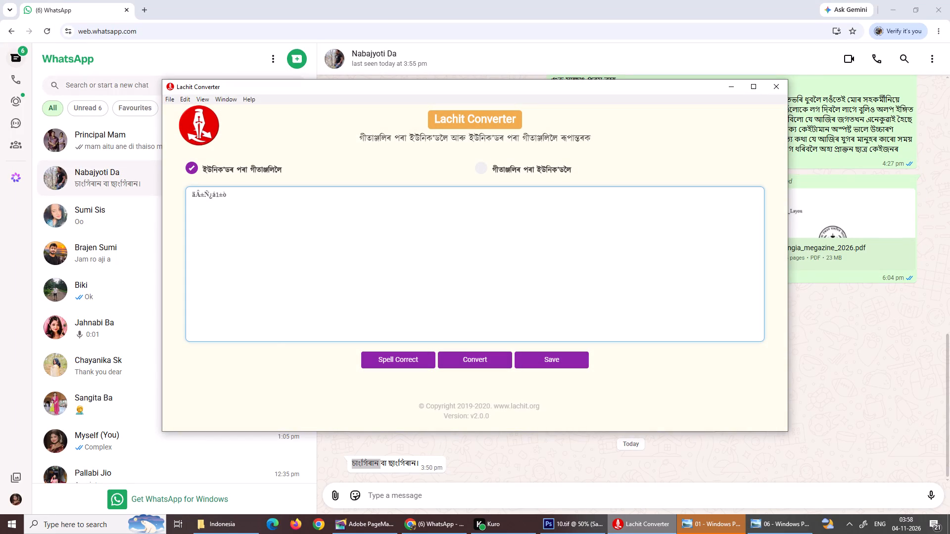
key(ctrl+a)
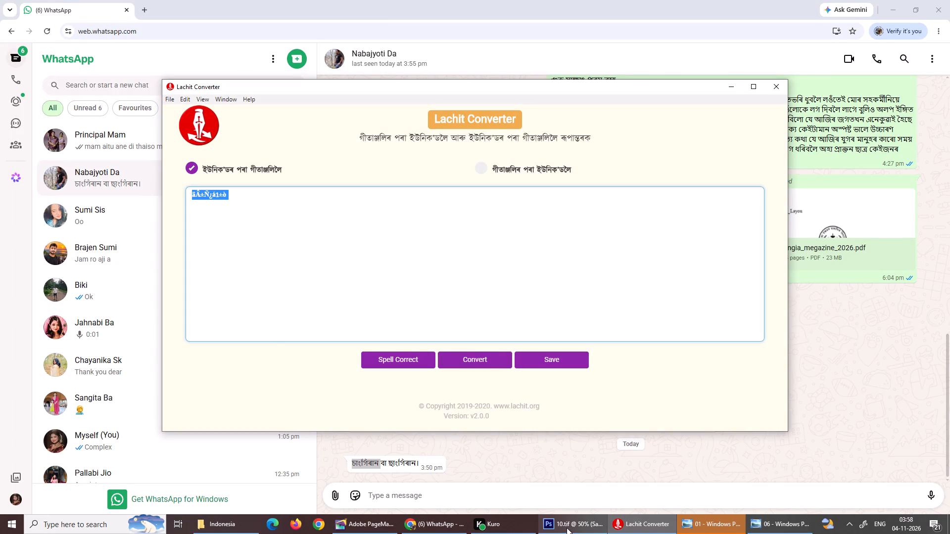
Switch to Photoshop, copy one character from the last line of the Assamese body text, and paste it between the parentheses under the title.
click(566, 527)
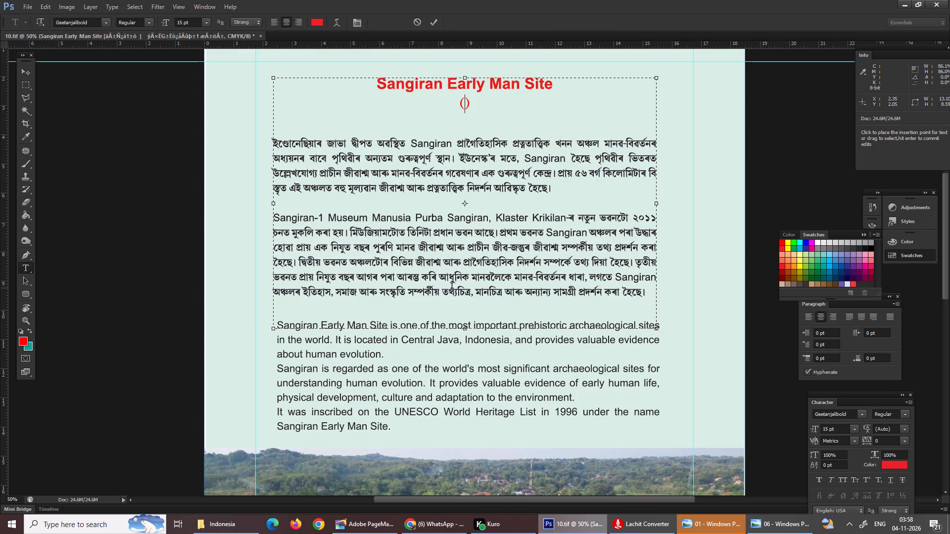
drag(452, 288, 460, 288)
key(ctrl+c)
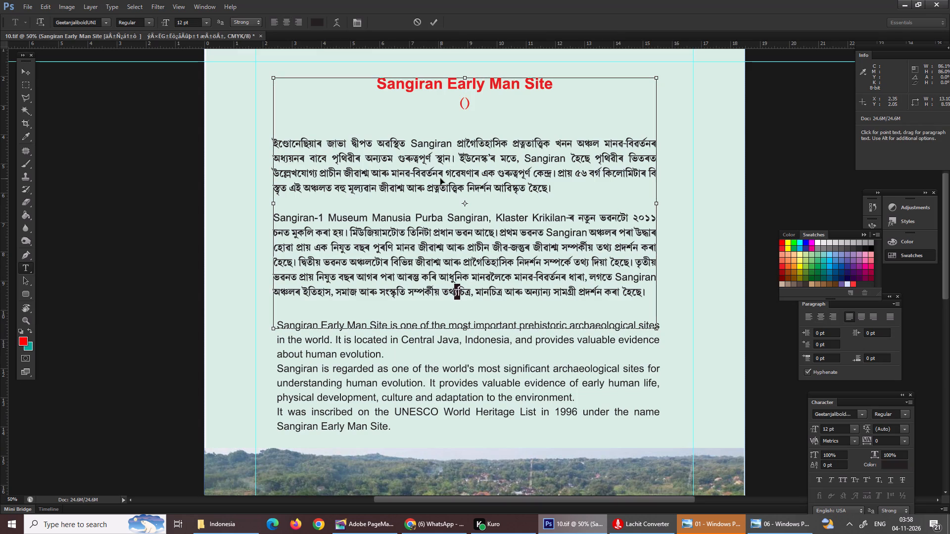
key(ctrl+c)
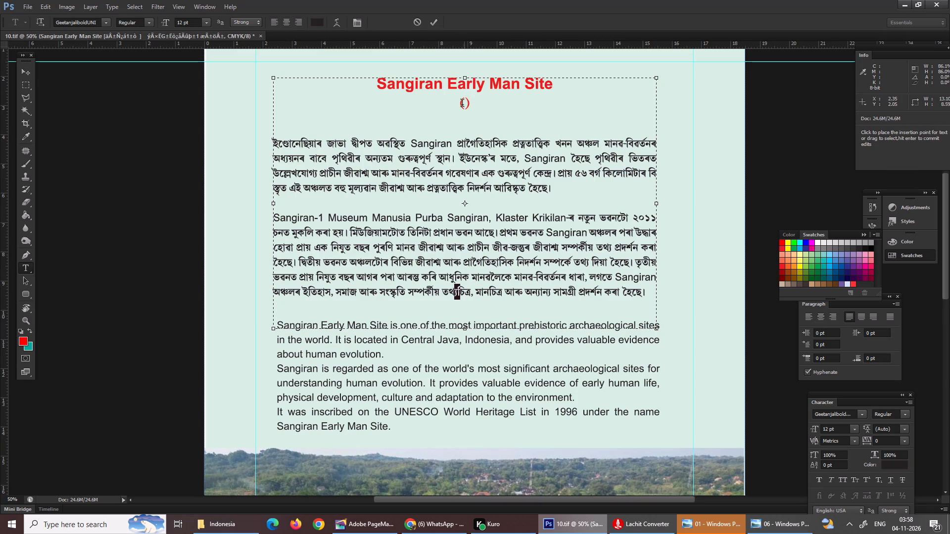
click(462, 104)
click(466, 104)
key(ctrl+v)
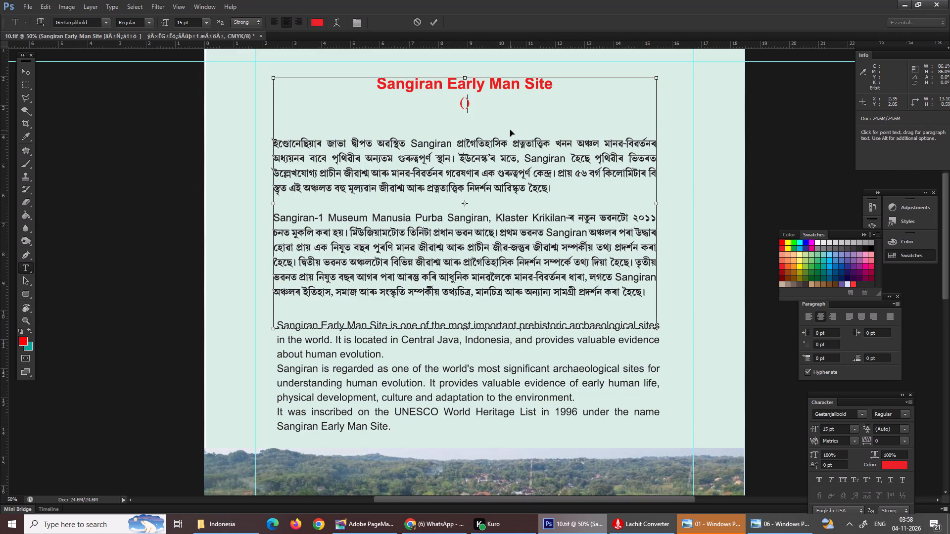
Select the character inside the parentheses for replacement, and copy the converted word from Lachit Converter.
drag(467, 102, 462, 106)
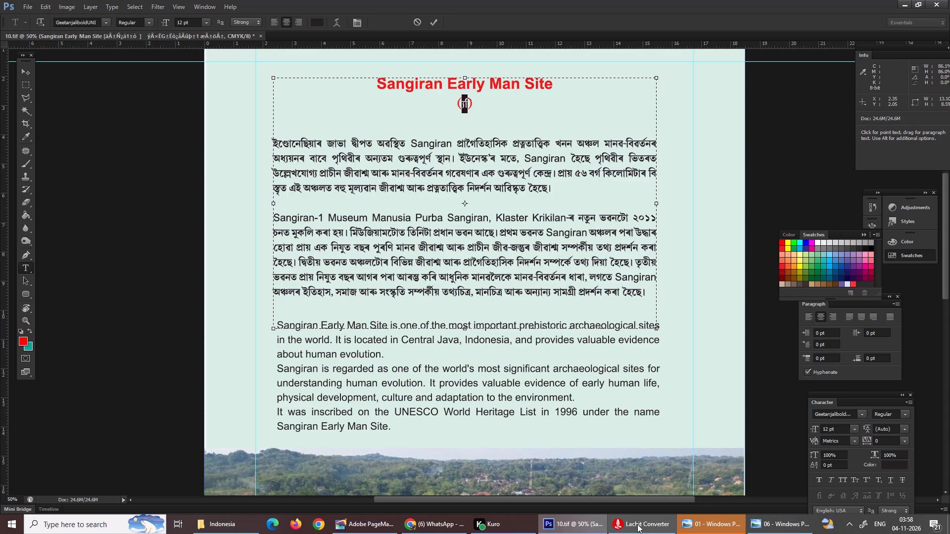
click(640, 522)
key(ctrl+c)
key(ctrl+c)
key(ctrl+c)
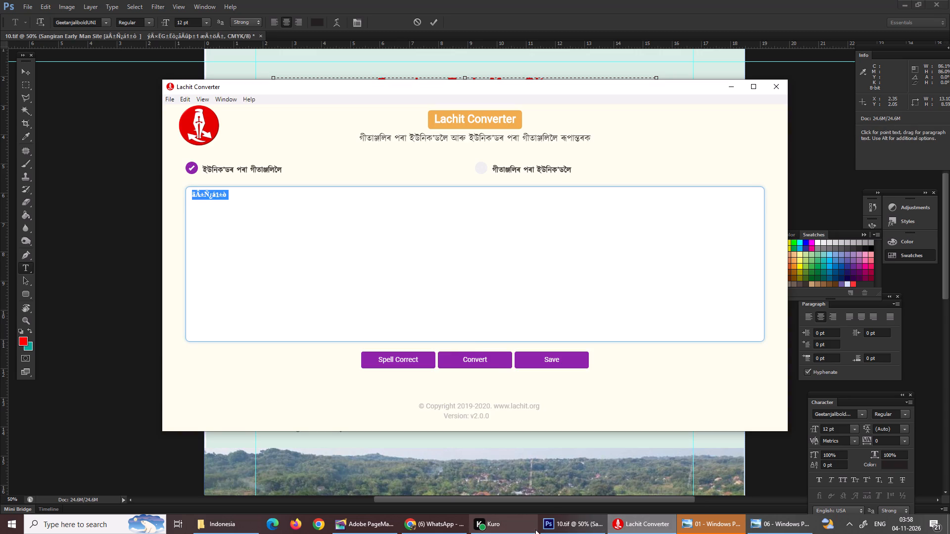
Switch to Photoshop, paste the converted Assamese word inside the subtitle's parentheses, and delete the extra space before the closing parenthesis.
click(574, 530)
key(ctrl+v)
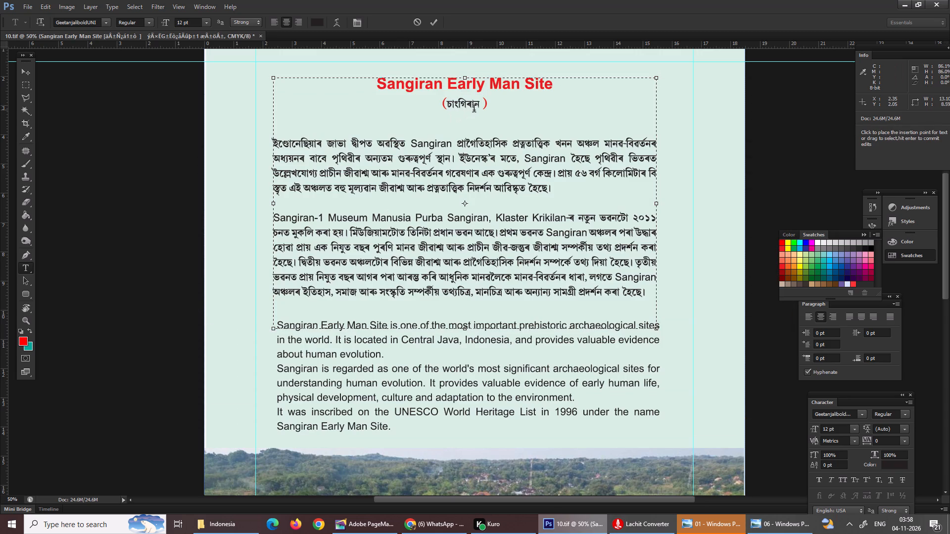
click(479, 108)
click(480, 106)
click(485, 104)
click(481, 109)
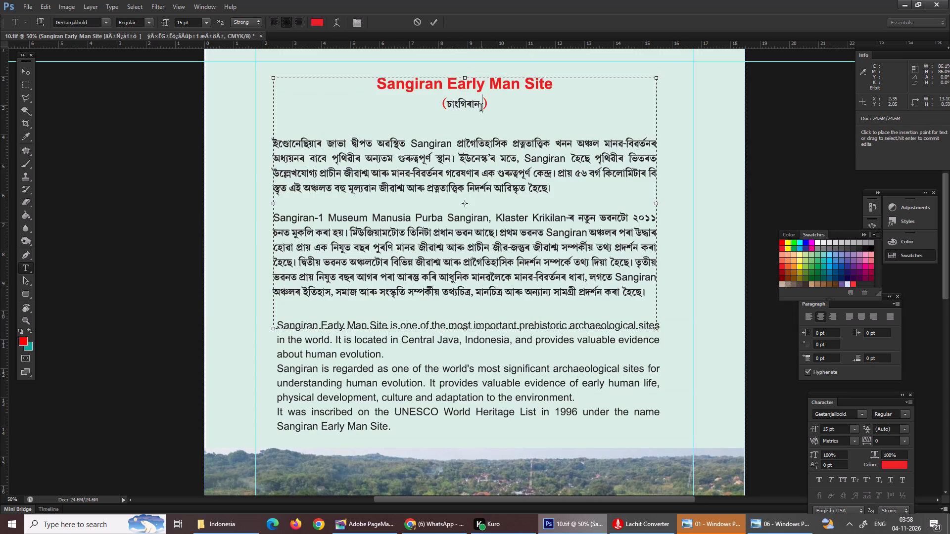
key(BackSpace)
Set the Assamese word inside the parentheses to 15 pt and colour it red.
drag(482, 104, 450, 105)
drag(836, 427, 768, 426)
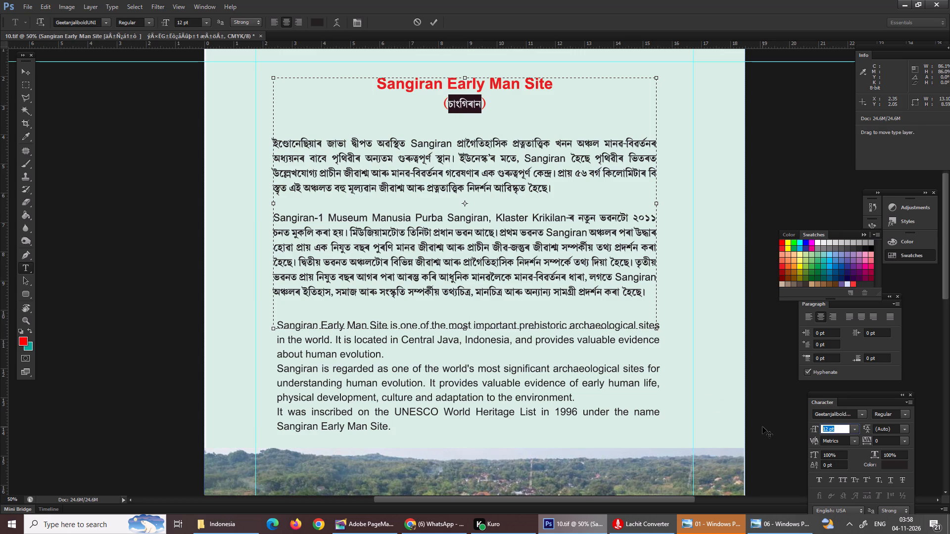
text(15)
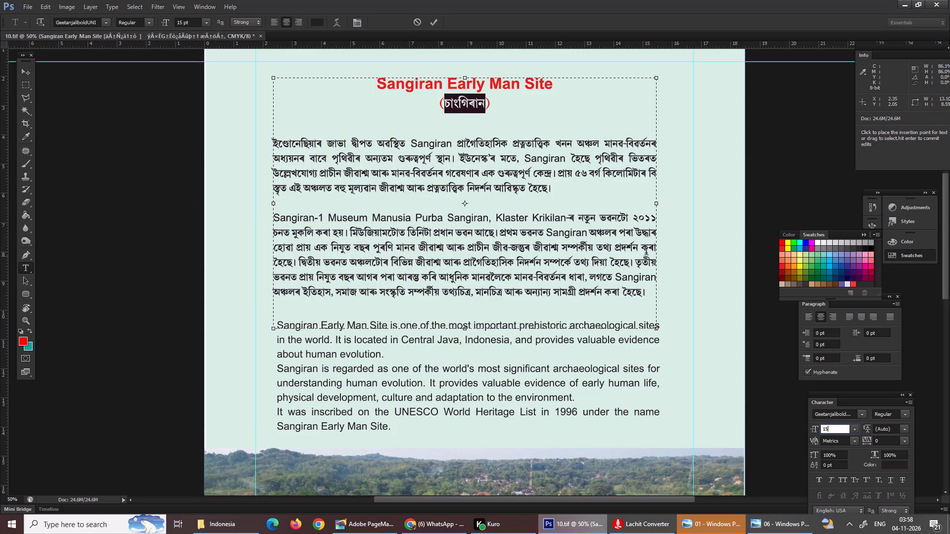
click(779, 244)
click(477, 200)
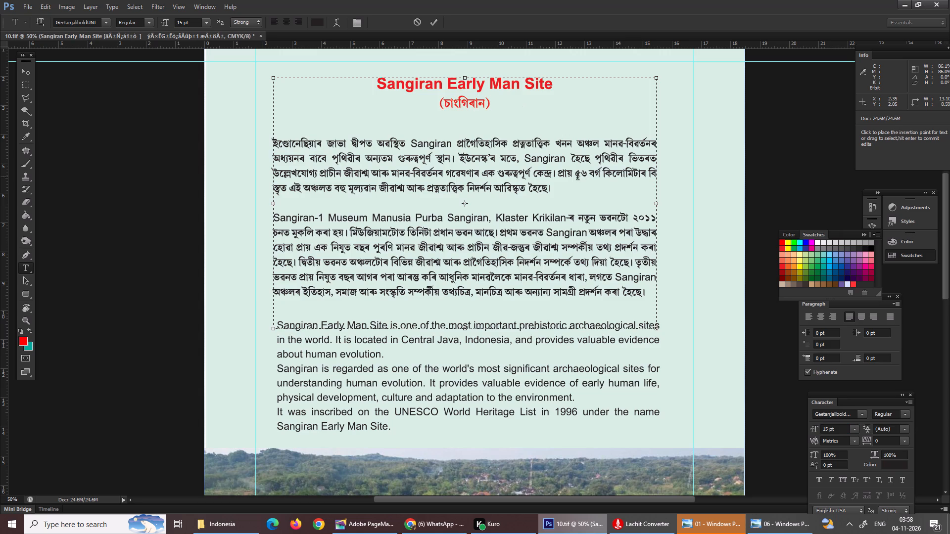
Set the whole bracketed Assamese subtitle, including its parentheses, to 20 pt.
click(491, 105)
drag(494, 105, 410, 110)
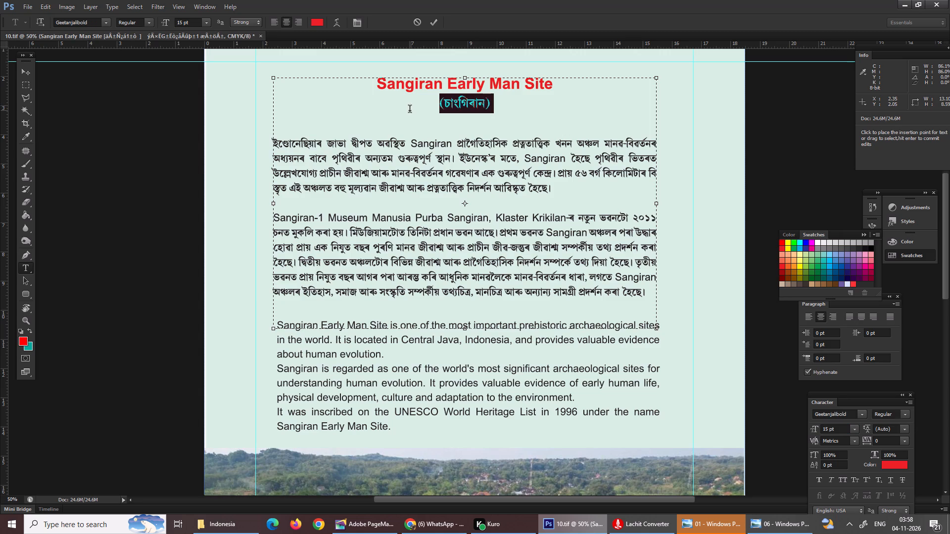
drag(841, 428, 815, 430)
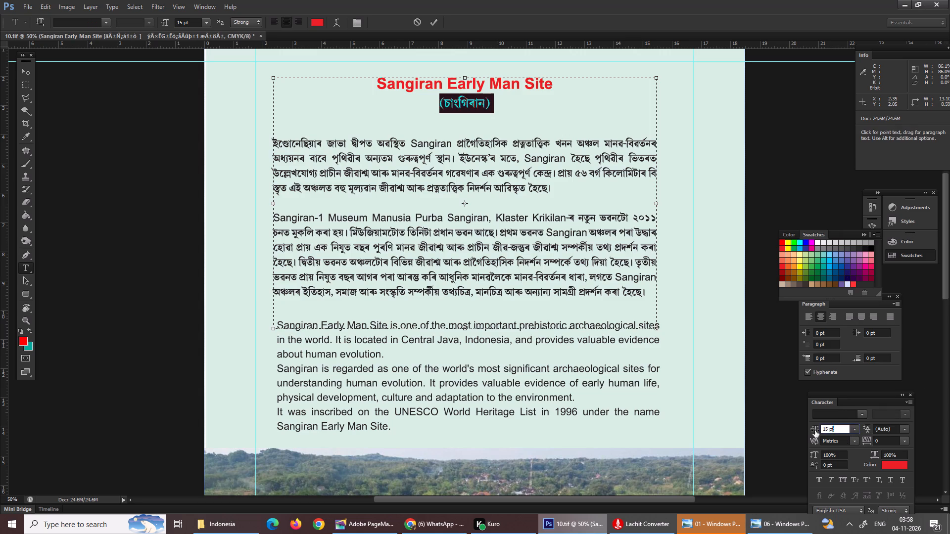
drag(815, 430, 773, 431)
key(2)
key(0)
key(Return)
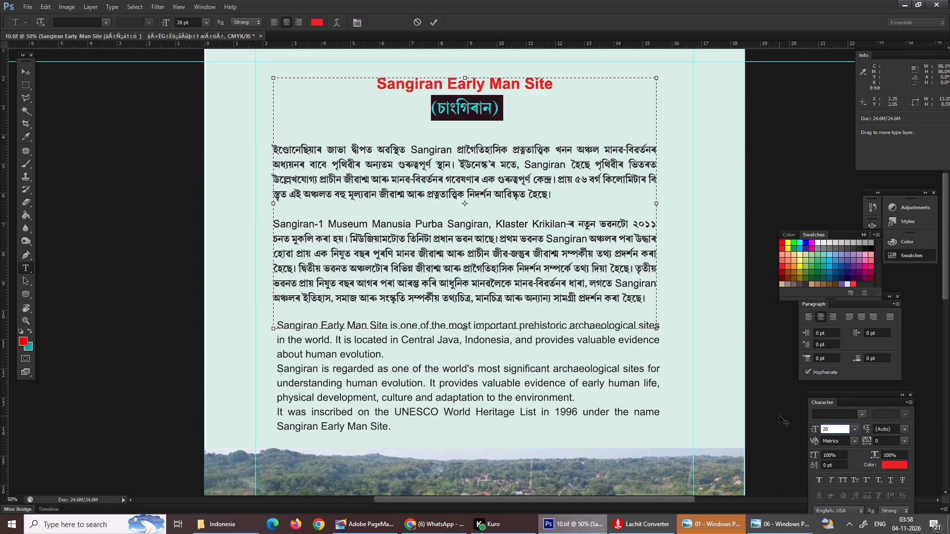
click(553, 307)
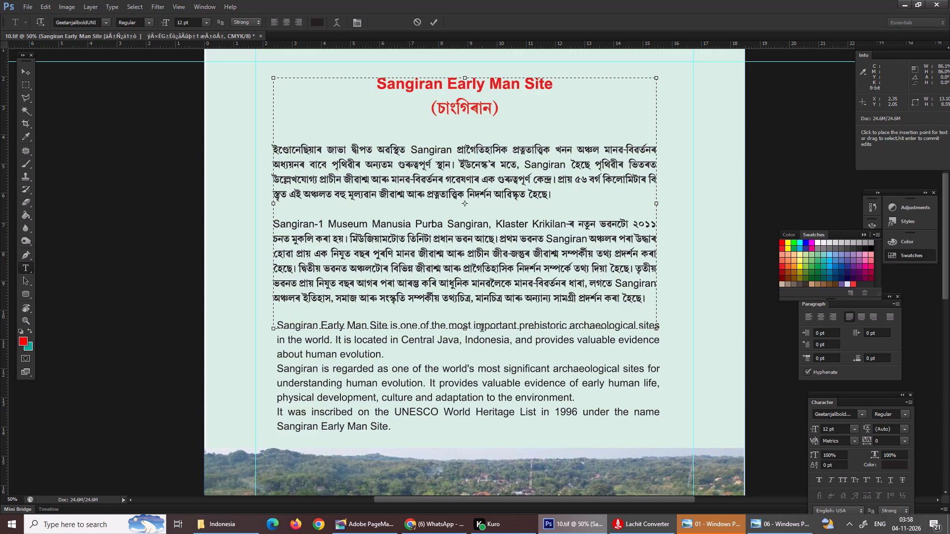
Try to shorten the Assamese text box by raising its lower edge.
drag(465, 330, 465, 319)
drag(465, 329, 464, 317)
Commit the text edit and move the title and Assamese text block slightly up and right, in line with the English block.
key(ctrl+0)
key(Return)
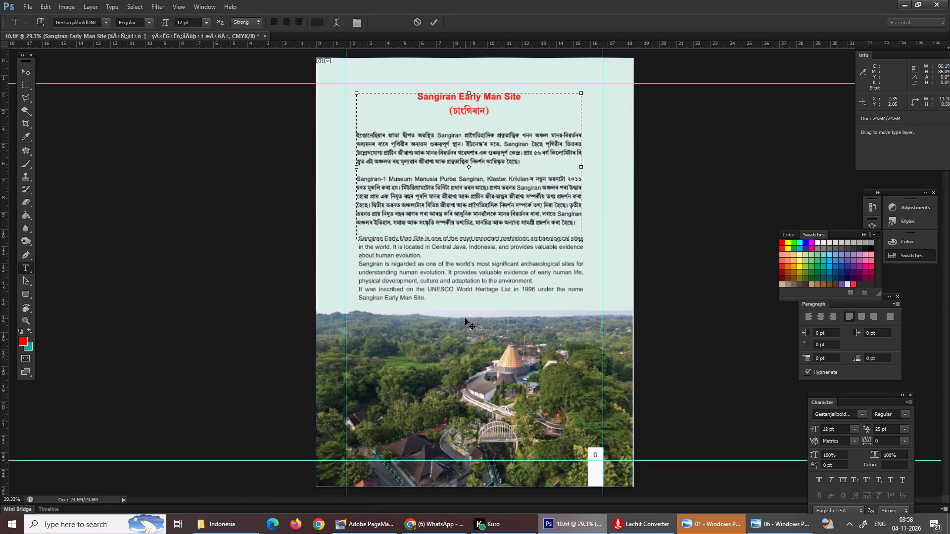
click(20, 72)
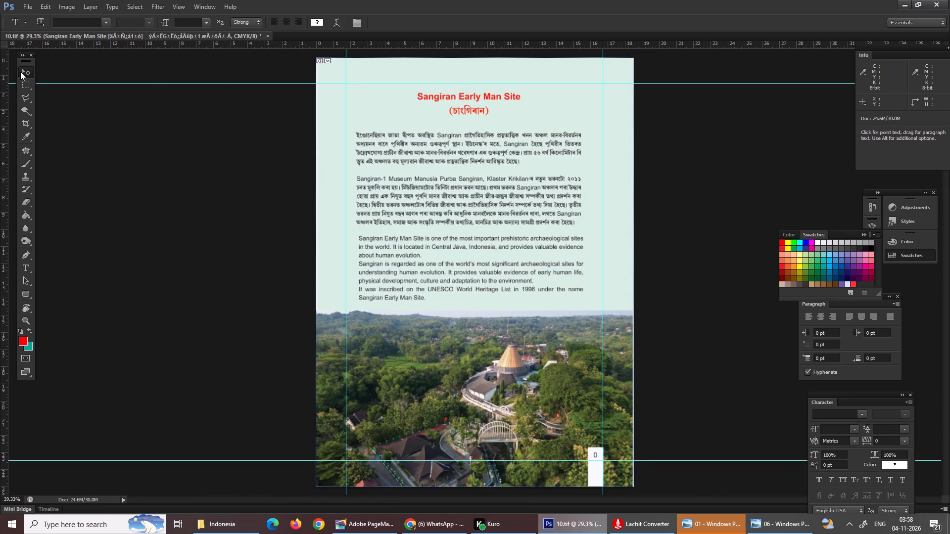
right_click(451, 164)
click(486, 170)
drag(485, 170, 490, 161)
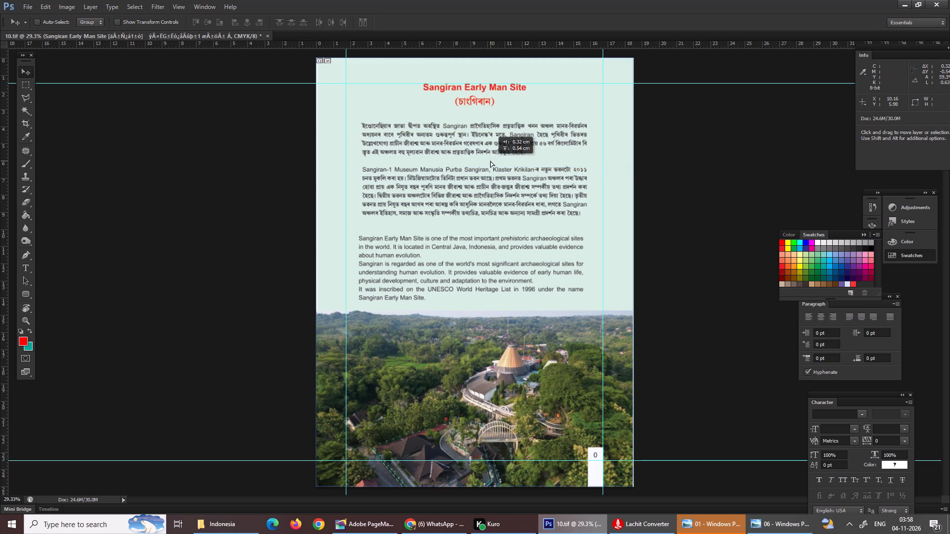
drag(490, 161, 487, 164)
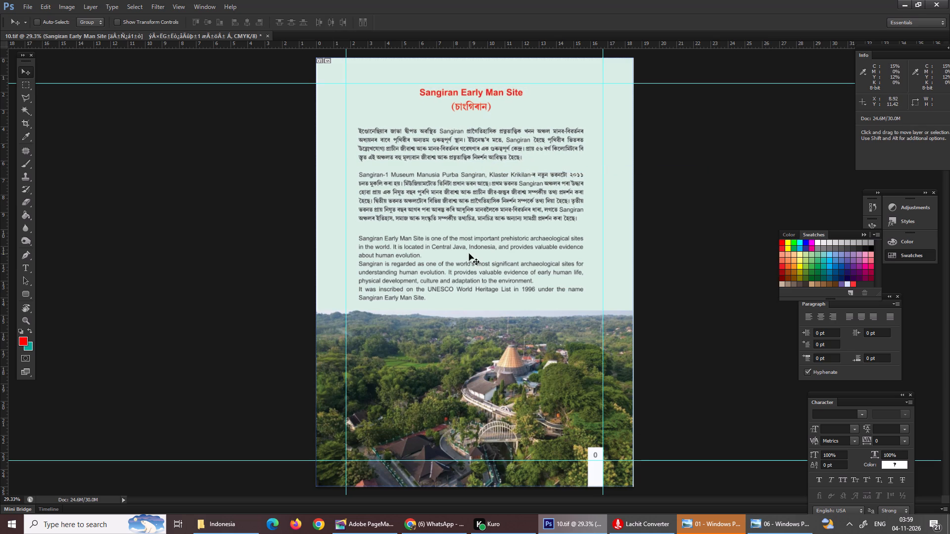
Select the English text layer and move its block slightly up, closer to the Assamese paragraphs.
right_click(469, 254)
click(496, 261)
click(482, 276)
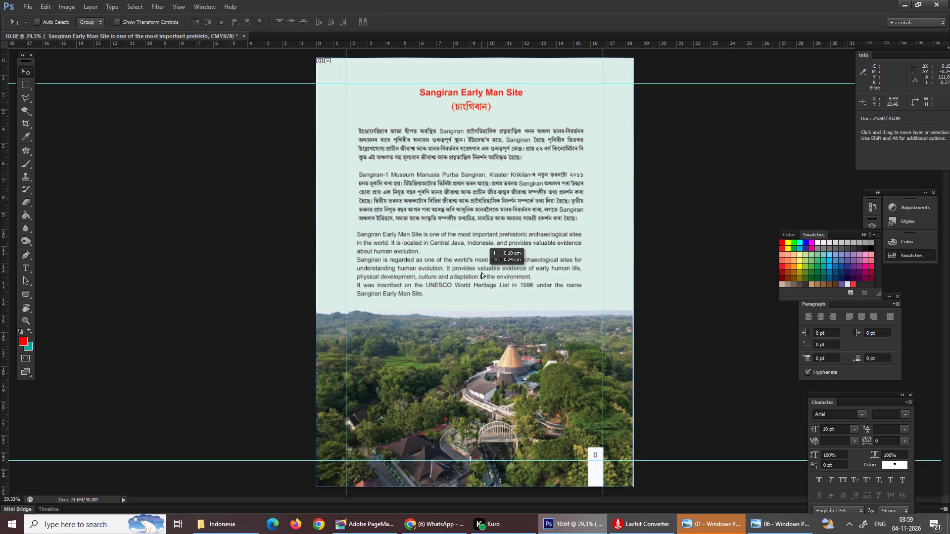
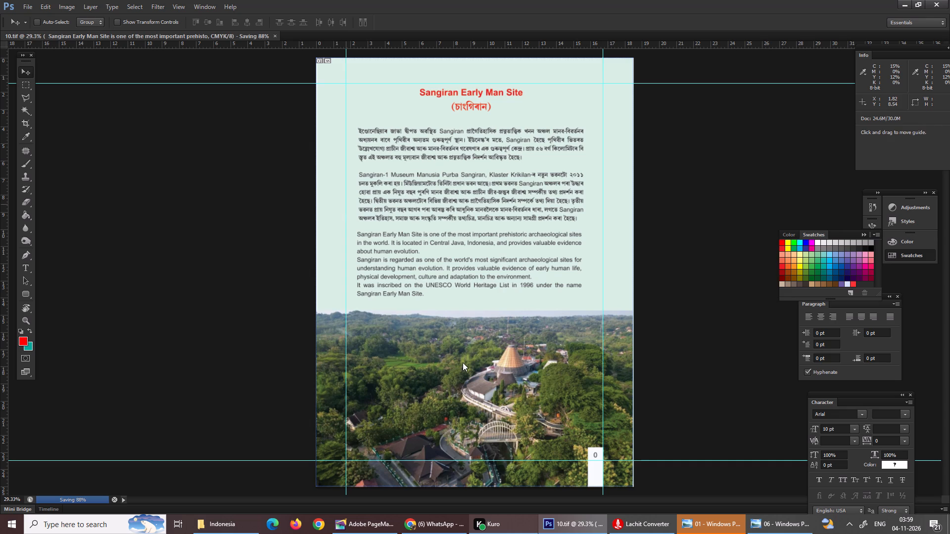
Select the aerial photo layer, Layer 39, on the Sangiran page.
click(24, 71)
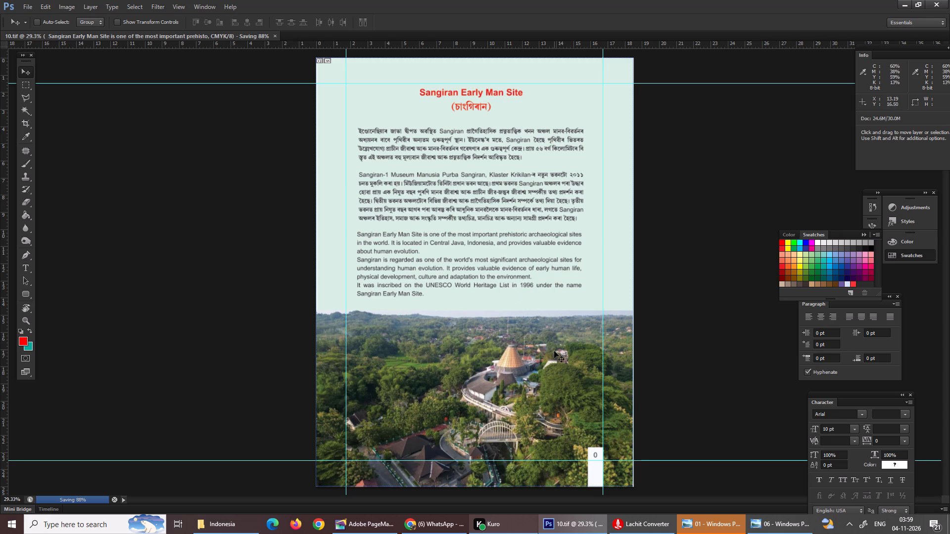
right_click(554, 351)
click(570, 358)
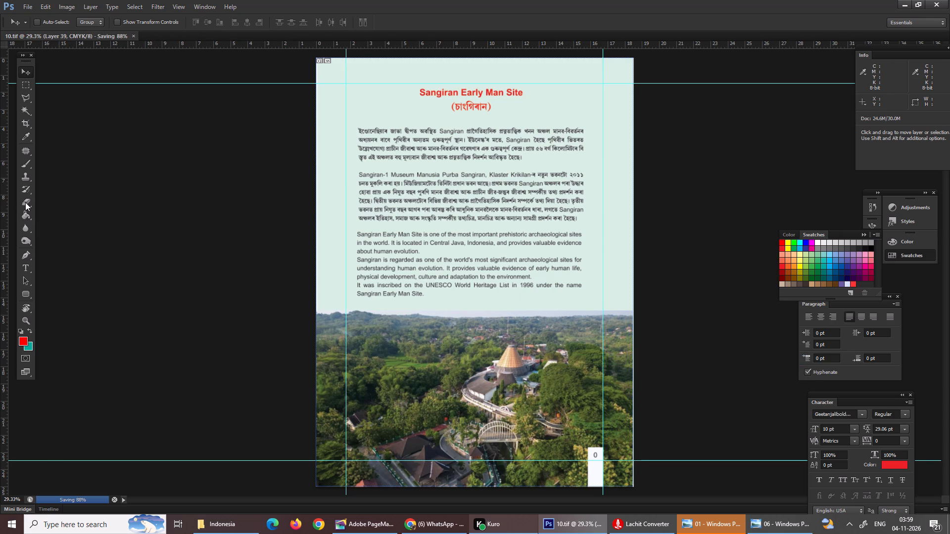
Save the page under the new name 11 as a layered TIFF in the Indonesia folder, using LZW compression.
key(ctrl+shift+s)
click(25, 70)
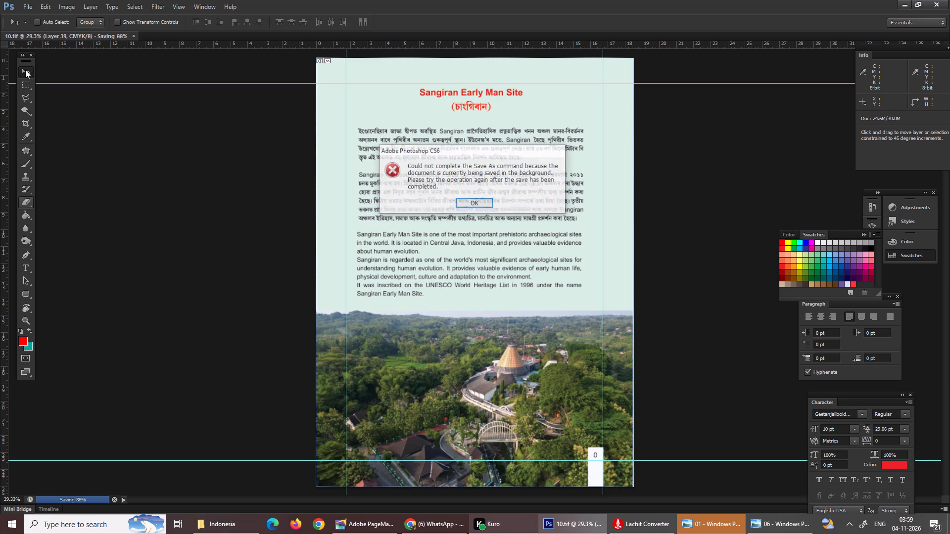
click(467, 206)
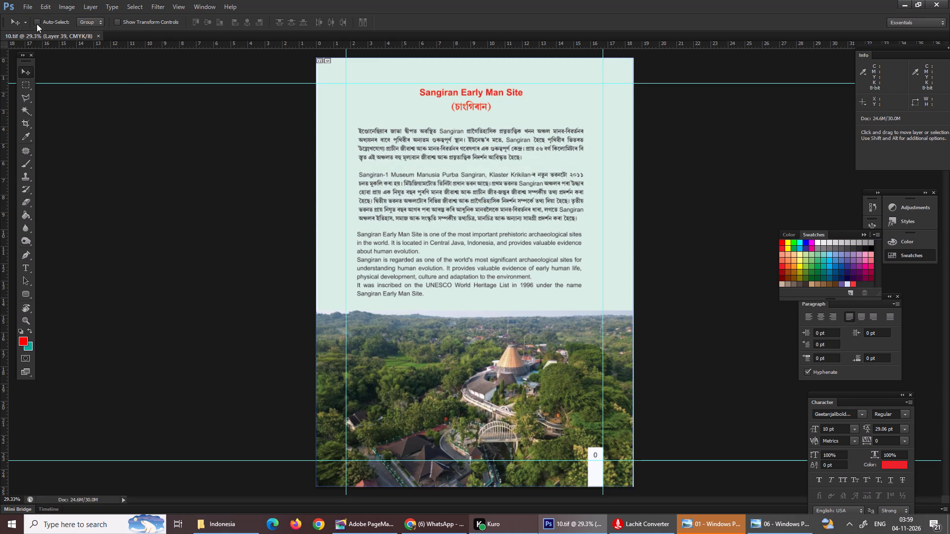
click(33, 8)
click(53, 122)
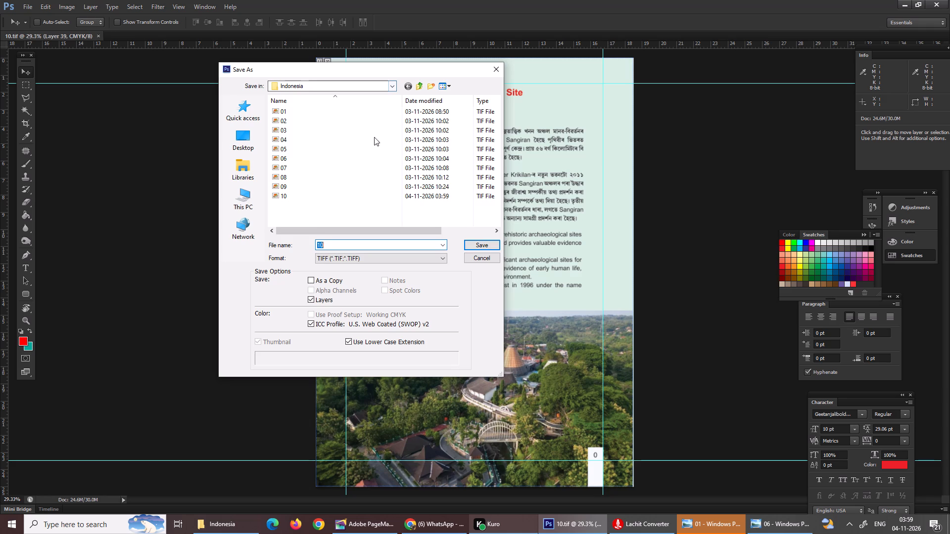
text(11)
drag(441, 70, 358, 118)
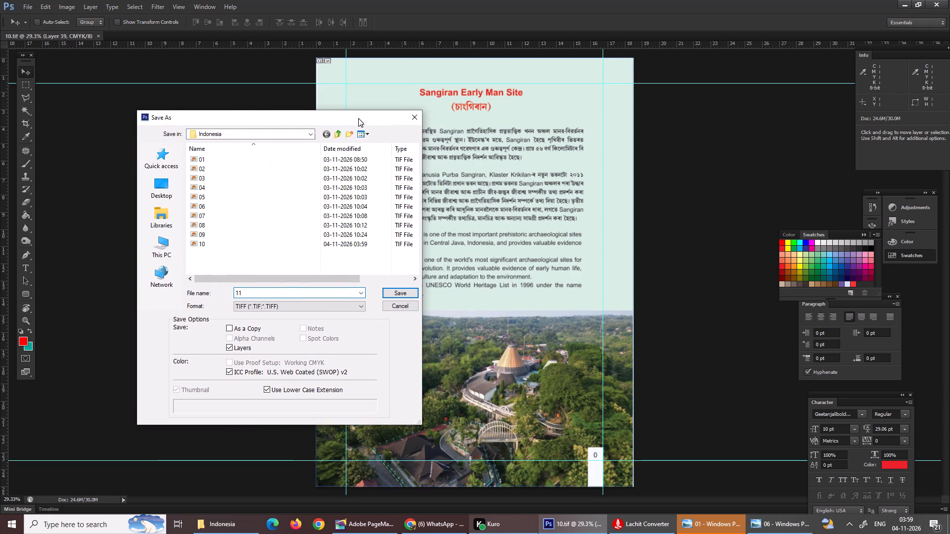
drag(358, 118, 355, 119)
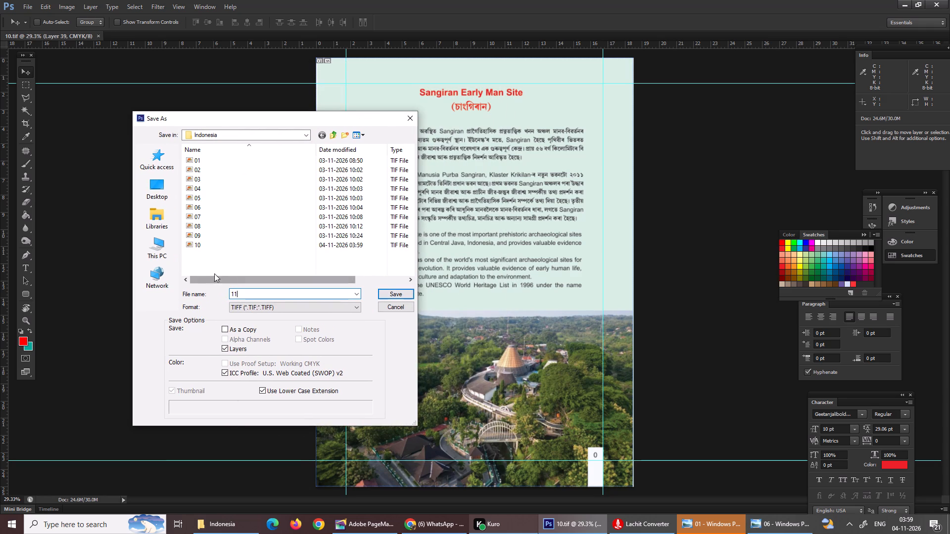
click(384, 294)
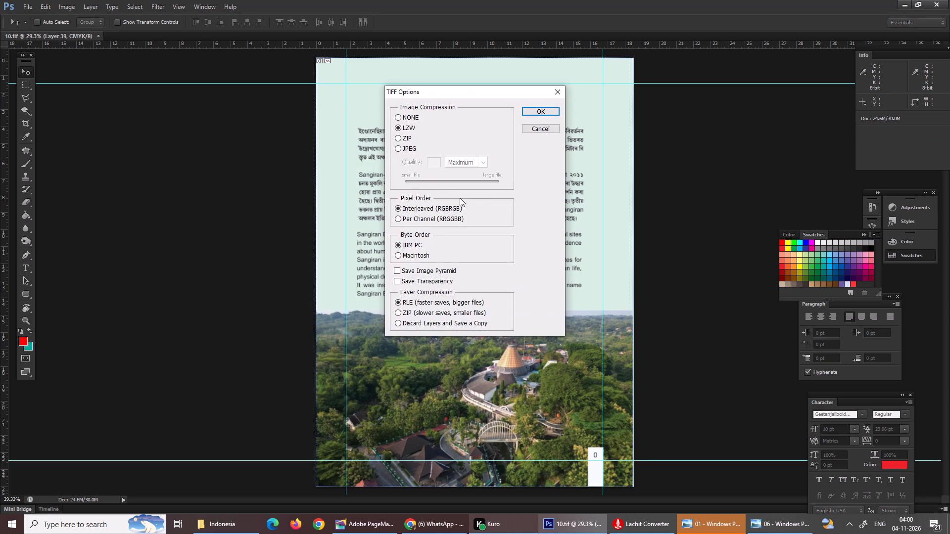
click(541, 113)
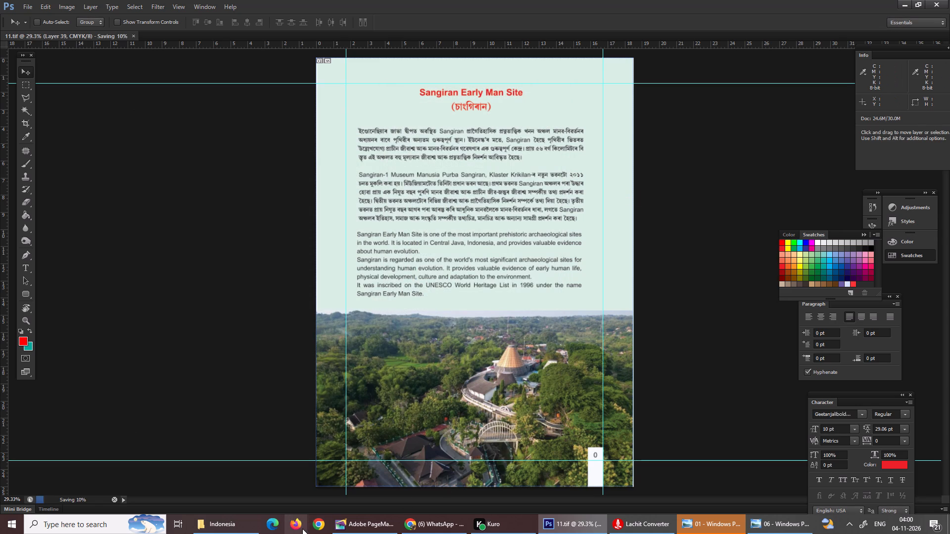
Check the Indonesia folder for the newly saved page file 11, and return to the open page.
click(232, 529)
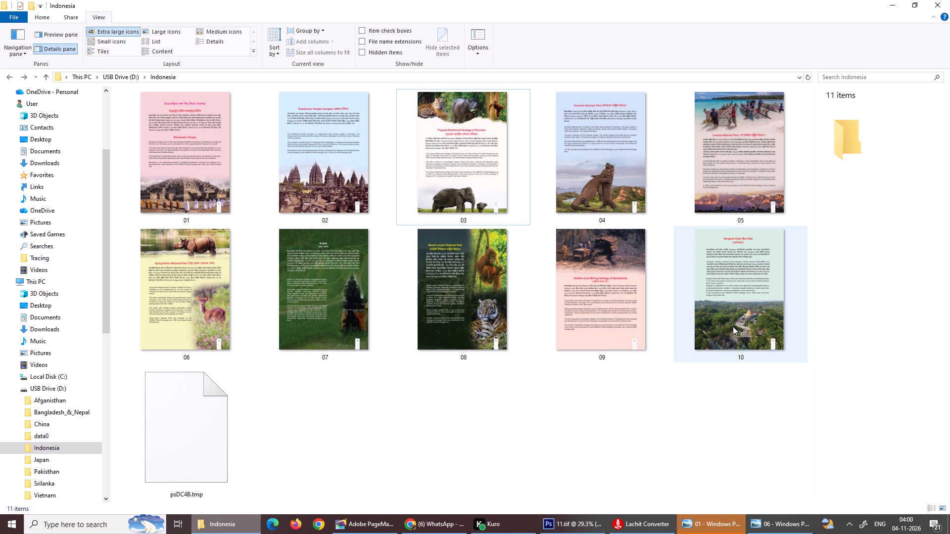
right_click(685, 407)
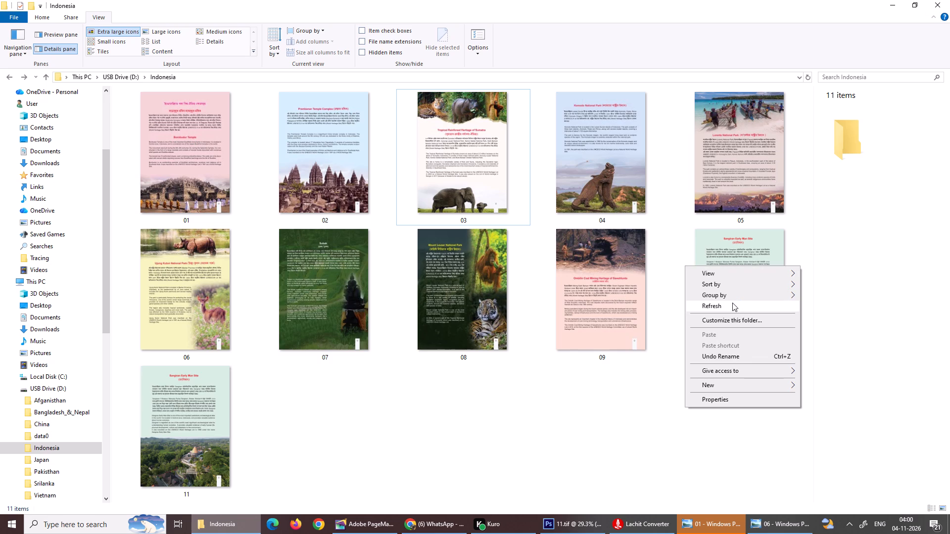
click(550, 367)
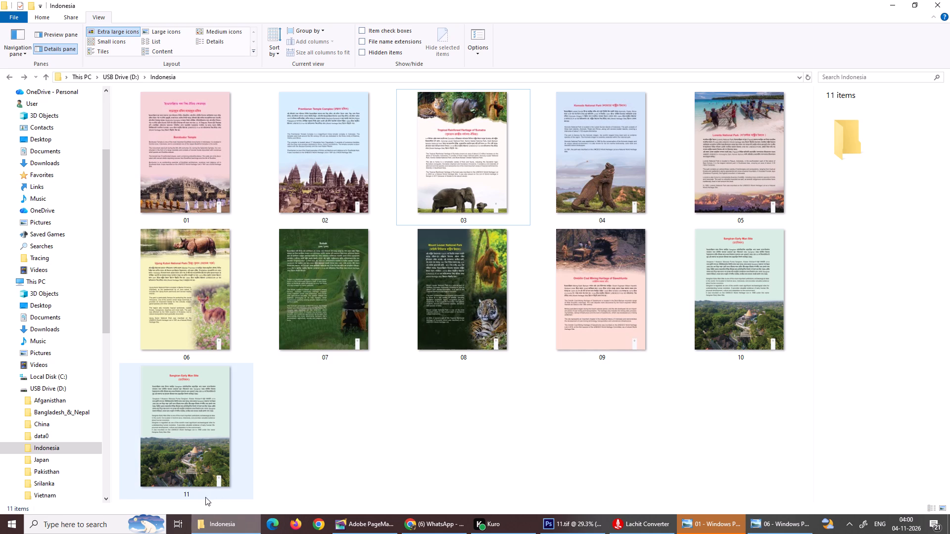
click(355, 399)
click(207, 528)
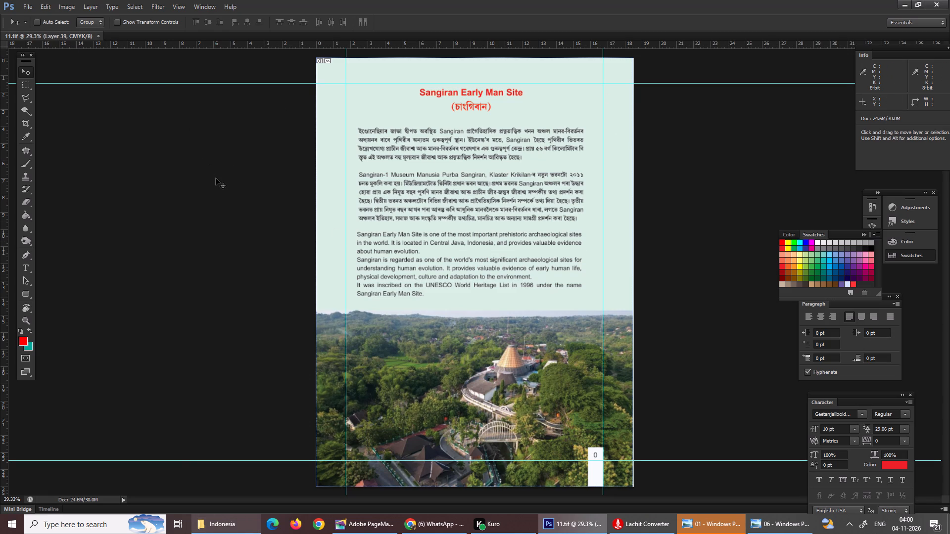
Undo the edits in 11.tif back to the layout with the dark red title, no Assamese subtitle and full-width text blocks.
key(ctrl+z)
key(ctrl+z)
key(ctrl+z)
key(ctrl+z)
key(ctrl+z)
key(ctrl+z)
key(ctrl+z)
key(ctrl+z)
key(ctrl+z)
key(ctrl+z)
key(ctrl+alt+z)
key(ctrl+alt+z)
key(ctrl+alt+z)
key(ctrl+alt+z)
key(ctrl+alt+z)
key(ctrl+alt+z)
key(ctrl+alt+z)
key(ctrl+alt+z)
key(ctrl+alt+z)
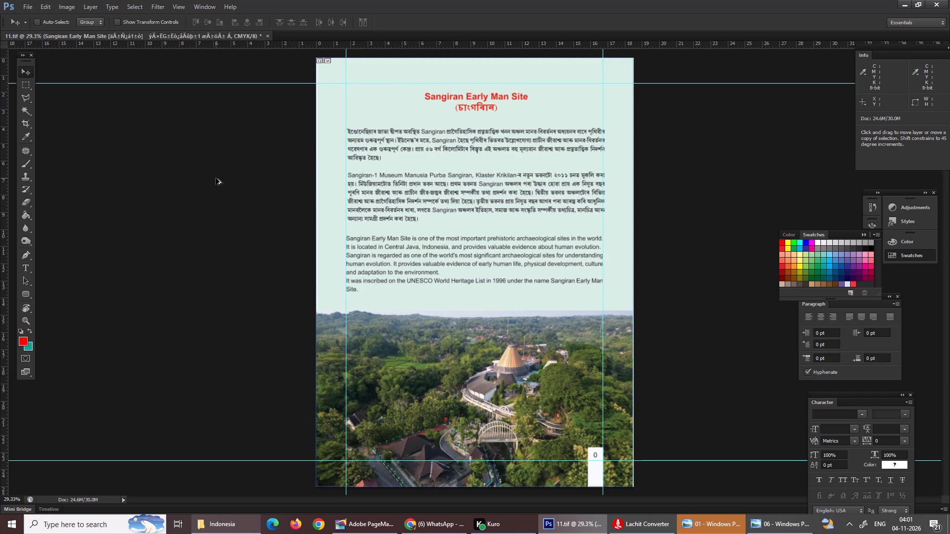
key(ctrl+alt+z)
key(ctrl+alt+z)
key(ctrl+alt+z)
key(ctrl+alt+z)
key(ctrl+alt+z)
key(ctrl+alt+z)
key(ctrl+alt+z)
key(ctrl+alt+z)
key(ctrl+alt+z)
key(ctrl+alt+z)
key(ctrl+alt+z)
key(ctrl+alt+z)
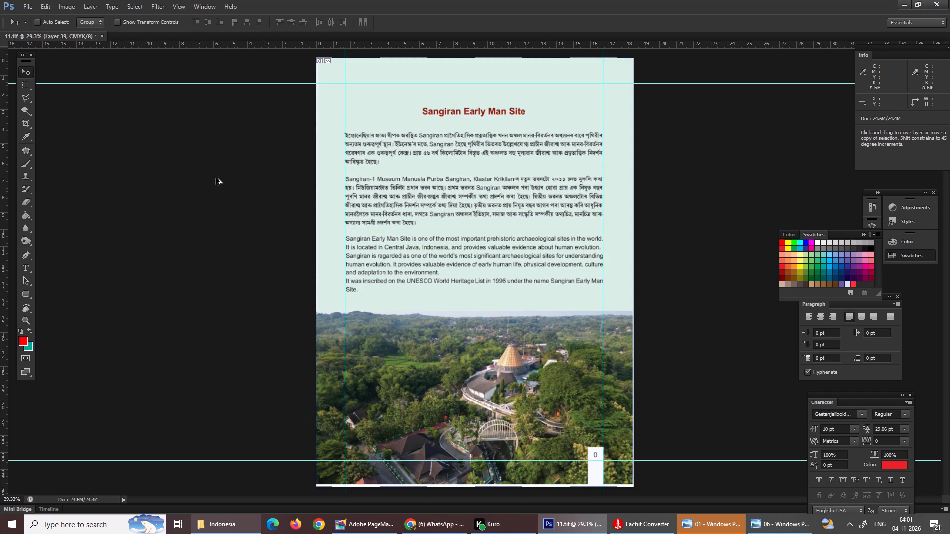
key(ctrl+alt+z)
key(ctrl+alt+z)
key(ctrl+alt+z)
key(ctrl+alt+z)
key(ctrl+alt+z)
key(ctrl+alt+z)
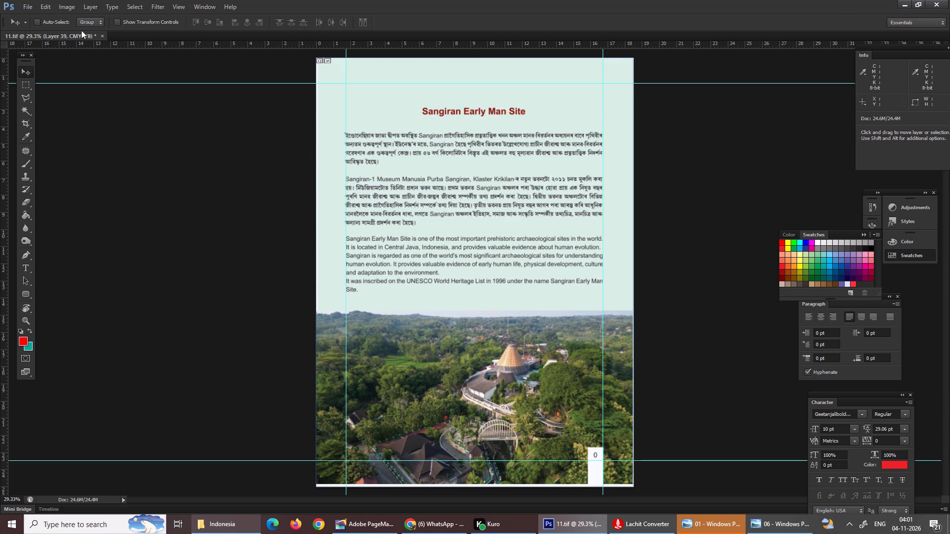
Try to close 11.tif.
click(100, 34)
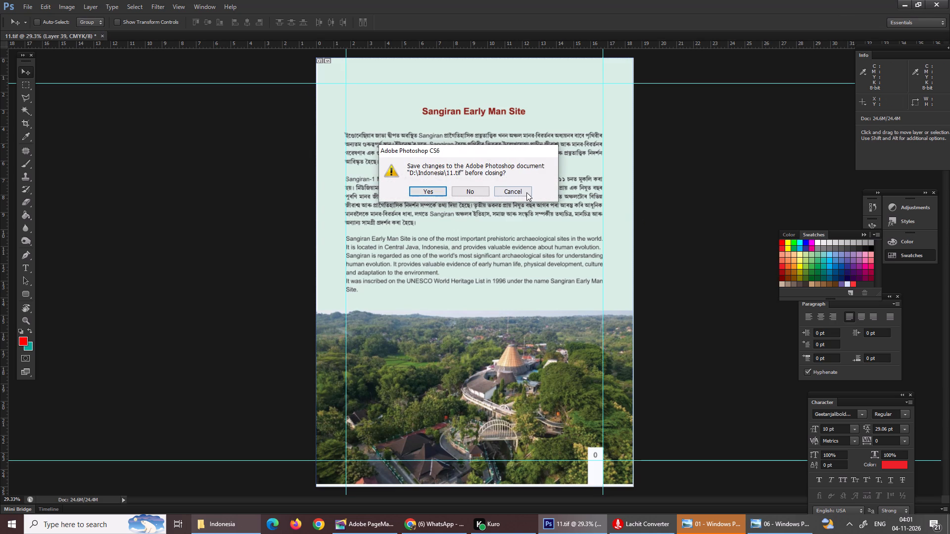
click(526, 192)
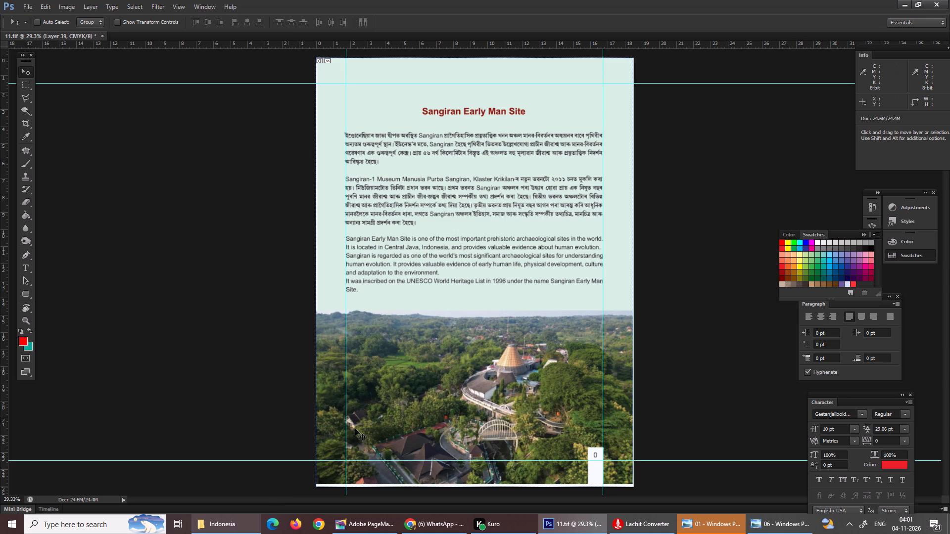
Open page 10 from the Indonesia folder in the photo viewer and compare it with page 11.
click(237, 524)
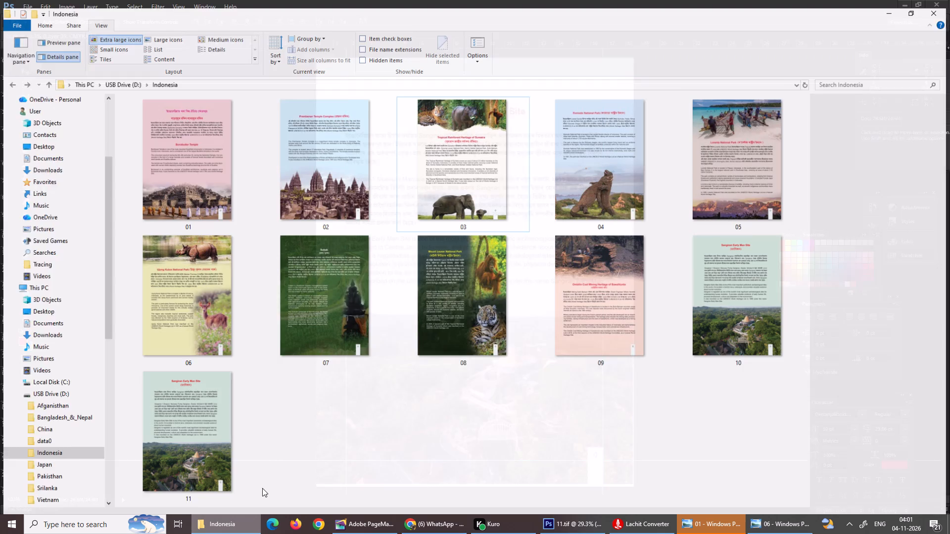
click(730, 297)
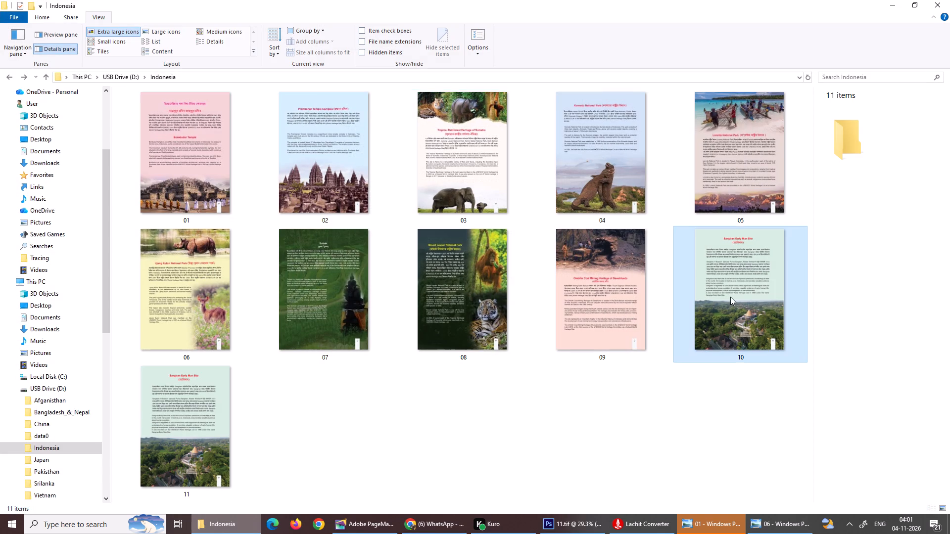
click(356, 456)
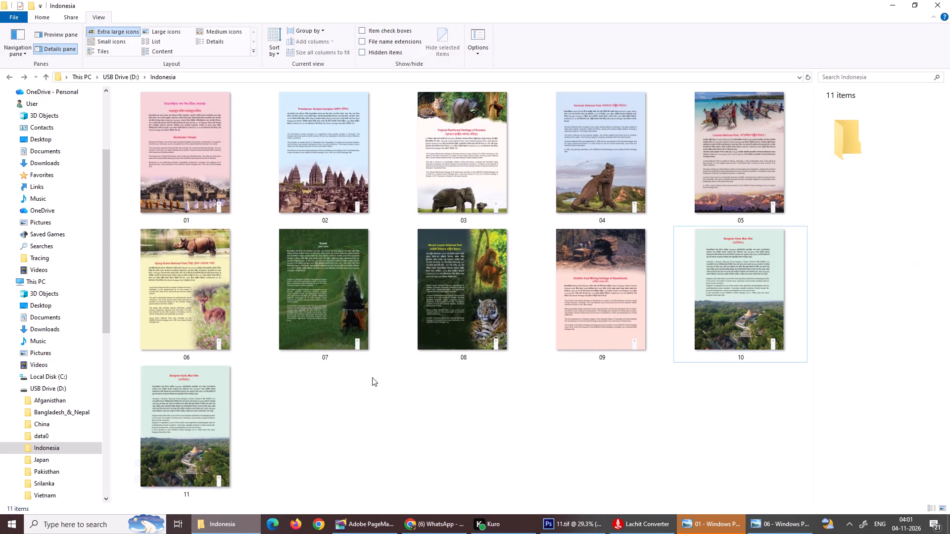
double_click(722, 307)
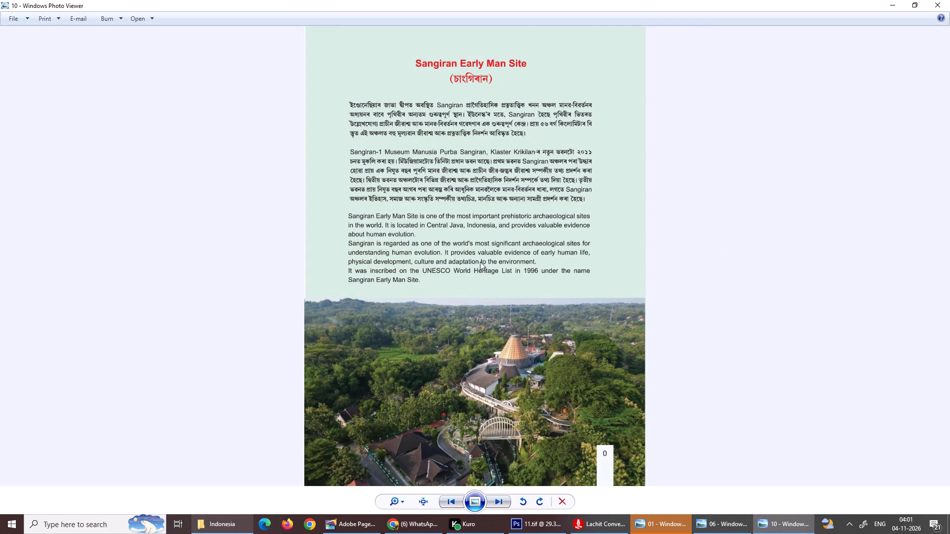
key(Right)
key(Right)
key(Left)
key(Left)
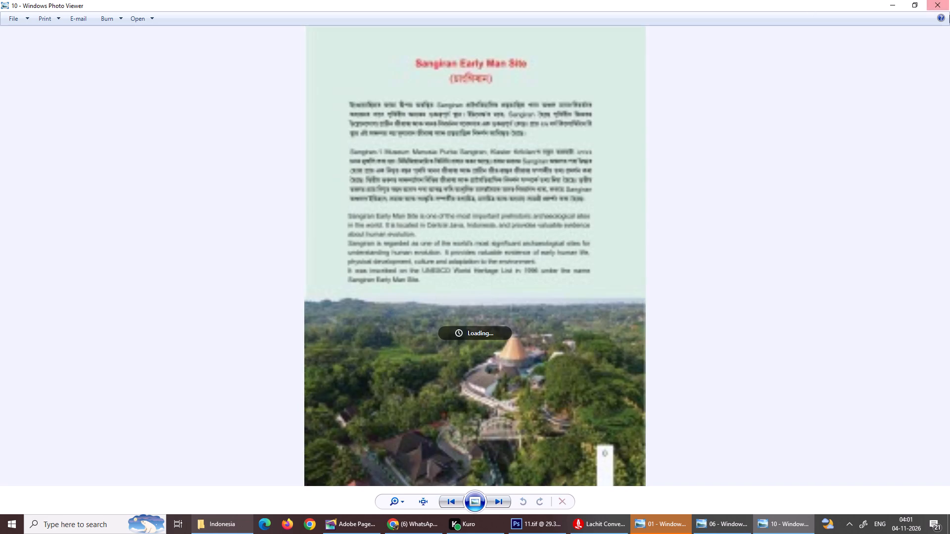
key(Right)
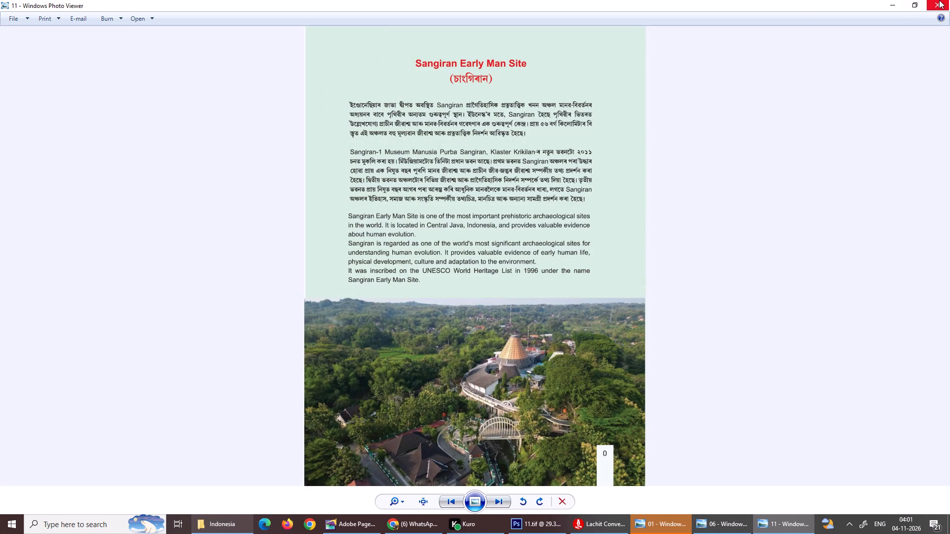
click(939, 0)
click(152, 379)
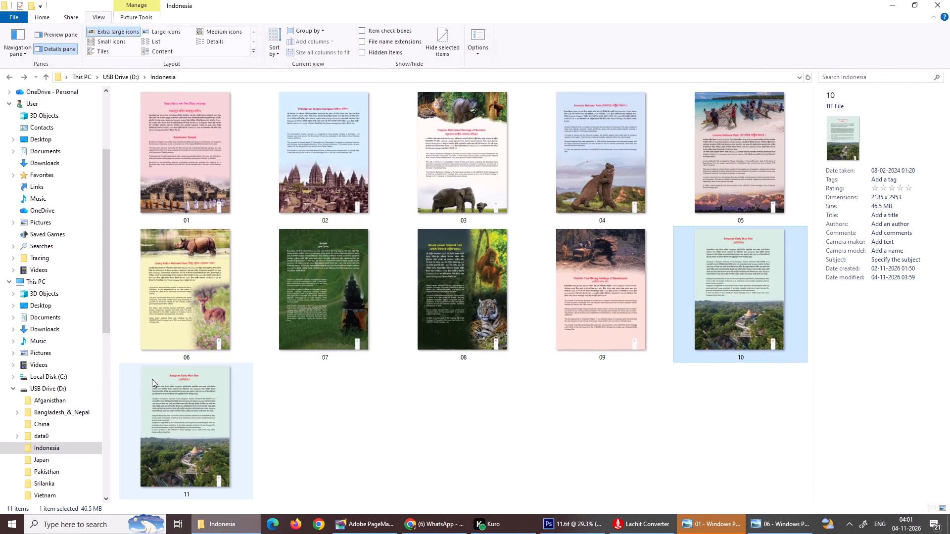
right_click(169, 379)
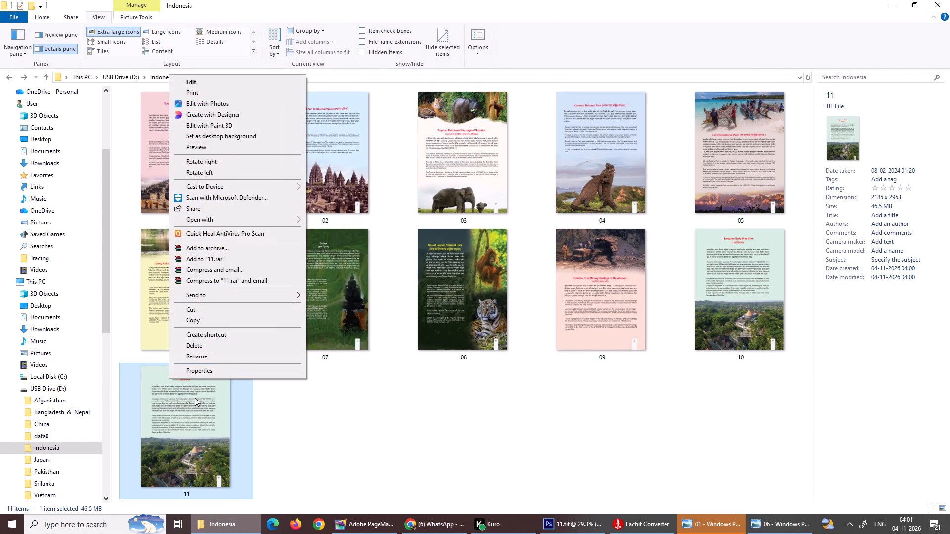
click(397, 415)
Bring up the available file actions for page 10 in the Indonesia folder.
right_click(726, 268)
right_click(726, 268)
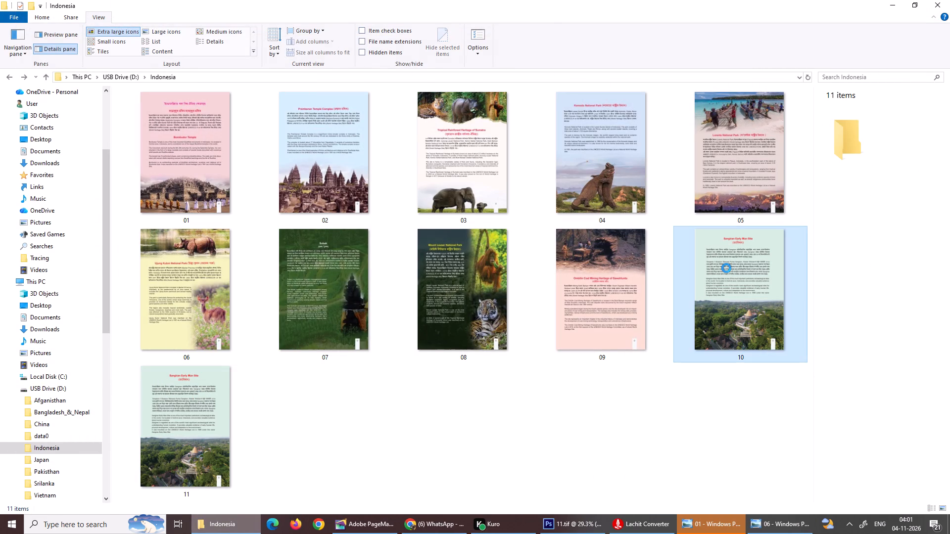
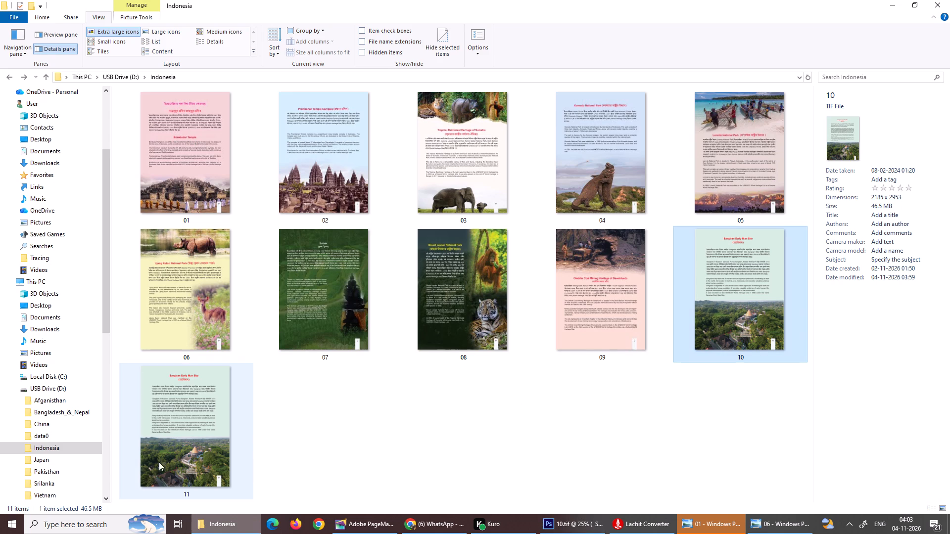
Open page 11 from the Indonesia folder to view it.
double_click(198, 435)
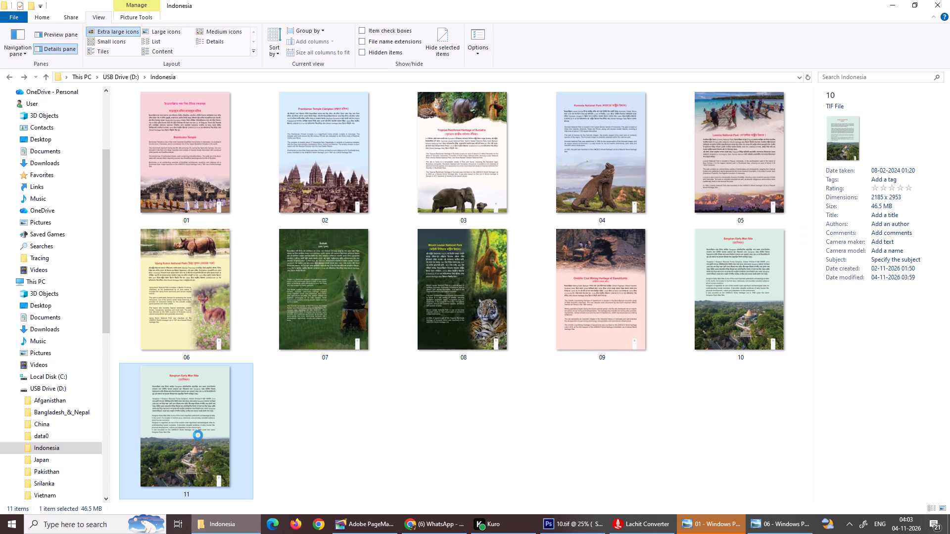
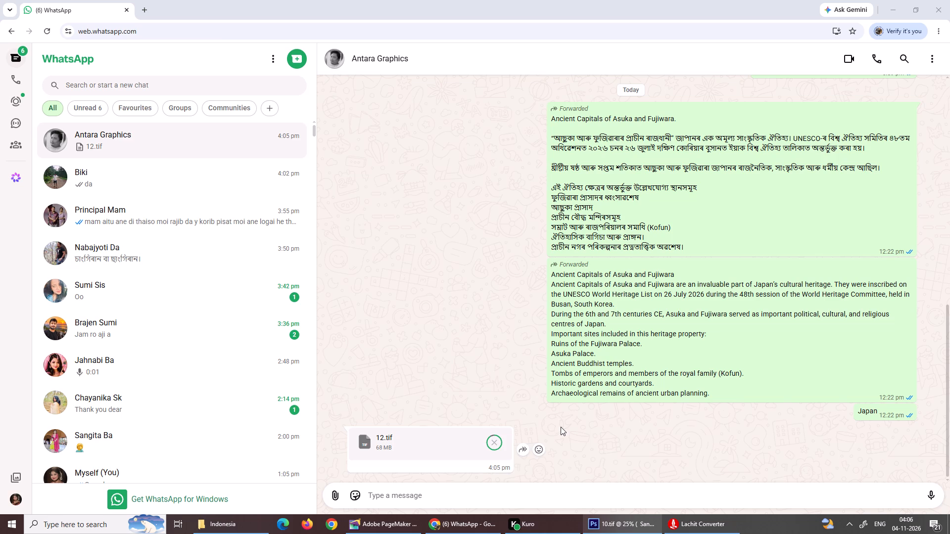
Switch to Photoshop and bring up the 10.tif Sangiran Early Man Site page.
click(609, 533)
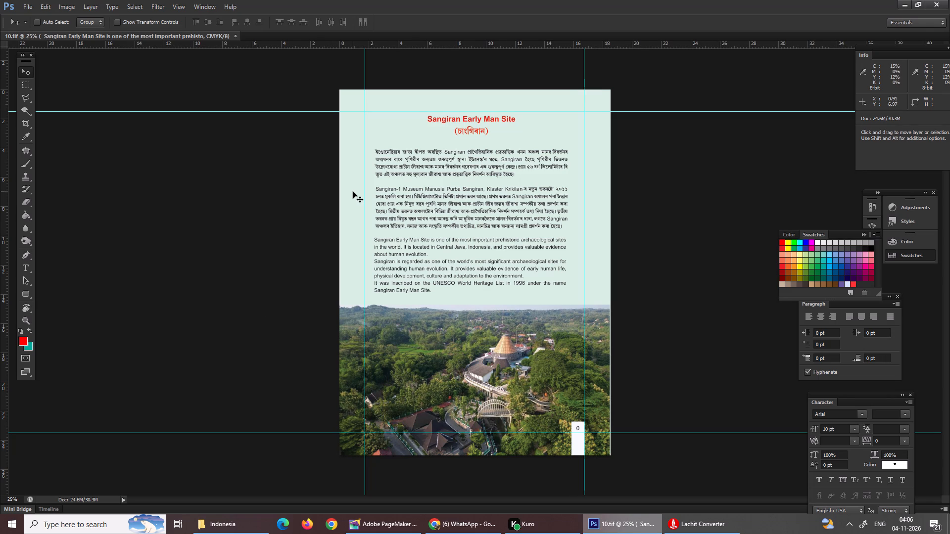
Examine the heading and the Assamese and English paragraphs of page 10 up close for layout problems.
key(ctrl+equal)
key(ctrl+equal)
scroll(353, 191, up, 1)
scroll(353, 191, down, 1)
scroll(353, 191, up, 1)
scroll(353, 191, down, 1)
scroll(353, 191, up, 3)
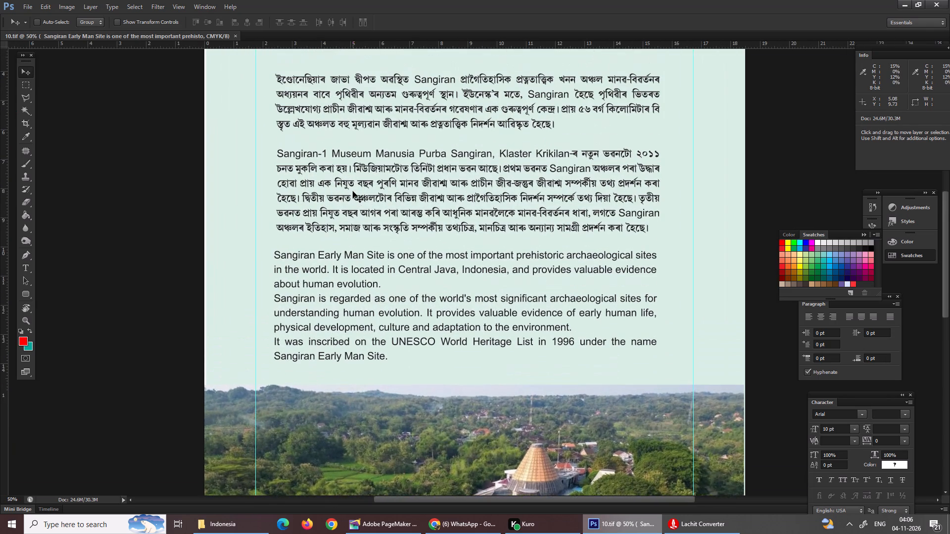
scroll(353, 191, up, 4)
scroll(353, 191, down, 1)
scroll(353, 191, up, 14)
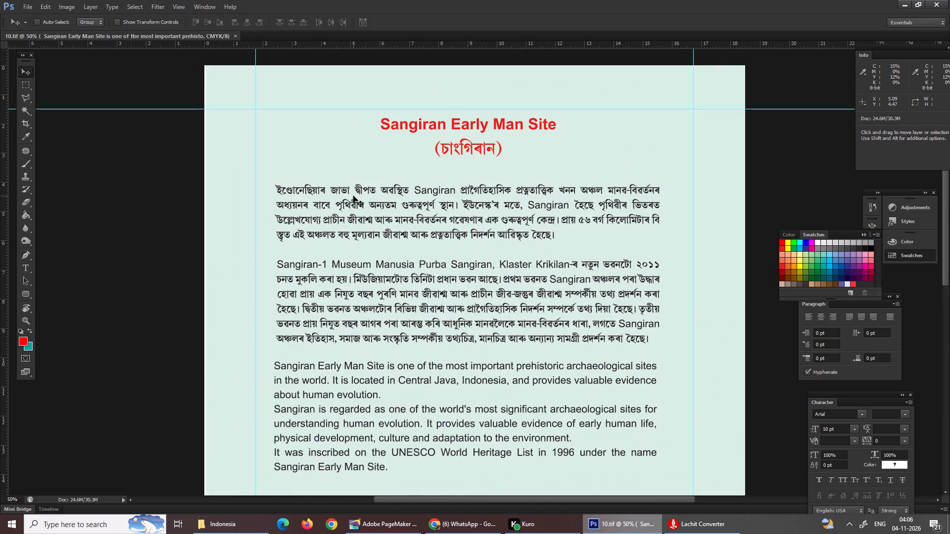
key(ctrl+equal)
scroll(353, 196, up, 6)
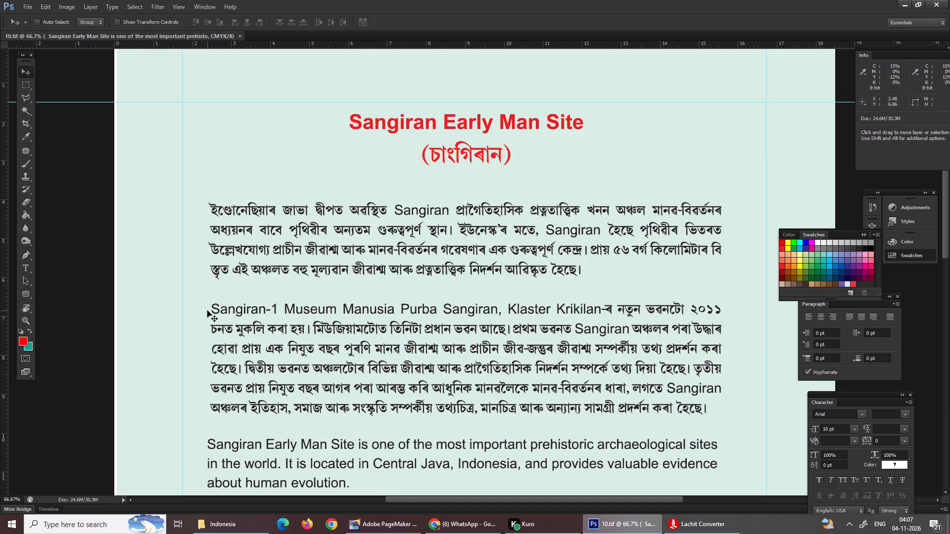
Widen the Assamese text box slightly at its right edge so the word split across lines in the first paragraph rejoins.
key(t)
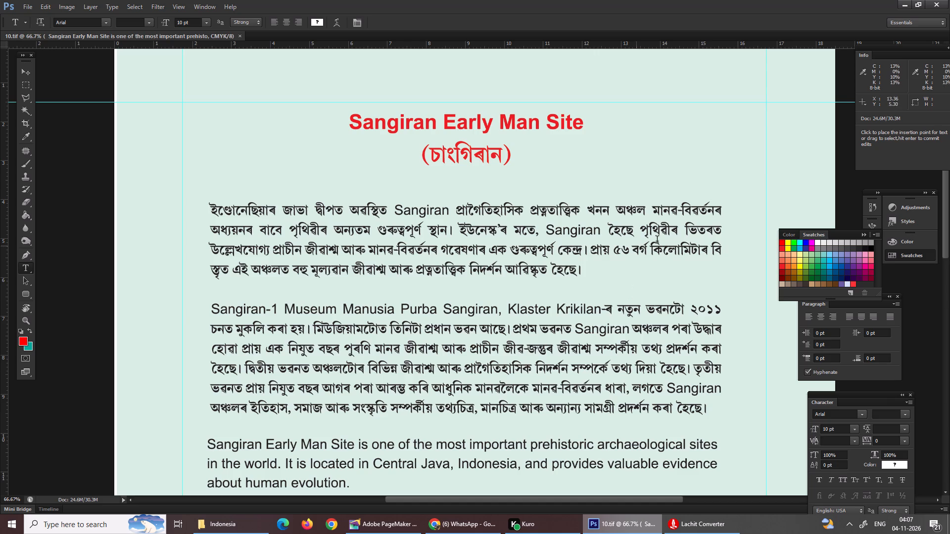
click(490, 236)
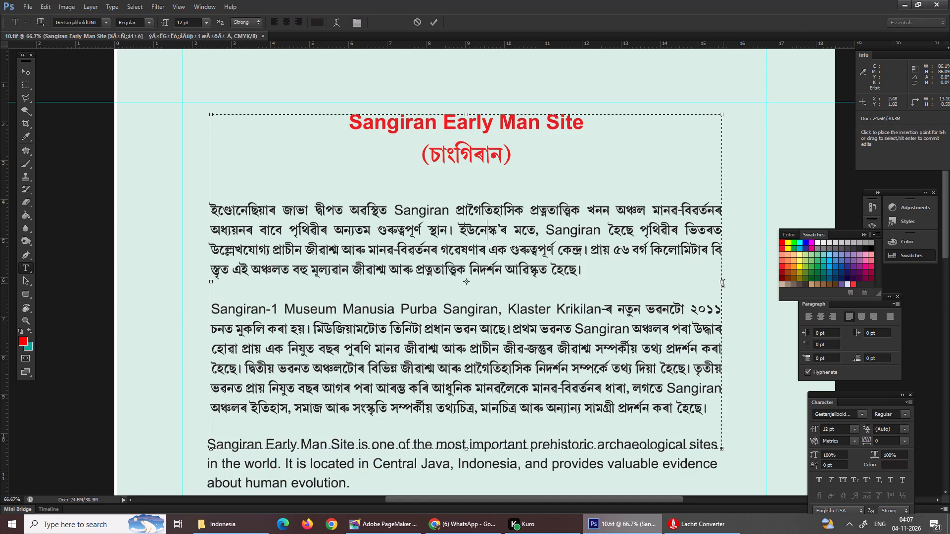
drag(723, 283, 730, 281)
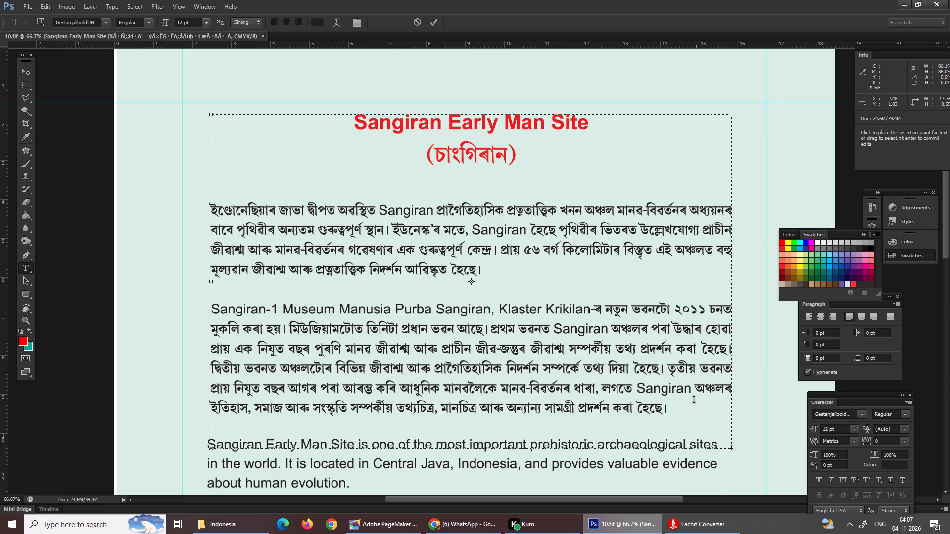
scroll(700, 396, down, 4)
key(Return)
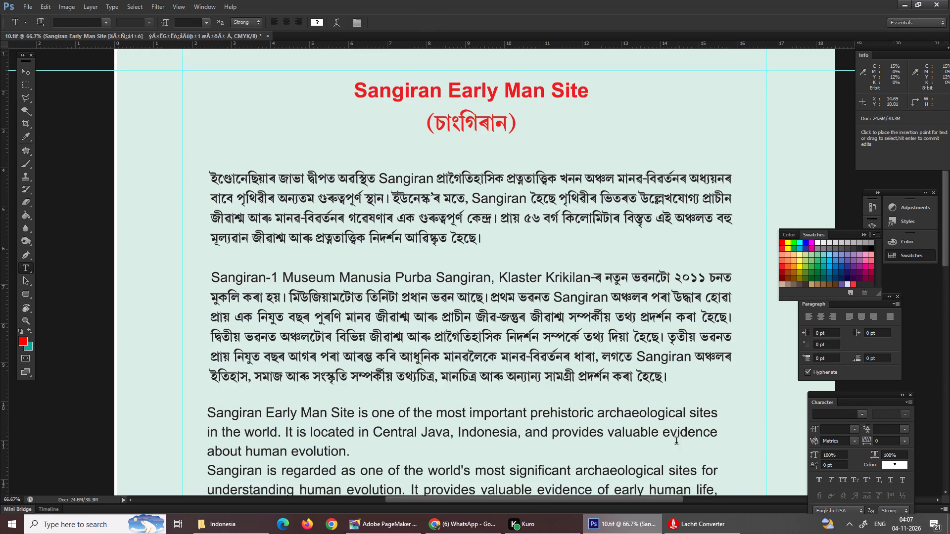
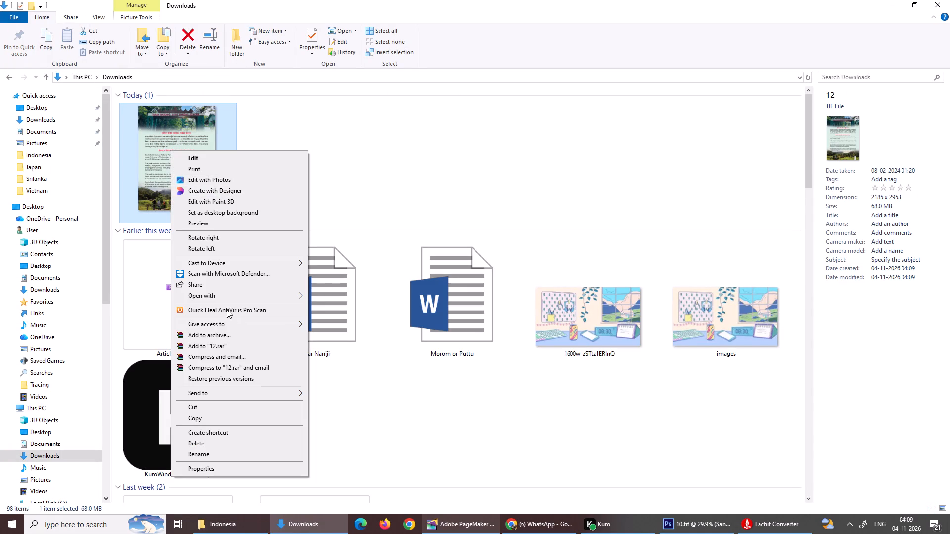
Open the TIFF page named 12 from the Downloads folder in Photoshop.
click(345, 293)
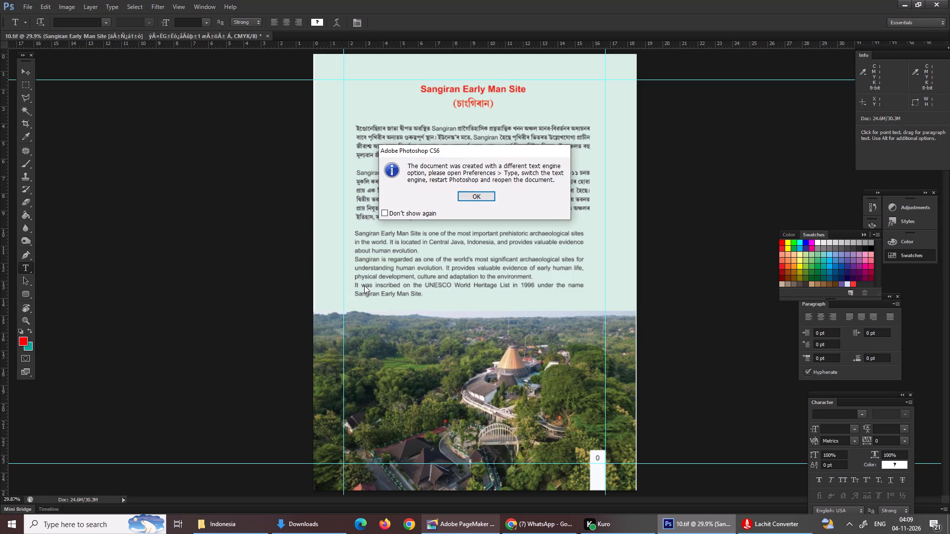
key(Return)
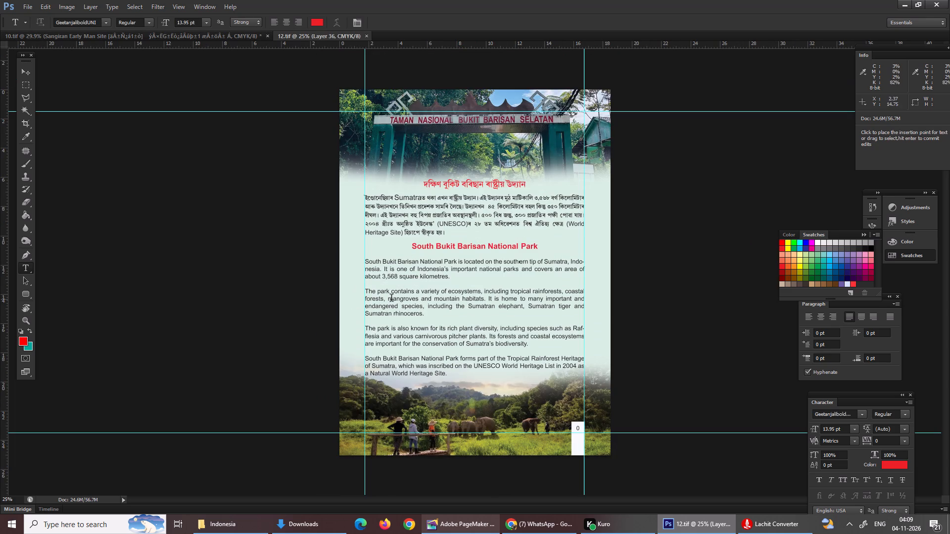
key(ctrl+0)
key(ctrl+0)
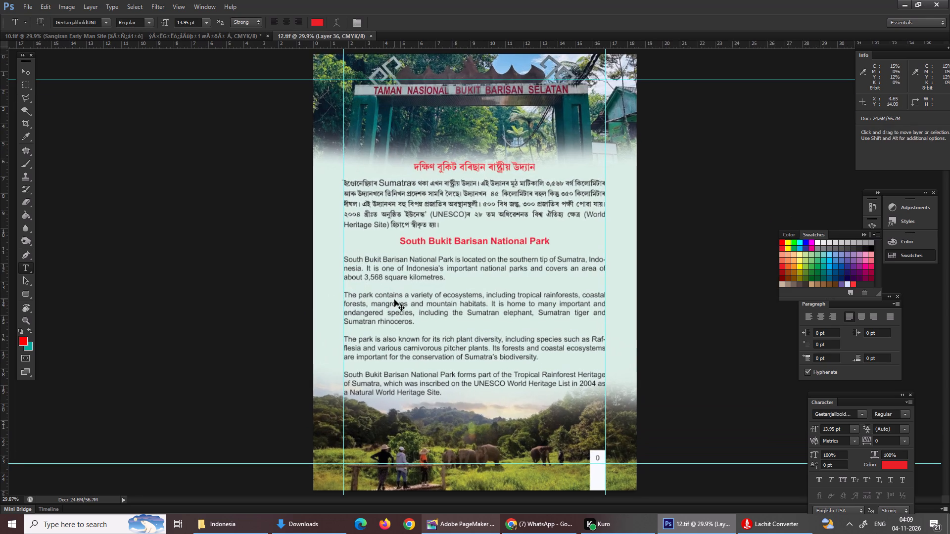
key(ctrl+0)
key(ctrl+0)
key(ctrl+equal)
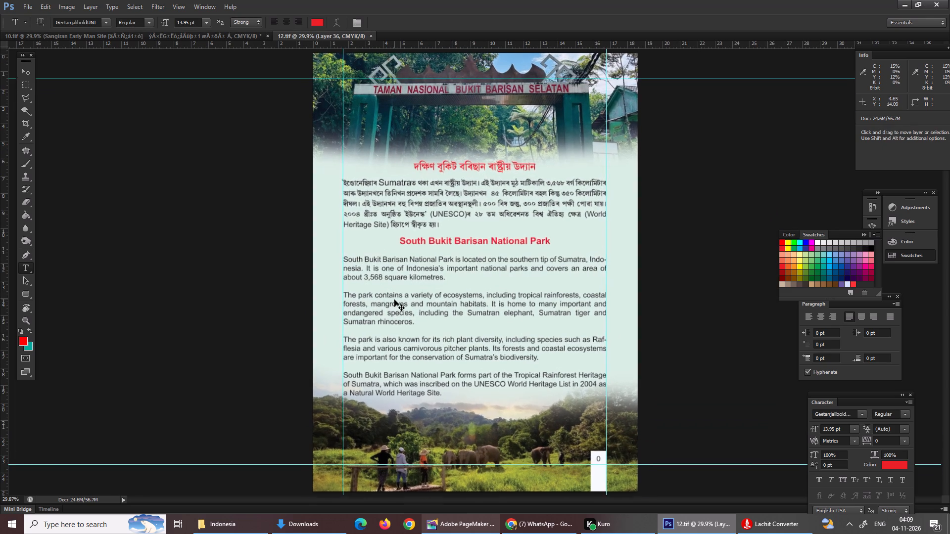
key(ctrl+equal)
scroll(394, 300, up, 6)
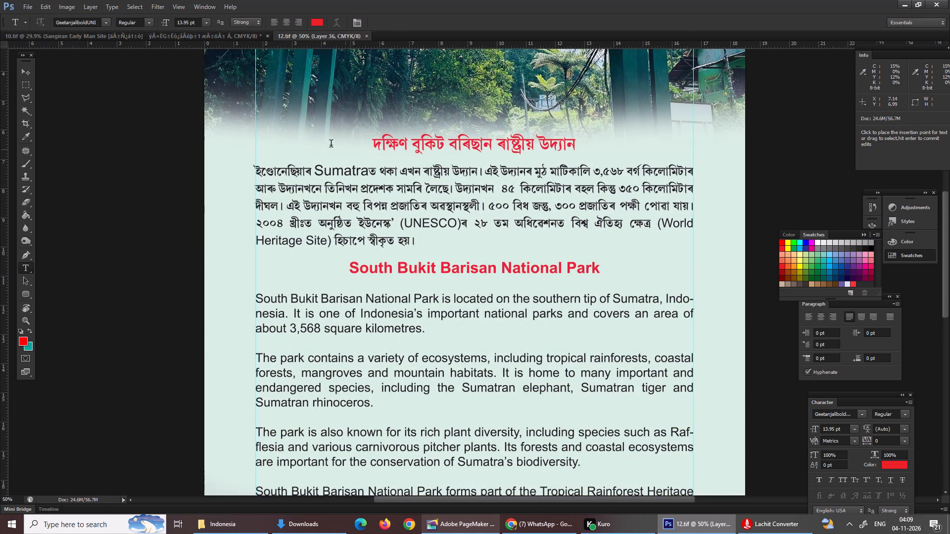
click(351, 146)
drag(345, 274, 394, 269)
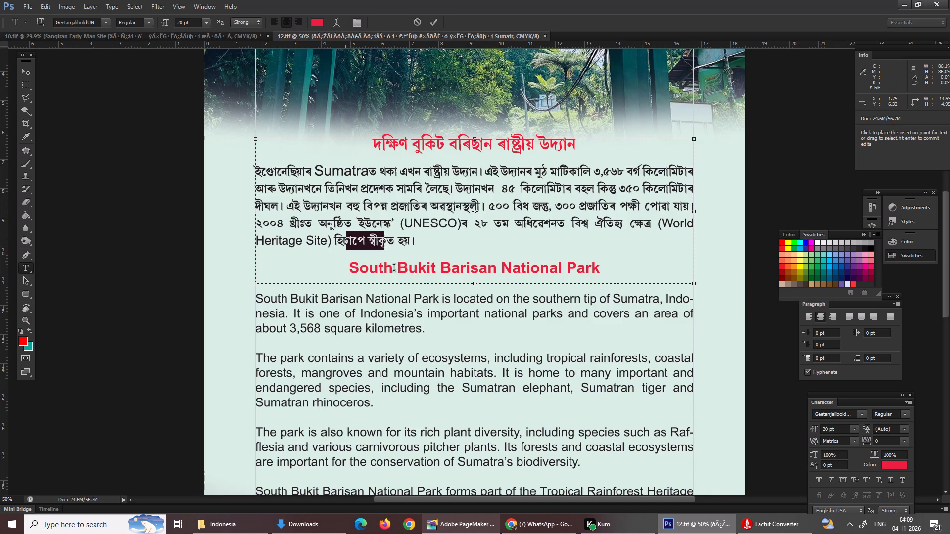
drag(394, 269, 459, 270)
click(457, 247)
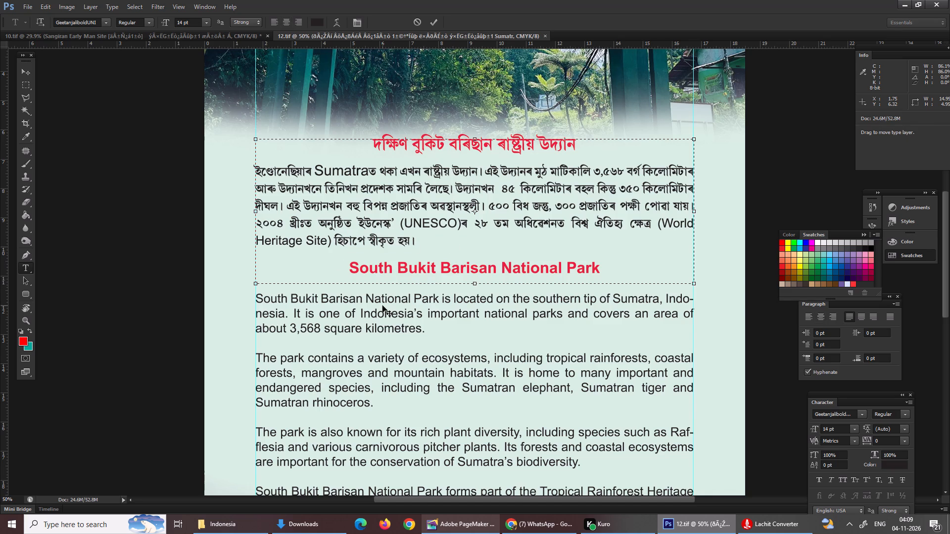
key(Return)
Move the English heading "South Bukit Barisan National Park" out of its text box onto its own line above the Assamese heading.
click(356, 272)
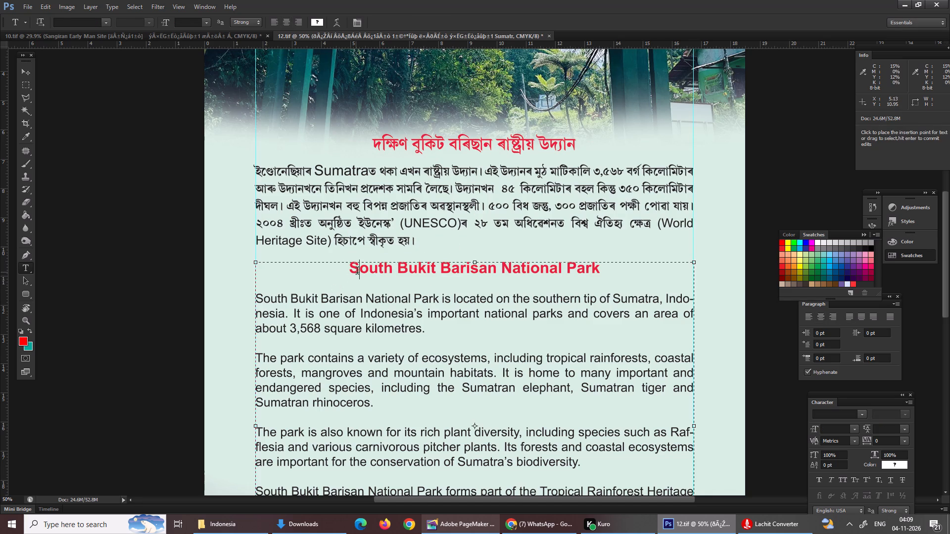
drag(349, 273, 605, 258)
key(ctrl+x)
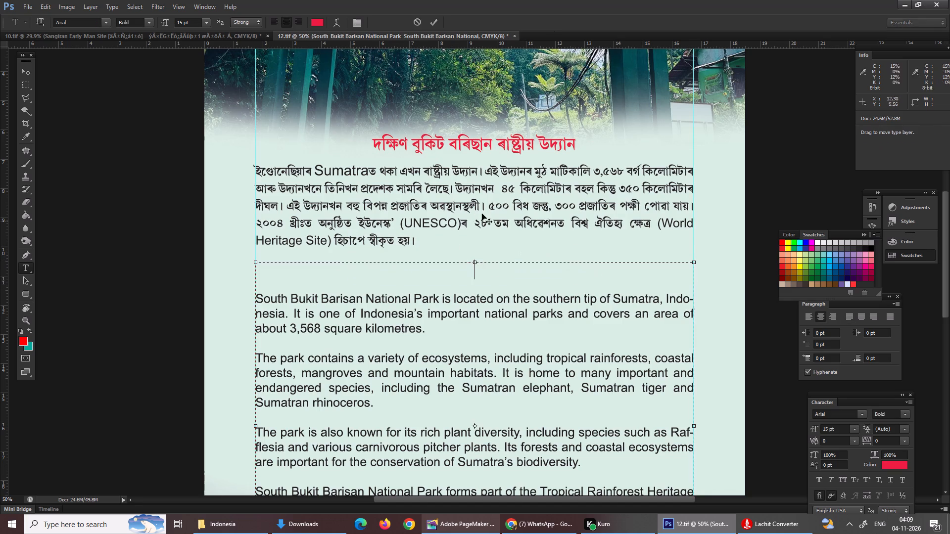
key(Delete)
key(Return)
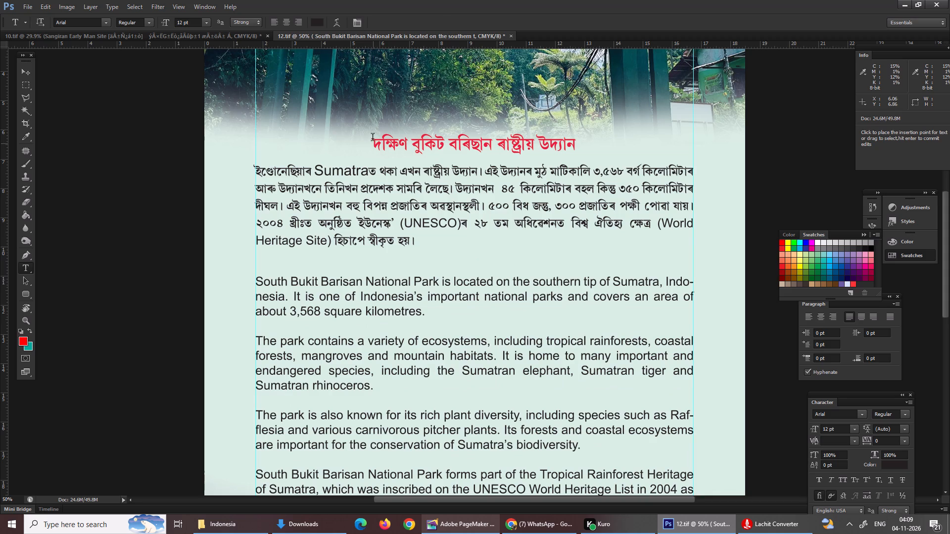
click(375, 140)
key(ctrl+v)
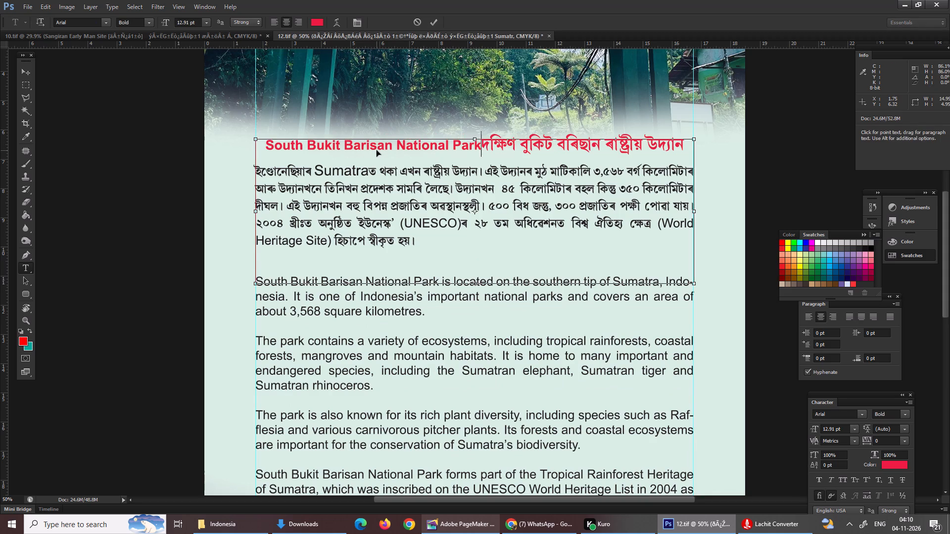
key(Return)
Set the font size of the moved English heading to 15 pt.
drag(596, 141, 594, 143)
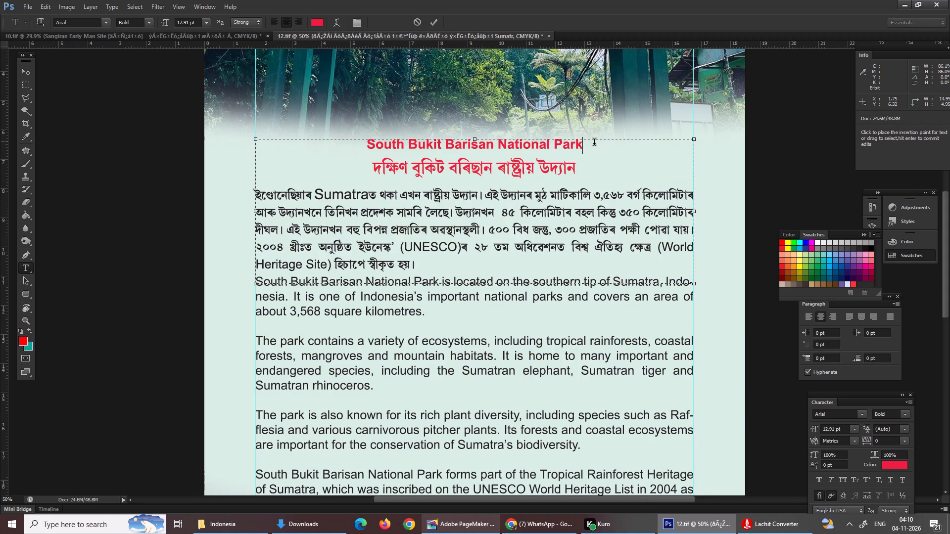
drag(594, 143, 330, 159)
click(330, 159)
drag(363, 150, 683, 144)
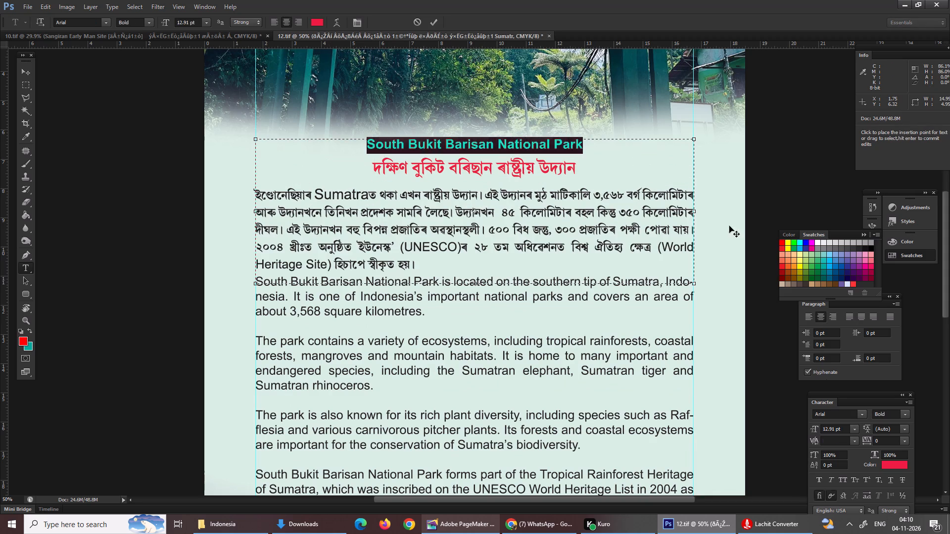
drag(847, 429, 800, 437)
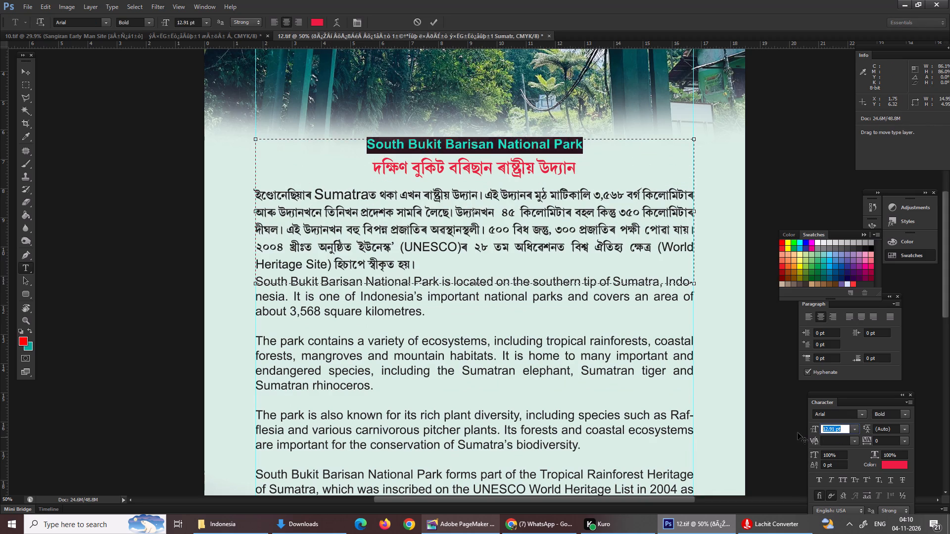
text(15)
click(464, 165)
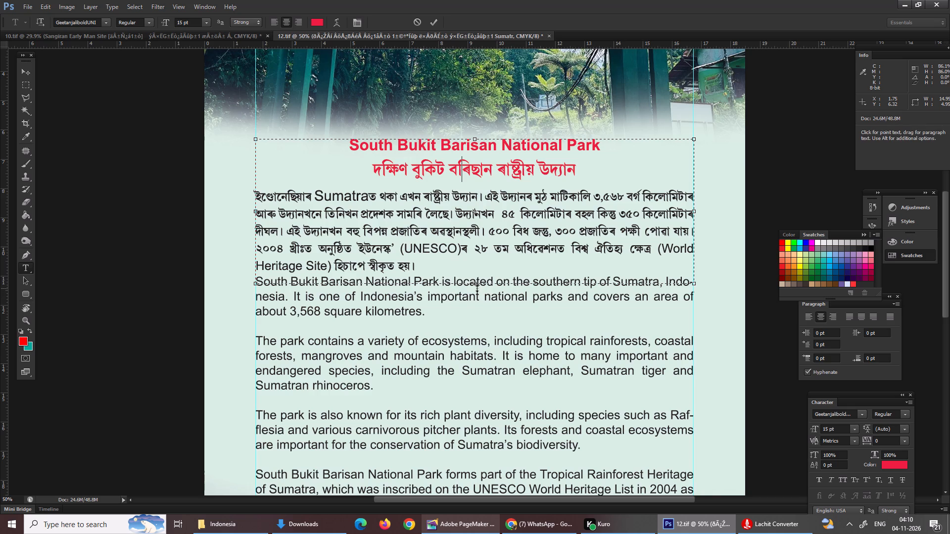
Shorten the Assamese text box from its bottom edge so it ends at the paragraph's last line.
drag(476, 287, 476, 278)
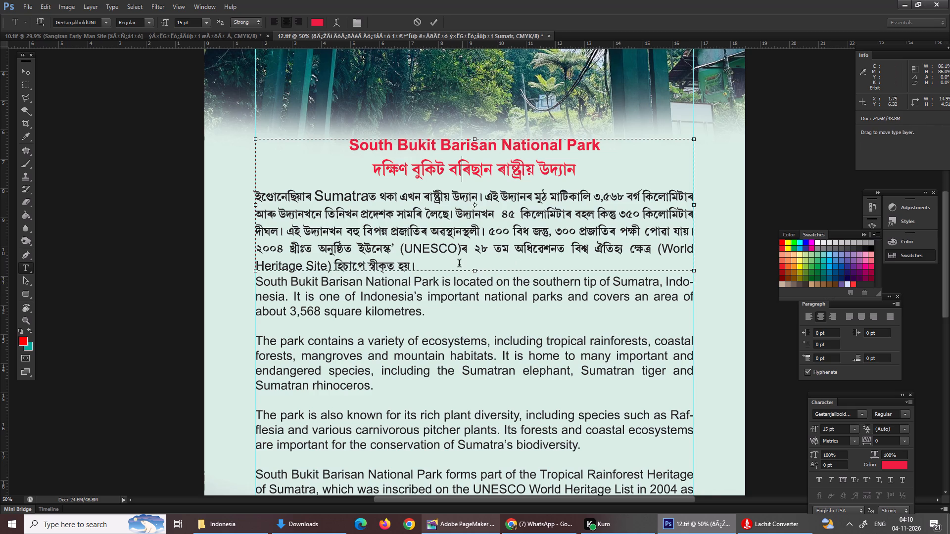
key(Return)
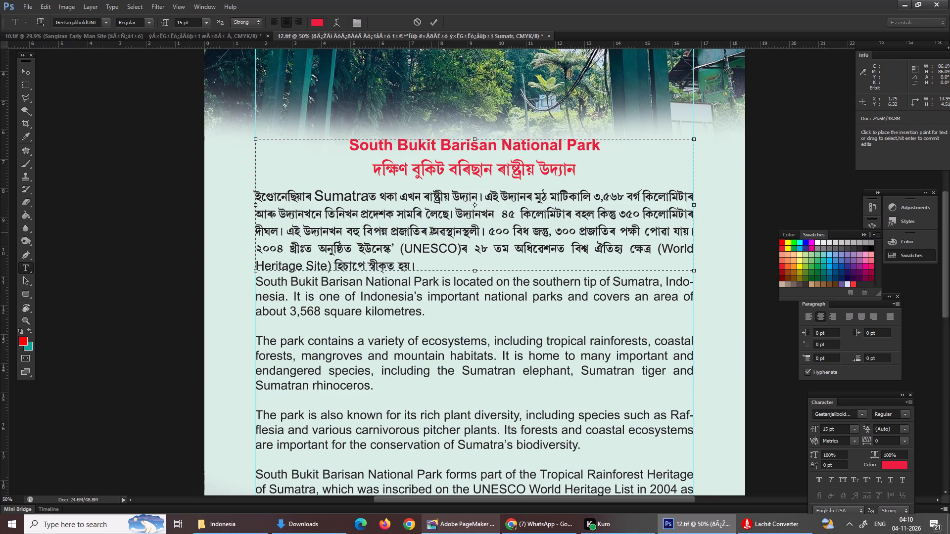
Set the font size of the whole Assamese paragraph below the headings to 12 pt.
click(315, 193)
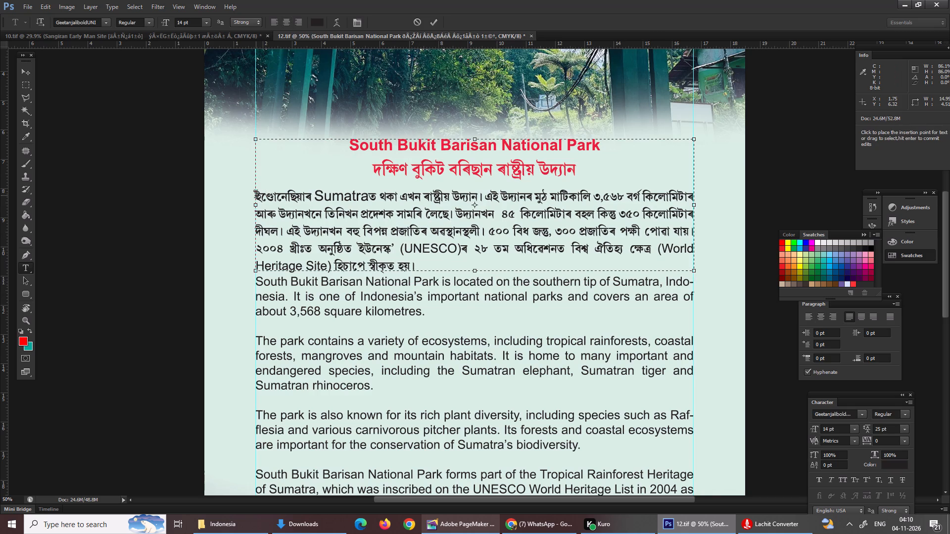
drag(256, 195, 450, 265)
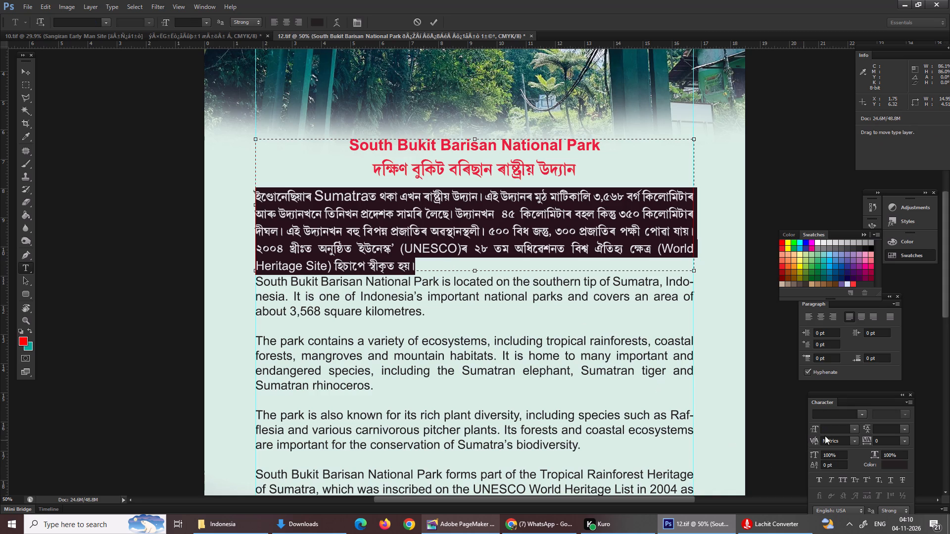
click(836, 428)
text(12)
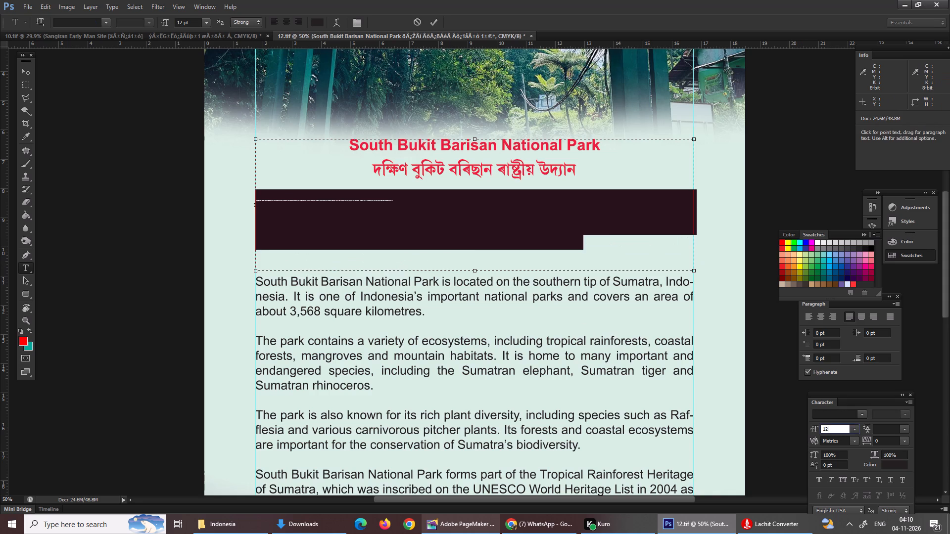
click(424, 371)
key(Return)
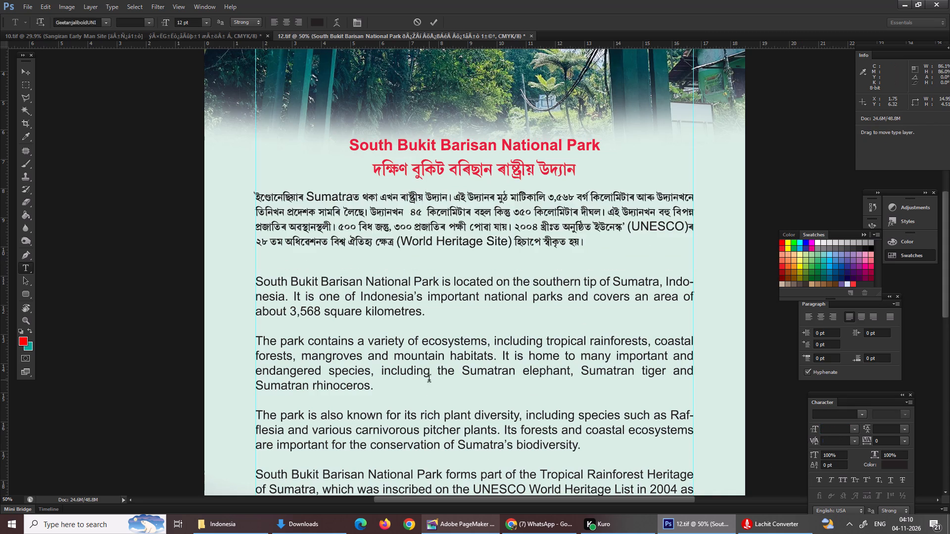
Set the font size of all the English paragraphs to 10 pt.
scroll(452, 379, down, 11)
click(487, 368)
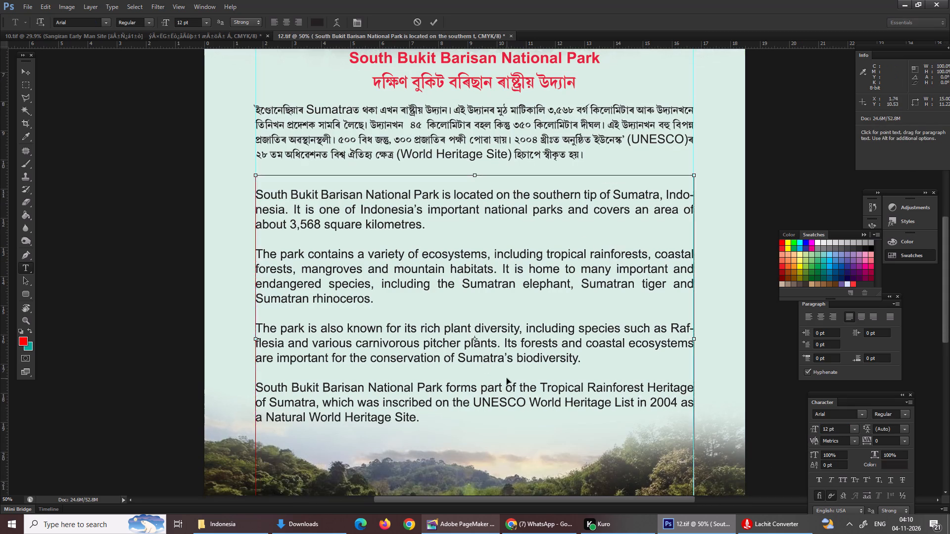
key(ctrl+a)
drag(842, 426, 789, 427)
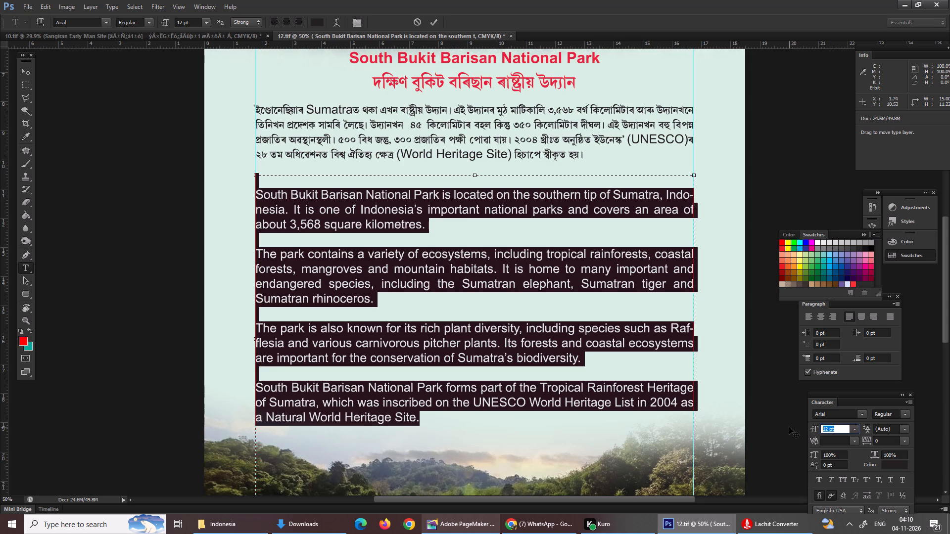
text(10)
Shorten the English text box from its bottom edge so it ends just below the last paragraph, above the landscape photo.
scroll(601, 404, down, 4)
scroll(459, 447, down, 1)
scroll(459, 447, up, 1)
scroll(458, 448, down, 4)
drag(946, 251, 947, 253)
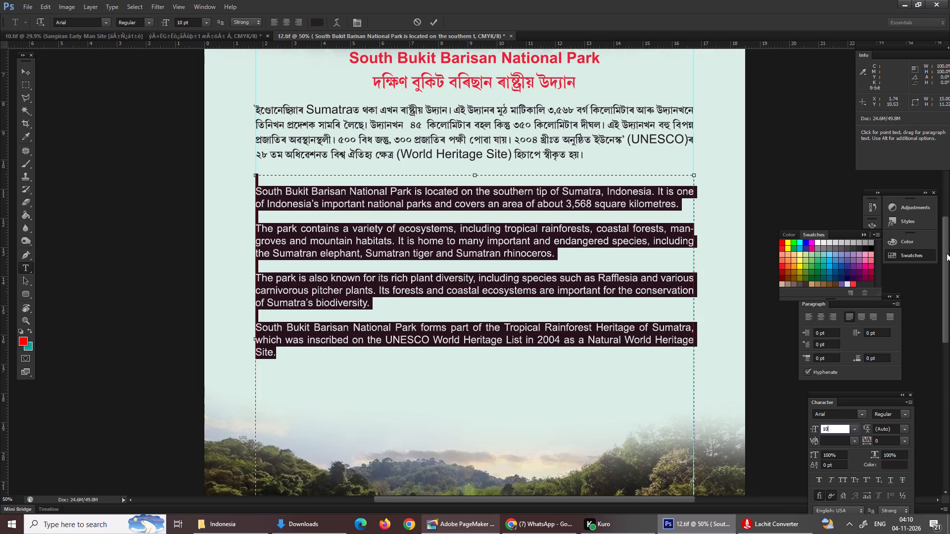
drag(947, 253, 949, 306)
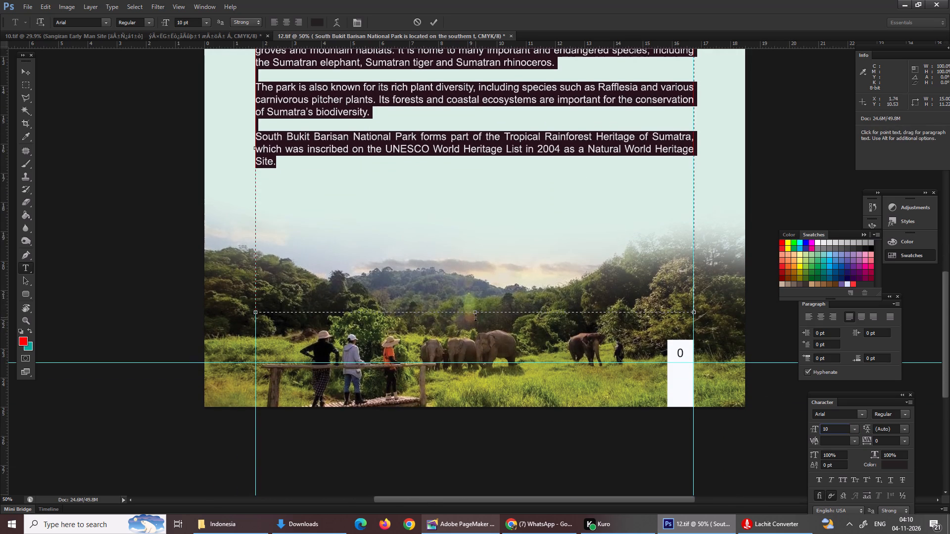
drag(475, 315, 474, 191)
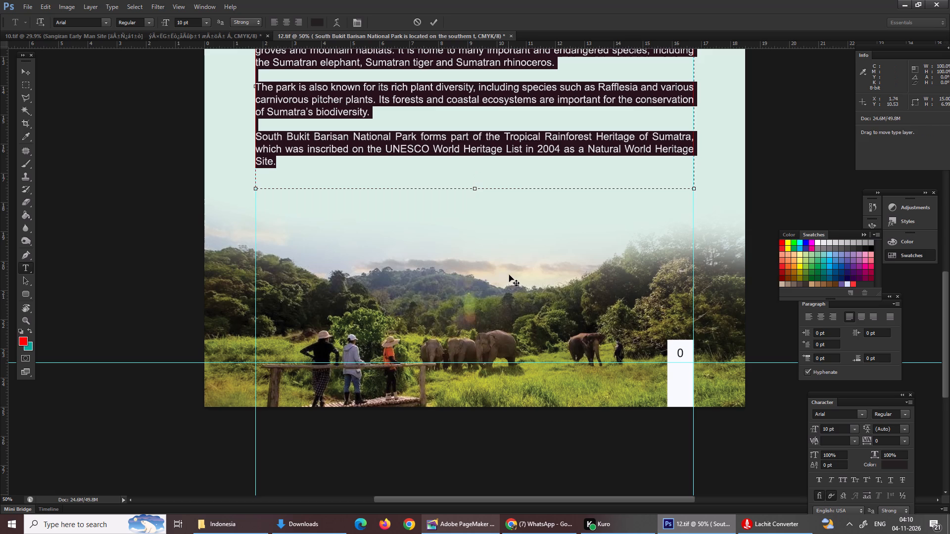
scroll(512, 276, up, 1)
key(Return)
Examine the resized headings and the Assamese and English paragraphs for spacing and wording problems.
scroll(512, 276, up, 1)
scroll(512, 276, down, 2)
scroll(512, 276, up, 10)
scroll(512, 276, down, 1)
scroll(512, 276, up, 5)
scroll(512, 276, down, 1)
scroll(512, 276, up, 4)
scroll(512, 276, down, 1)
scroll(512, 276, up, 1)
scroll(512, 276, down, 2)
scroll(512, 276, up, 2)
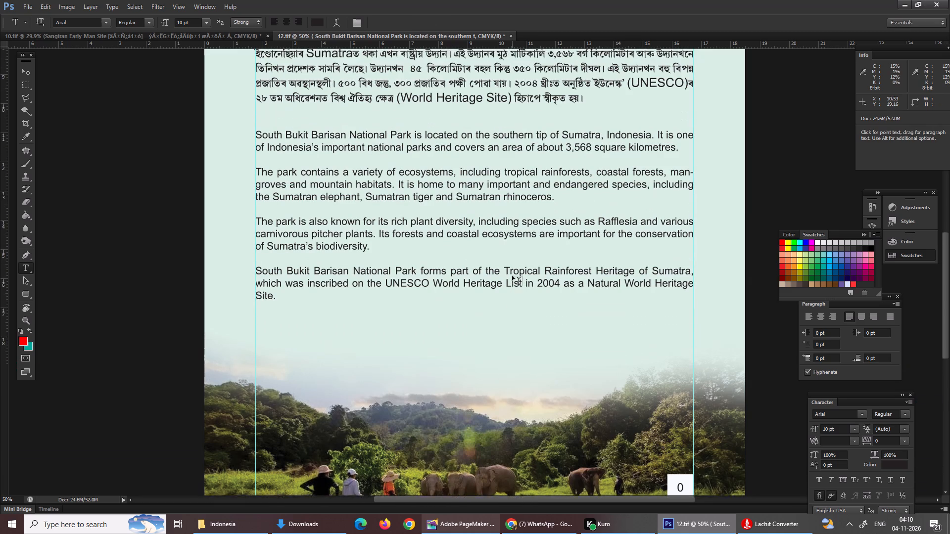
scroll(512, 276, up, 2)
scroll(512, 276, down, 1)
scroll(512, 276, up, 2)
scroll(512, 276, down, 1)
scroll(512, 276, up, 1)
scroll(512, 276, down, 1)
scroll(512, 276, up, 7)
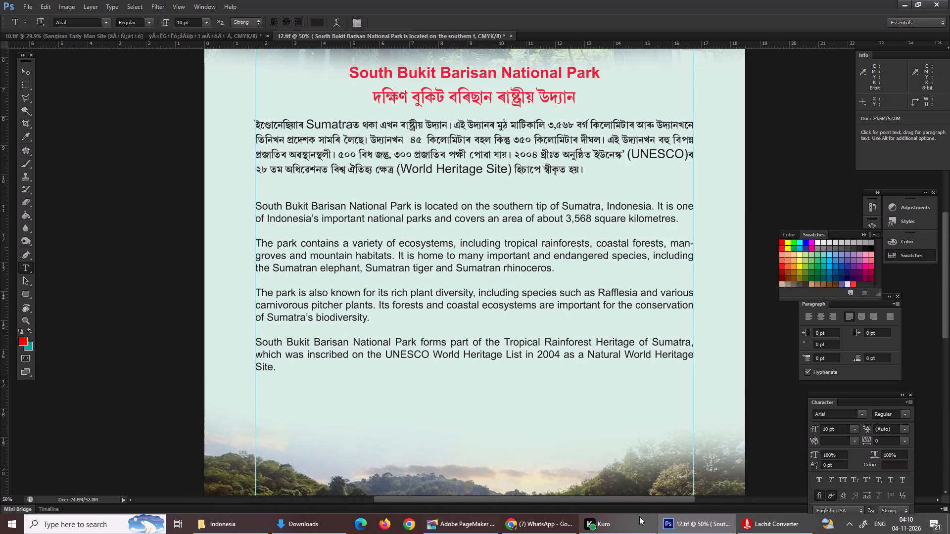
Switch to PageMaker and copy the abbreviation কিঃমিঃ from the loose text beside the page.
click(477, 530)
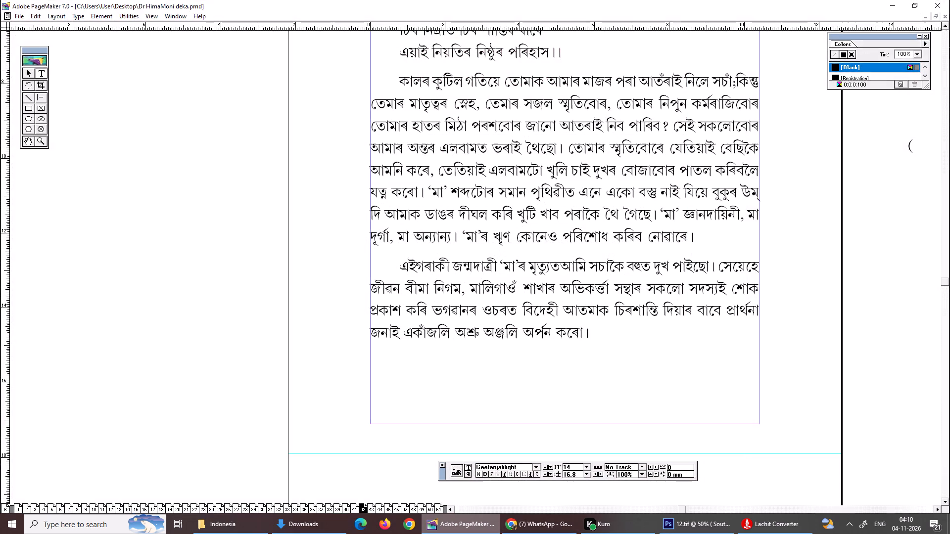
alt+drag(856, 126, 286, 128)
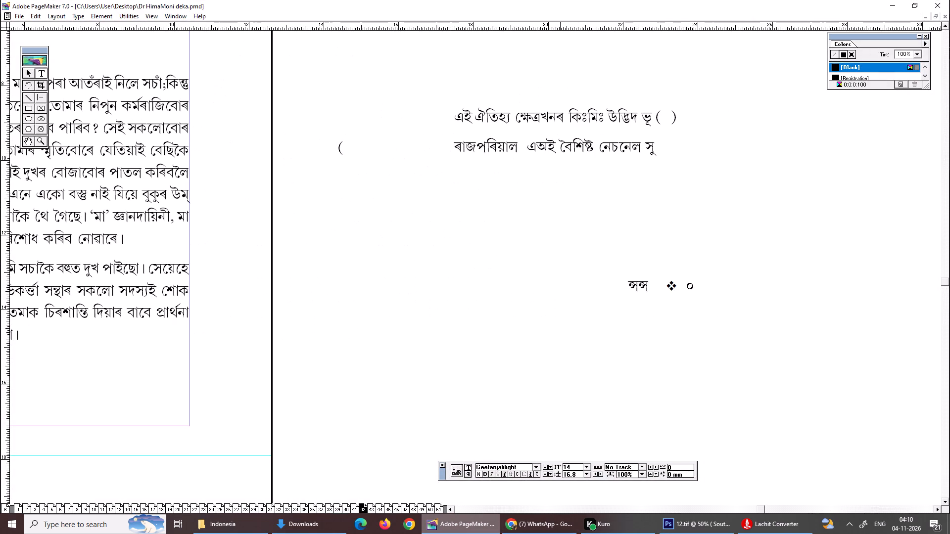
drag(569, 115, 603, 121)
key(ctrl+c)
key(ctrl+c)
key(ctrl+c)
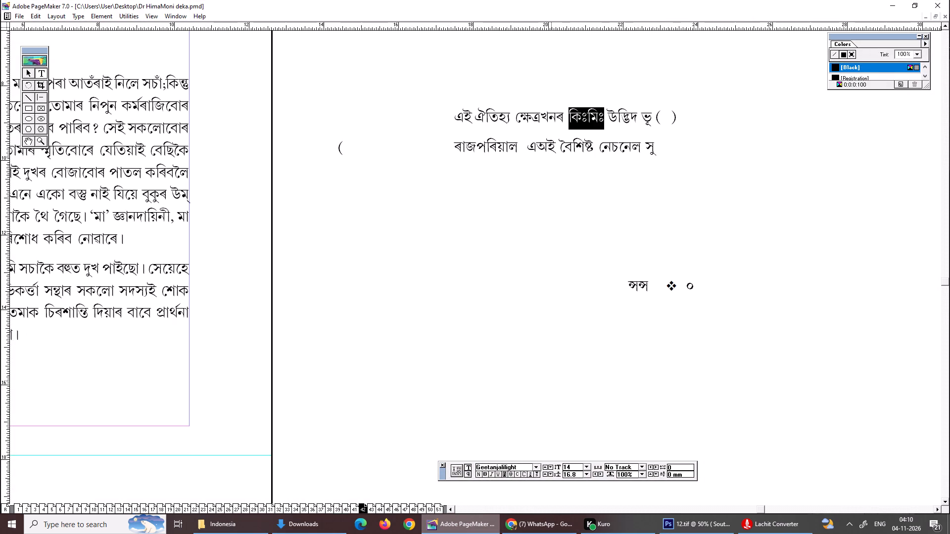
key(ctrl+c)
Back in Photoshop's Assamese paragraph, remove the extra space before ৪৫ and replace the following কিলোমিটাৰ with the copied কিঃমিঃ.
click(696, 532)
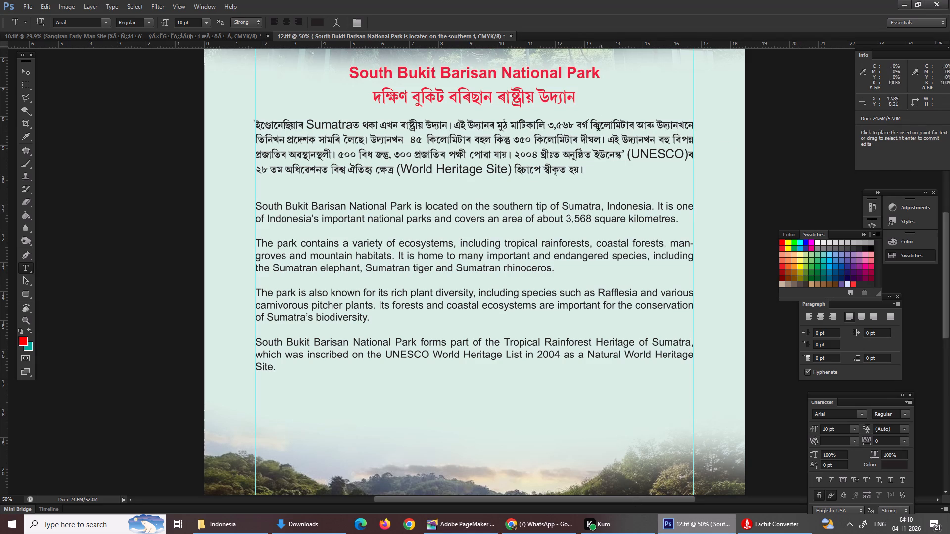
click(411, 142)
key(BackSpace)
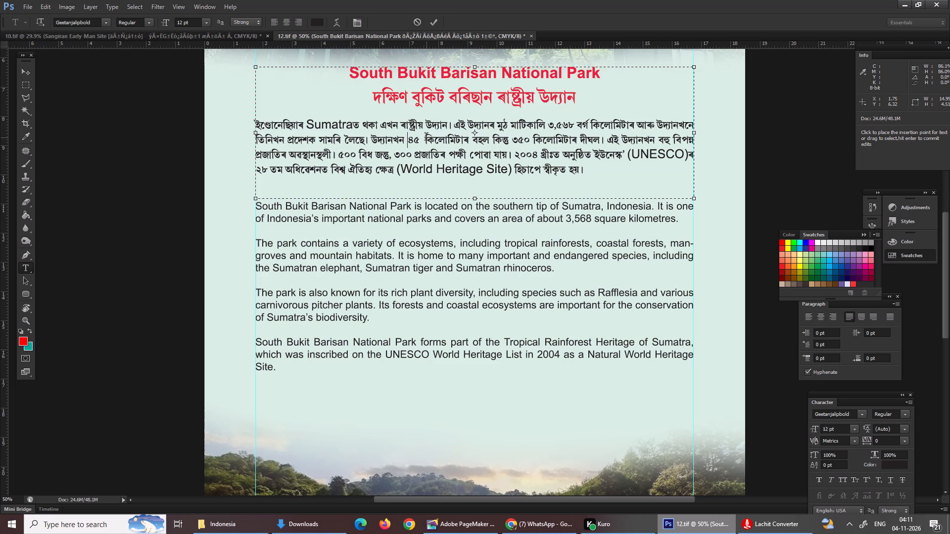
drag(426, 138, 469, 143)
key(ctrl+v)
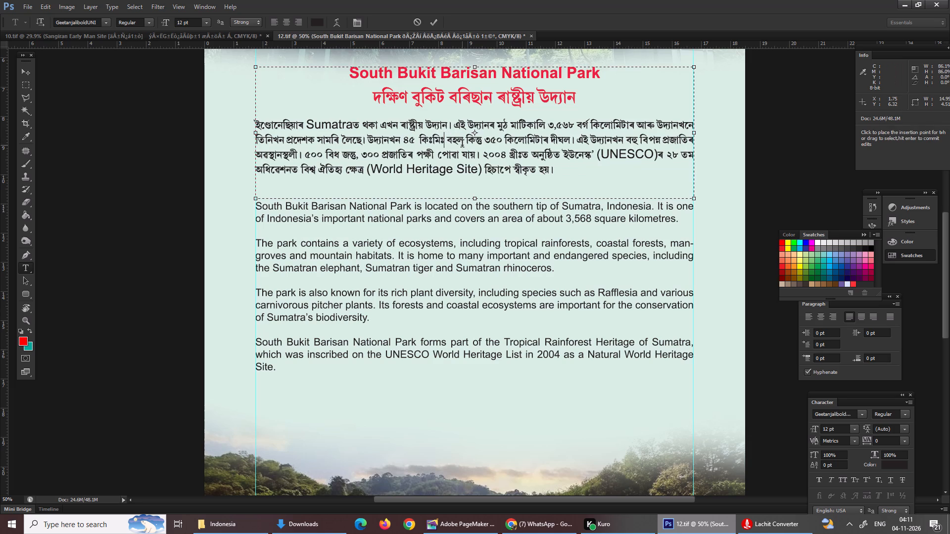
Replace কিলোমিটাৰ after ৩৫০ and after ৩,৫৬৮ বৰ্গ in the Assamese paragraph with the copied কিঃমিঃ.
drag(506, 138, 543, 138)
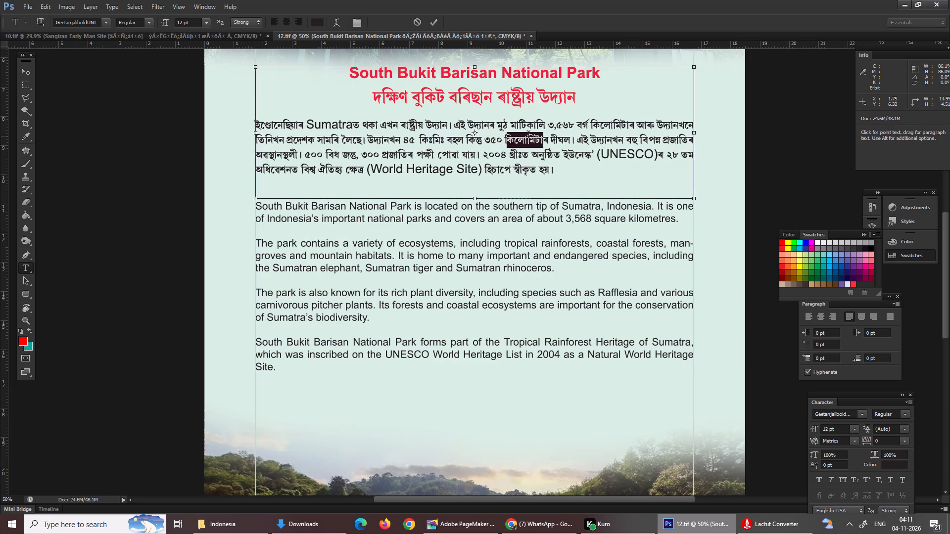
click(509, 136)
drag(505, 138, 545, 138)
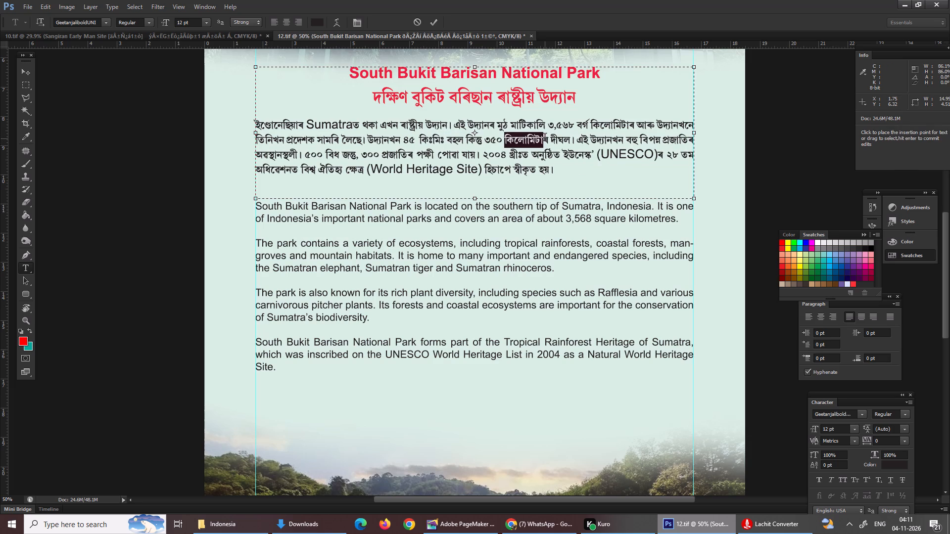
drag(545, 138, 550, 138)
key(ctrl+v)
key(space)
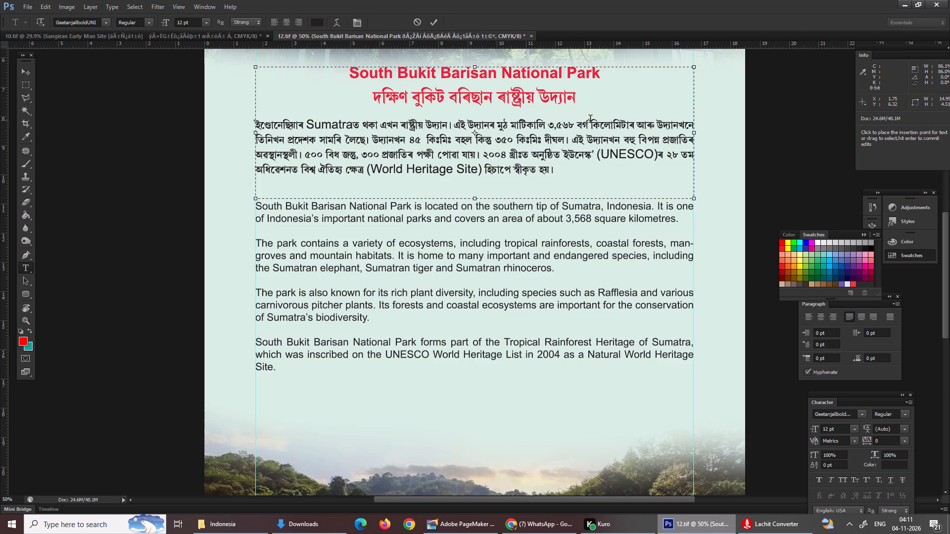
drag(590, 120, 631, 127)
drag(631, 127, 636, 126)
key(ctrl+v)
key(space)
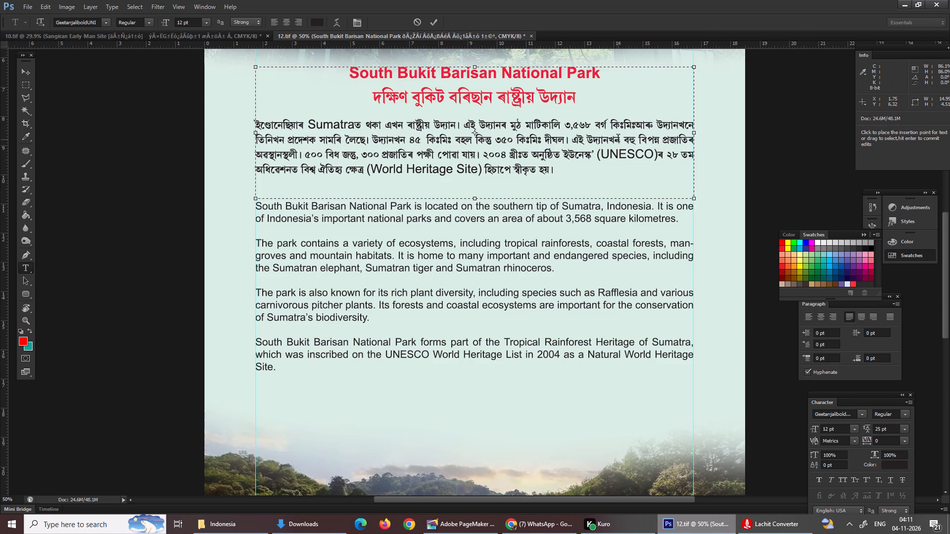
key(ctrl+0)
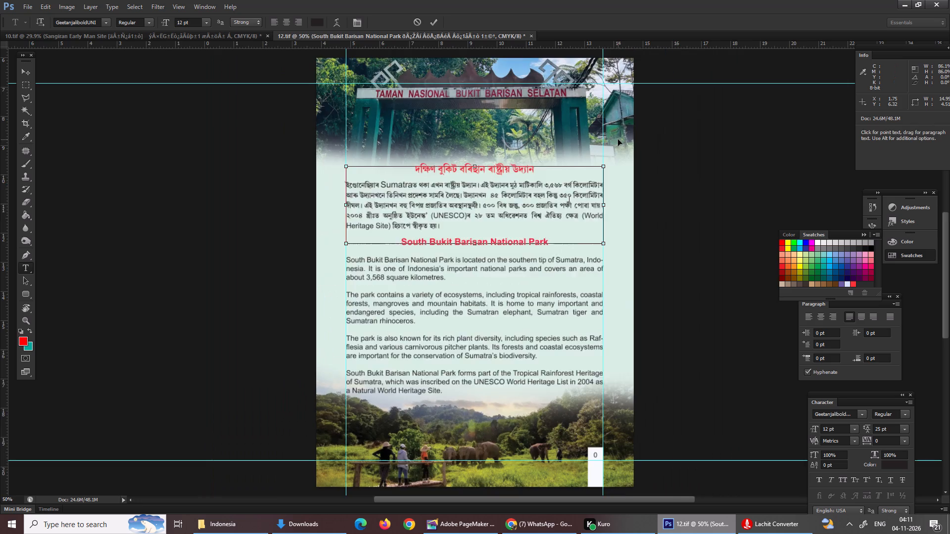
key(Return)
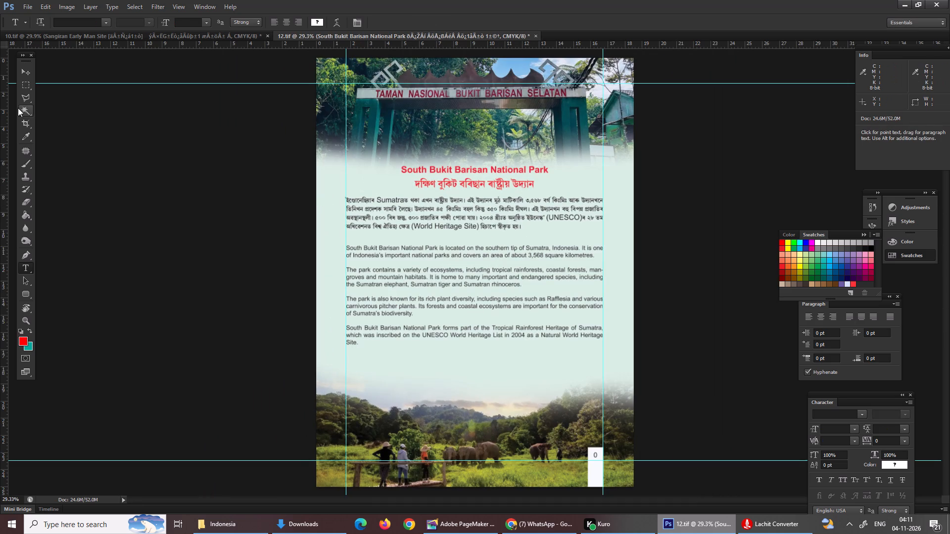
Move the English paragraphs down about 0.3 cm, and the heading and Assamese text block down by about the same amount.
double_click(26, 72)
right_click(398, 281)
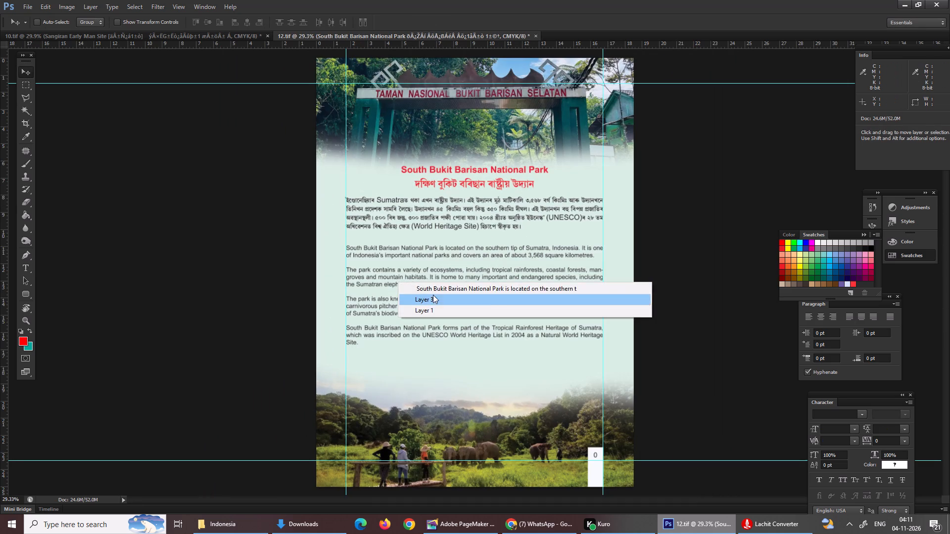
click(436, 290)
click(441, 287)
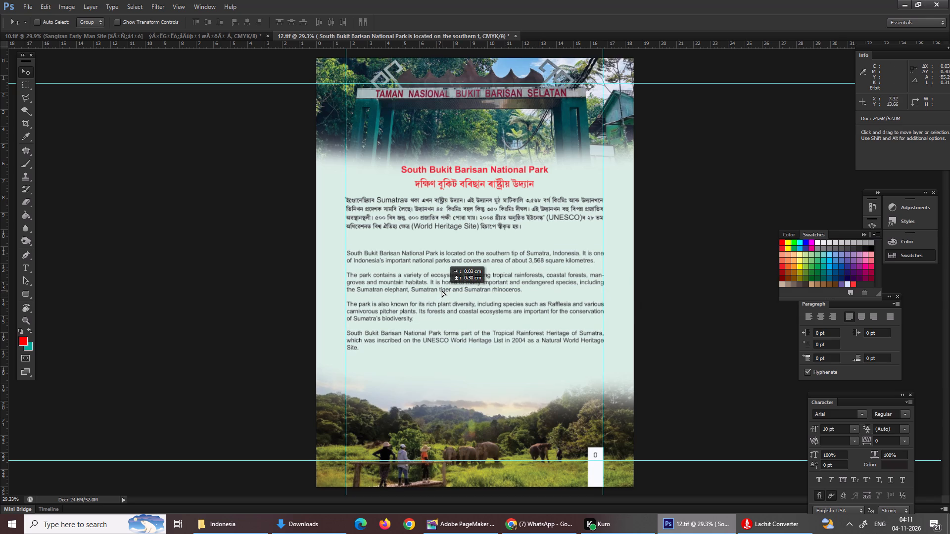
right_click(434, 220)
click(459, 224)
drag(461, 217, 461, 220)
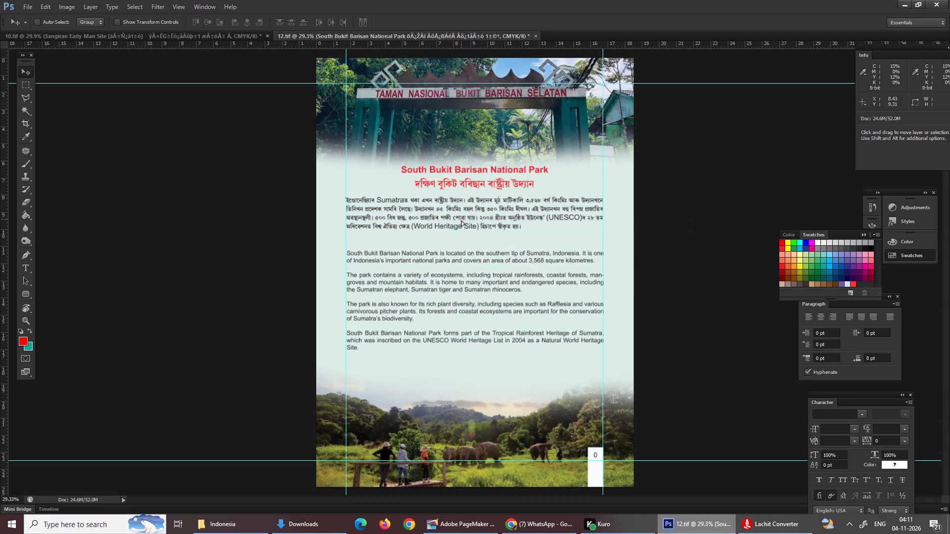
drag(461, 220, 462, 222)
click(489, 297)
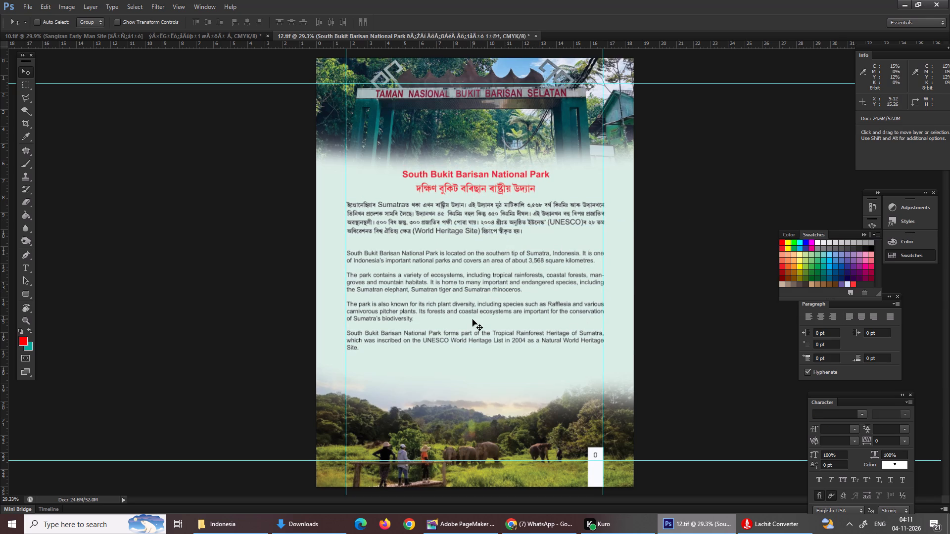
Narrow the English paragraph text box from its right edge to about 14 cm wide.
right_click(466, 318)
click(483, 323)
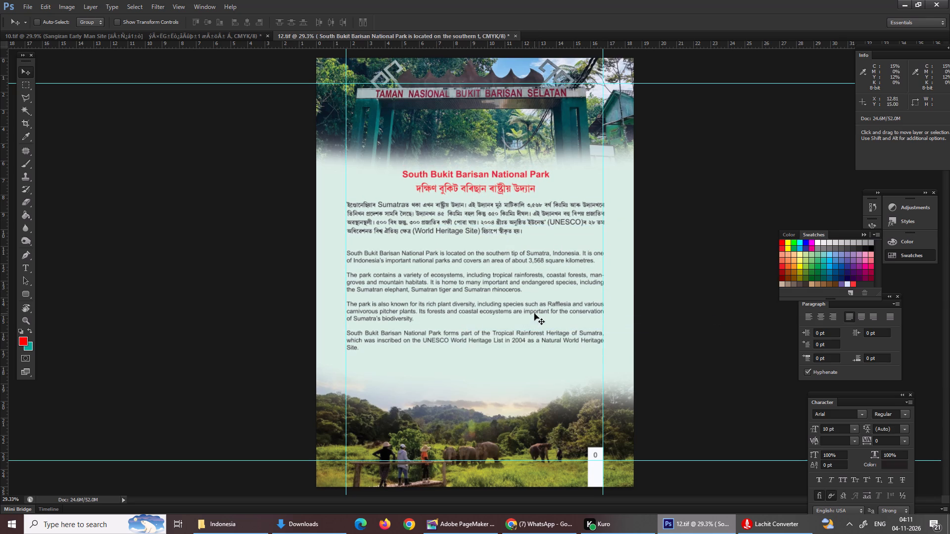
click(528, 320)
key(t)
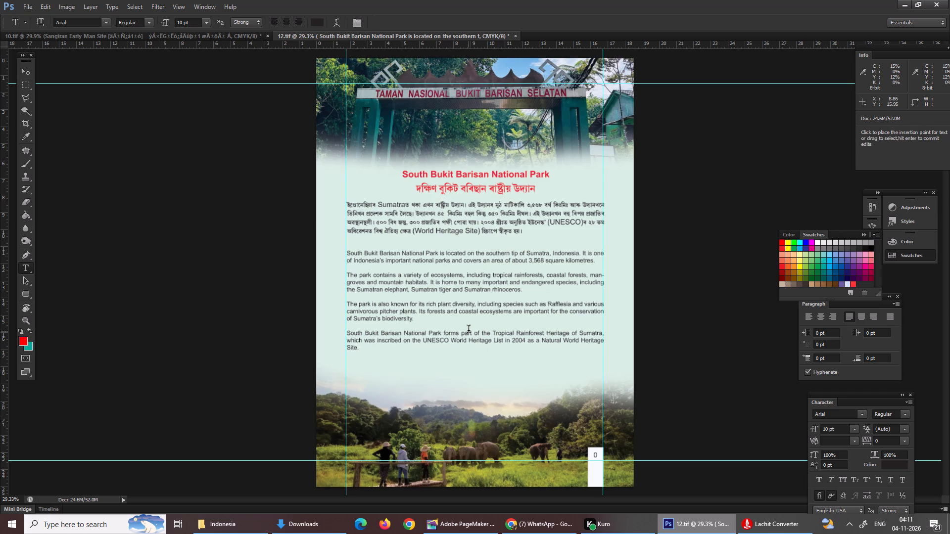
click(472, 315)
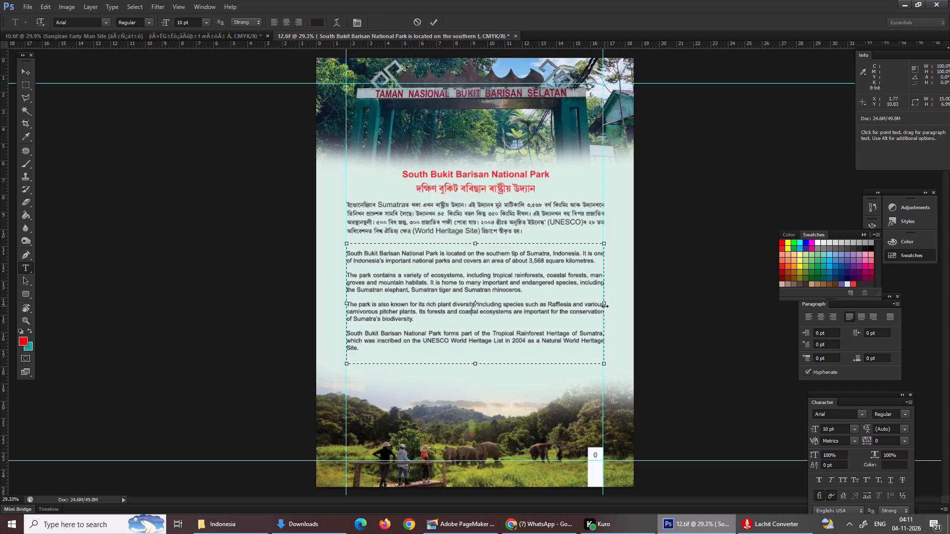
drag(605, 306, 591, 307)
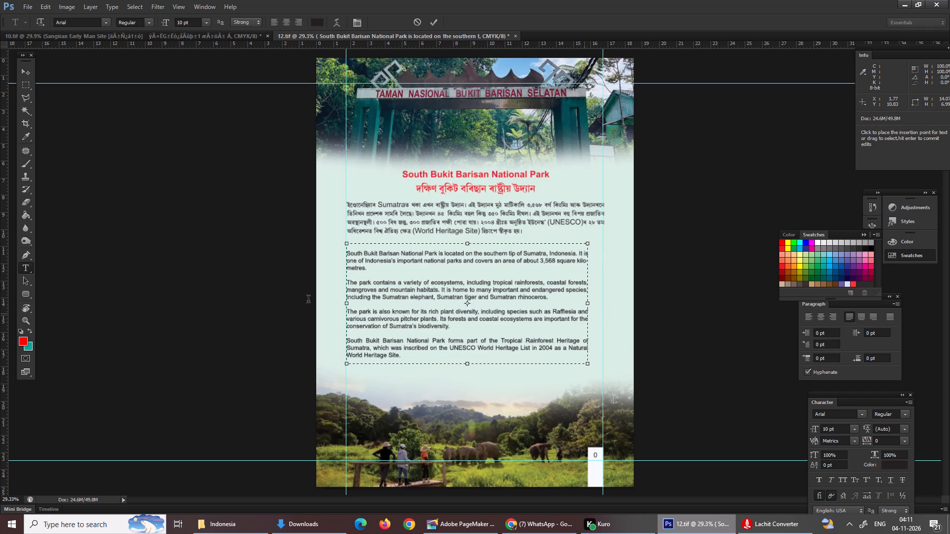
key(Return)
key(Return)
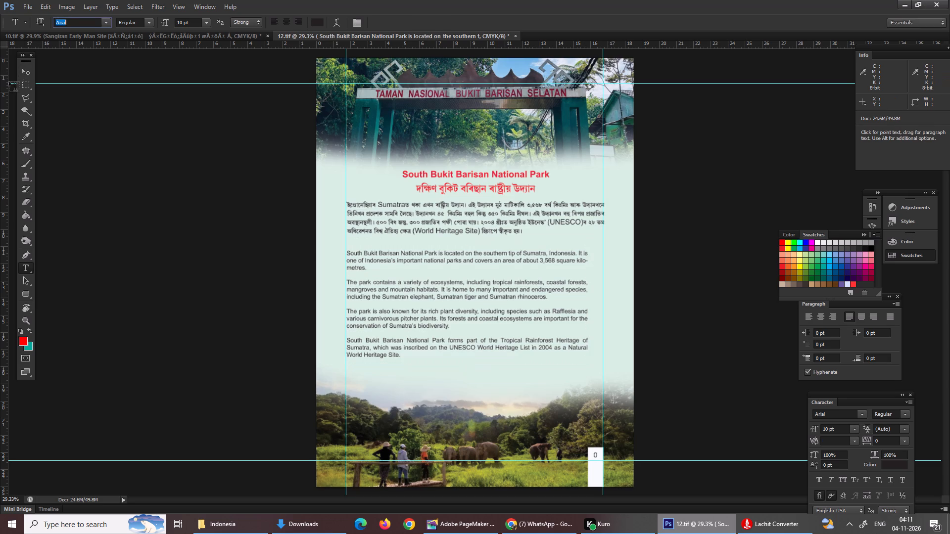
Centre the narrowed English text block horizontally on the page.
double_click(20, 70)
click(403, 296)
right_click(403, 296)
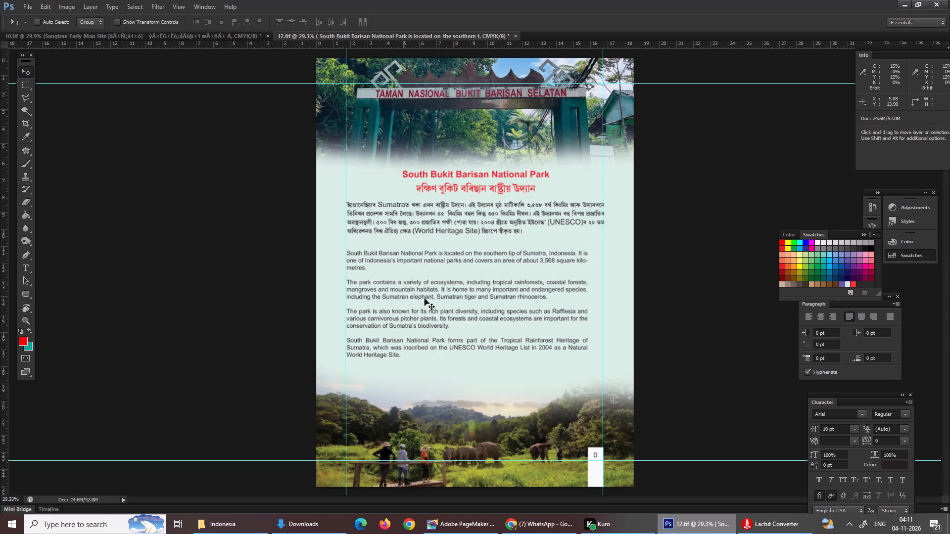
click(431, 302)
drag(432, 302, 441, 302)
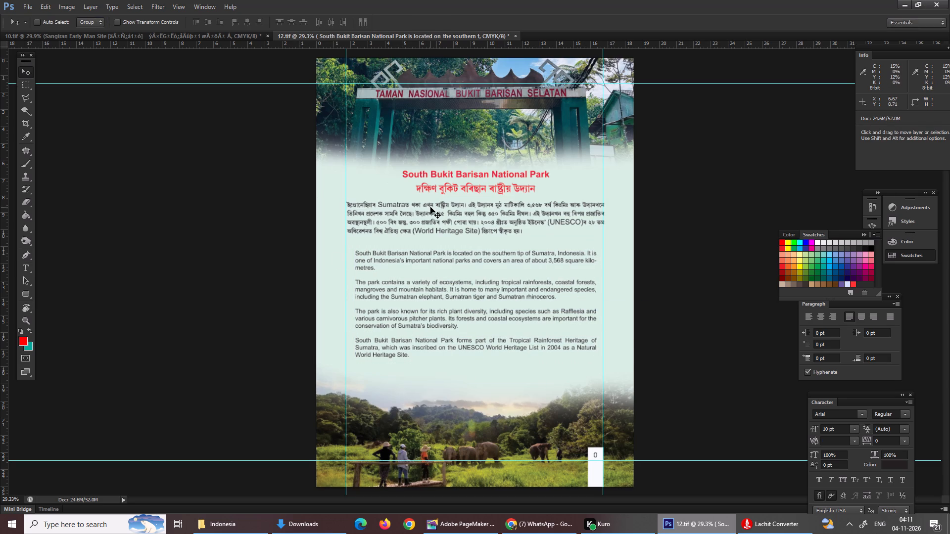
key(ctrl+a)
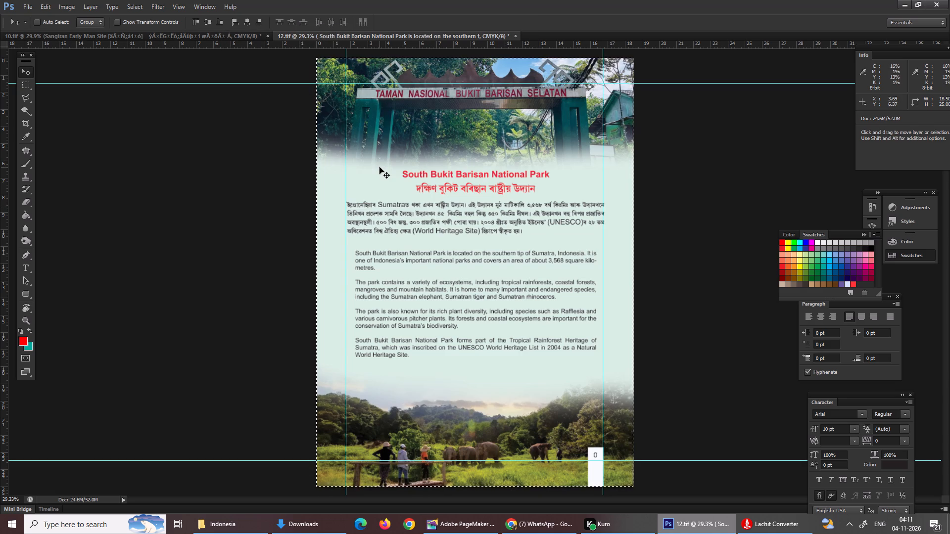
key(ctrl+d)
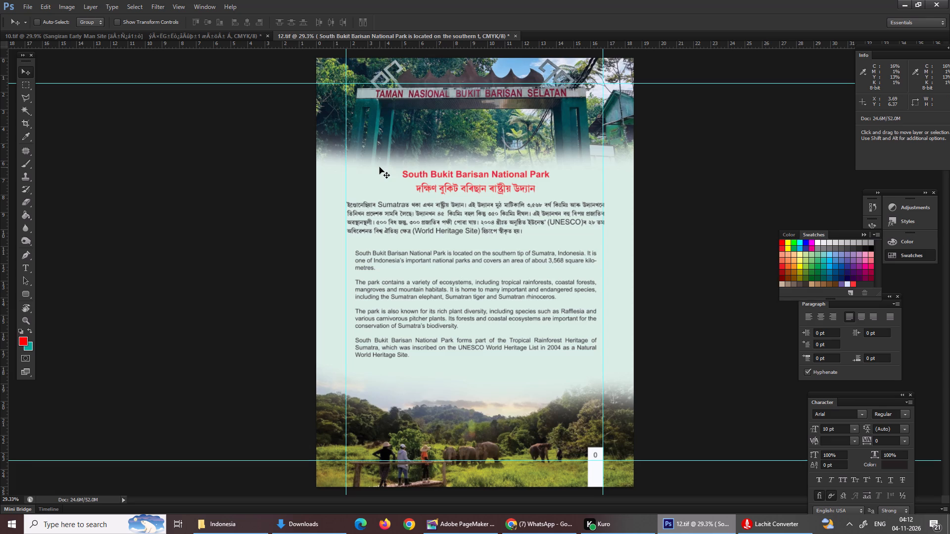
right_click(436, 258)
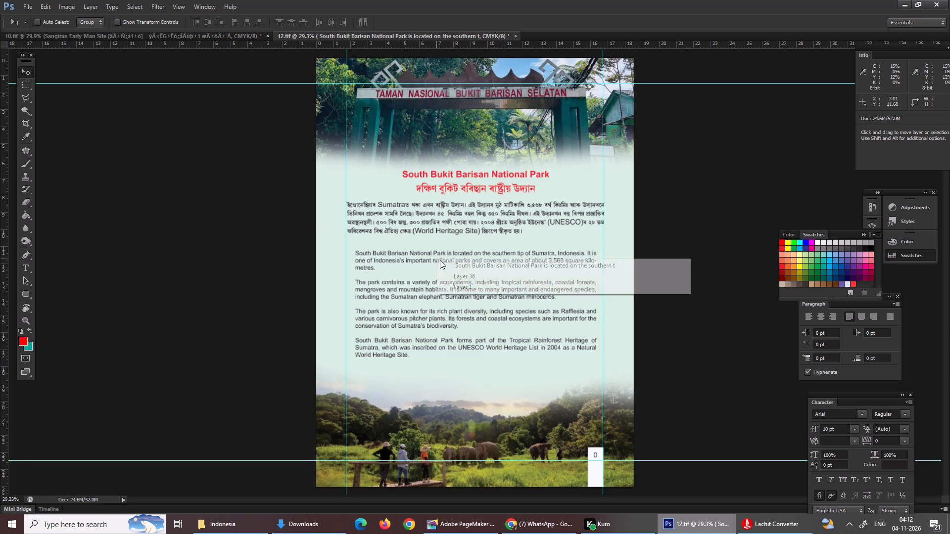
click(460, 263)
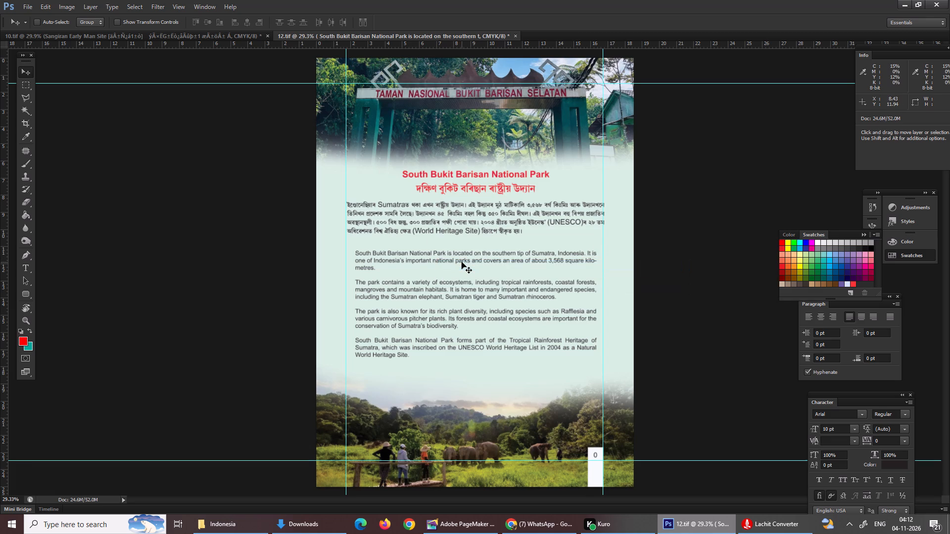
key(ctrl+a)
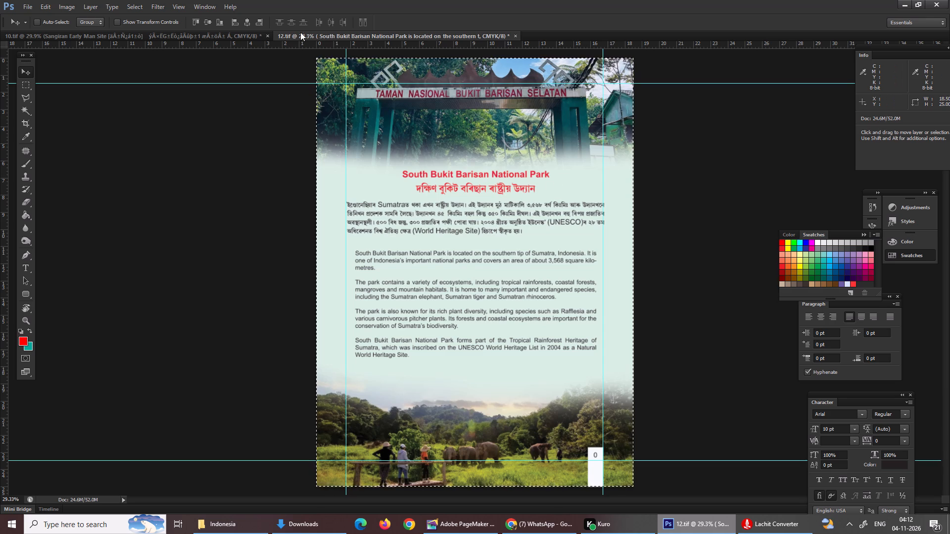
click(290, 25)
click(337, 23)
click(248, 22)
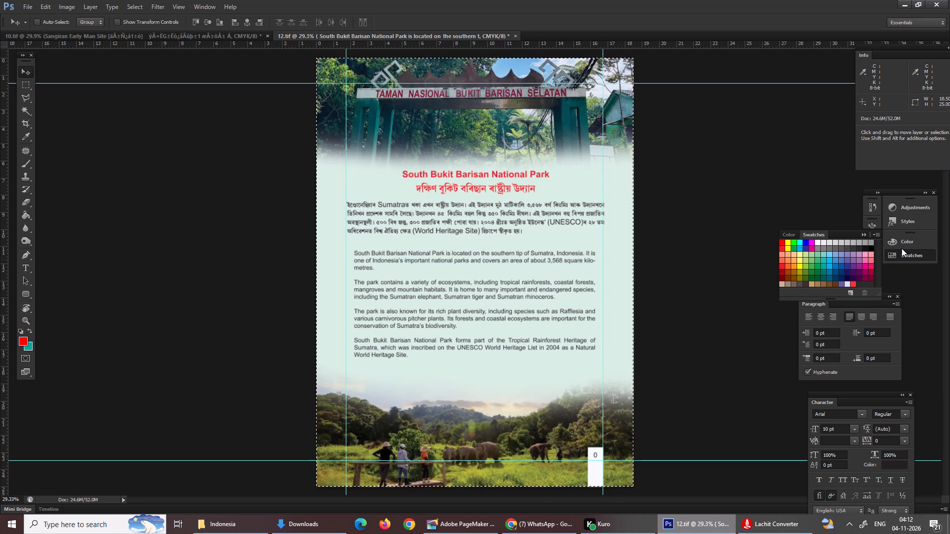
key(ctrl+d)
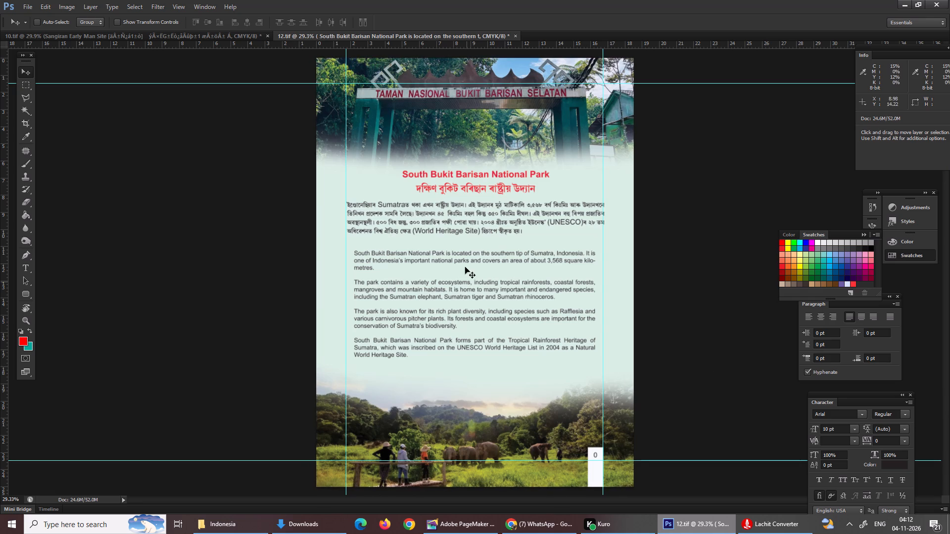
Narrow the heading and Assamese text box from its right edge to about 13.7 cm wide.
key(t)
click(473, 209)
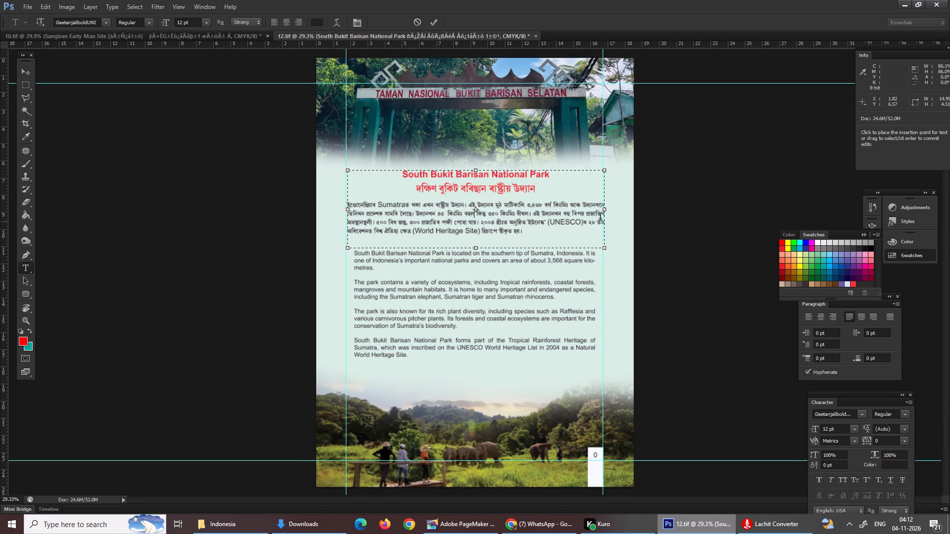
drag(606, 213, 584, 227)
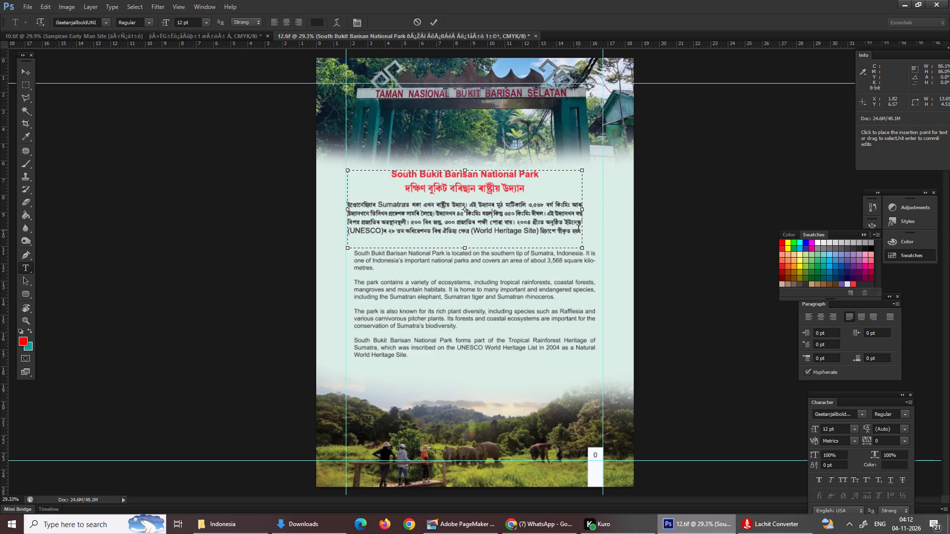
key(Return)
Change the Color Overlay of the page background, Layer 36, to dark teal #0c5359 sampled from the gate pillar in the upper photo.
click(26, 75)
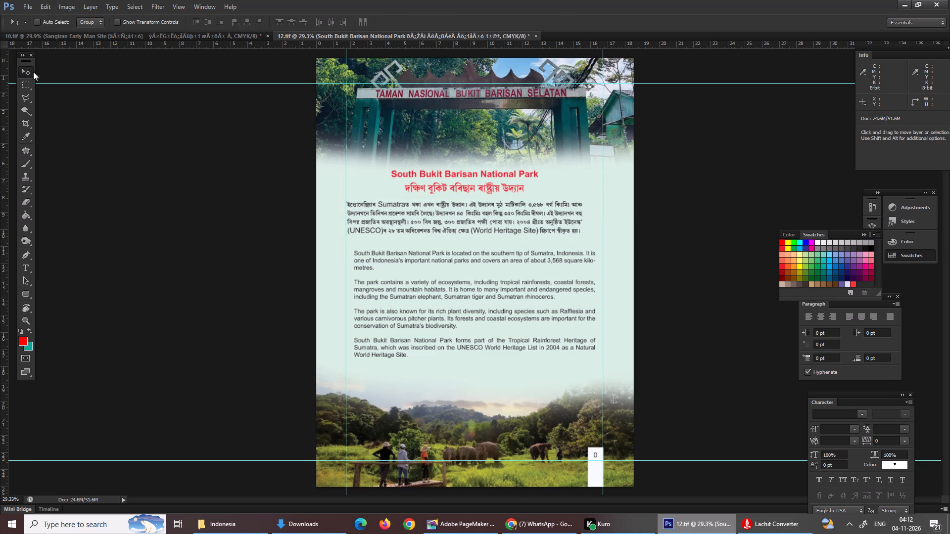
right_click(616, 212)
click(625, 221)
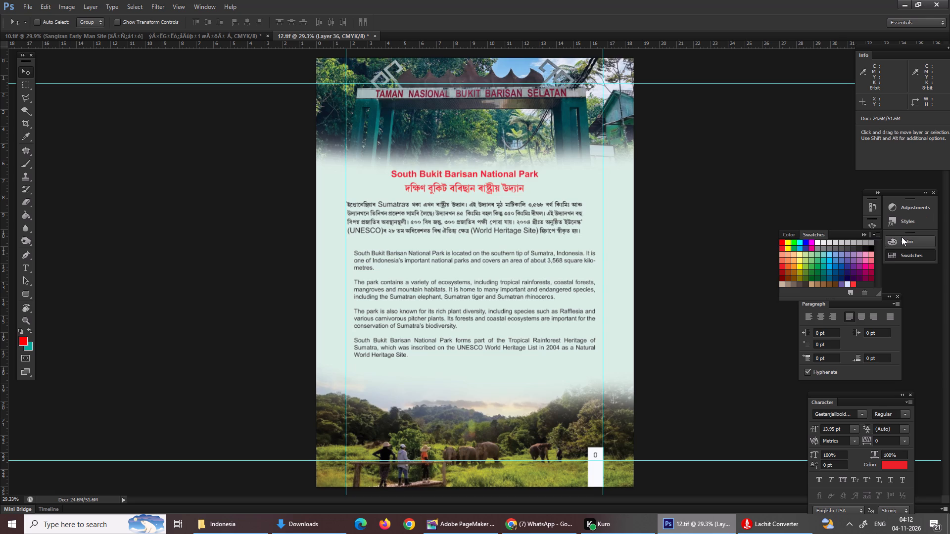
key(F7)
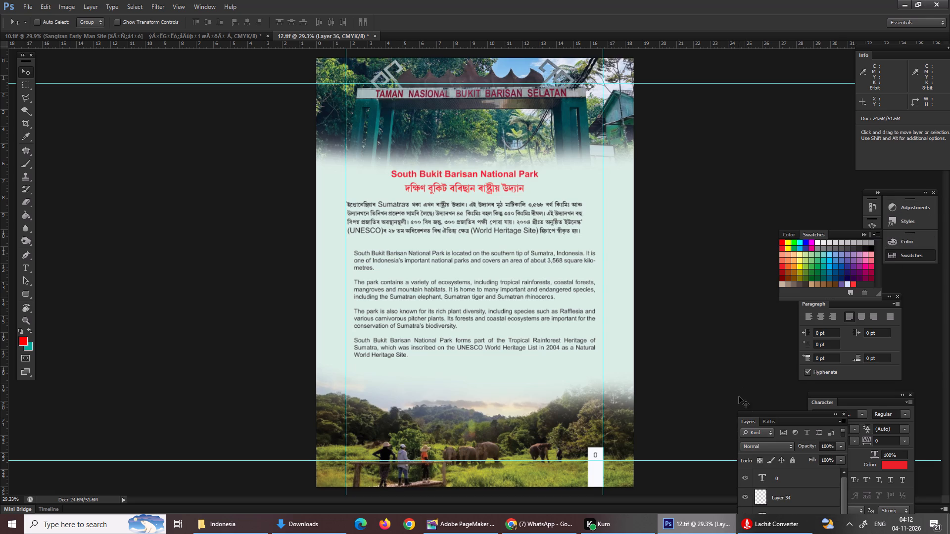
drag(760, 414, 720, 137)
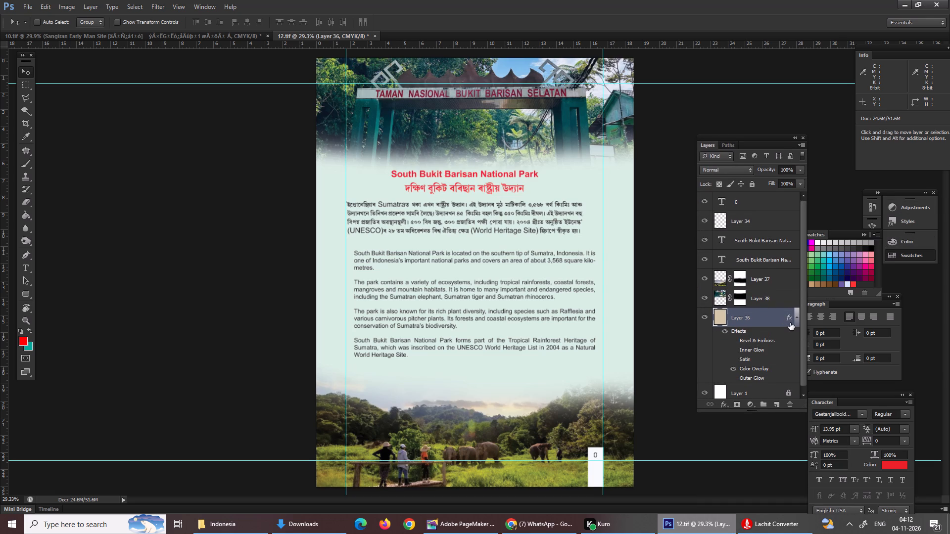
double_click(790, 323)
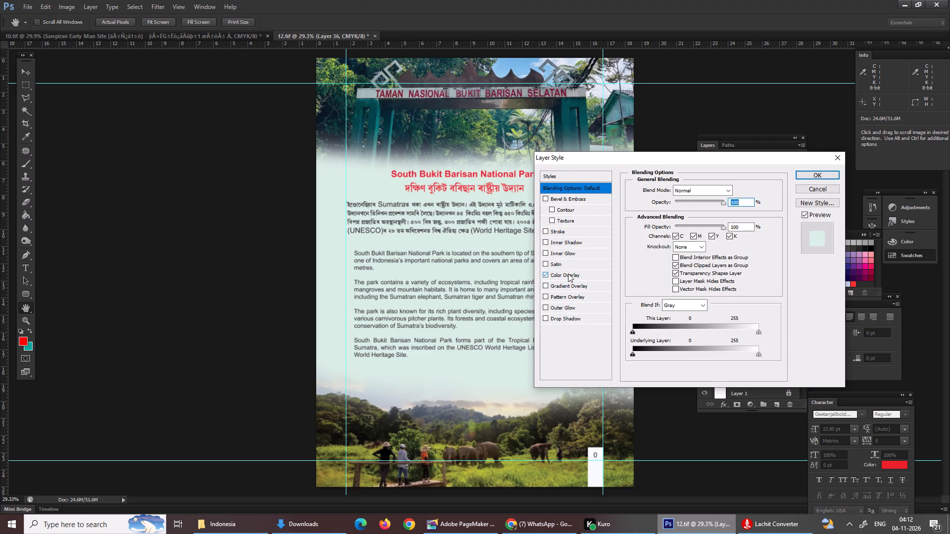
click(568, 273)
drag(619, 160, 738, 128)
click(850, 159)
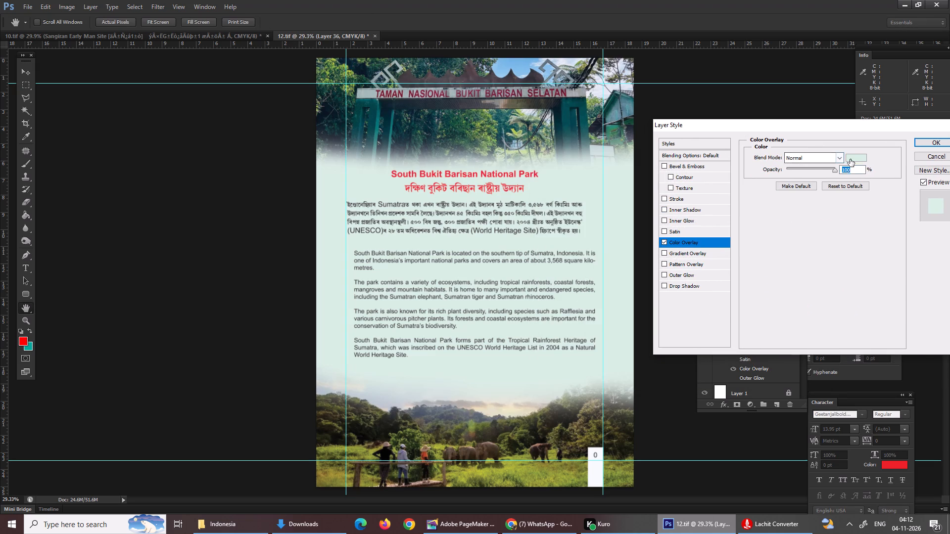
click(568, 103)
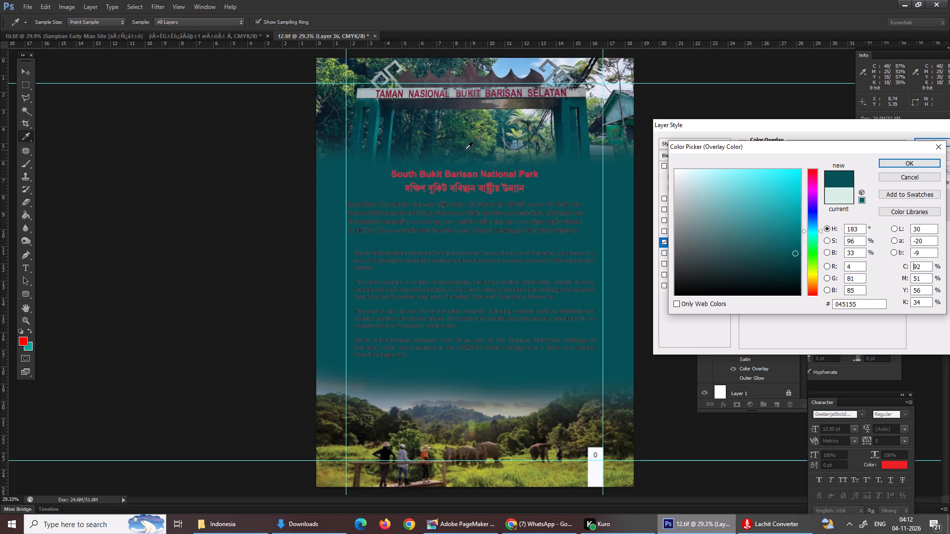
click(445, 145)
click(436, 140)
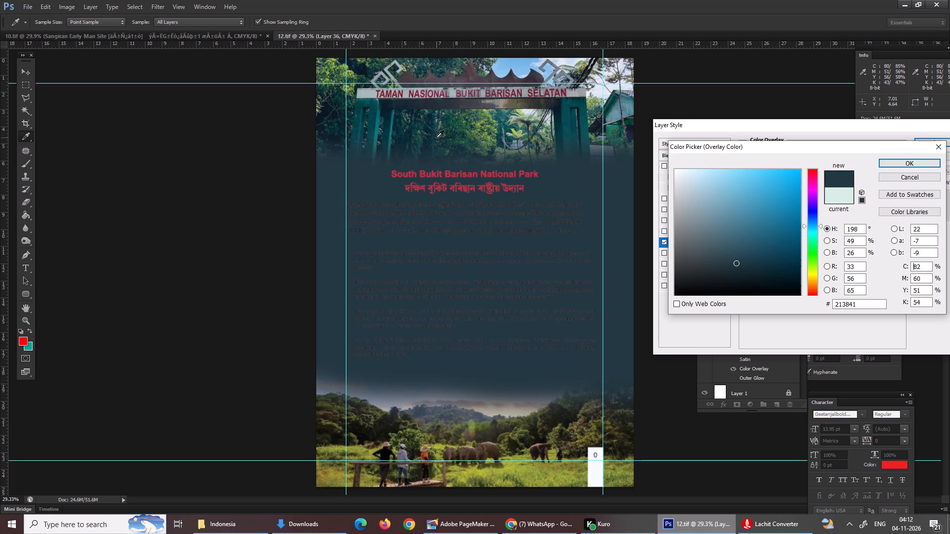
click(471, 131)
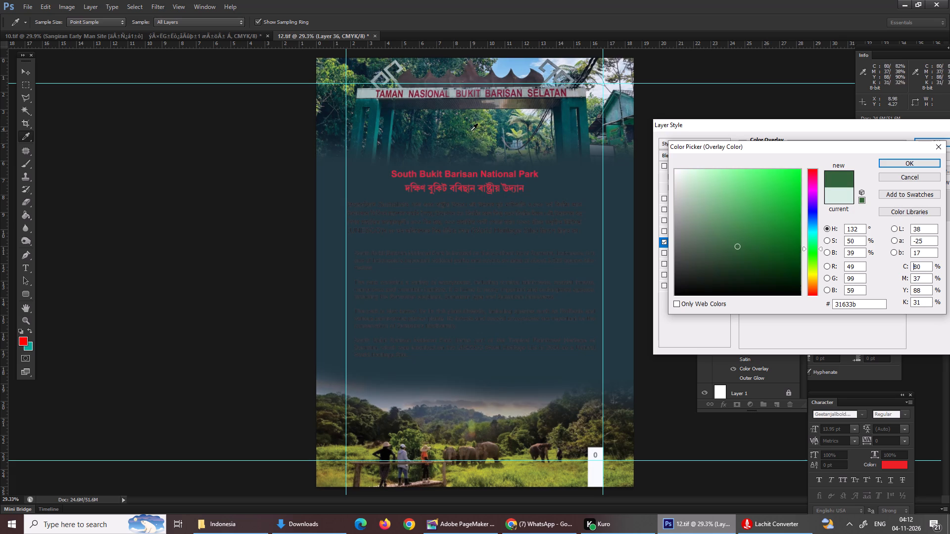
click(564, 127)
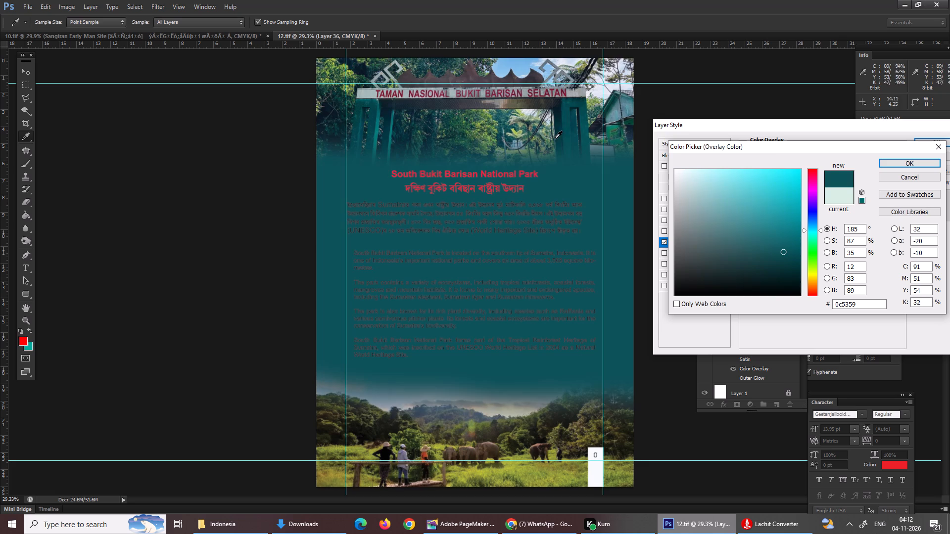
click(893, 165)
click(930, 138)
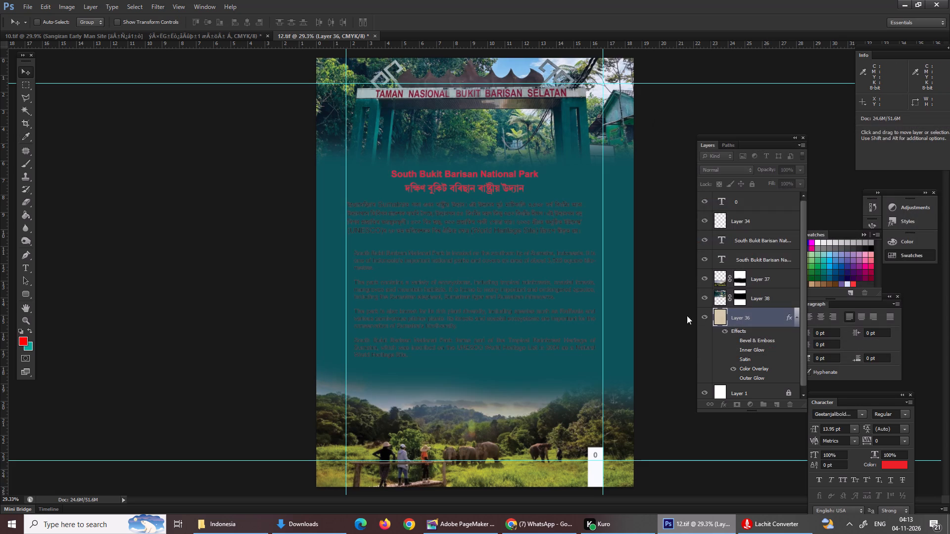
Select the layer mask of the lower landscape photo, Layer 37.
right_click(528, 426)
drag(545, 435, 551, 432)
click(736, 279)
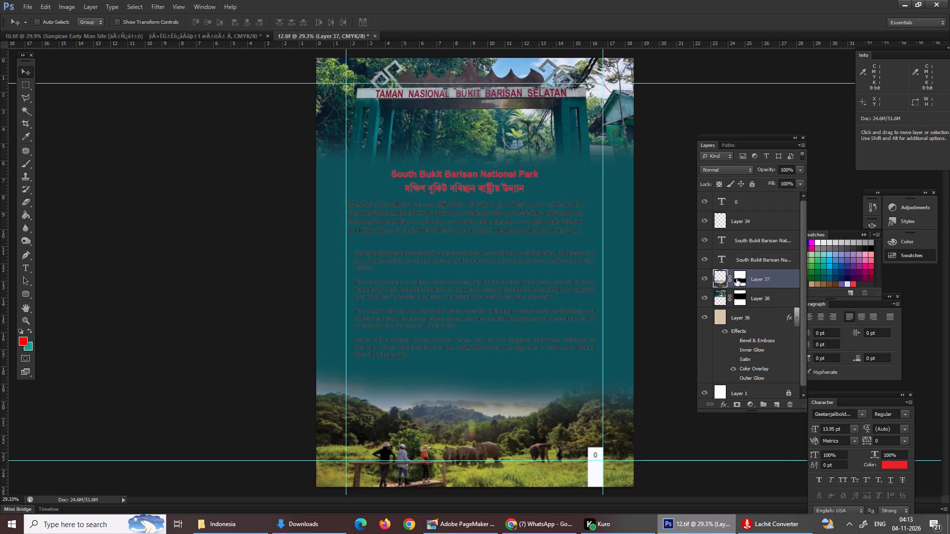
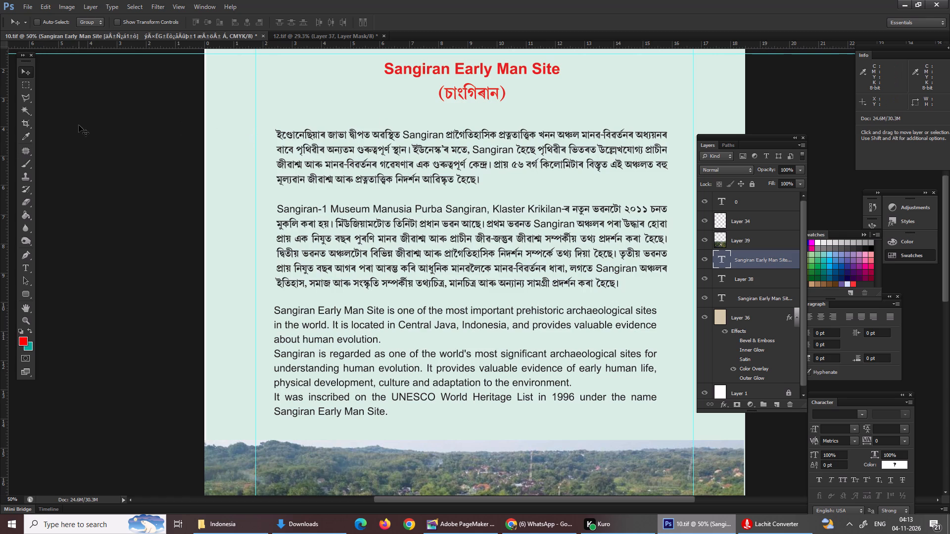
For the Assamese Sangiran heading's last letter, switch to PageMaker, add ণ at the end of the second scratch text line, and copy it.
key(t)
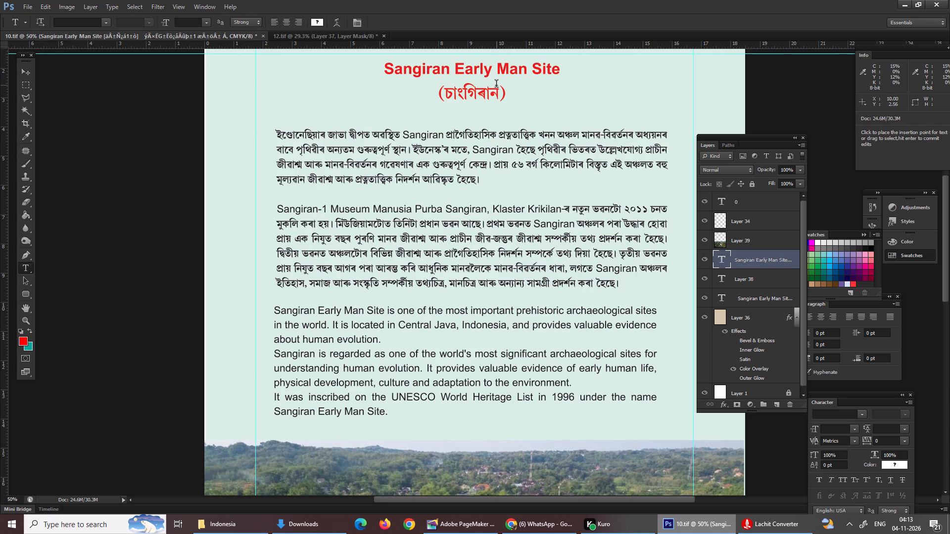
drag(493, 89, 497, 95)
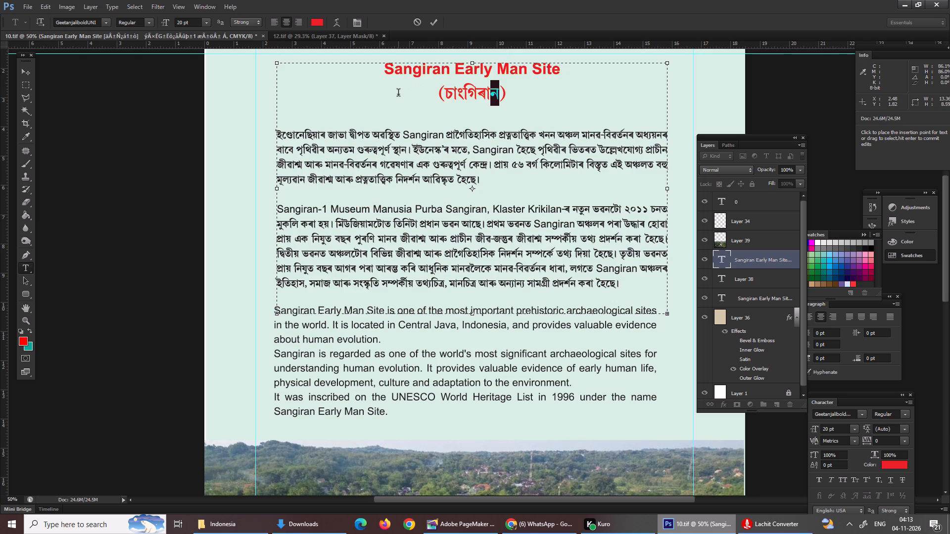
key(Return)
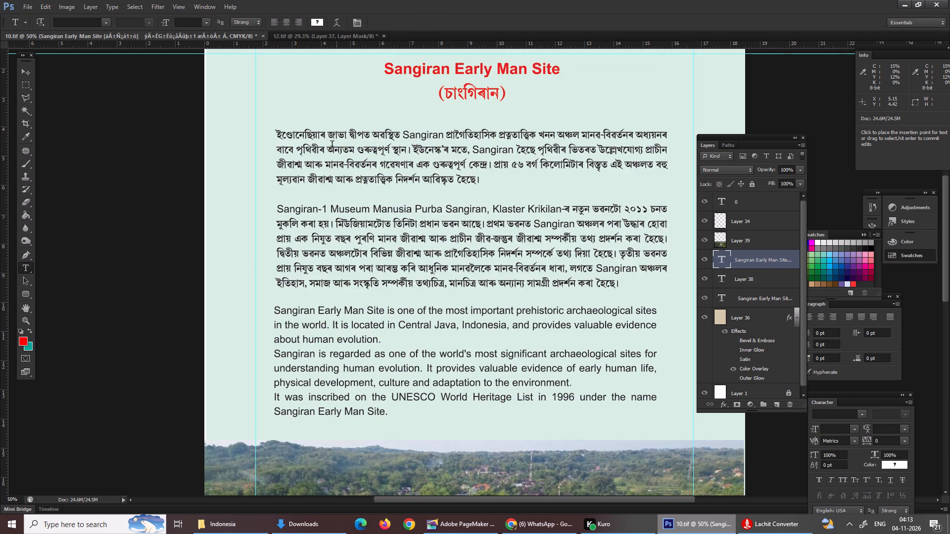
click(332, 146)
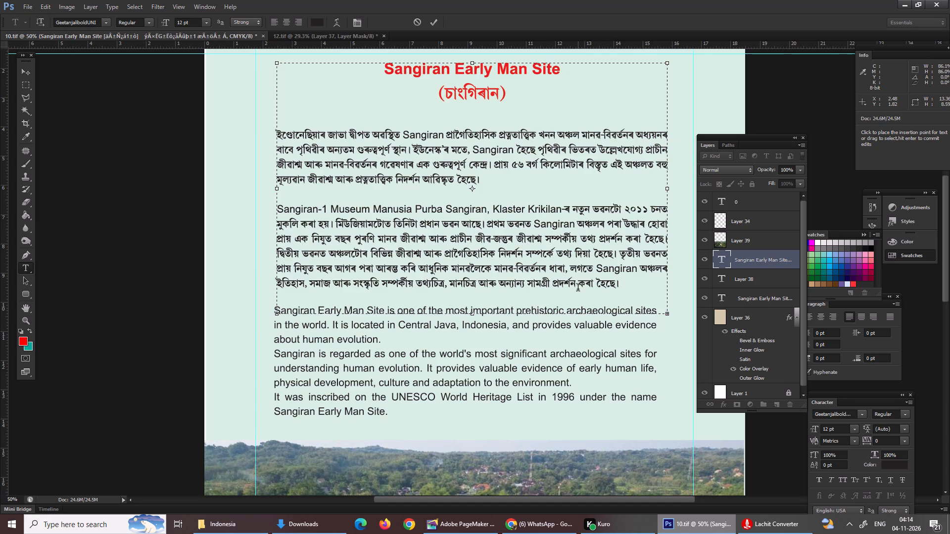
click(460, 532)
click(679, 149)
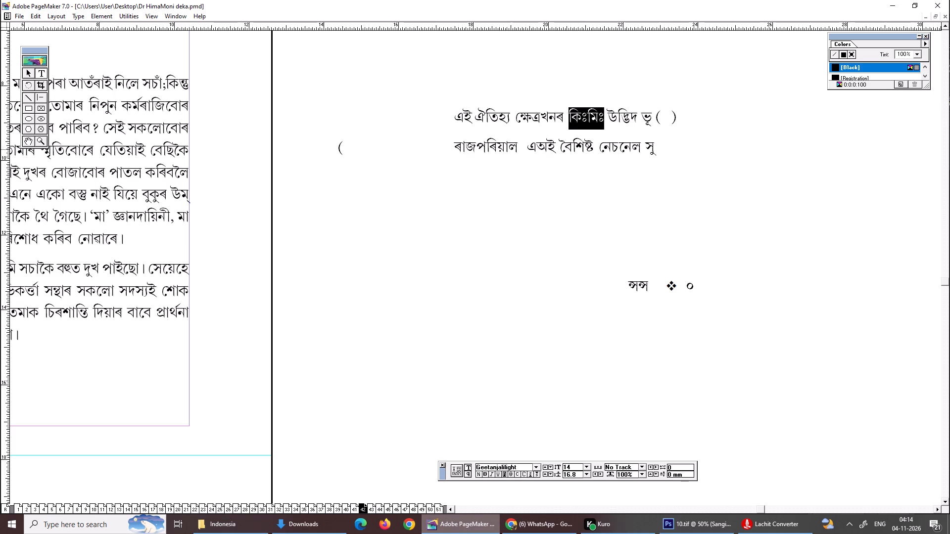
key(space)
key(shift+c)
key(ctrl+shift+c)
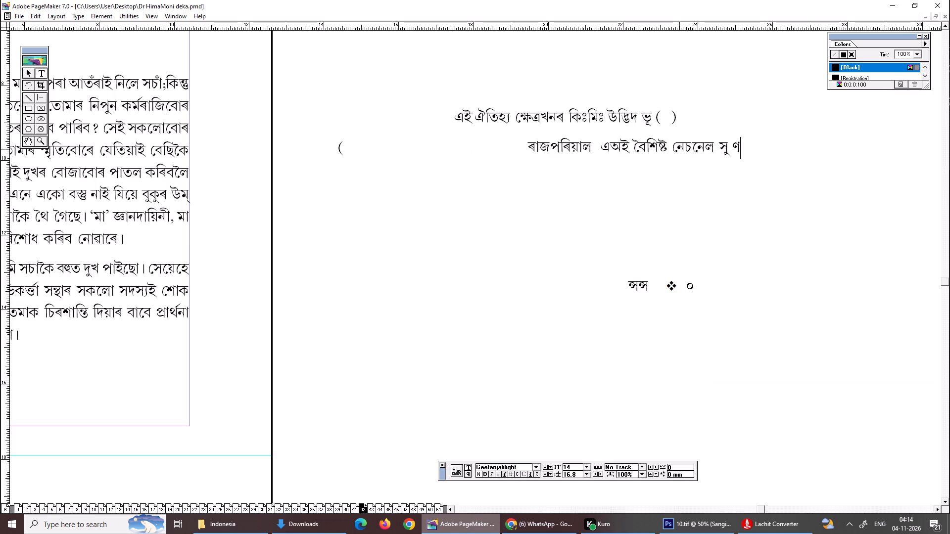
key(ctrl+z)
drag(733, 145, 745, 150)
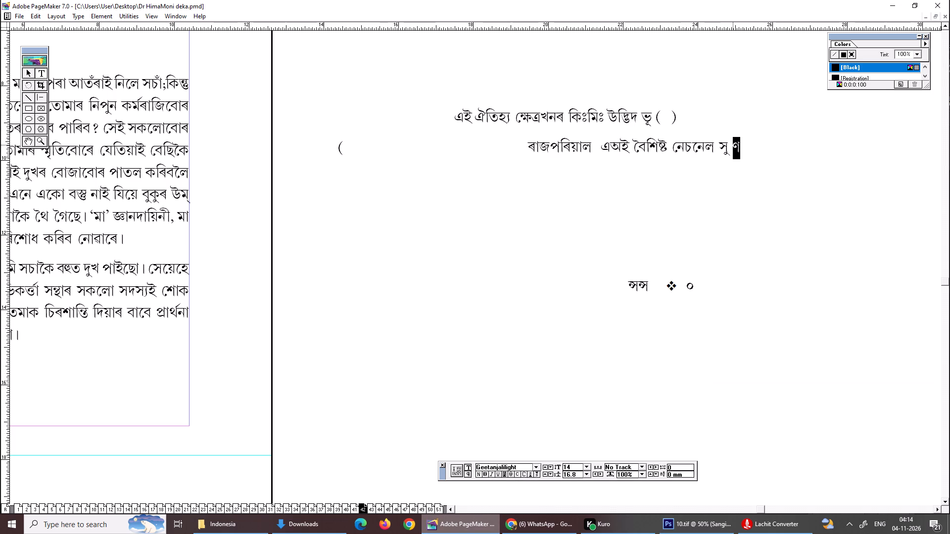
key(ctrl+c)
key(ctrl+c)
key(ctrl+c)
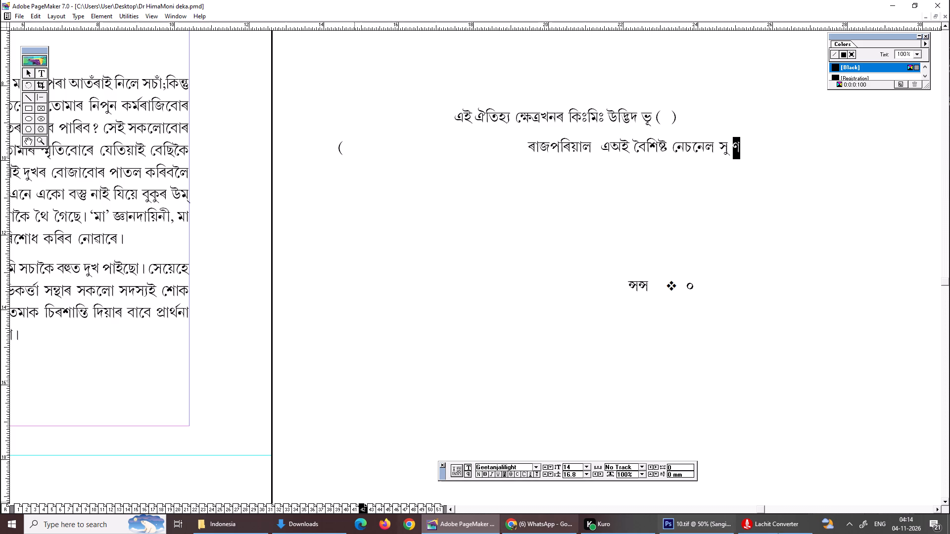
Back in Photoshop, replace the final letter ন of the red Assamese heading with the copied ণ, making it (চাংগিৰাণ).
click(692, 529)
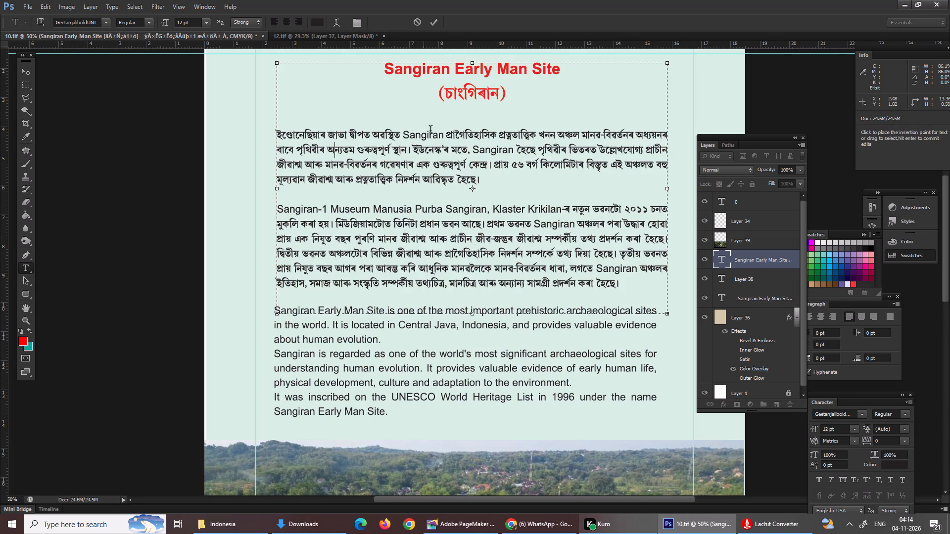
drag(488, 91, 499, 98)
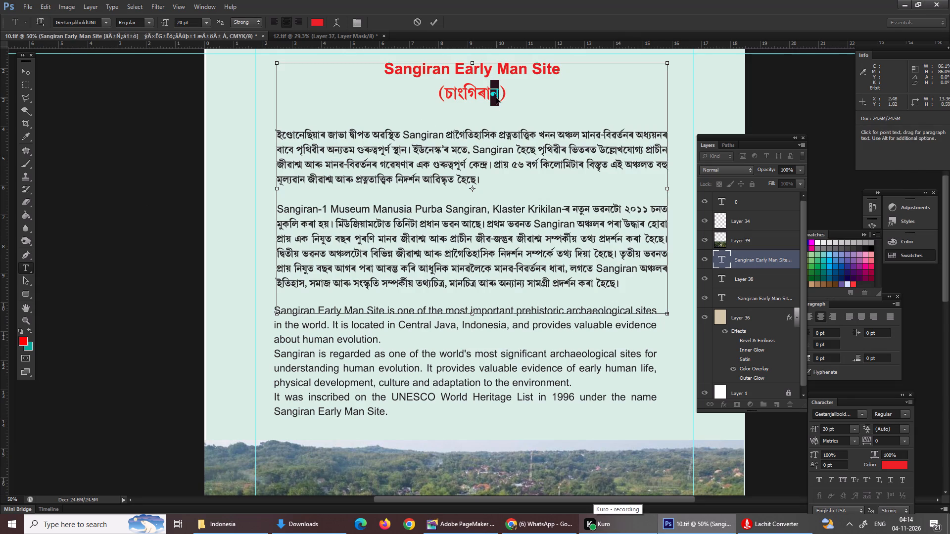
key(ctrl+v)
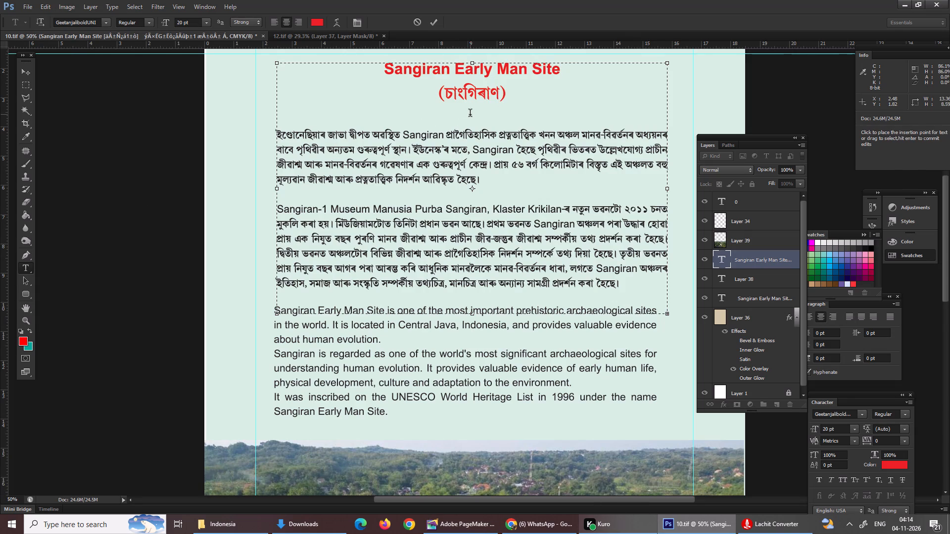
key(Return)
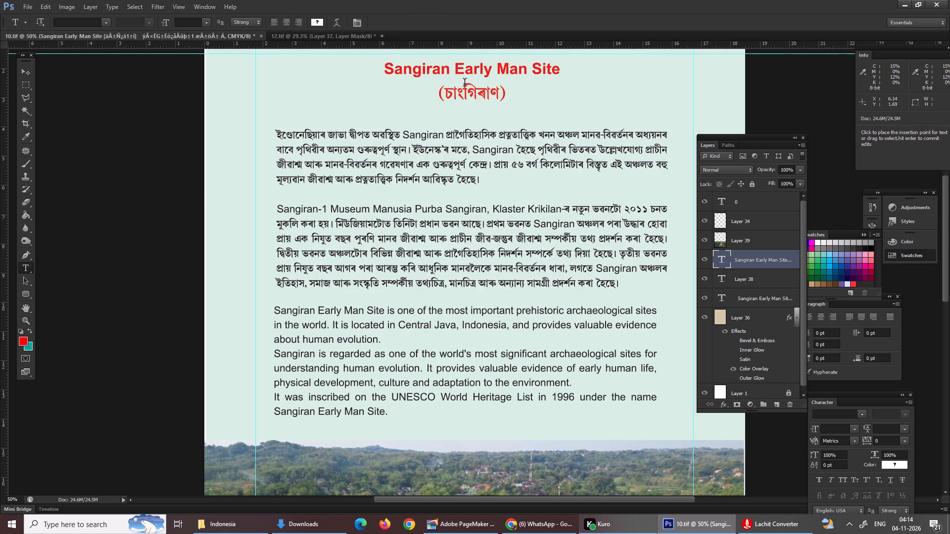
Shorten the heading and Assamese text box from its bottom edge to about 8.1 cm high, clear of the English text.
click(449, 87)
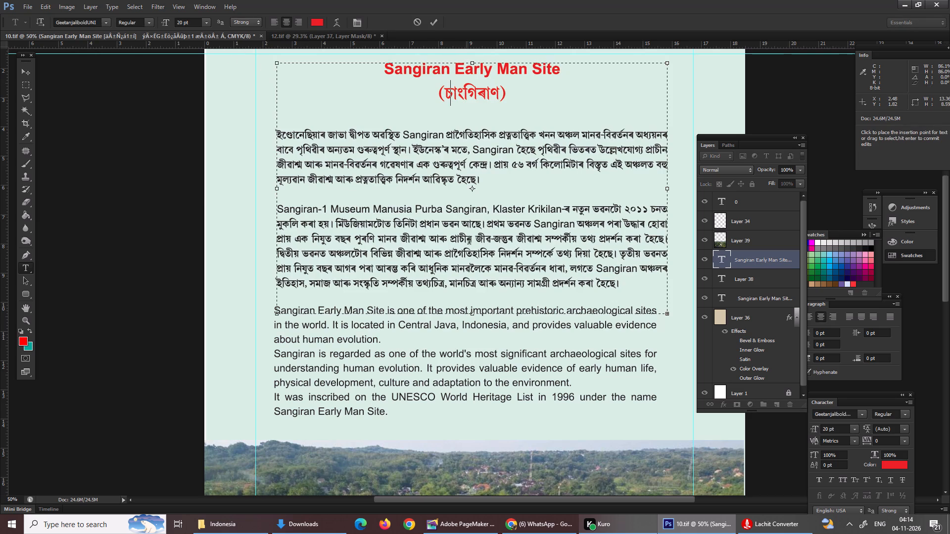
click(475, 316)
click(442, 278)
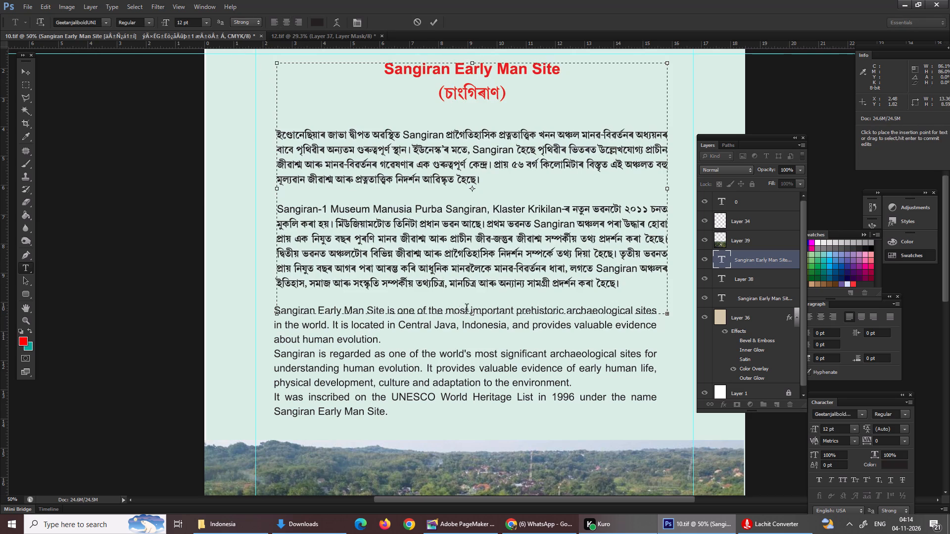
drag(472, 316, 474, 305)
drag(472, 317, 472, 303)
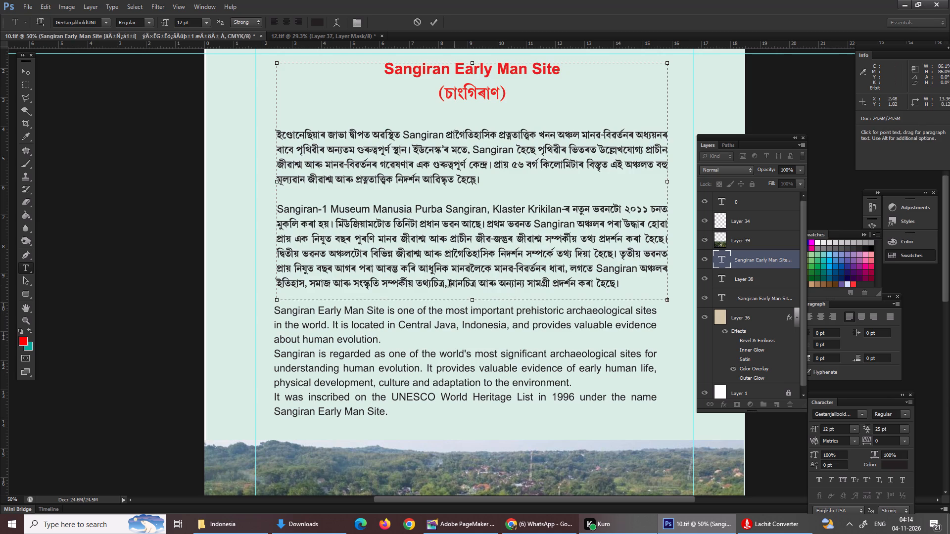
key(Return)
Place the text cursor on the blank line between the two Assamese paragraphs.
click(469, 132)
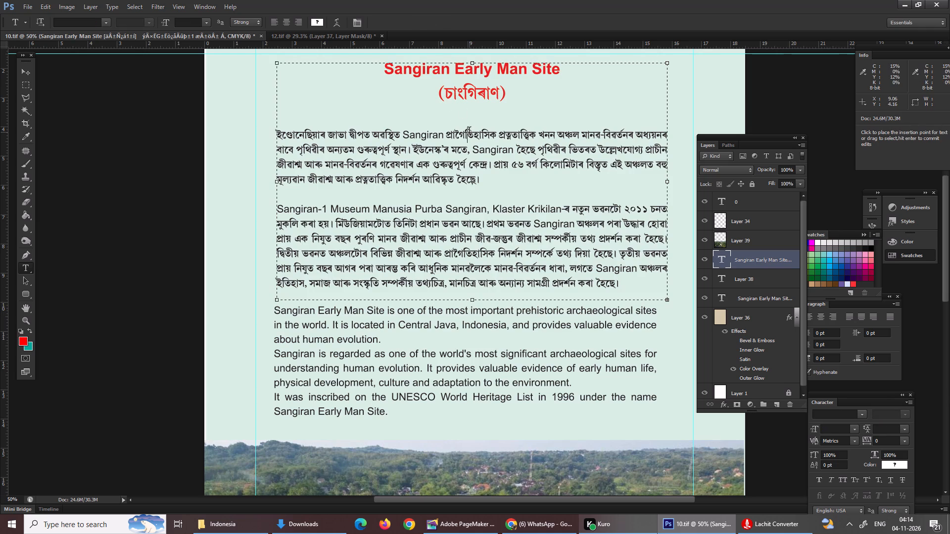
click(332, 197)
click(317, 201)
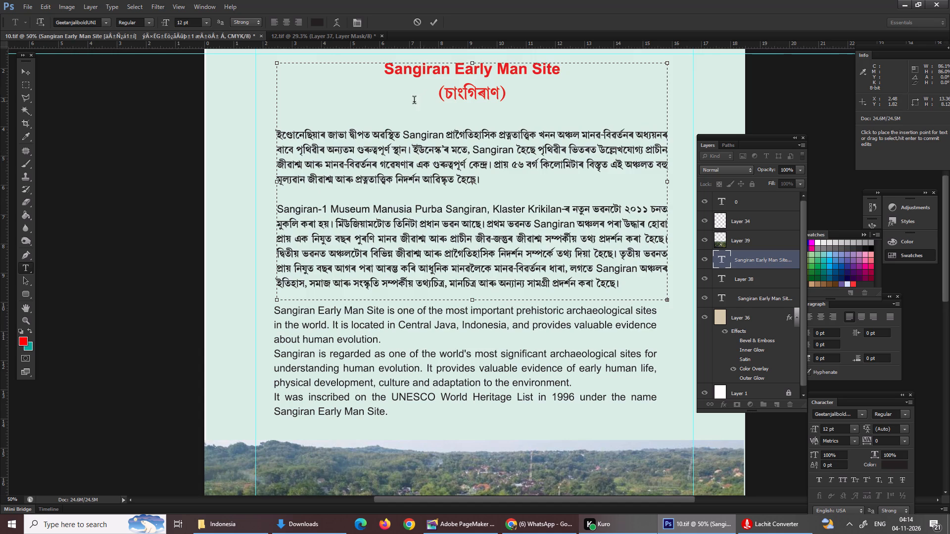
Replace the 20 pt line break after the red subtitle (চাংগিৰাণ) with a smaller 15 pt one, tightening the gap above the first Assamese paragraph.
click(444, 87)
drag(440, 94, 535, 110)
click(507, 108)
drag(513, 92, 587, 106)
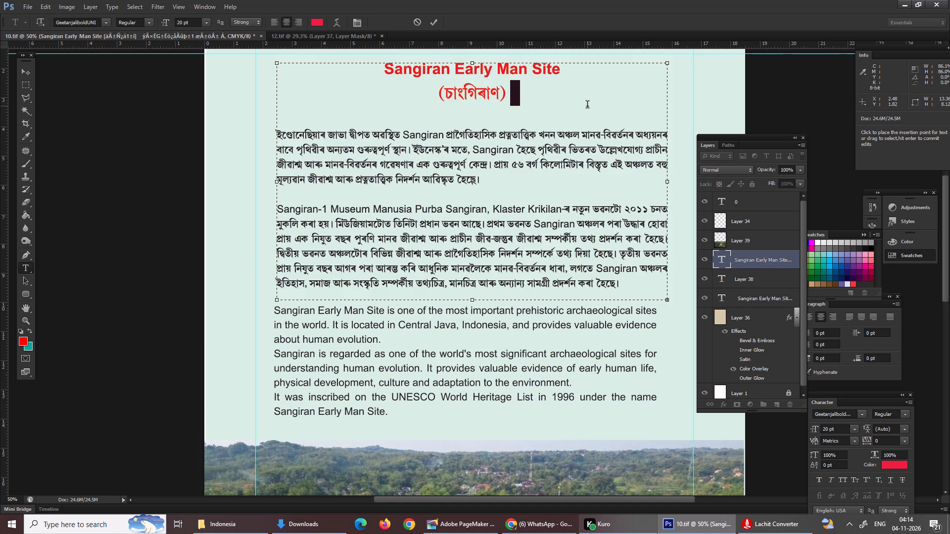
drag(587, 106, 589, 106)
key(BackSpace)
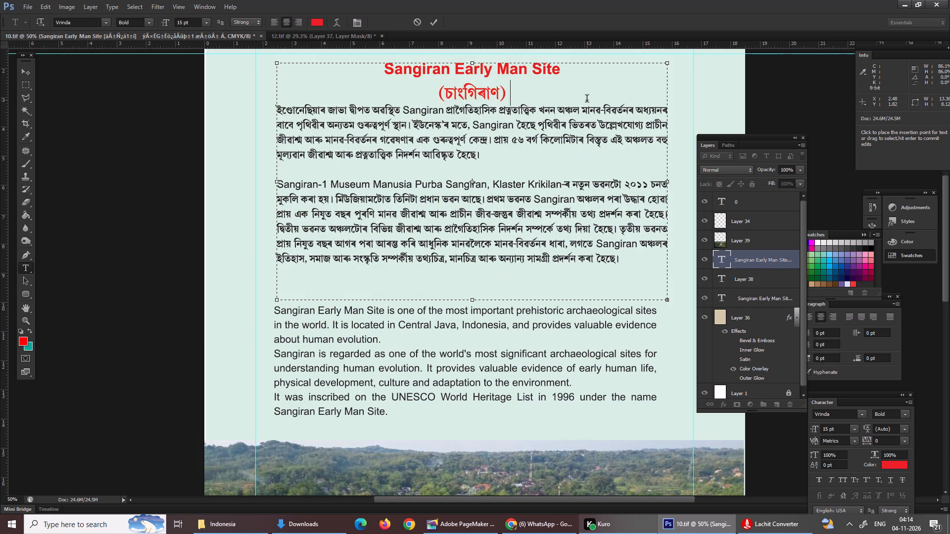
key(Return)
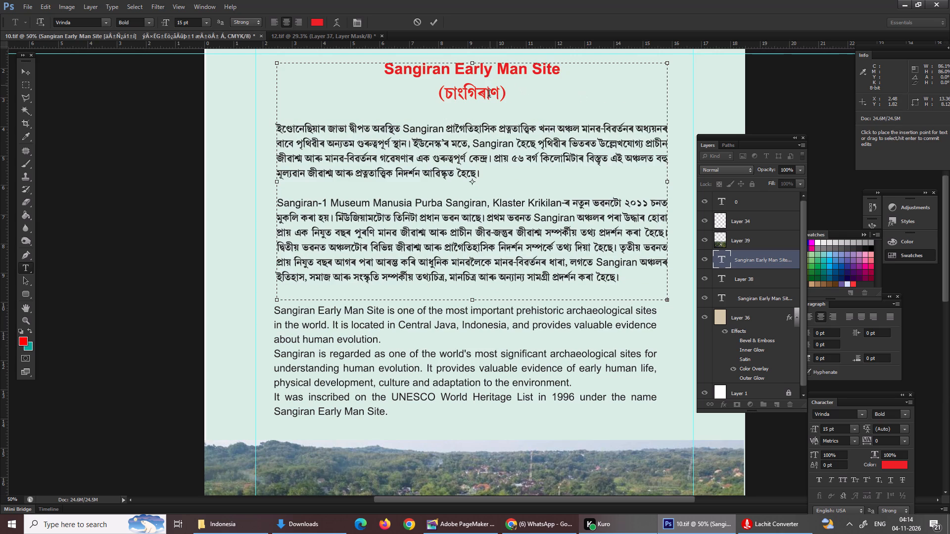
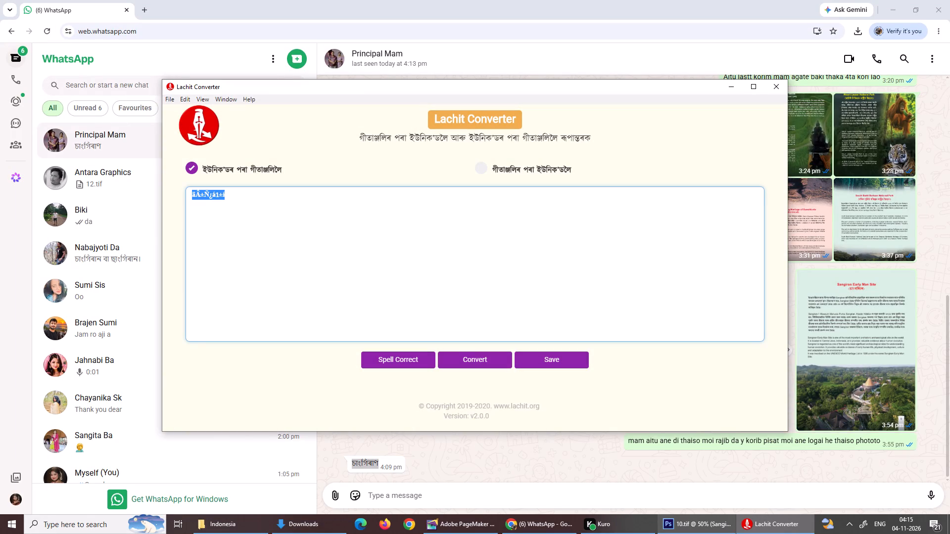
Copy the converted Assamese word চাংগিৰাণ from Lachit Converter and switch back to the Sangiran page in Photoshop.
key(ctrl+c)
key(ctrl+c)
key(ctrl+c)
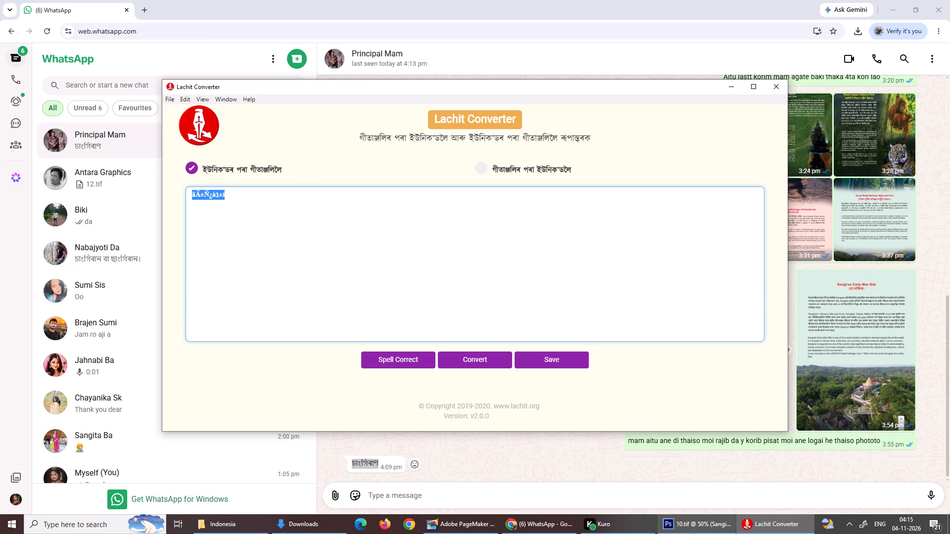
click(701, 527)
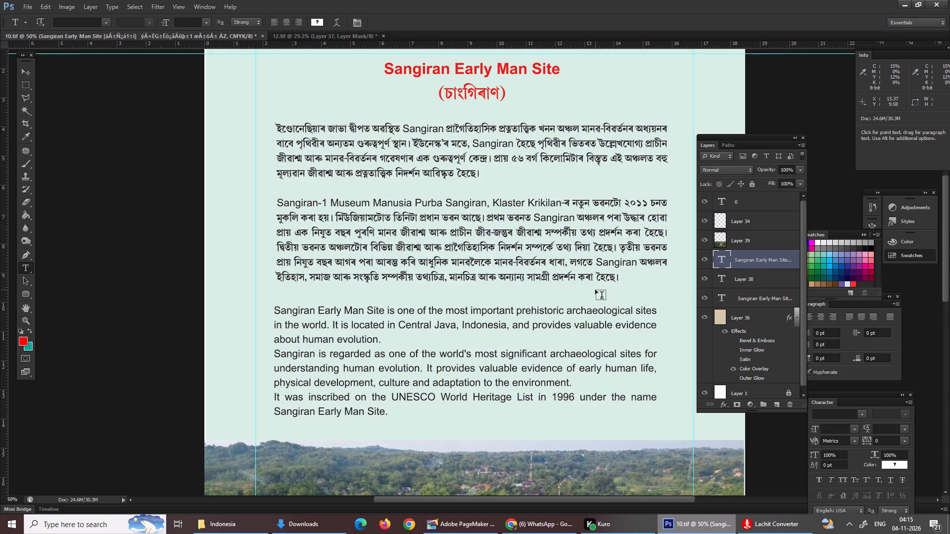
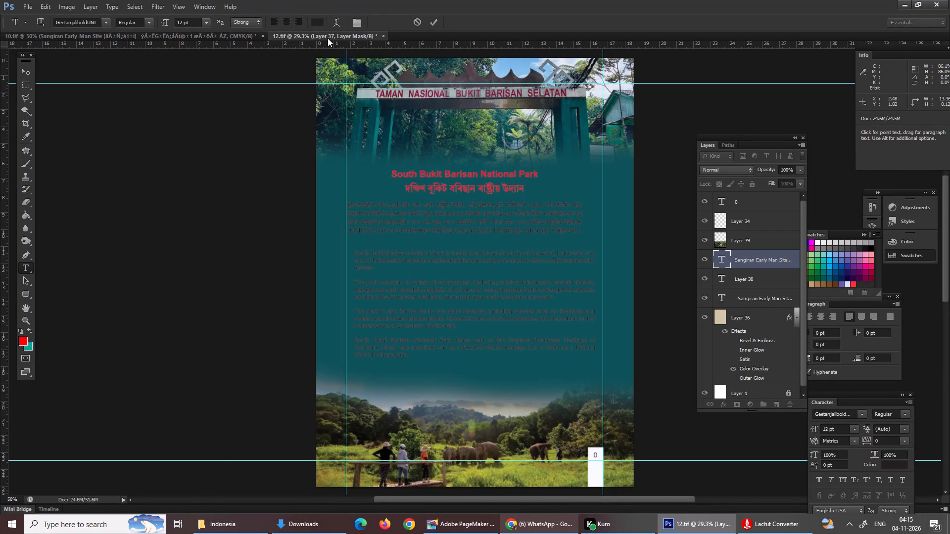
Select the entire canvas of the Sangiran page in 10.tif, save the file, and copy all its visible layers merged.
click(206, 34)
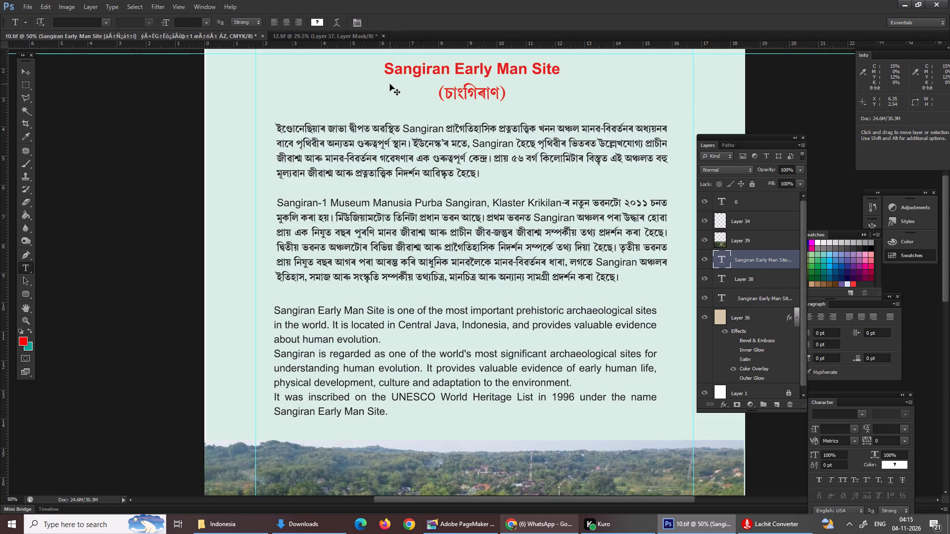
key(ctrl+0)
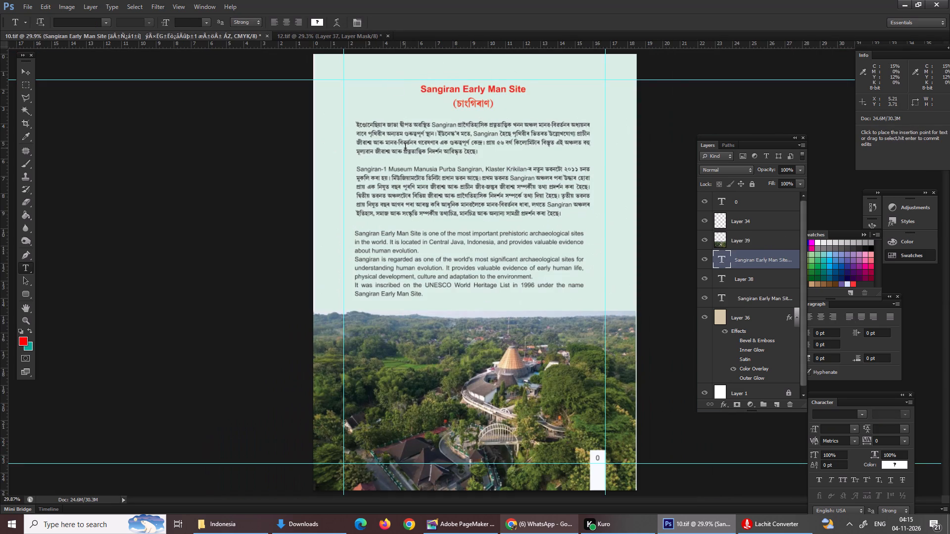
key(Return)
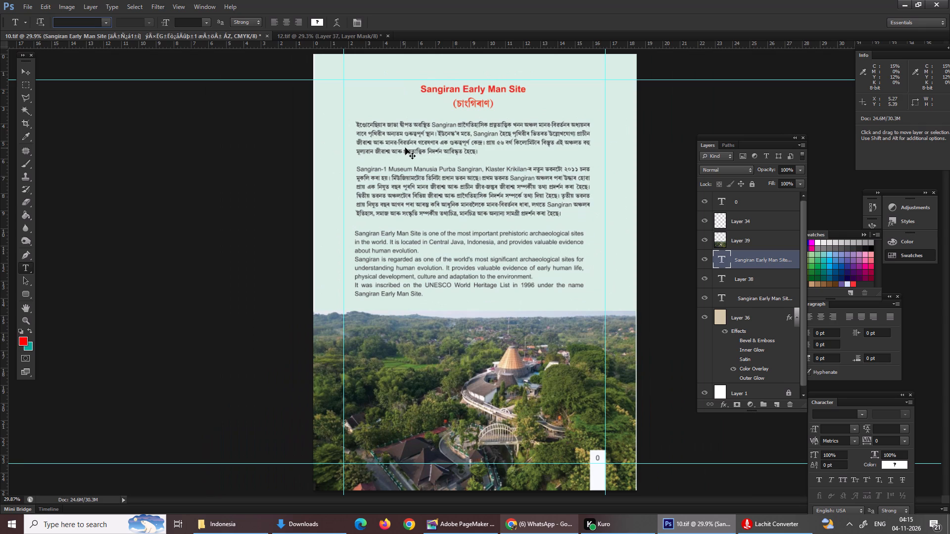
key(ctrl+a)
key(ctrl+s)
key(ctrl+s)
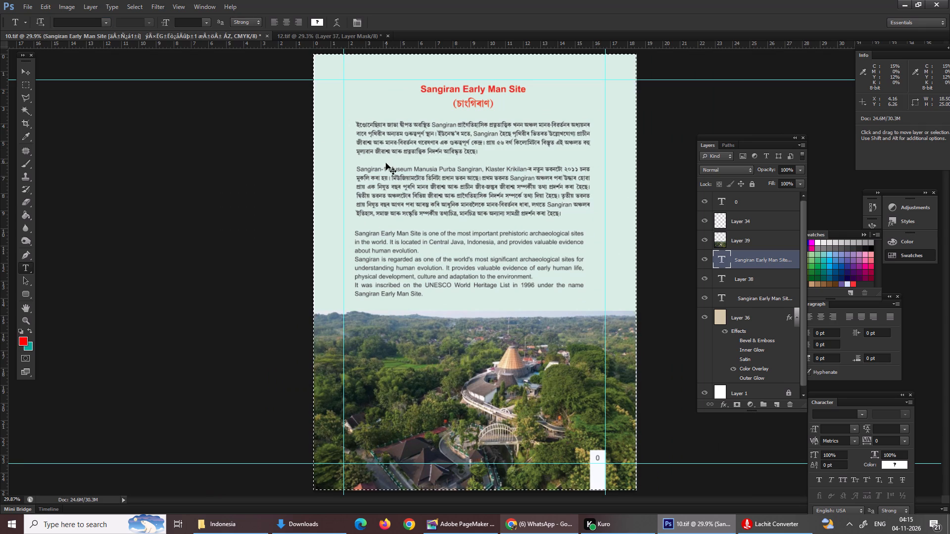
key(ctrl+shift+c)
key(ctrl+shift+c)
key(ctrl+shift+c)
key(ctrl+shift+c)
key(ctrl+shift+c)
key(ctrl+shift+c)
key(ctrl+shift+c)
key(ctrl+shift+c)
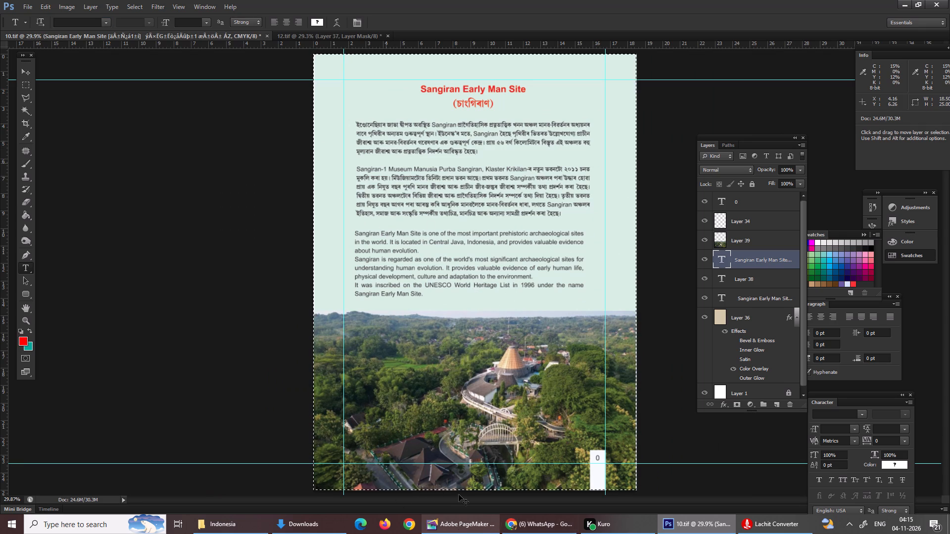
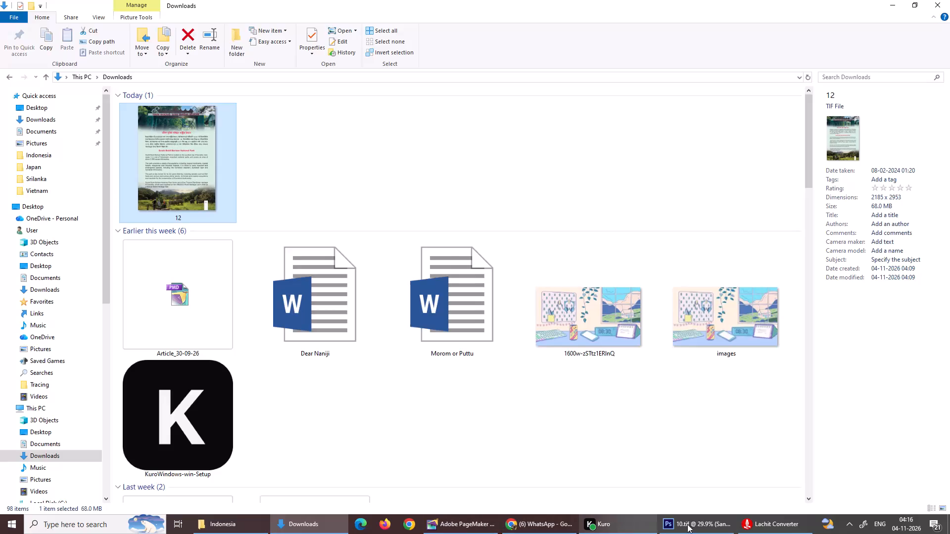
Return to Photoshop and deselect the canvas selection on the Sangiran page in 10.tif.
click(707, 521)
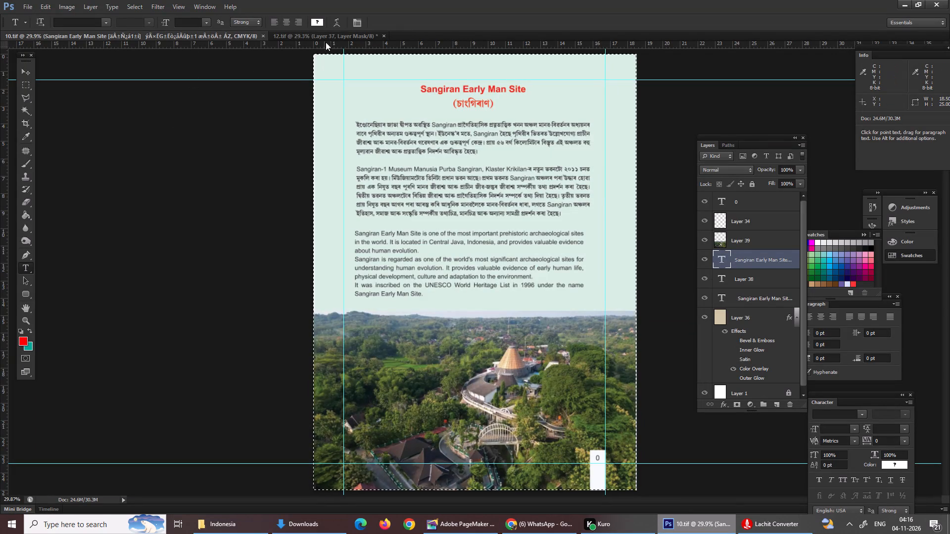
key(ctrl+d)
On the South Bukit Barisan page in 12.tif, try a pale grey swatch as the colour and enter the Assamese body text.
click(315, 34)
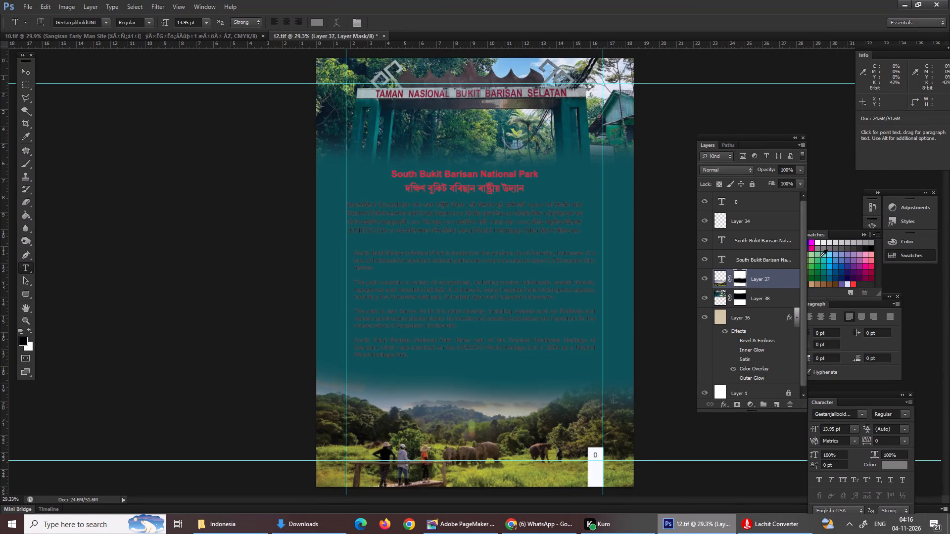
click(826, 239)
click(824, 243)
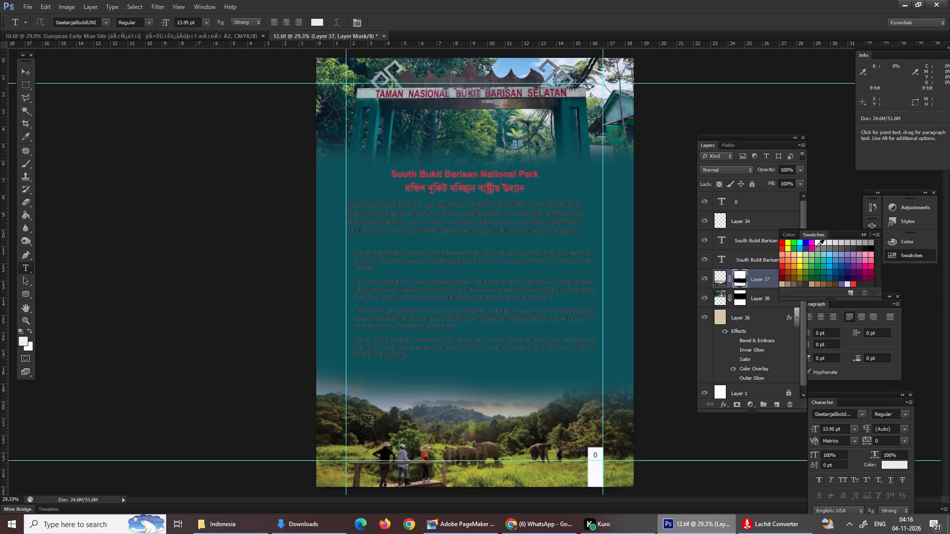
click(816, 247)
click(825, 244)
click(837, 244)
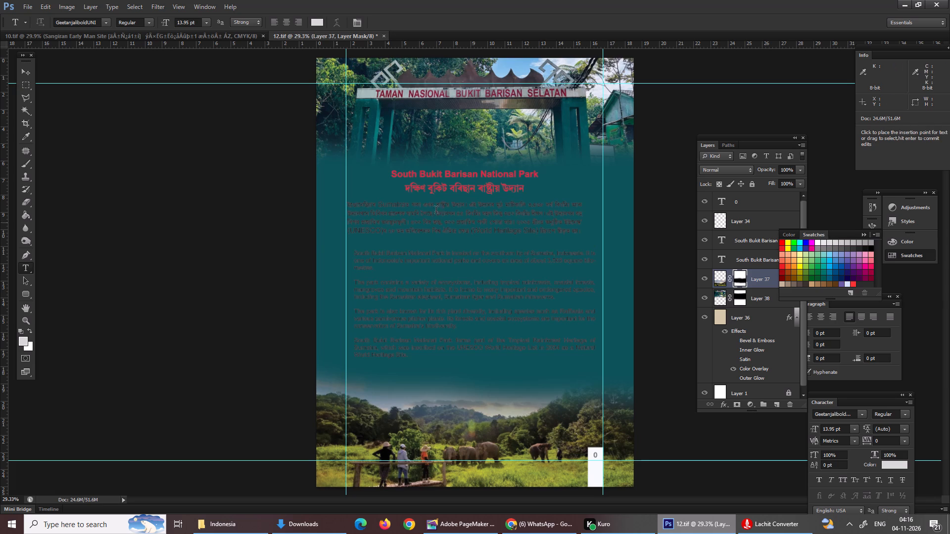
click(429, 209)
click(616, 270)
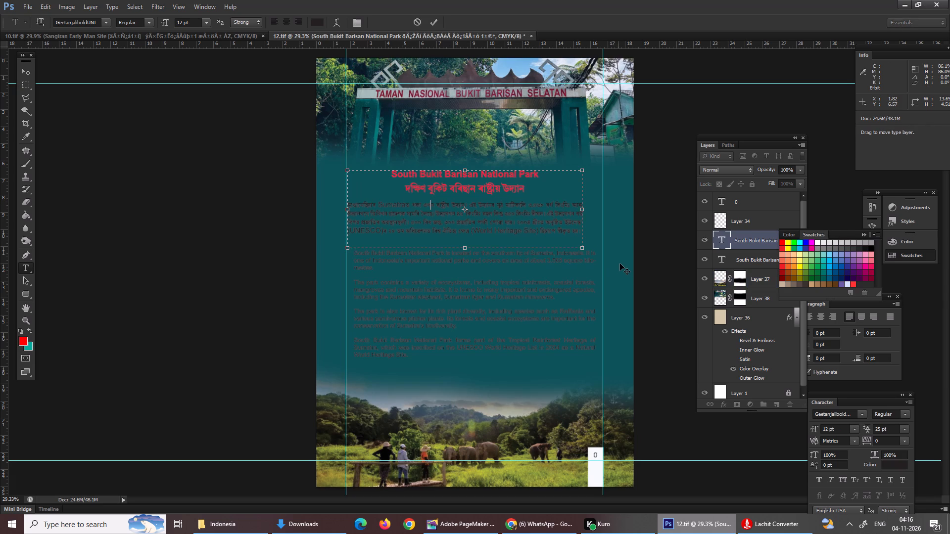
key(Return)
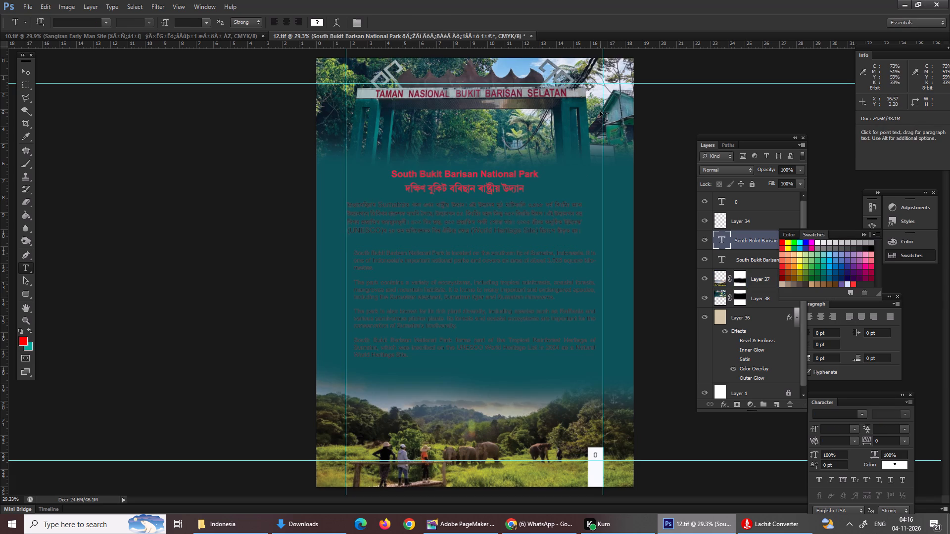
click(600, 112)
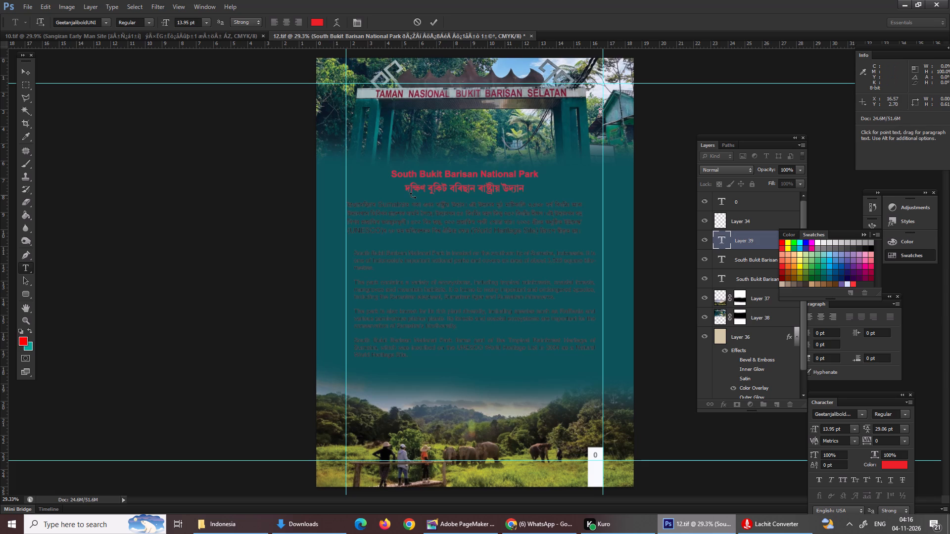
Save the South Bukit Barisan page 12.tif and try to run Save As on it.
key(ctrl+s)
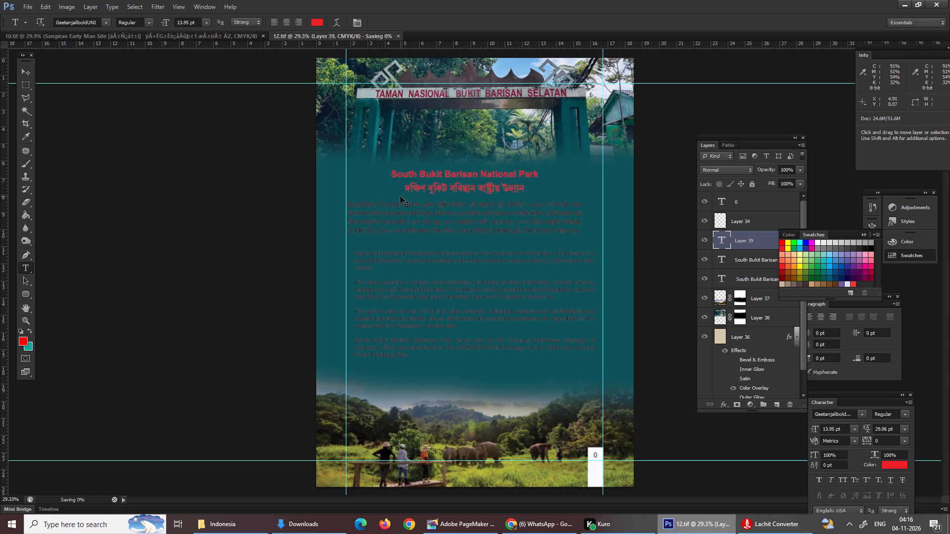
key(ctrl+shift+s)
click(464, 198)
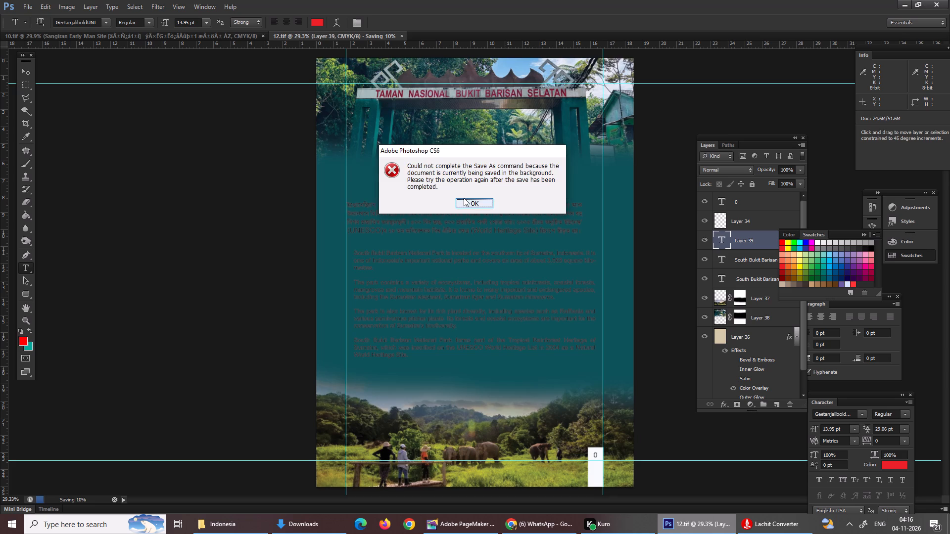
key(Return)
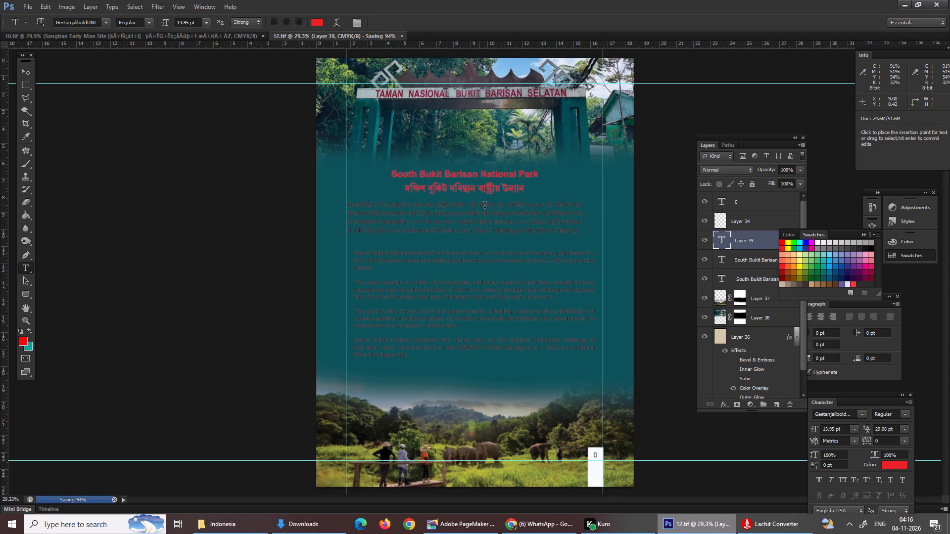
key(ctrl+shift+s)
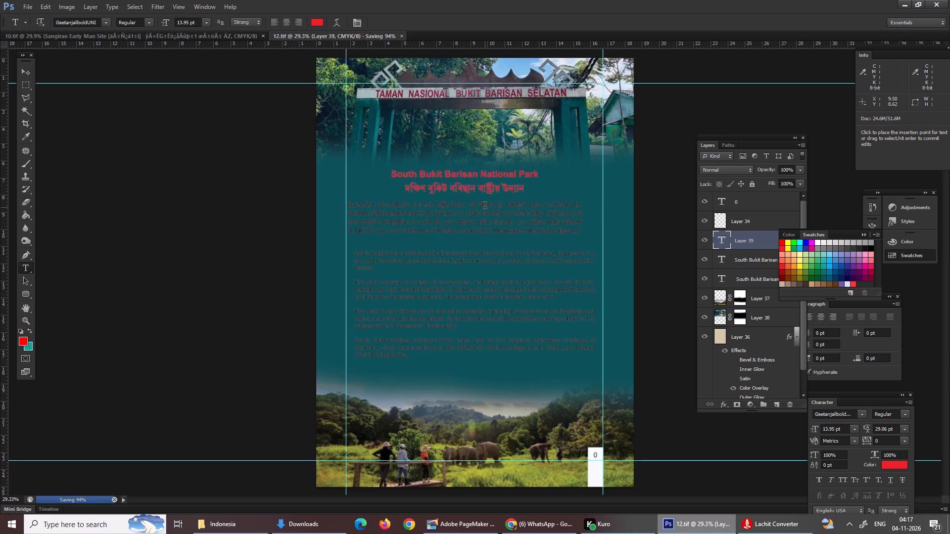
click(475, 208)
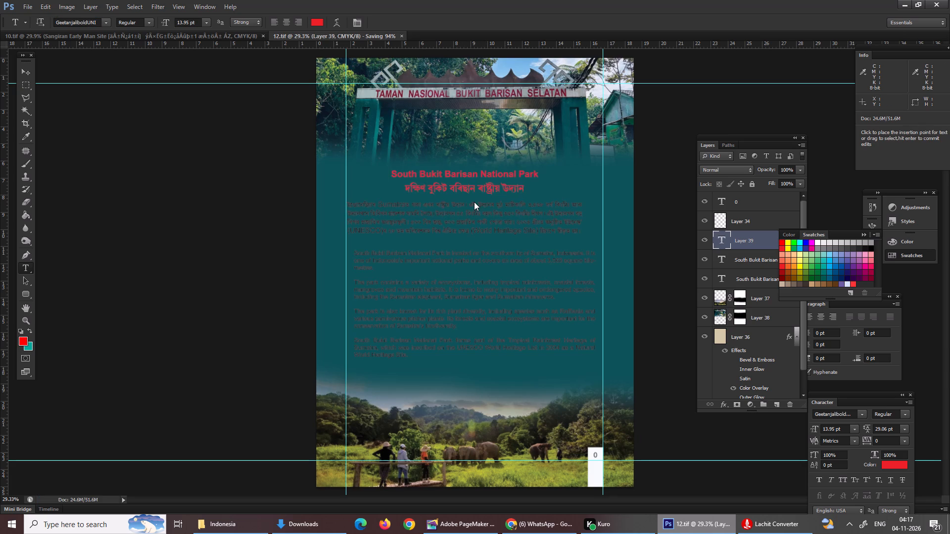
Bring up the Indonesia folder on the USB drive (D:), maximise its window, and go back and reopen the folder.
click(242, 527)
click(230, 527)
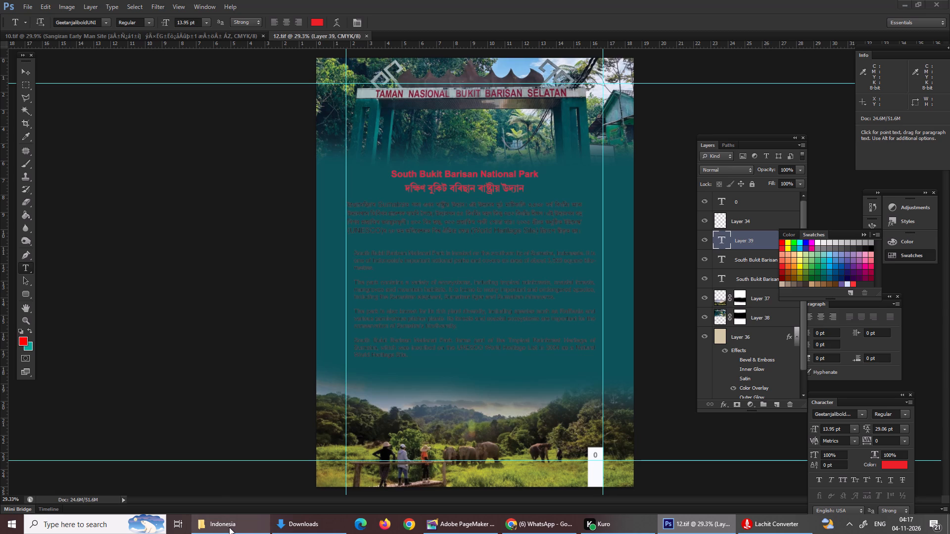
click(227, 521)
click(227, 521)
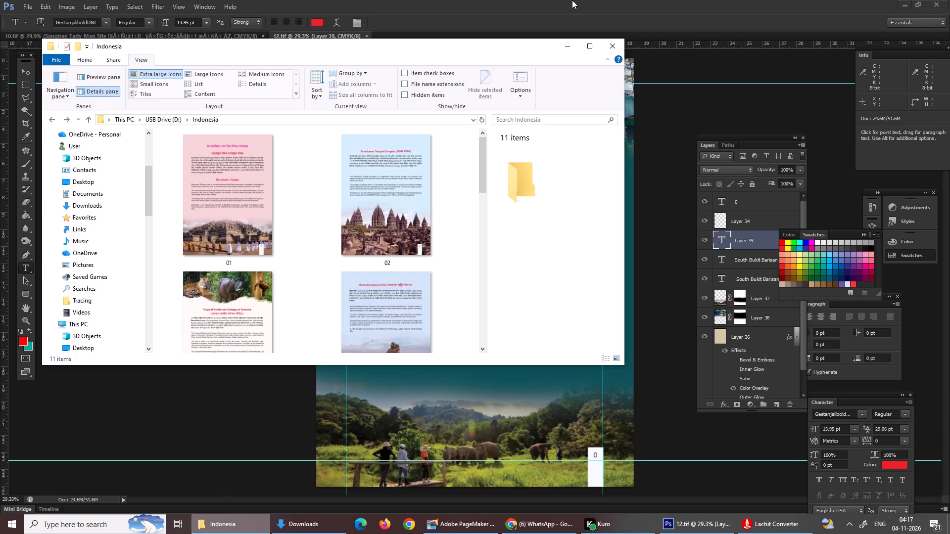
click(584, 48)
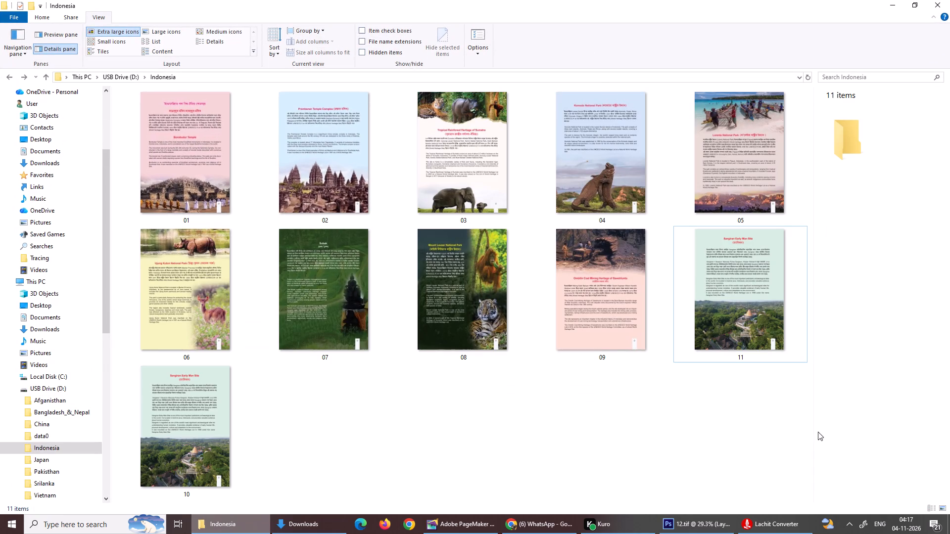
click(533, 410)
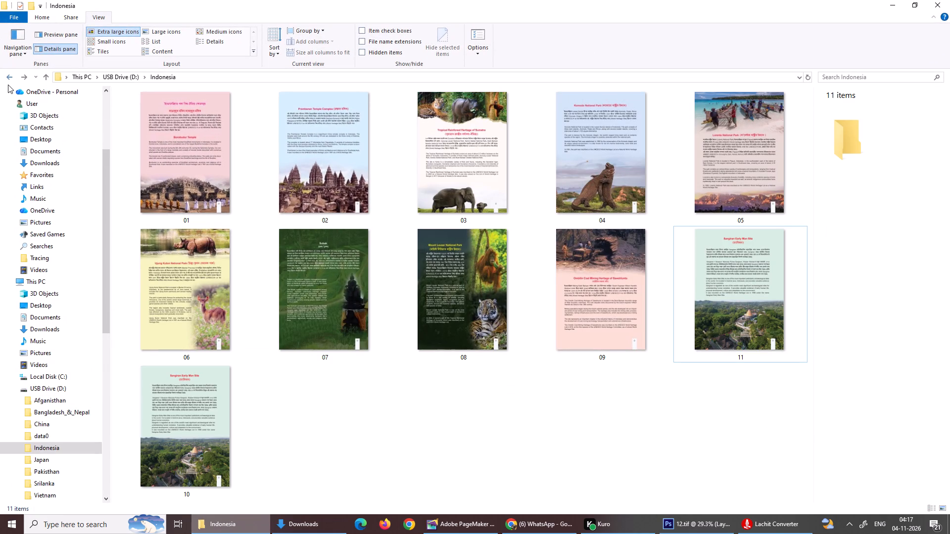
click(8, 79)
double_click(166, 166)
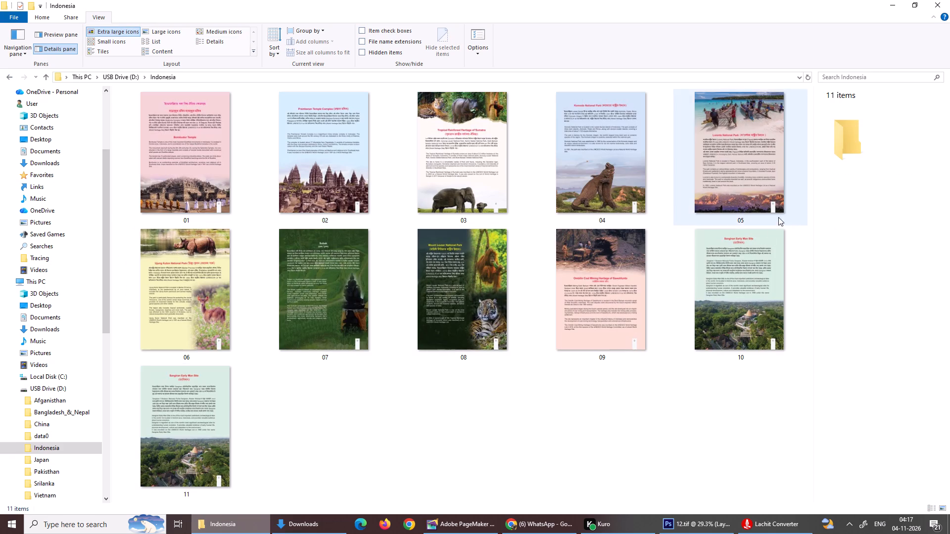
Compare the text and layout of the two Sangiran pages, files 10 and 11, in the photo viewer.
double_click(754, 266)
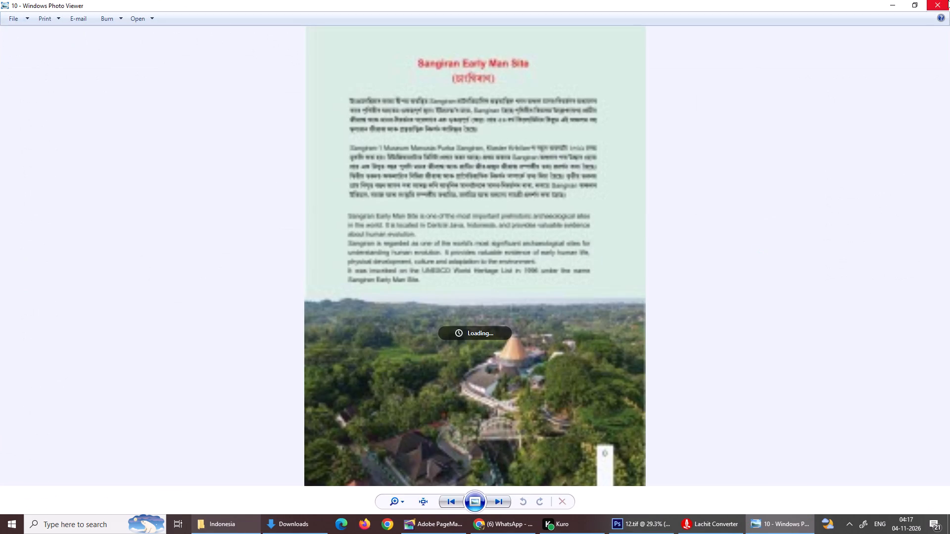
click(943, 0)
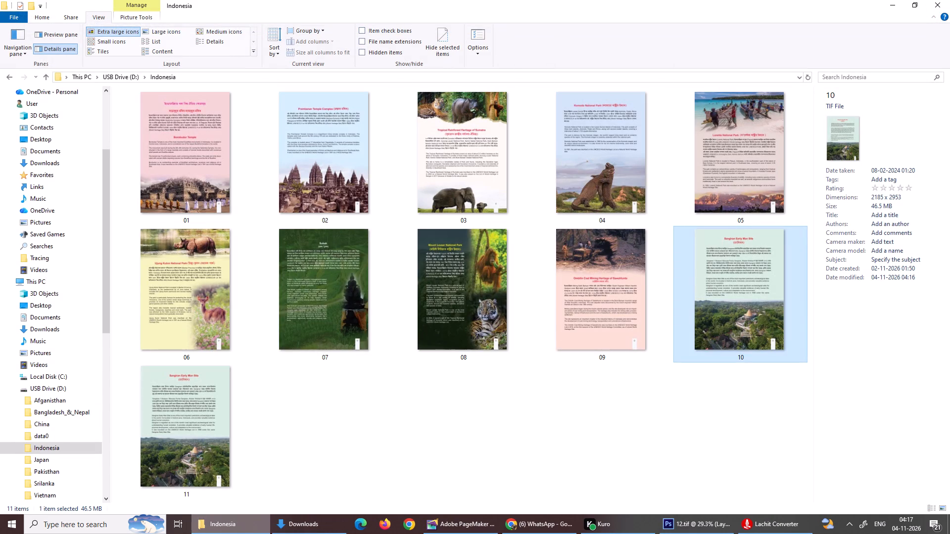
double_click(152, 404)
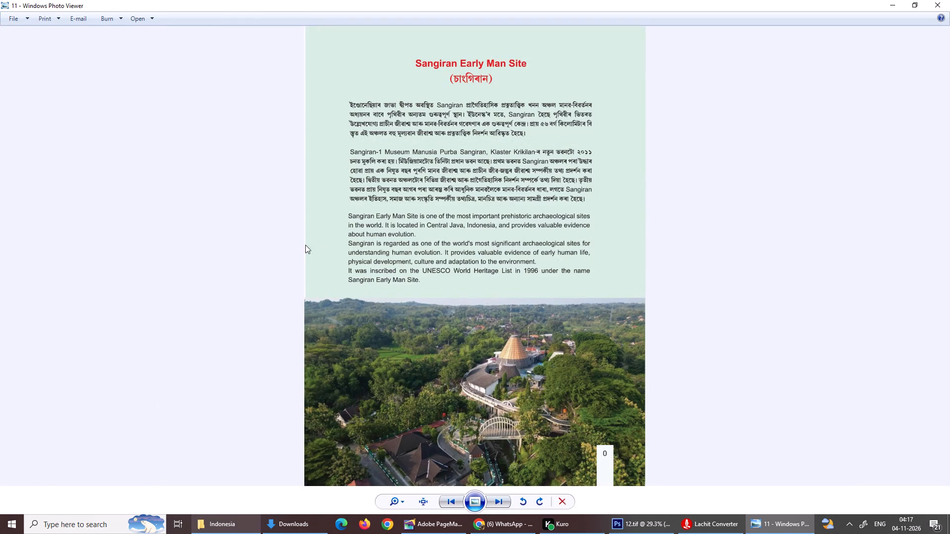
key(Left)
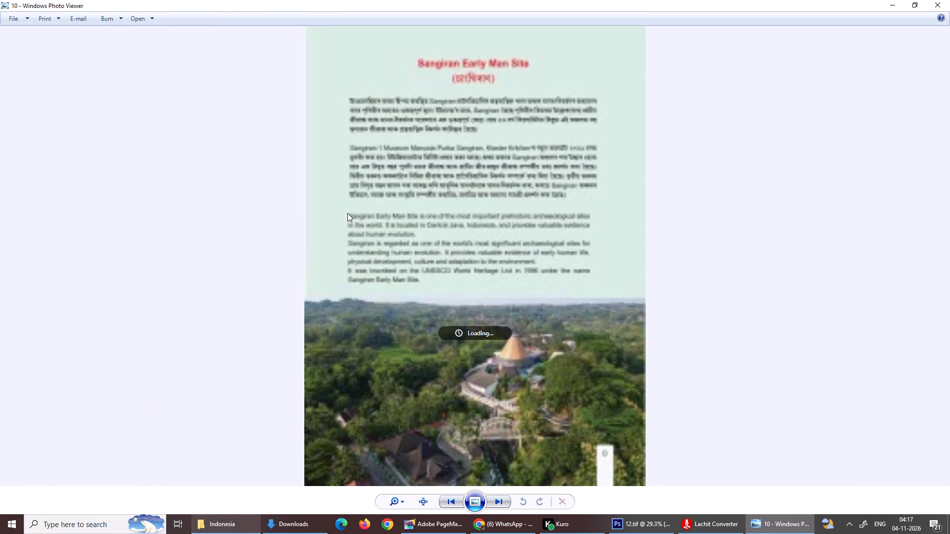
key(Right)
key(Left)
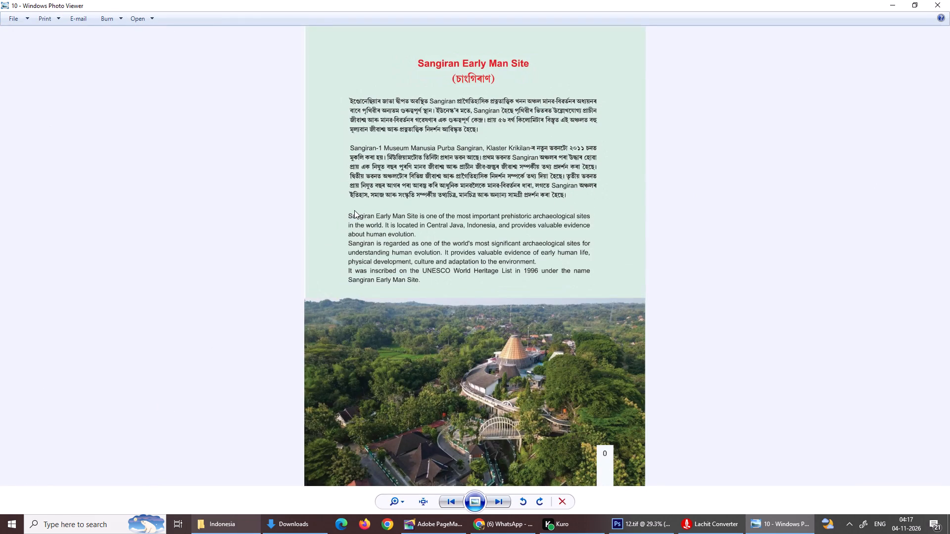
key(Right)
key(Left)
key(Right)
key(Left)
key(Right)
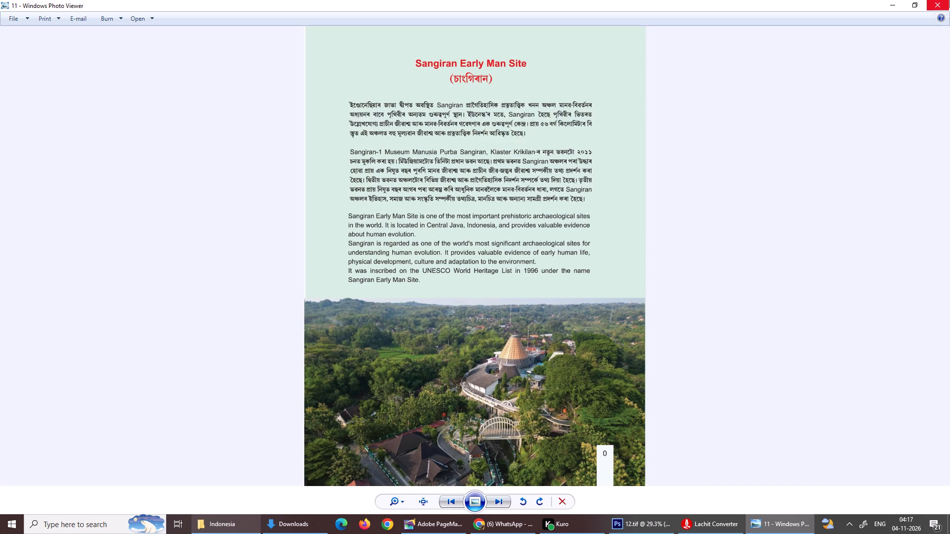
key(Left)
click(946, 0)
double_click(726, 315)
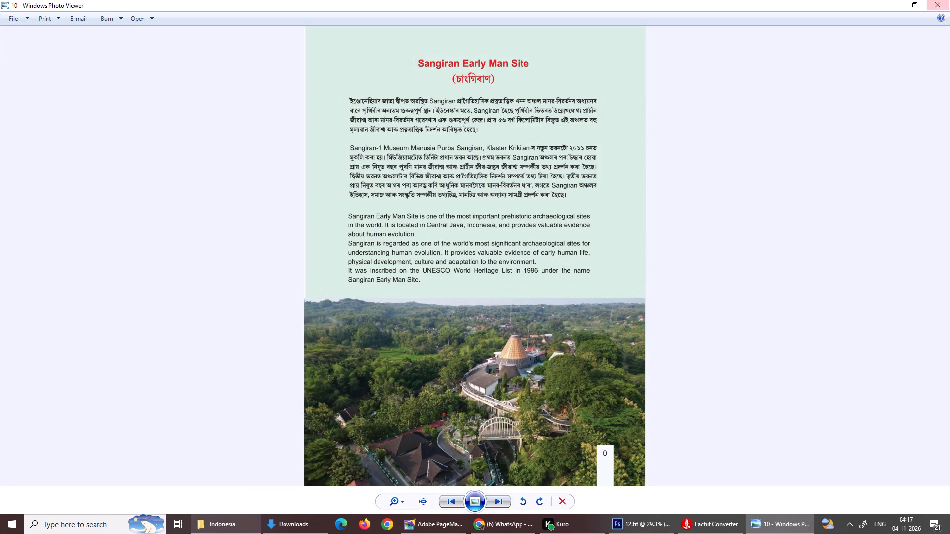
click(940, 0)
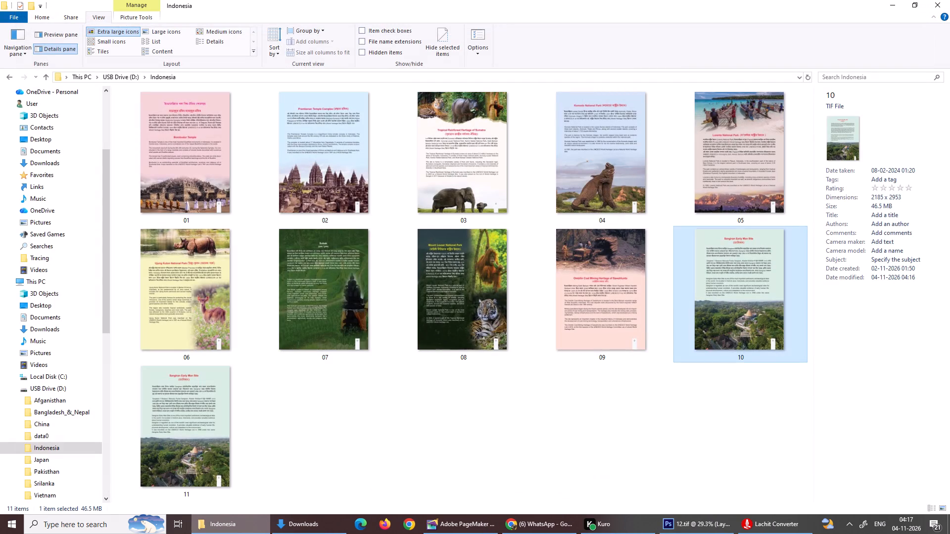
Switch to Photoshop and save the Sangiran page 10.tif again.
click(685, 524)
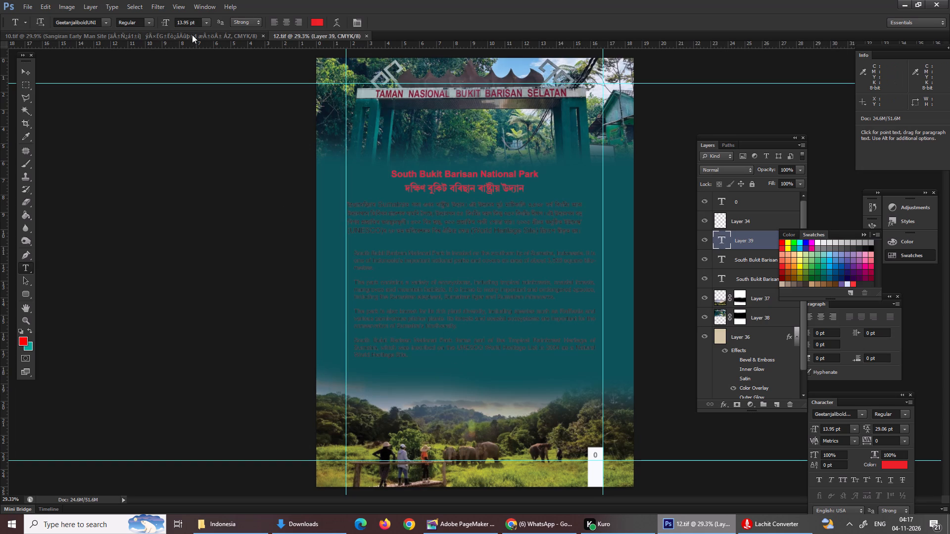
click(192, 35)
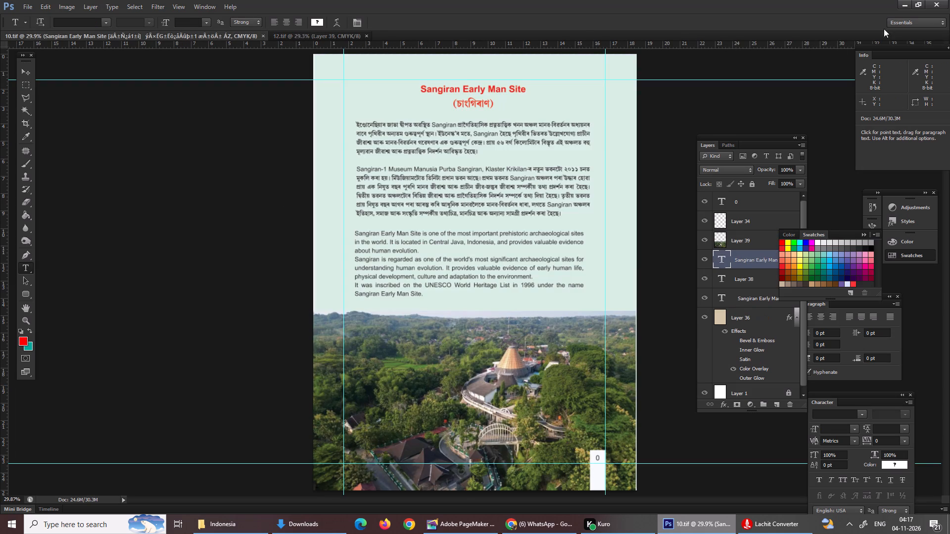
key(ctrl+s)
key(ctrl+s)
Switch to the Indonesia folder and view Sangiran pages 11 and 10 in the photo viewer to compare them.
click(233, 529)
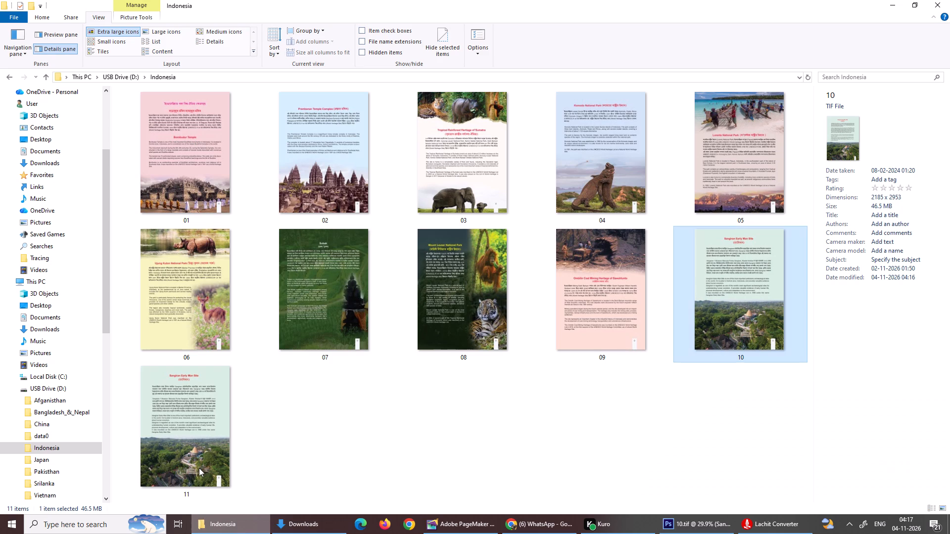
double_click(196, 468)
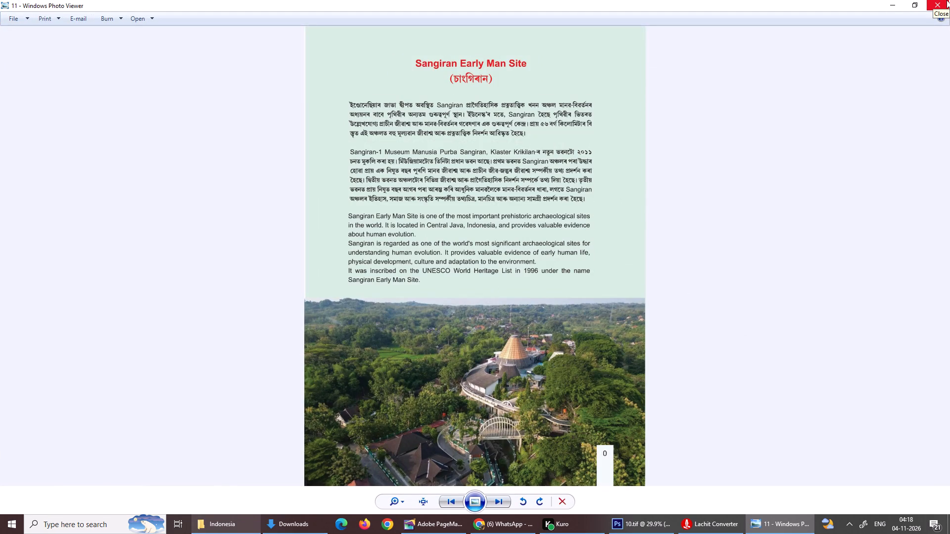
click(947, 0)
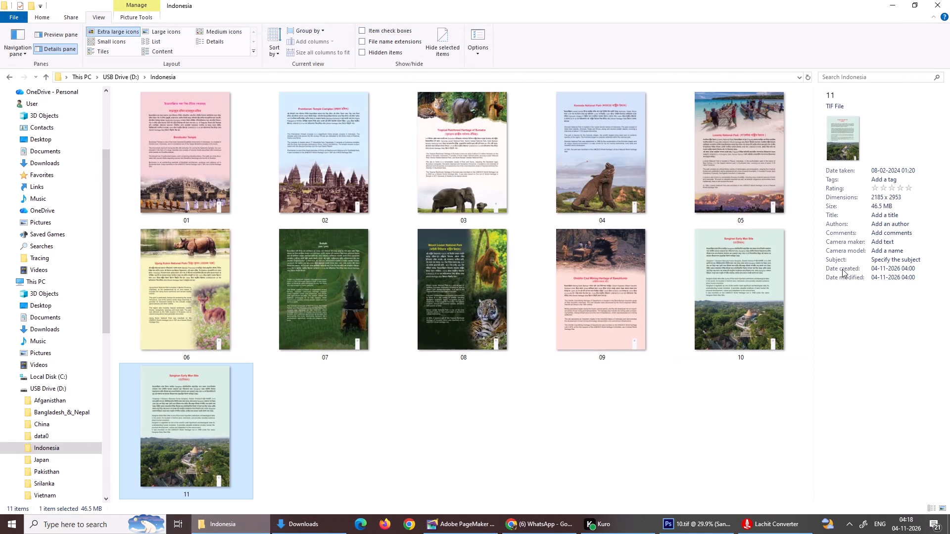
double_click(762, 283)
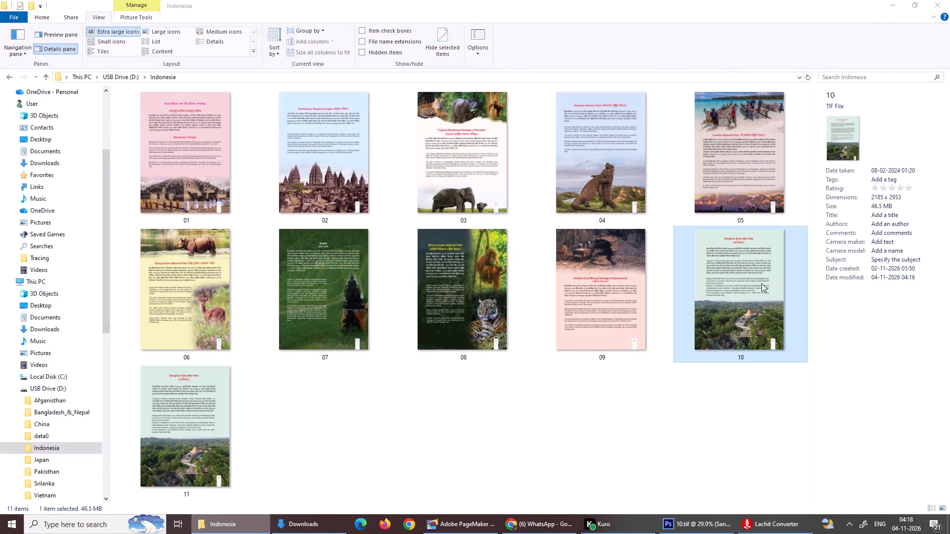
click(943, 7)
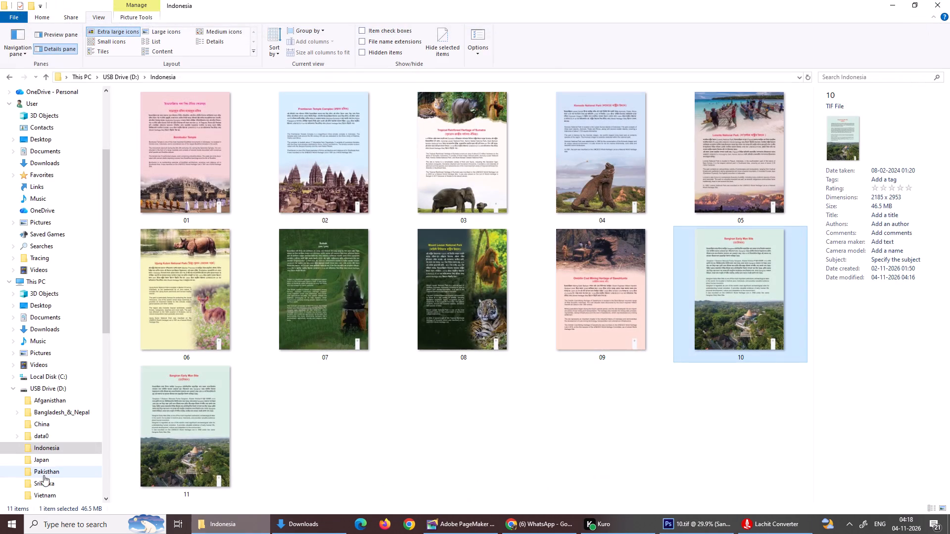
Delete the duplicate Sangiran page, file 11, from the Indonesia folder.
click(131, 438)
key(Delete)
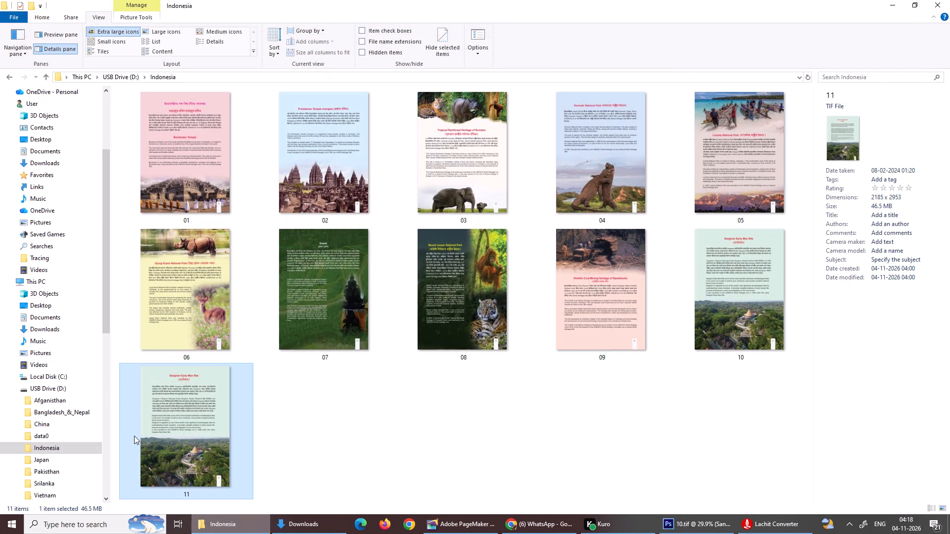
click(513, 299)
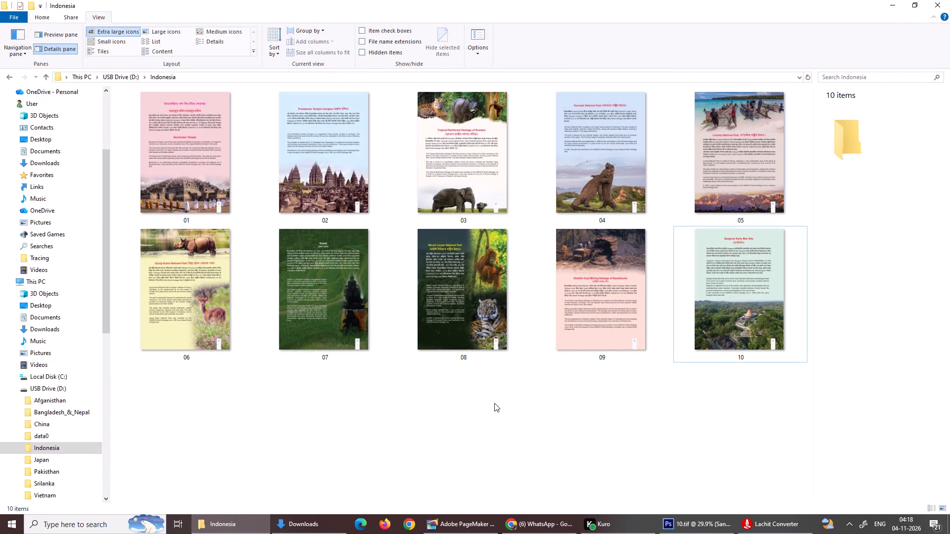
click(648, 394)
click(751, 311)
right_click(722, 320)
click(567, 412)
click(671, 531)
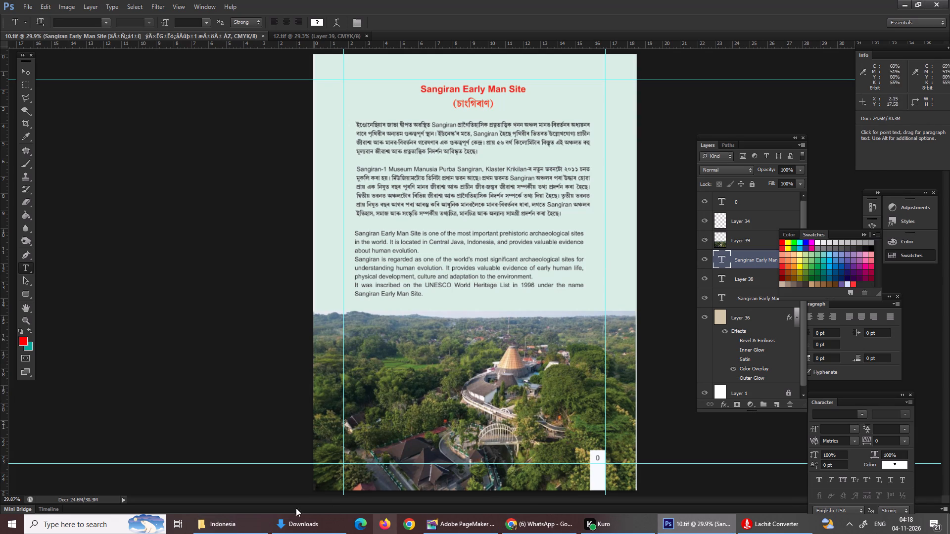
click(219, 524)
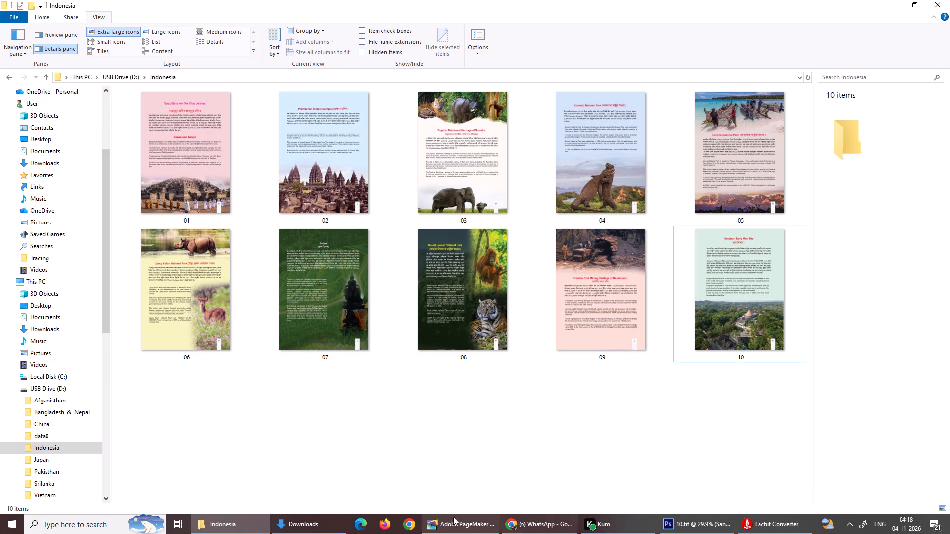
Open the South Bukit Barisan page, file 12 in the Downloads folder, with Photoshop.
click(298, 523)
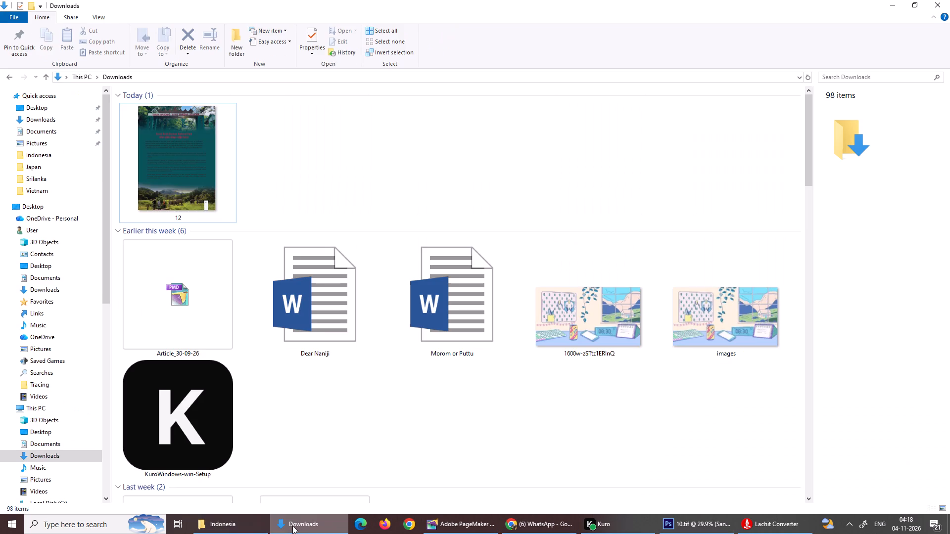
right_click(173, 191)
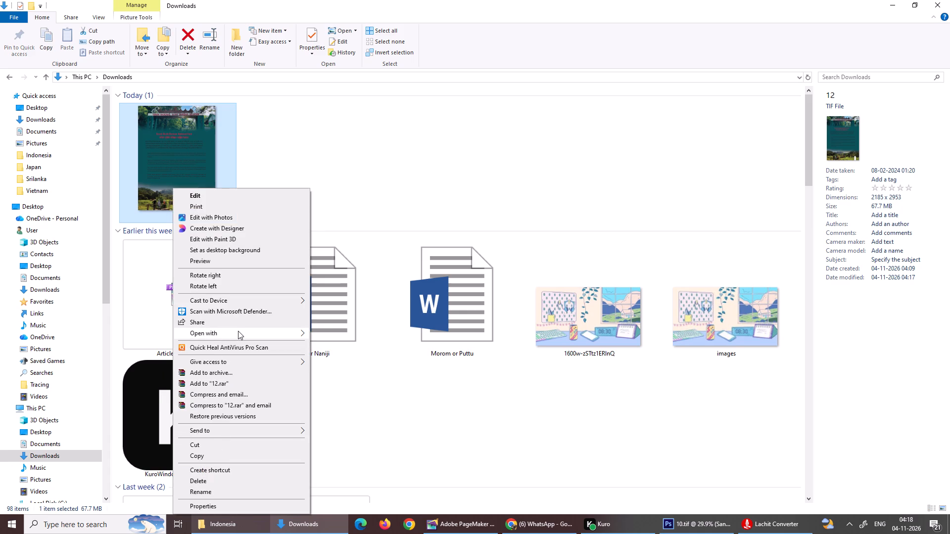
click(344, 338)
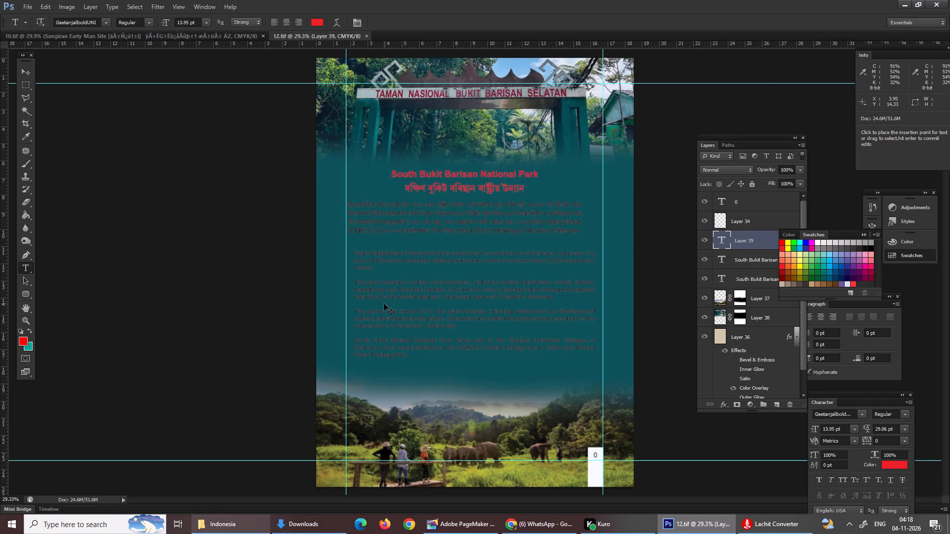
Save the South Bukit Barisan page as TIFF file 11 in the Indonesia folder on USB Drive (D:), accepting the TIFF options.
key(ctrl+shift+s)
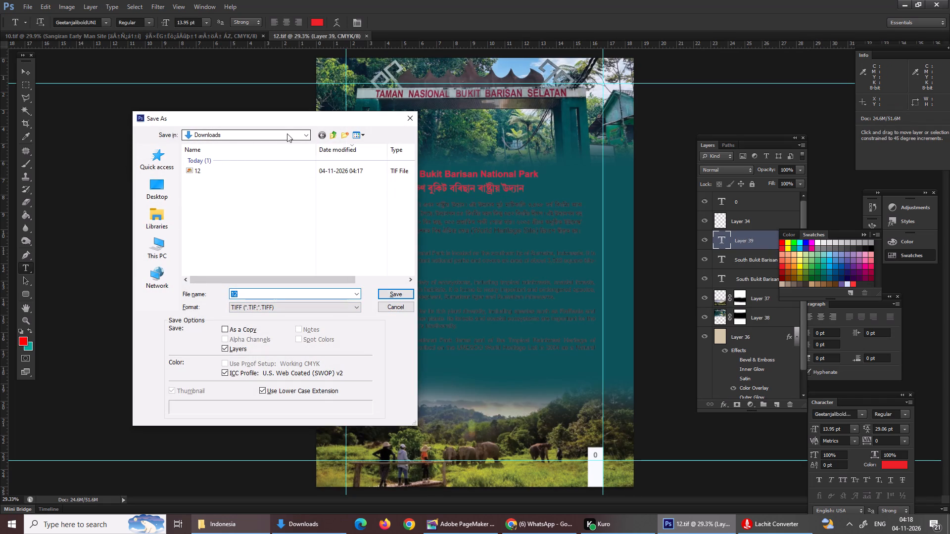
click(307, 130)
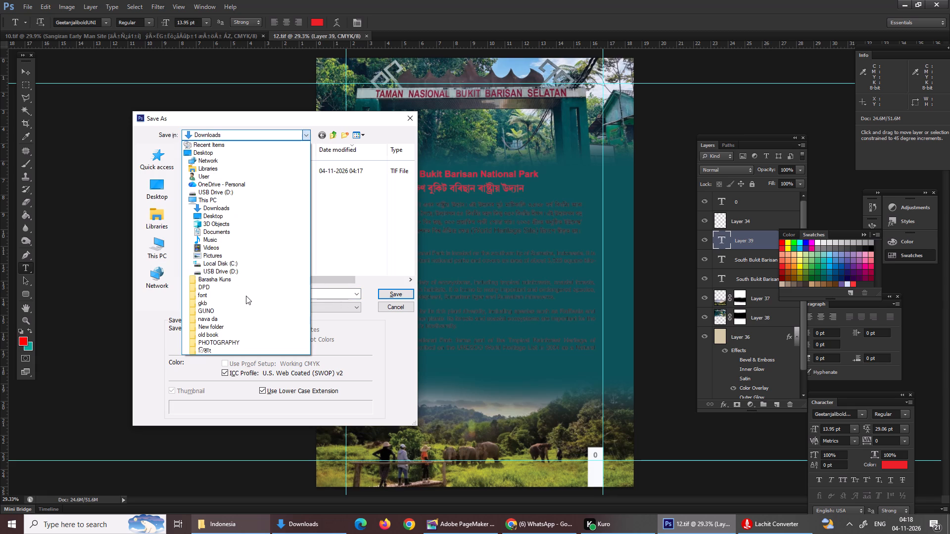
scroll(246, 296, down, 1)
scroll(246, 296, up, 2)
scroll(246, 296, down, 4)
scroll(288, 209, down, 5)
double_click(229, 190)
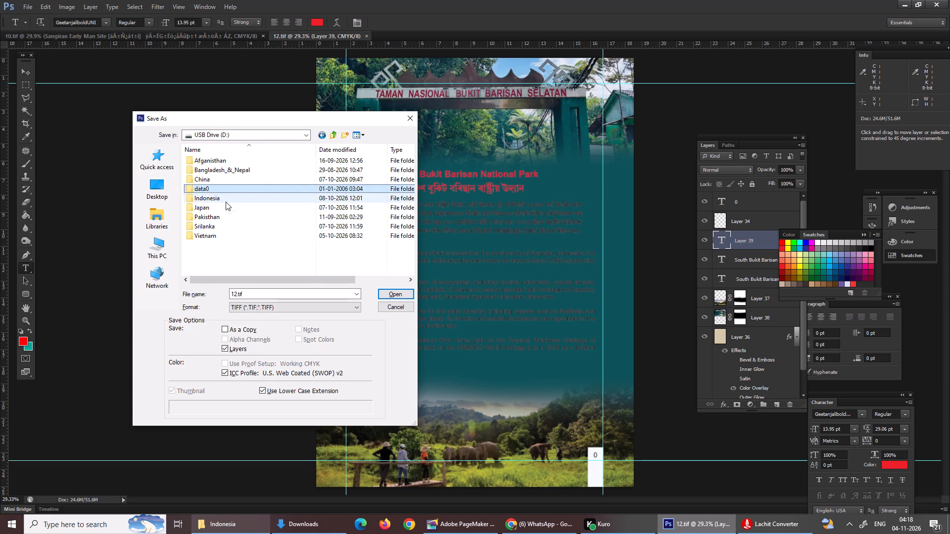
double_click(226, 198)
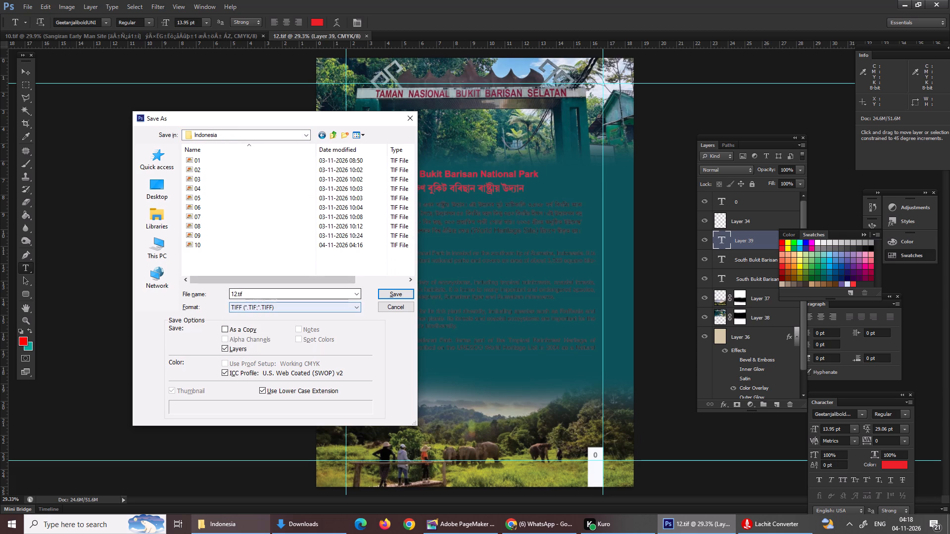
click(273, 291)
drag(268, 294, 200, 296)
text(11)
key(Return)
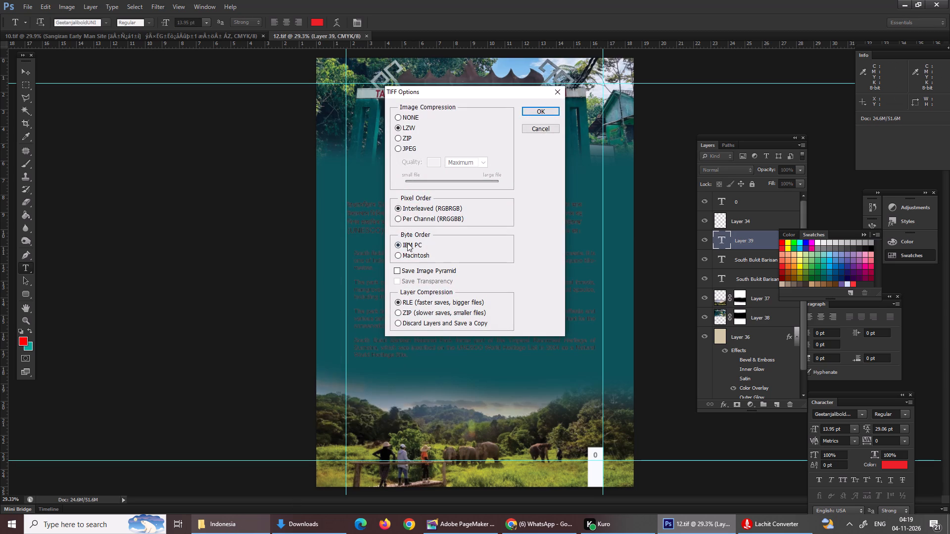
click(553, 111)
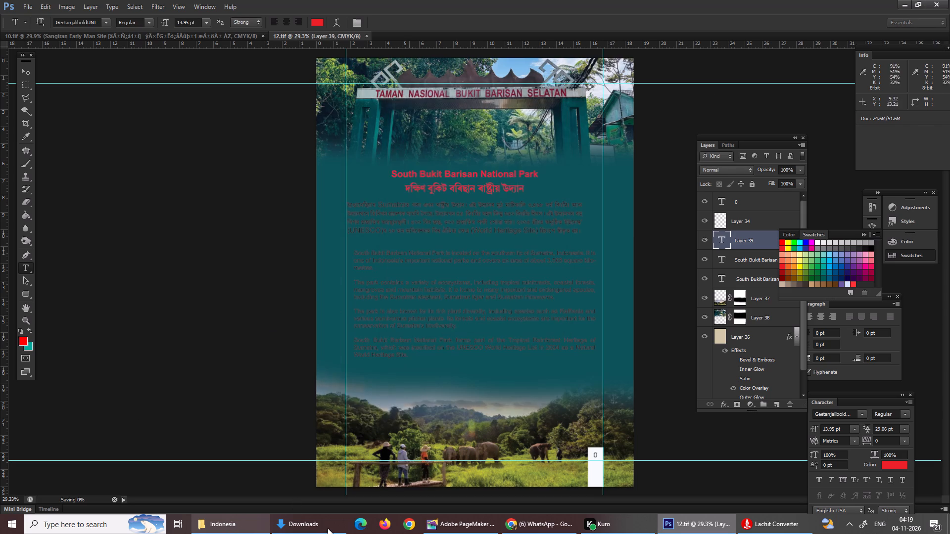
Check the Indonesia folder on the USB drive for the newly saved page 11, leaving and reopening the folder to refresh it.
click(220, 522)
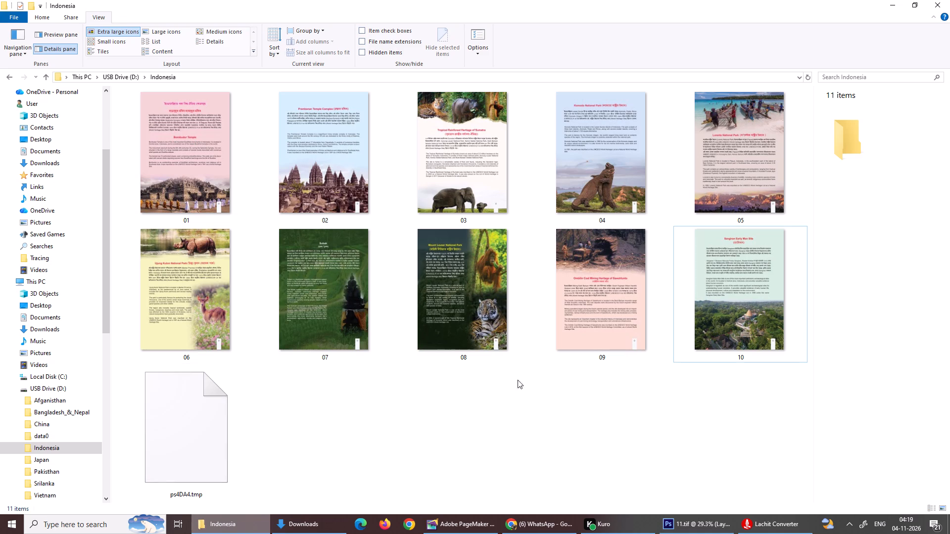
scroll(477, 383, down, 2)
click(4, 75)
double_click(193, 160)
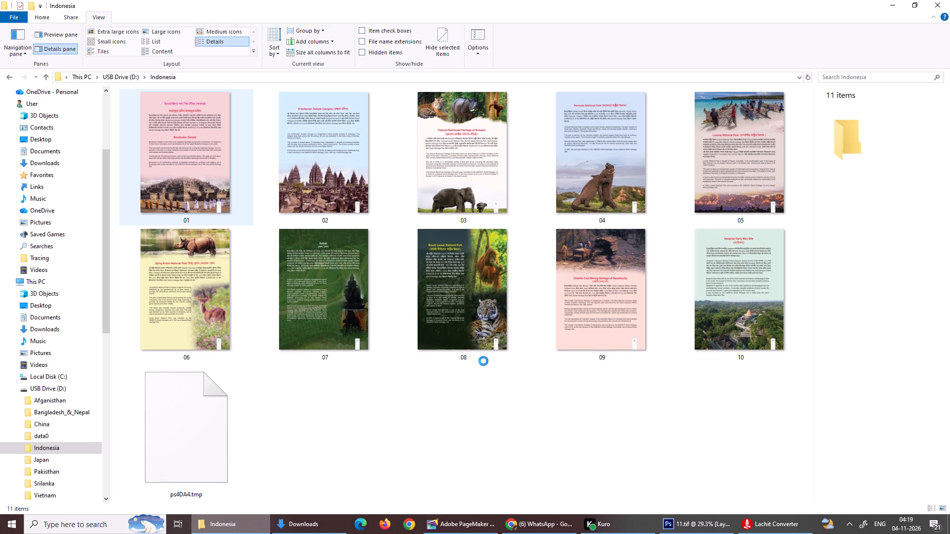
click(287, 382)
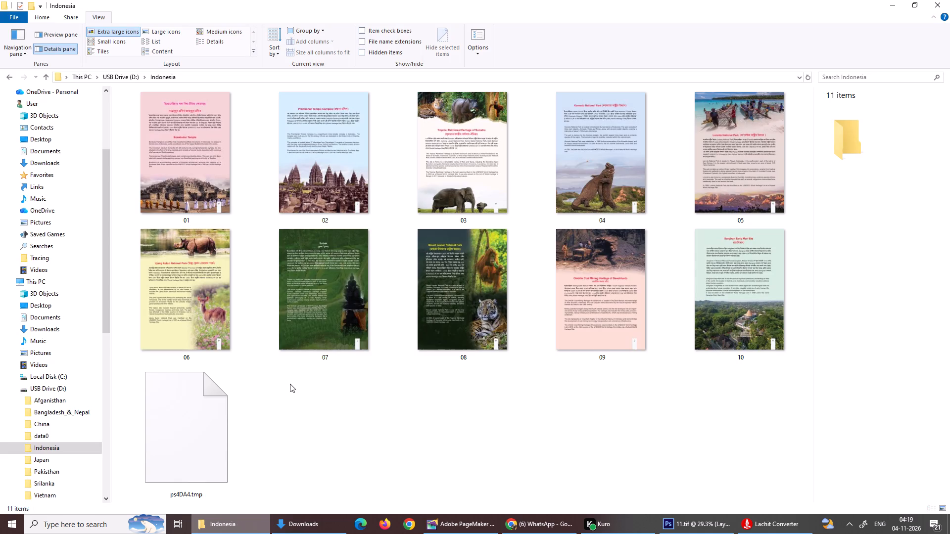
scroll(335, 408, up, 3)
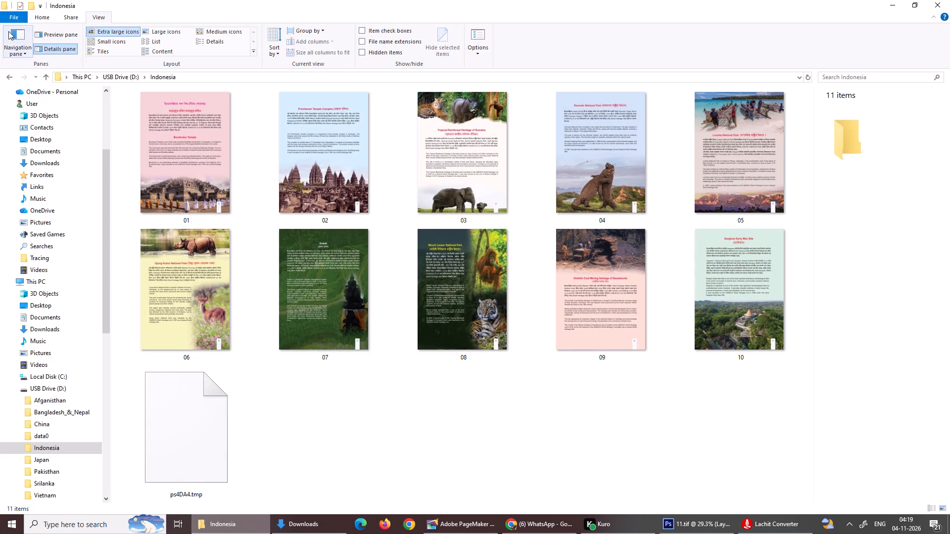
click(8, 80)
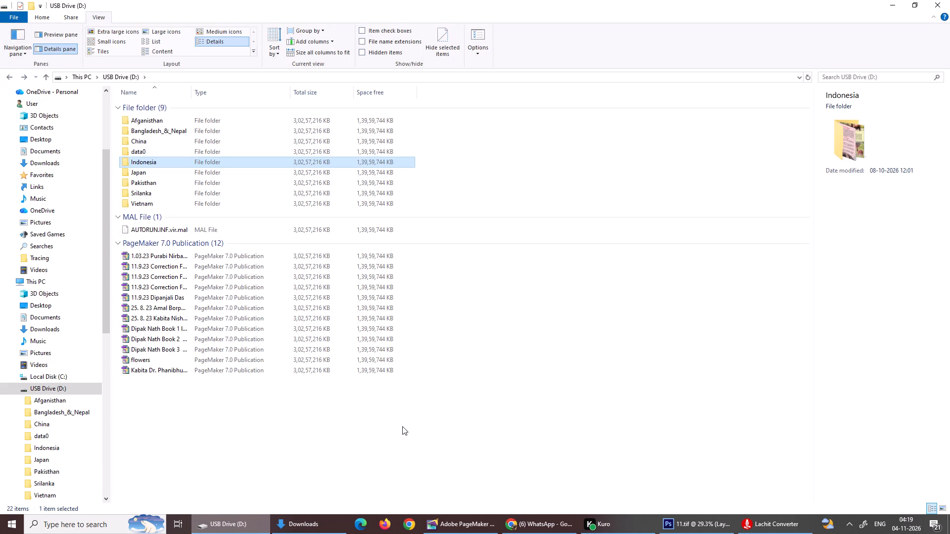
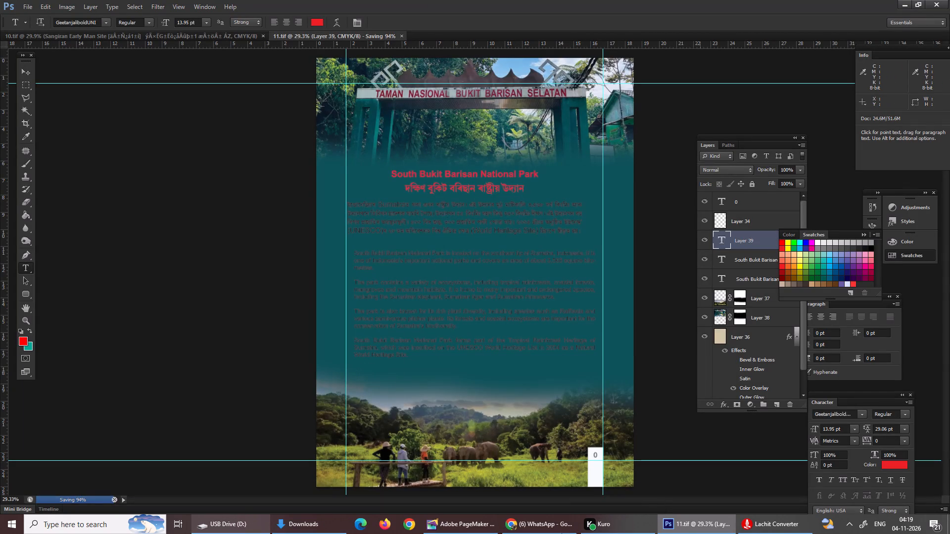
Reopen the Indonesia folder on USB Drive (D:) and check its numbered pages, including the newly saved page 11.
click(238, 519)
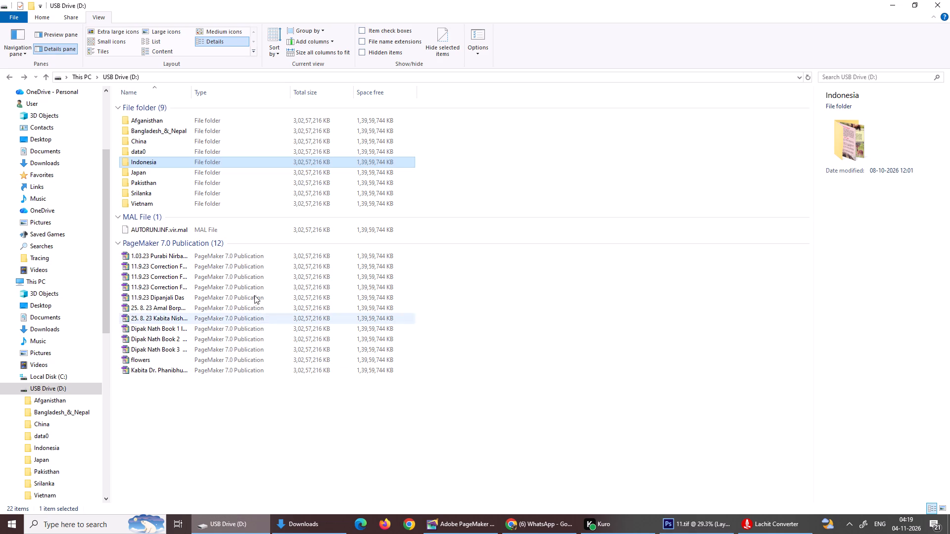
double_click(359, 161)
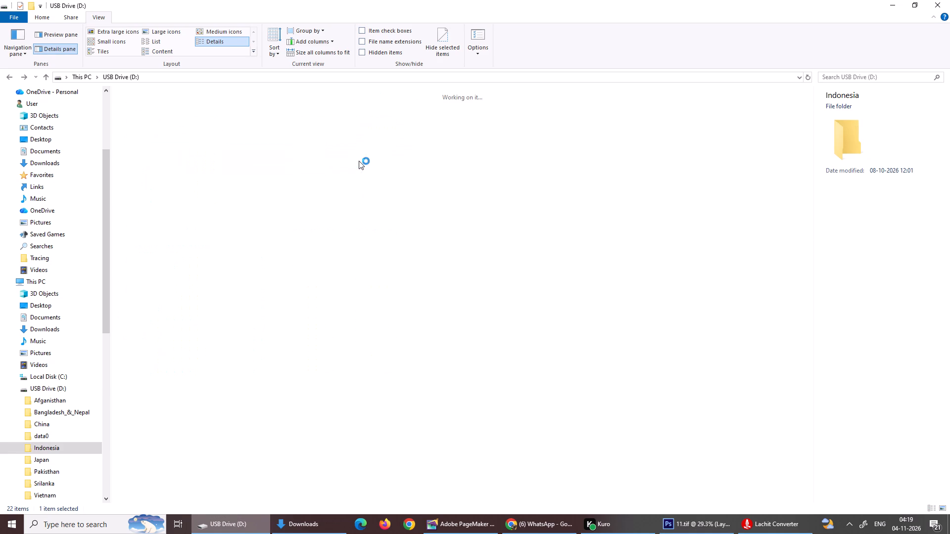
scroll(456, 348, down, 2)
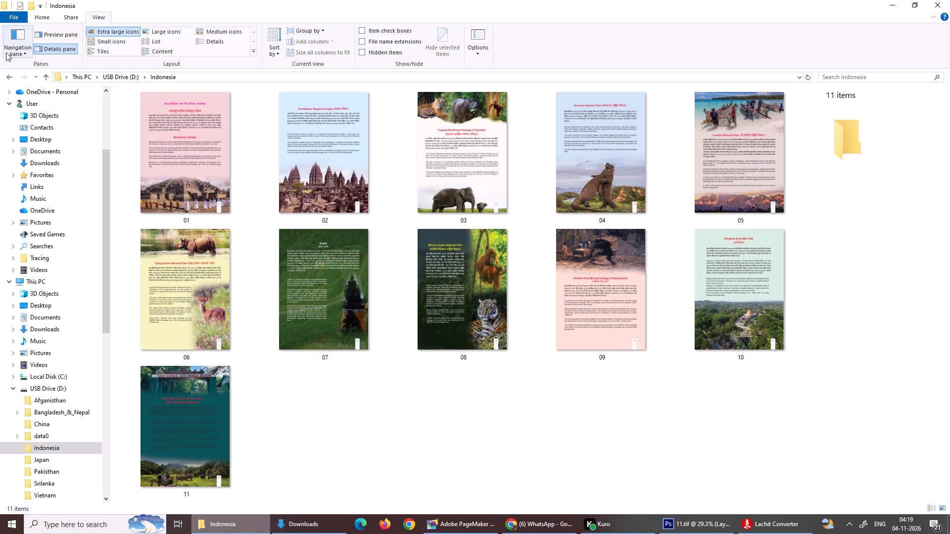
Open the Japan folder on USB Drive (D:) and look through its numbered page thumbnails down to the last page.
click(7, 80)
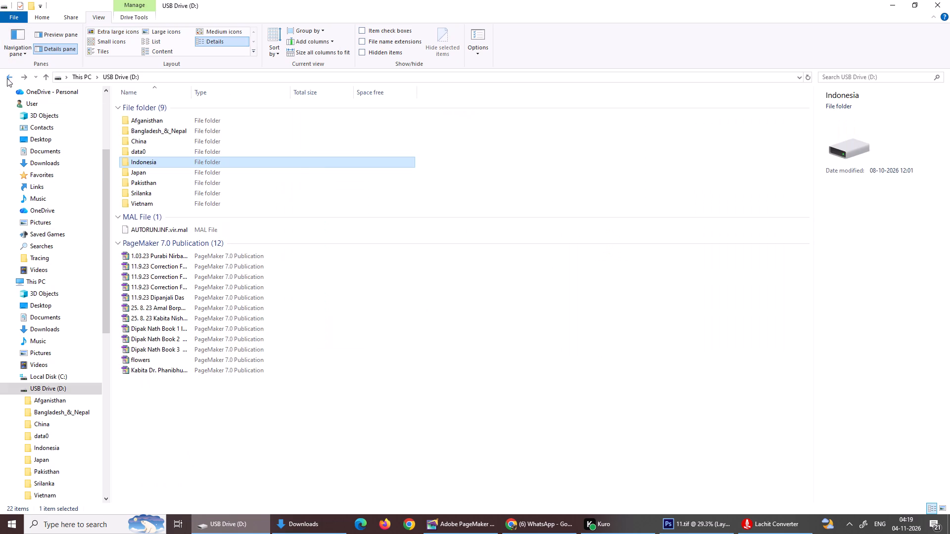
triple_click(167, 171)
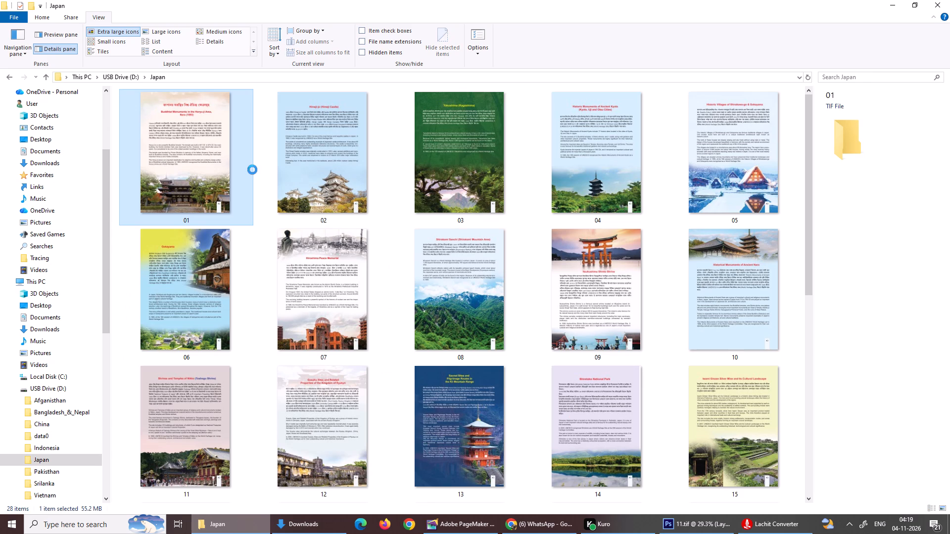
scroll(265, 175, down, 2)
scroll(266, 175, up, 1)
scroll(267, 176, down, 1)
scroll(267, 176, up, 1)
scroll(267, 176, down, 3)
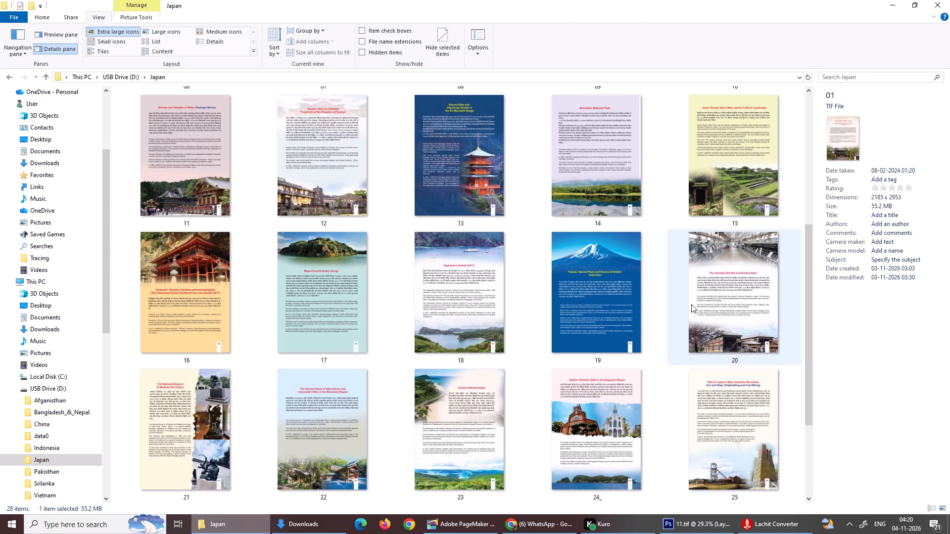
scroll(16, 30, down, 5)
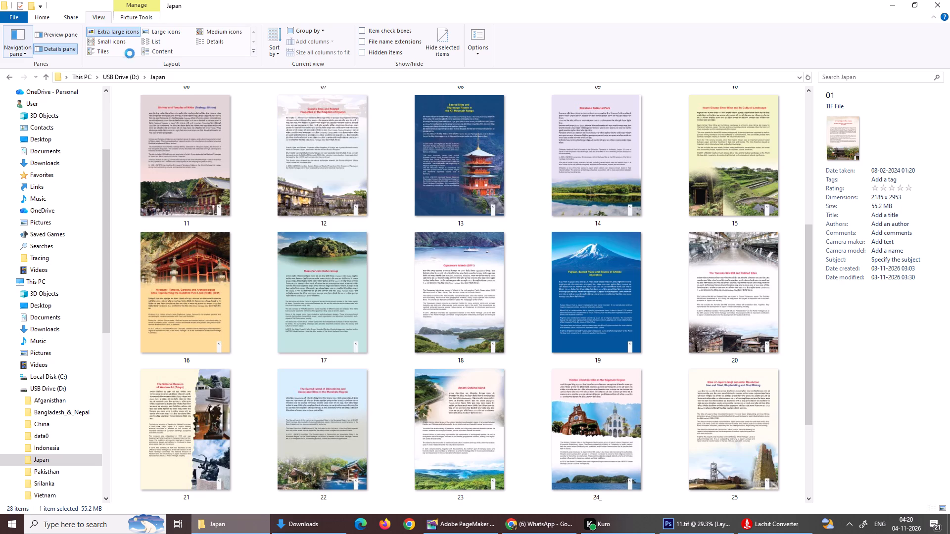
scroll(134, 59, down, 7)
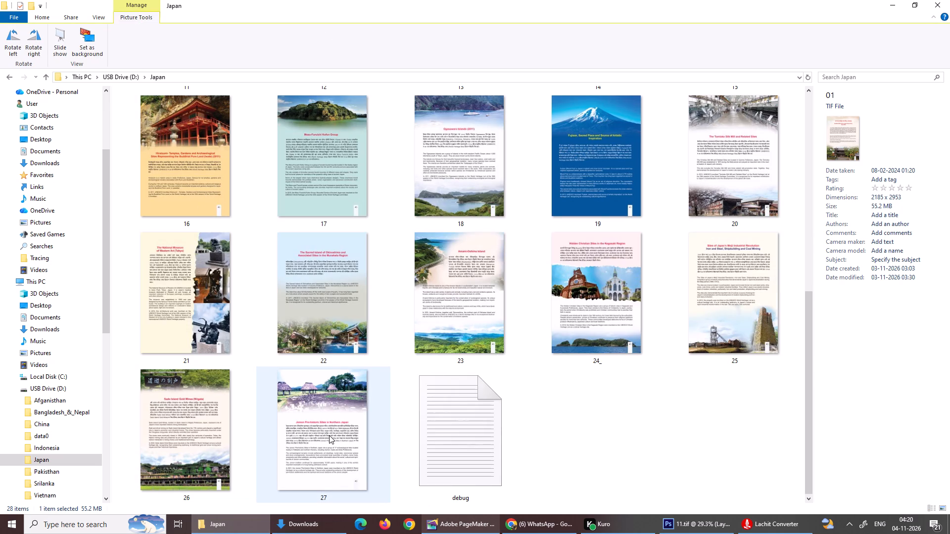
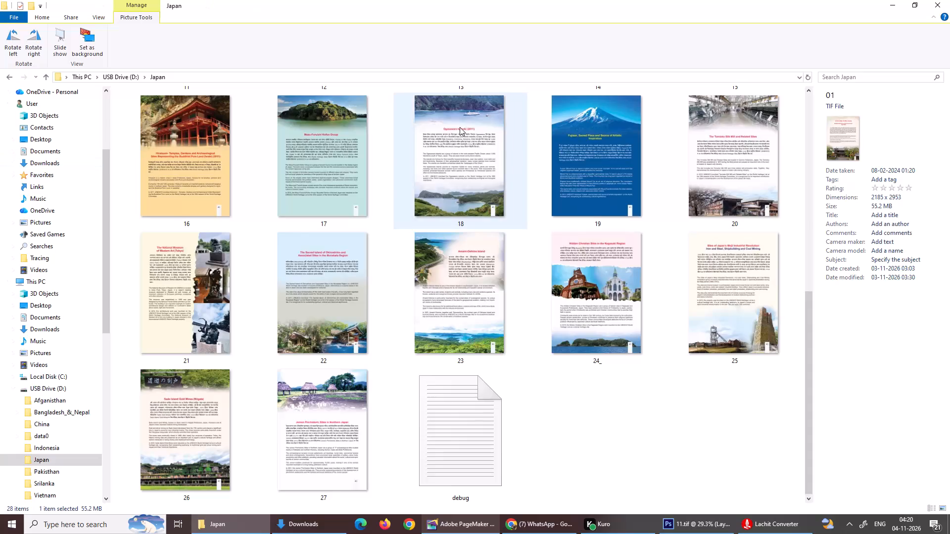
Examine the Japan folder's numbered page thumbnails from 01 through 27, comparing the first and last pages, and dismiss the security notification.
scroll(460, 127, down, 1)
scroll(480, 137, up, 2)
scroll(481, 138, down, 2)
scroll(481, 138, up, 3)
scroll(483, 140, down, 1)
scroll(483, 141, up, 7)
scroll(644, 285, down, 3)
scroll(529, 381, up, 4)
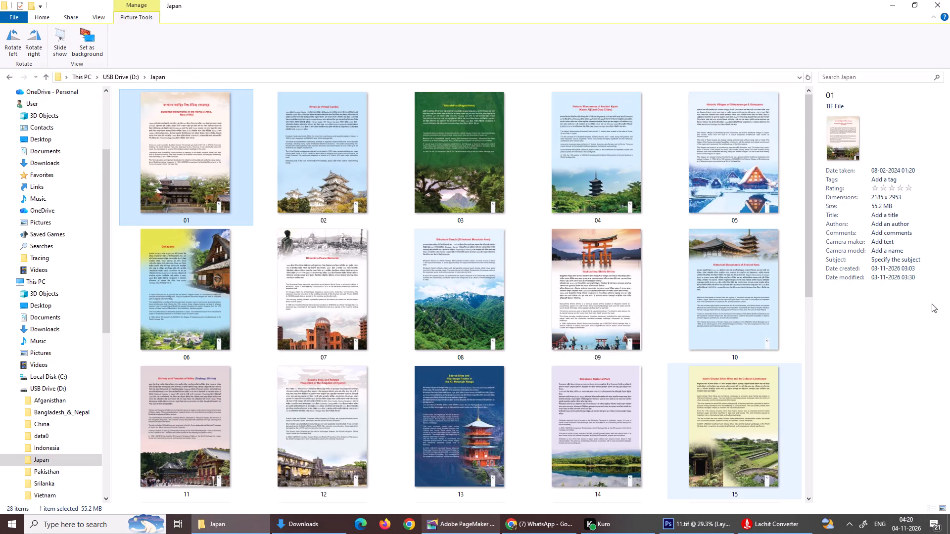
drag(810, 269, 794, 462)
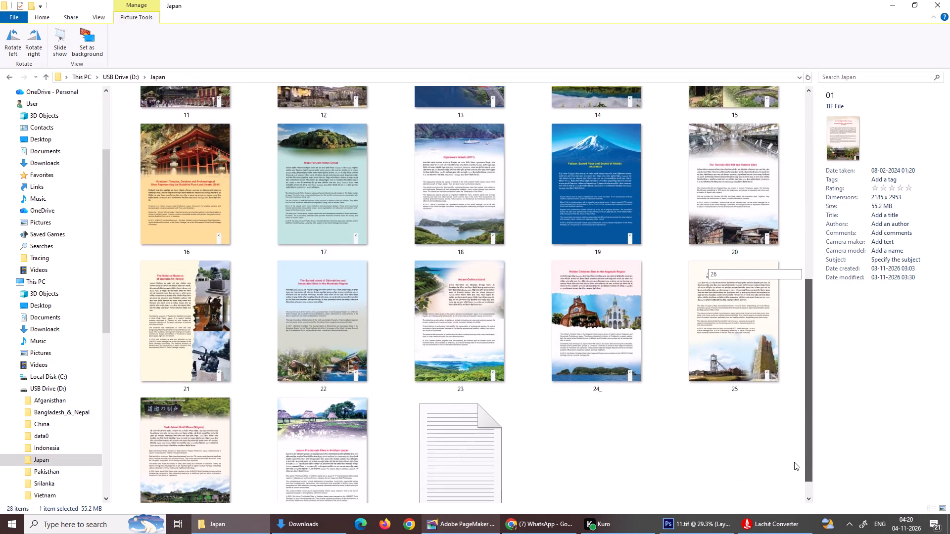
drag(794, 462, 799, 399)
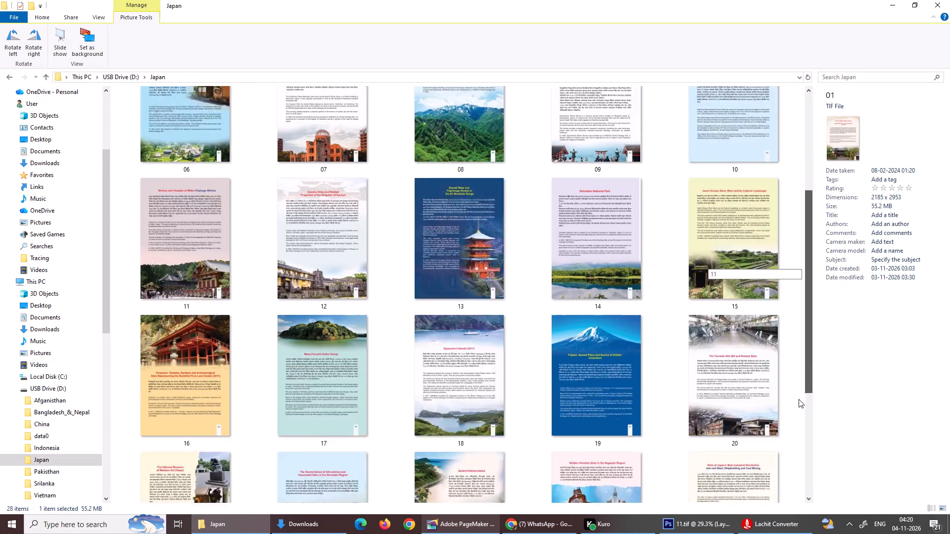
drag(799, 399, 806, 522)
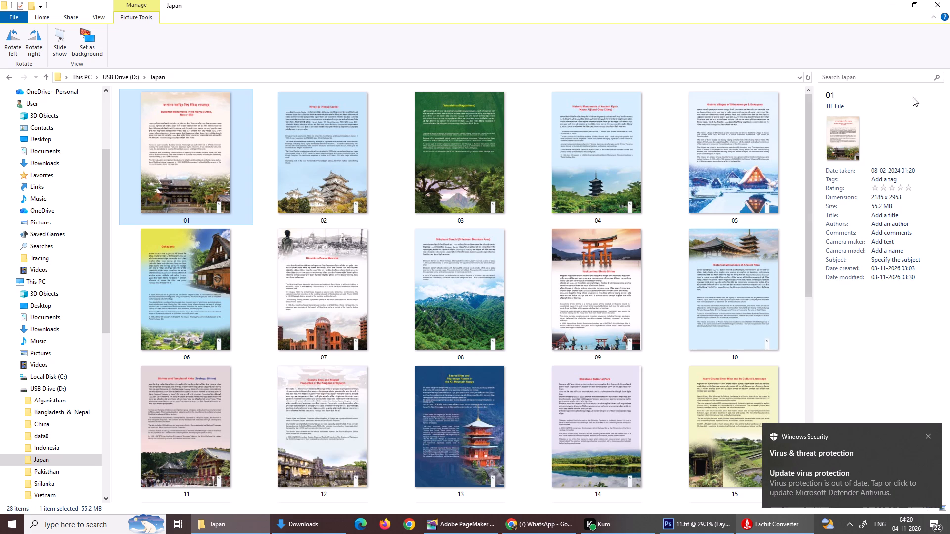
drag(811, 208, 813, 409)
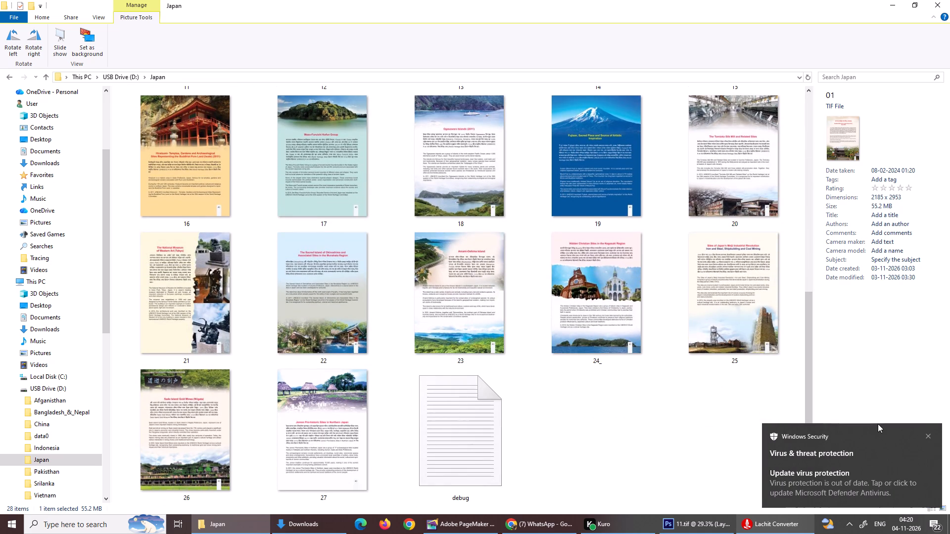
click(929, 437)
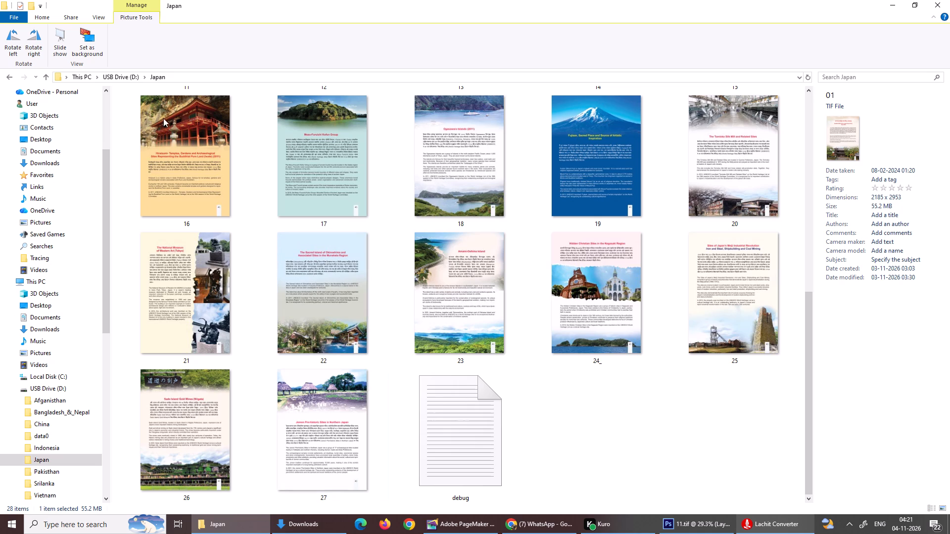
scroll(521, 412, up, 9)
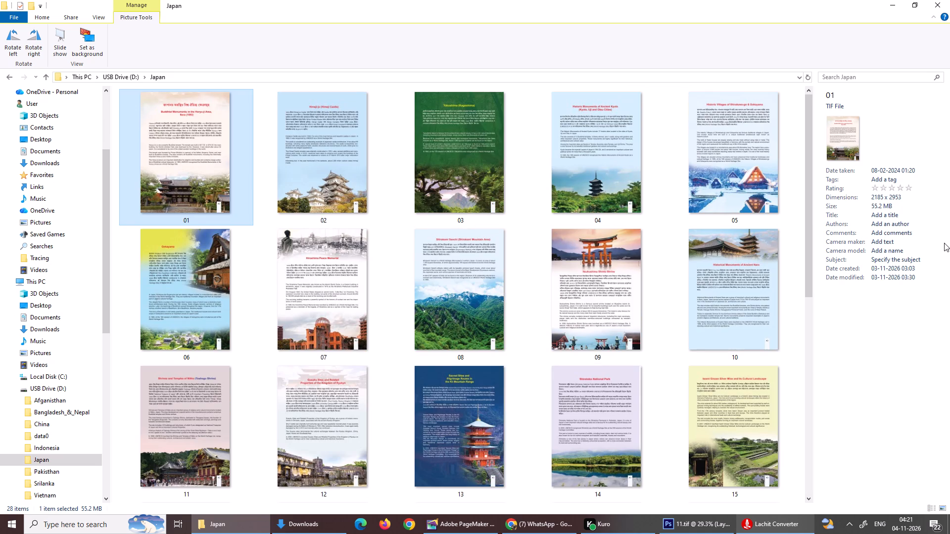
Return to the USB Drive (D:) folder list and reopen the Japan folder.
click(5, 78)
double_click(160, 174)
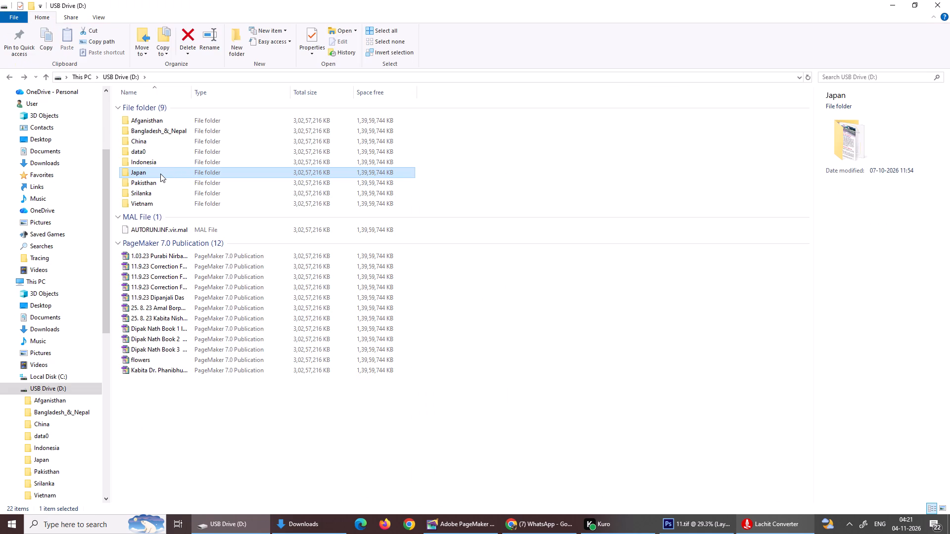
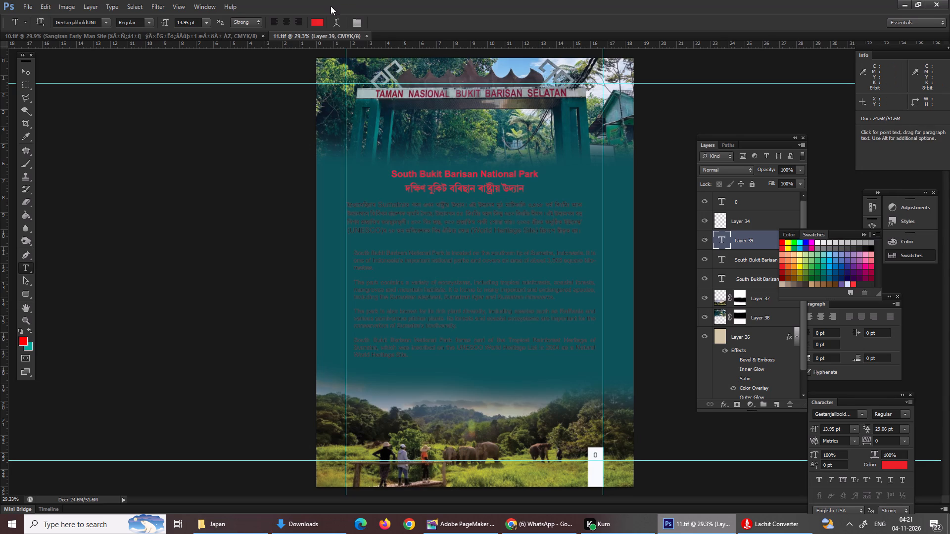
Close the 10.tif Sangiran Early Man Site document, leaving 11.tif open.
click(265, 34)
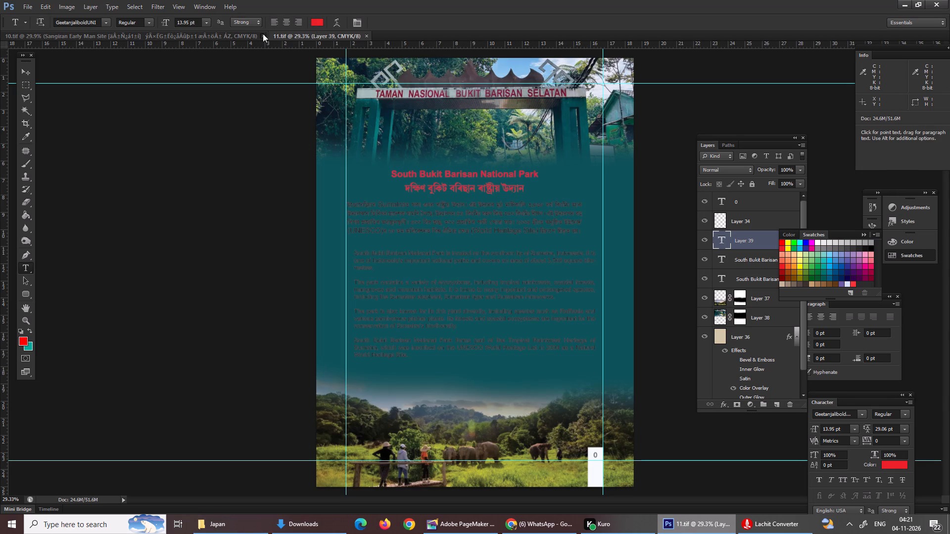
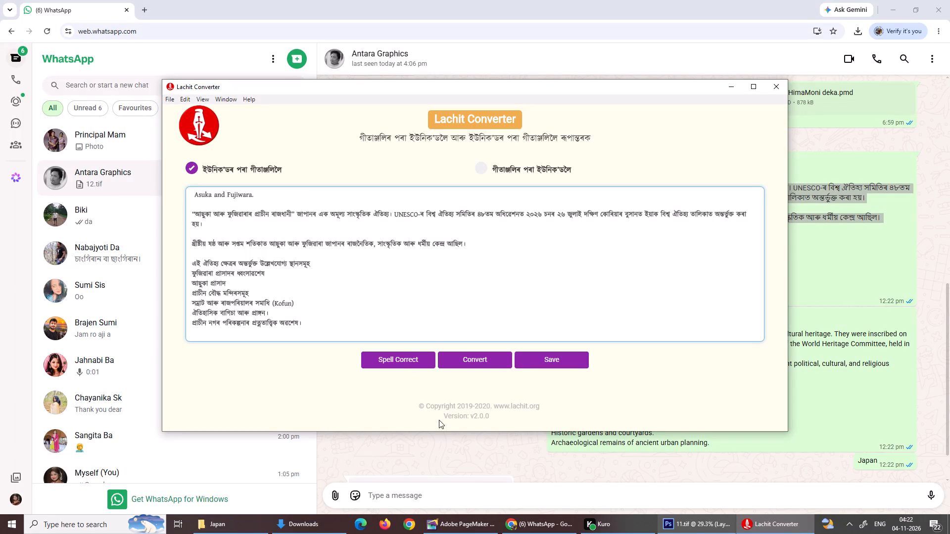
Restore the full "Ancient Capitals of Asuka and Fujiwara" heading, convert the whole Assamese text from Unicode to Geetanjali, and copy the converted text.
key(ctrl+z)
click(311, 267)
key(ctrl+a)
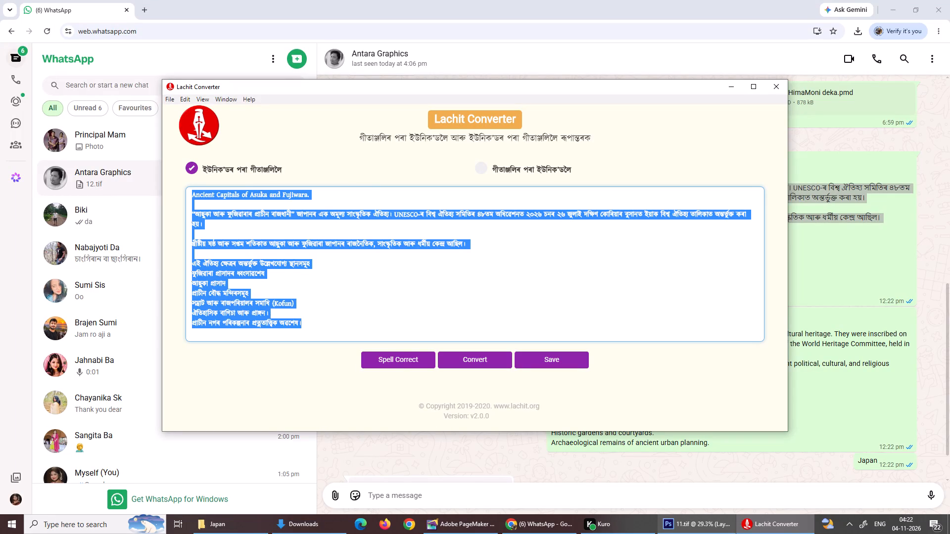
click(482, 356)
click(471, 313)
click(361, 285)
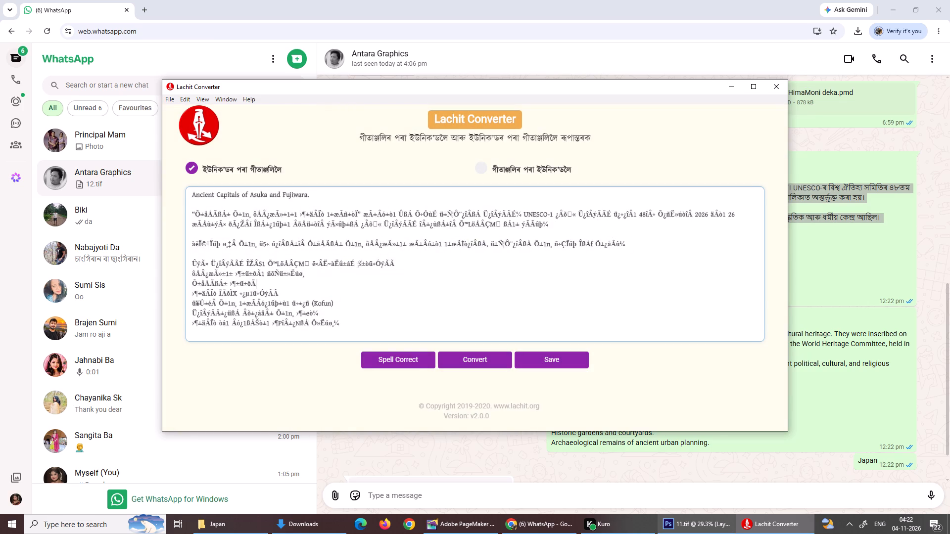
key(ctrl+a)
key(ctrl+c)
key(ctrl+c)
key(ctrl+c)
key(ctrl+c)
key(ctrl+c)
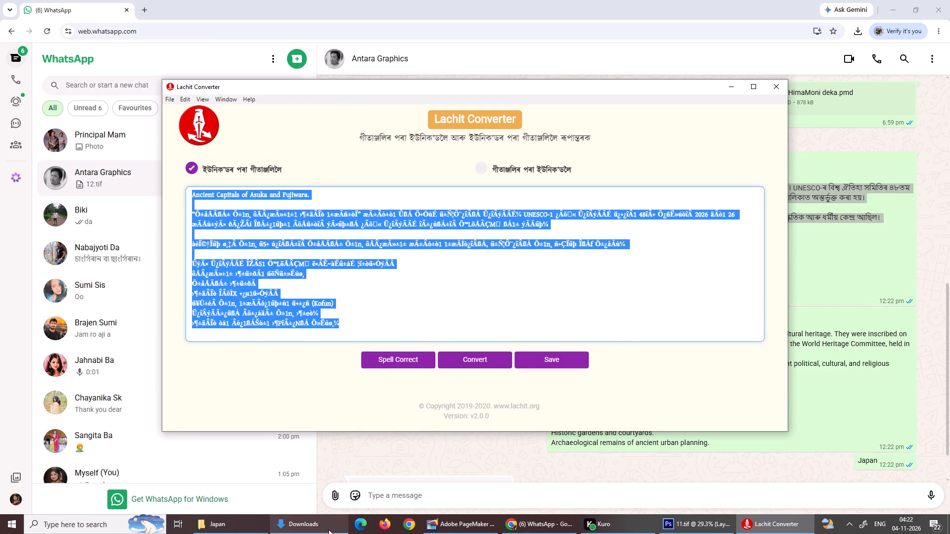
Switch to Photoshop and close the completed South Bukit Barisan National Park page, 11.tif.
click(328, 530)
click(695, 525)
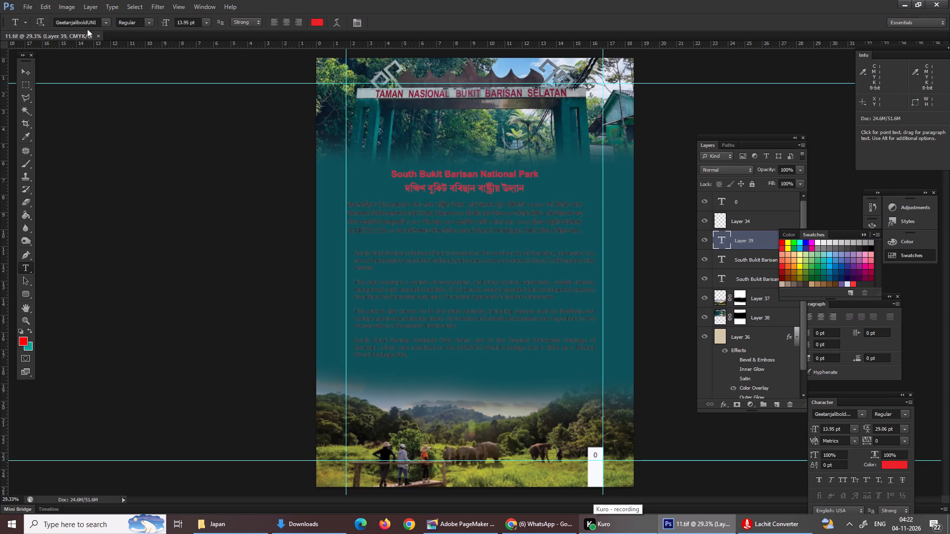
click(98, 35)
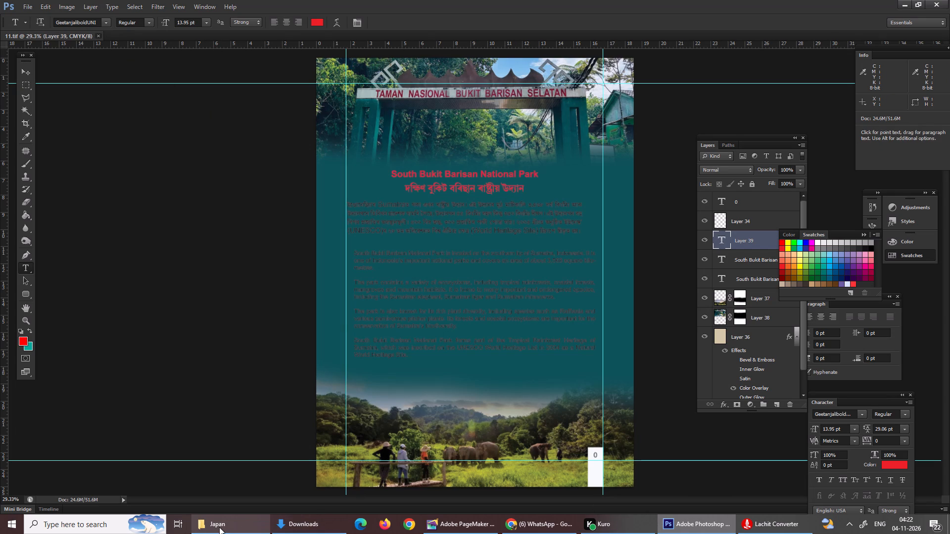
Return to the Japan folder at its last numbered page, 27.
click(238, 527)
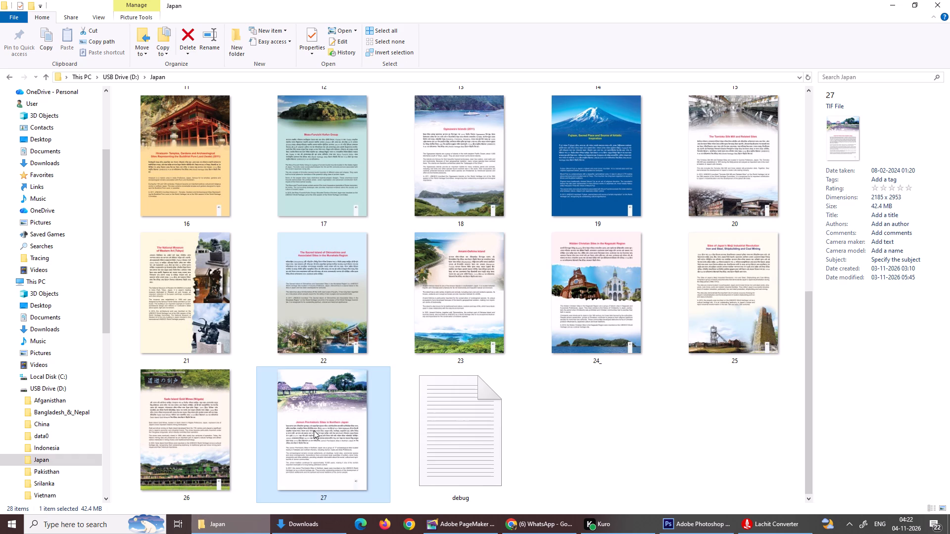
Open the TIFF page 12 from the Downloads folder in Adobe Photoshop CS6.
right_click(342, 422)
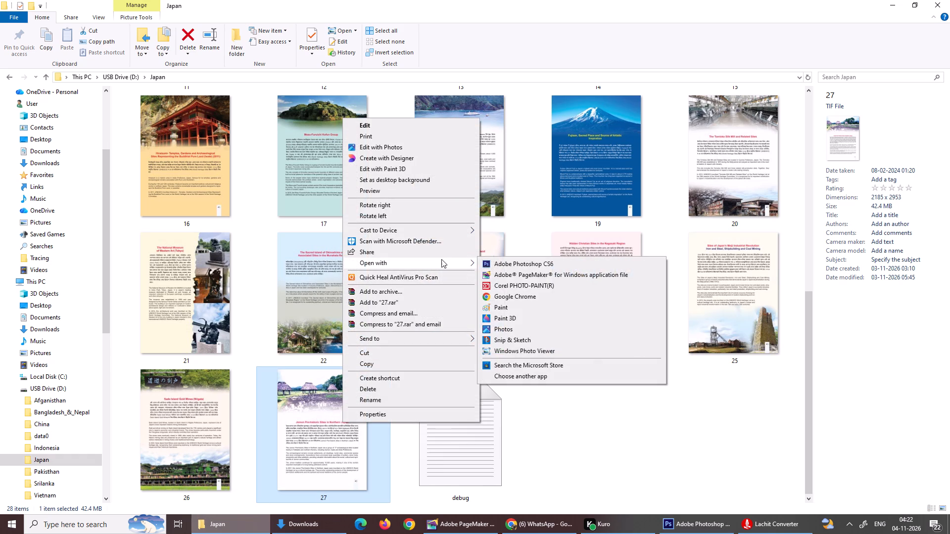
click(570, 428)
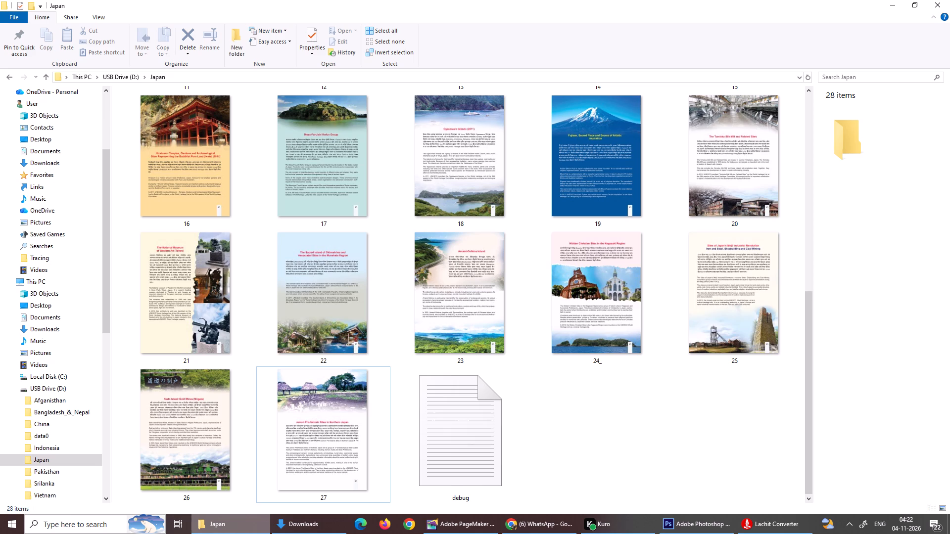
click(306, 533)
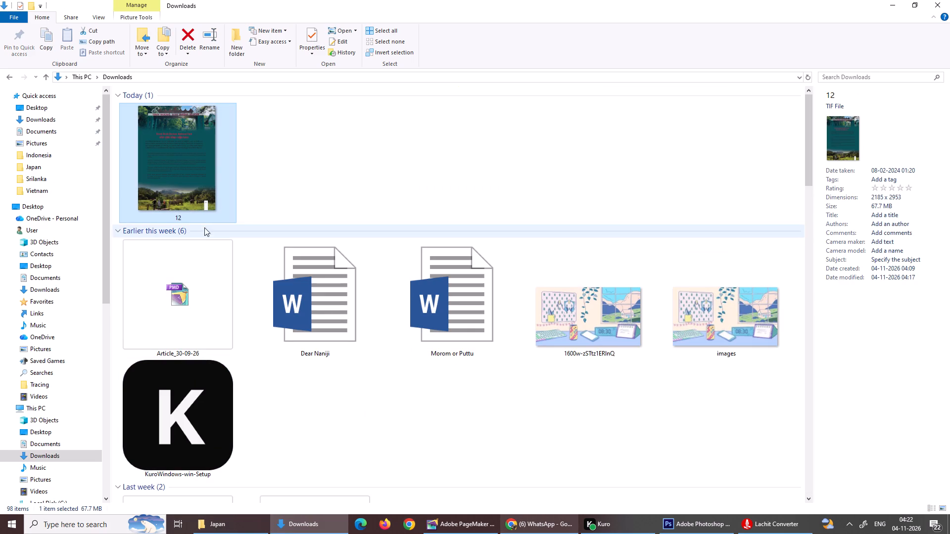
right_click(182, 169)
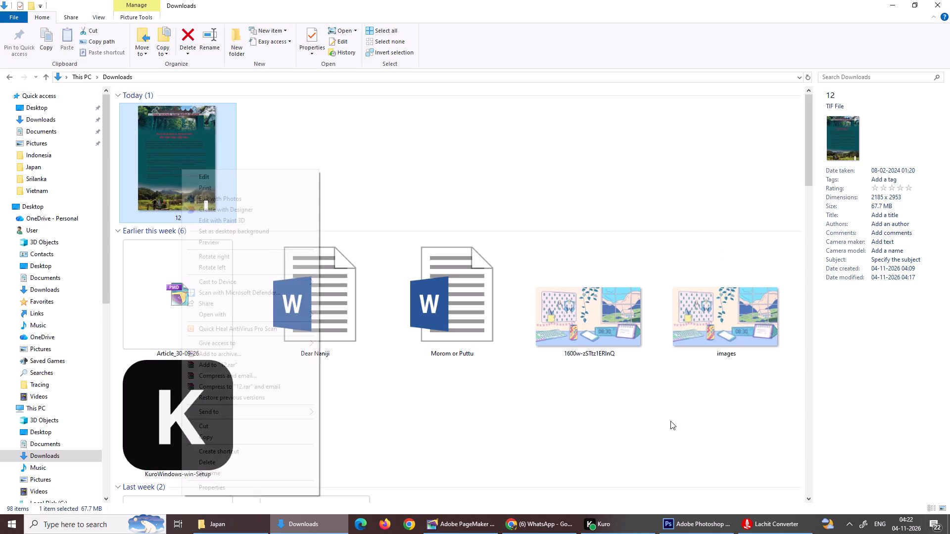
click(605, 416)
click(691, 531)
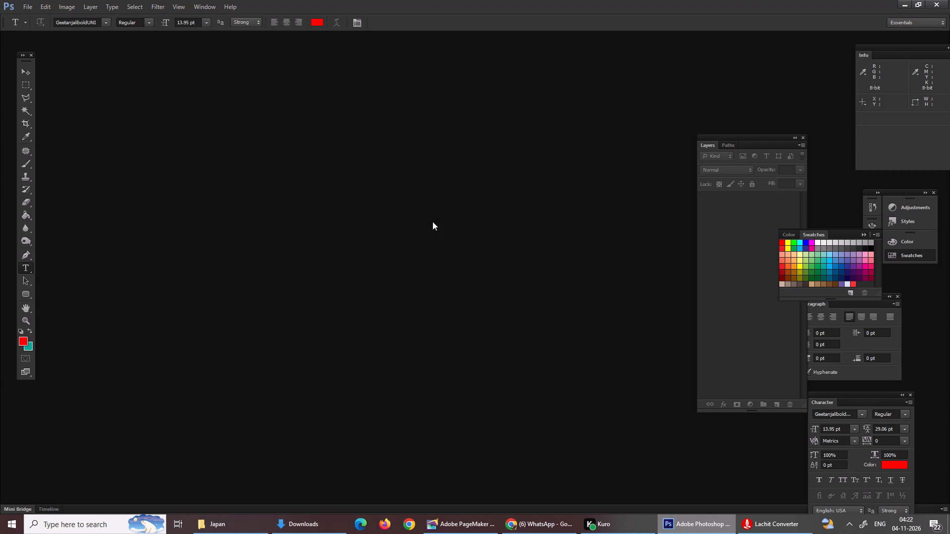
click(301, 533)
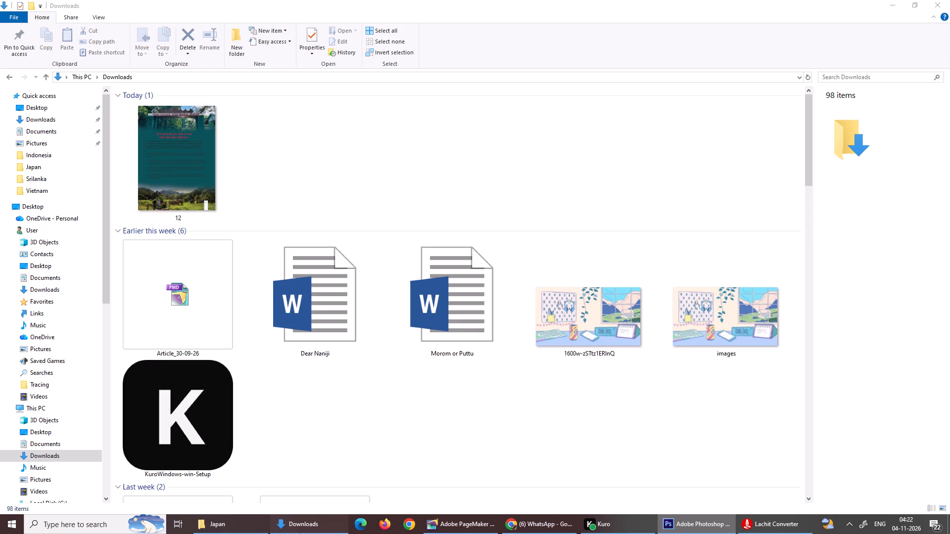
right_click(181, 143)
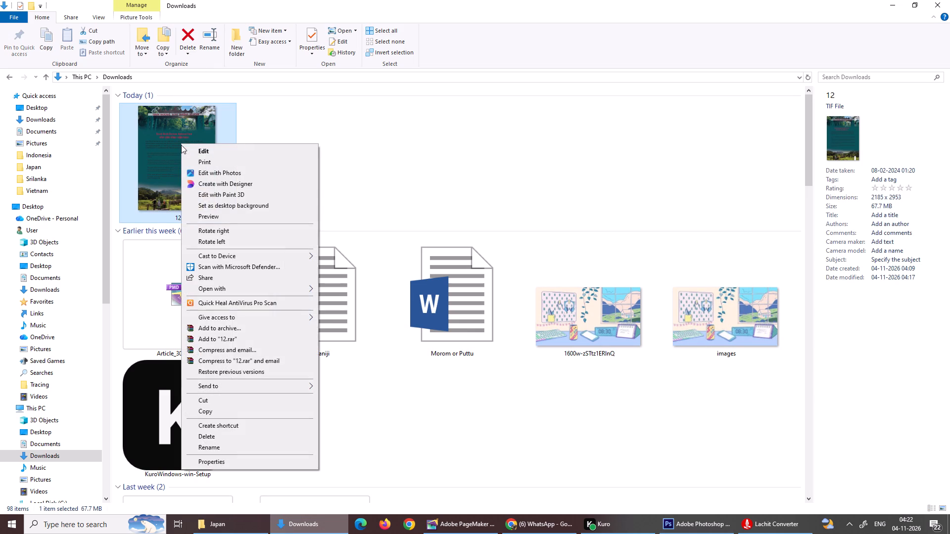
click(399, 292)
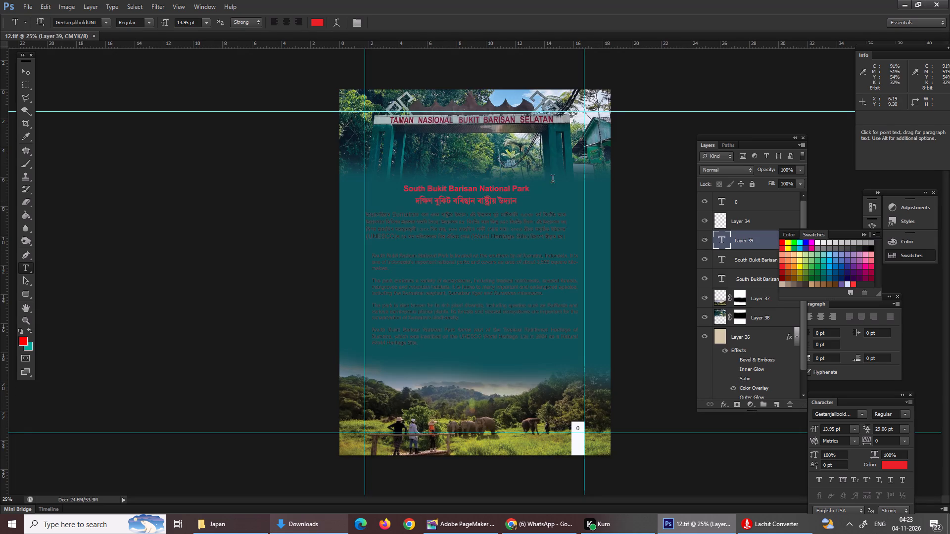
Delete the teal background, Layer 36, from the South Bukit Barisan page.
double_click(23, 70)
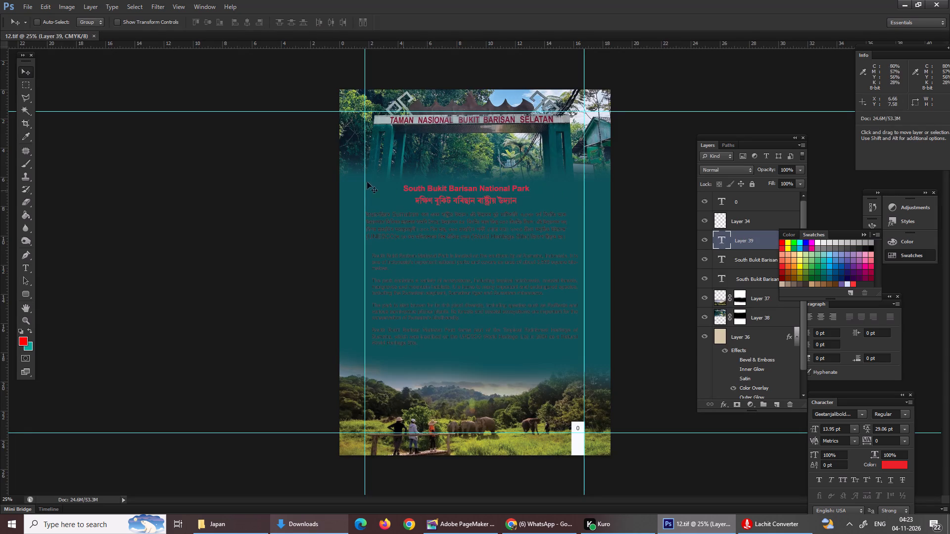
right_click(361, 180)
click(383, 185)
drag(387, 168, 378, 224)
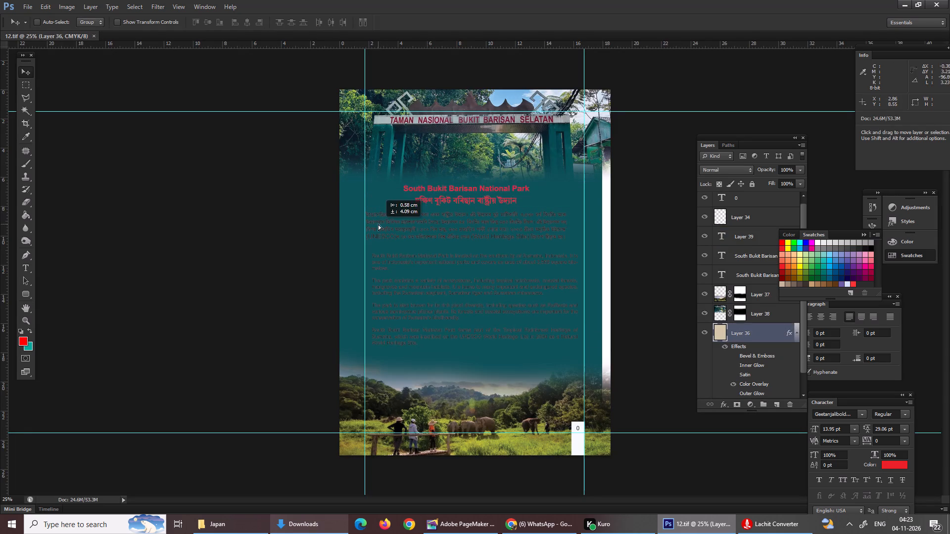
drag(378, 224, 0, 208)
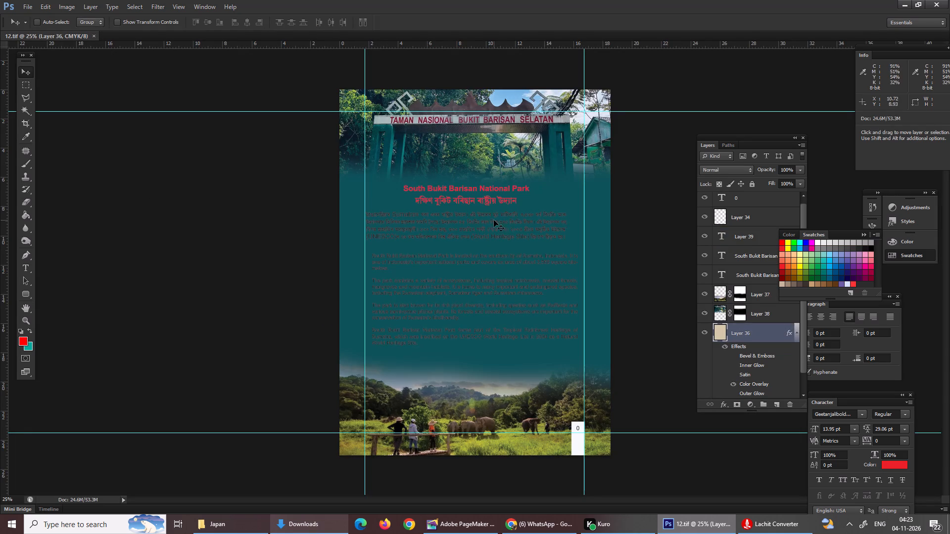
click(545, 198)
right_click(545, 198)
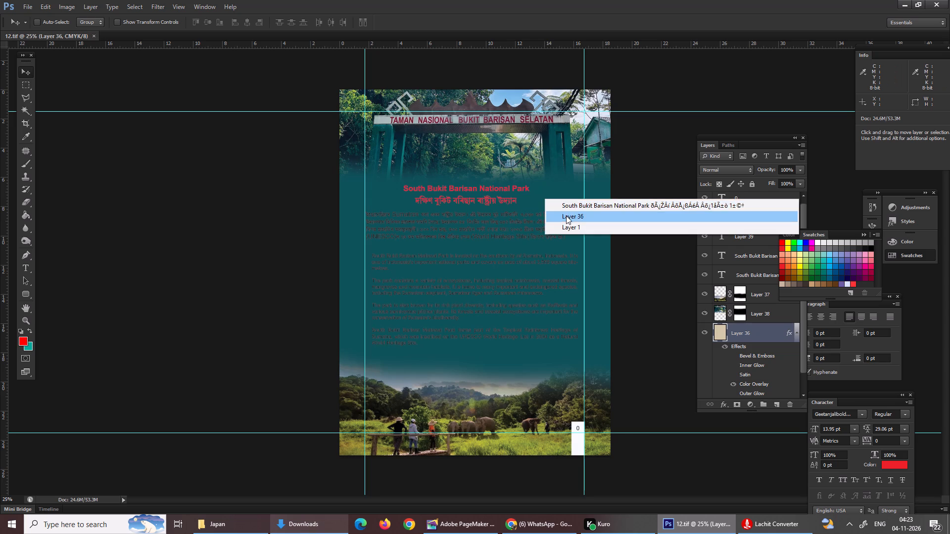
click(566, 216)
drag(548, 198, 478, 239)
key(Delete)
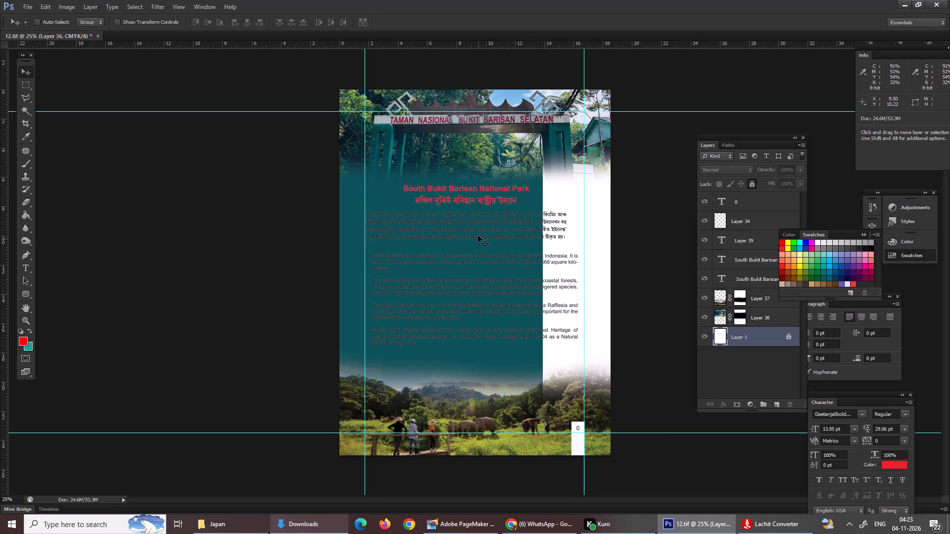
Delete the park entrance photo, Layer 38, from the top of the page.
right_click(468, 147)
click(492, 154)
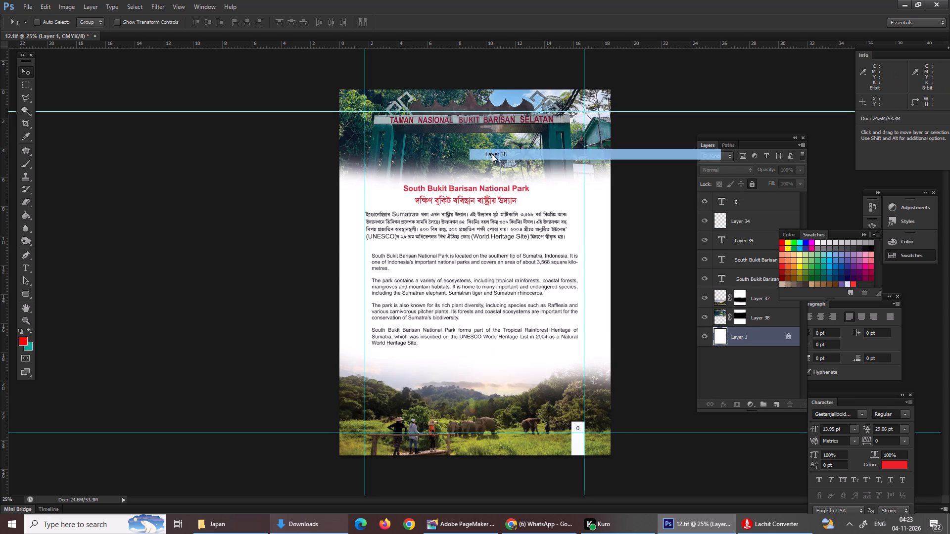
drag(492, 149, 489, 130)
key(Delete)
Move the red heading and Assamese text block up into the empty area just below the top margin guide.
click(444, 243)
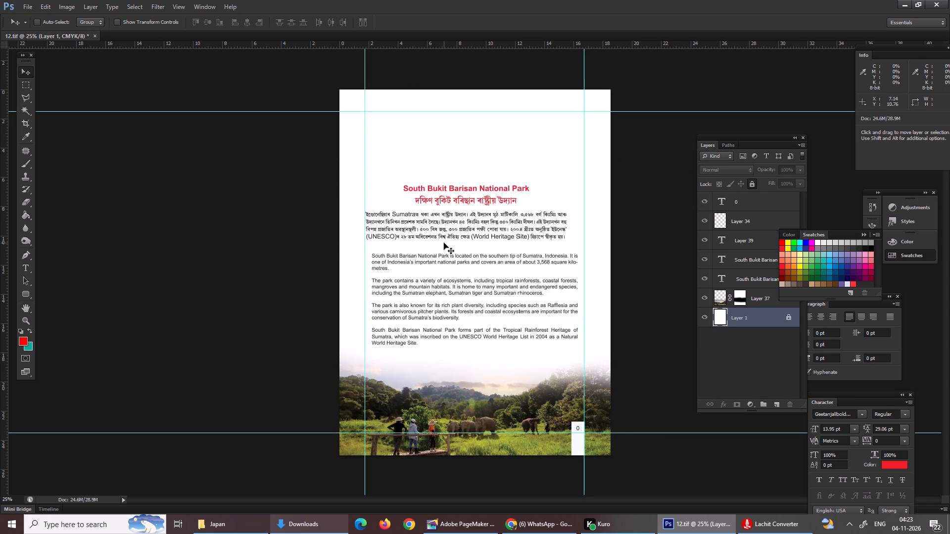
right_click(429, 231)
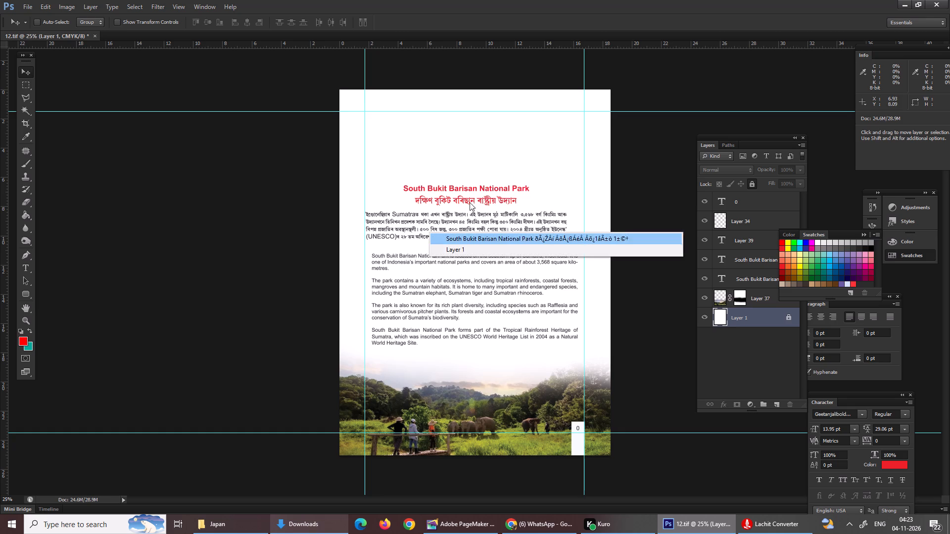
right_click(473, 196)
click(489, 204)
drag(480, 230, 482, 169)
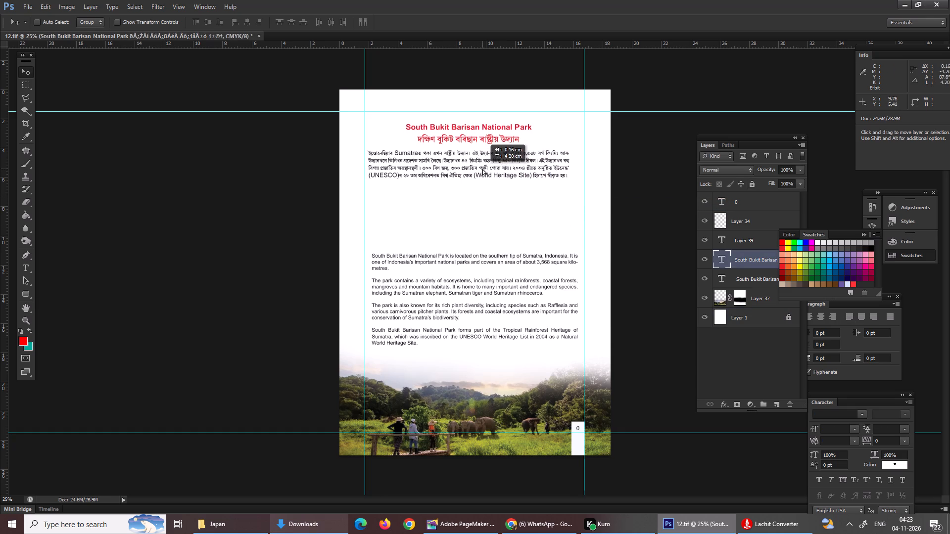
drag(482, 169, 491, 166)
Move the English text block up to sit below the Assamese paragraph.
right_click(473, 285)
click(503, 288)
drag(499, 306, 499, 286)
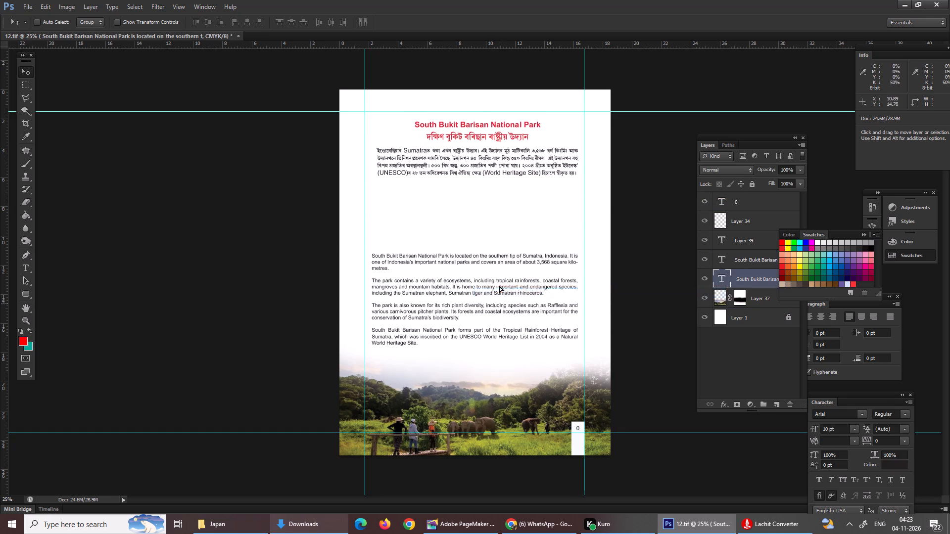
drag(499, 286, 498, 252)
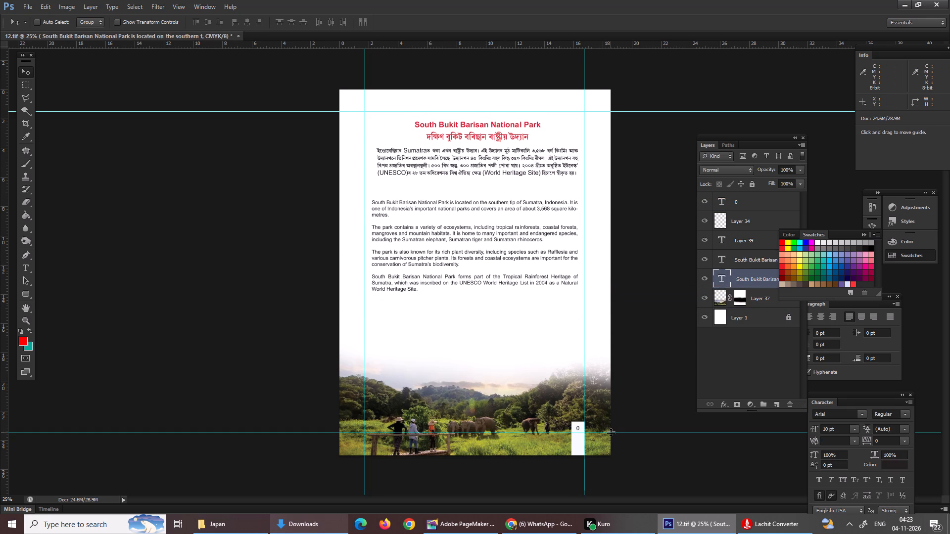
Replace the Assamese body paragraph below the heading with the copied text about Japan's ancient capitals Asuka and Fujiwara.
key(ctrl+equal)
key(ctrl+equal)
key(ctrl+equal)
scroll(596, 355, up, 13)
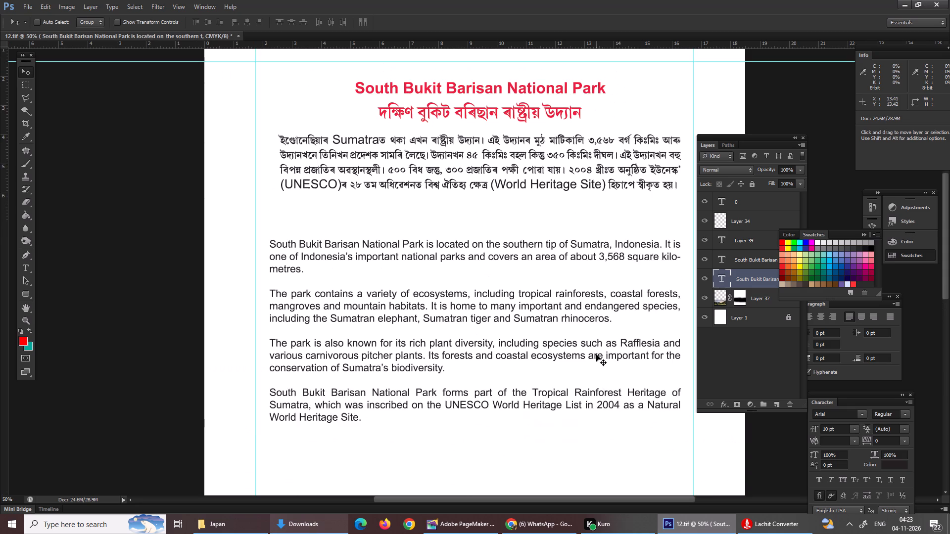
scroll(596, 355, up, 2)
scroll(596, 355, down, 1)
scroll(596, 355, up, 1)
scroll(596, 355, down, 1)
scroll(596, 355, up, 4)
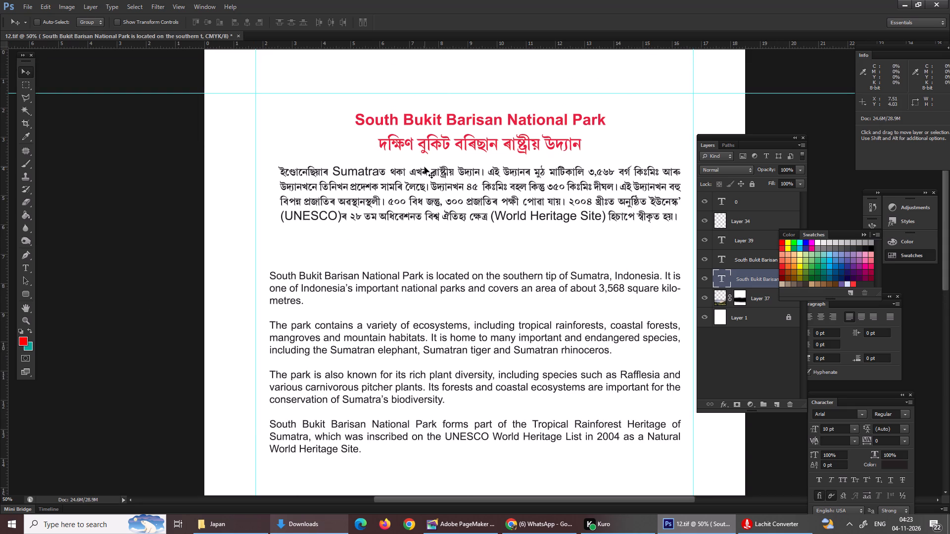
key(t)
click(349, 194)
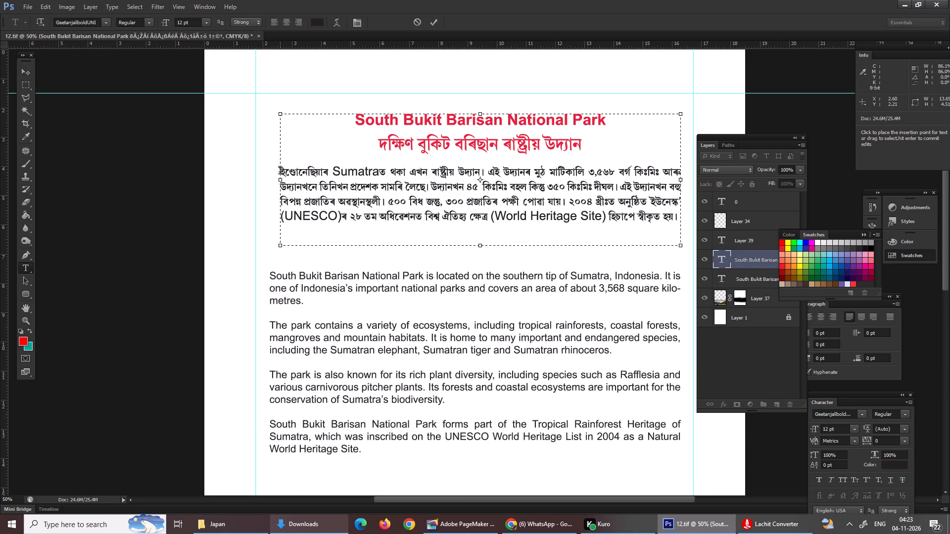
drag(280, 170, 690, 230)
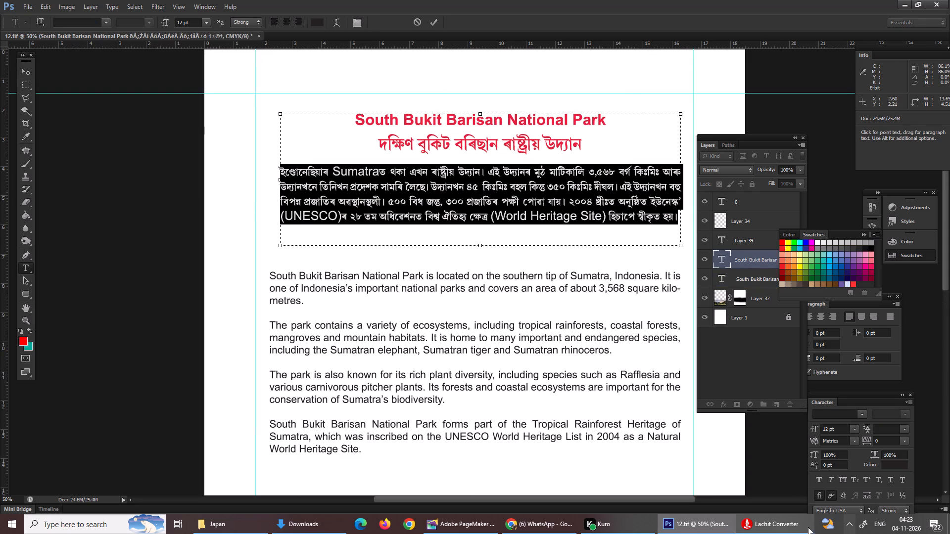
key(ctrl+v)
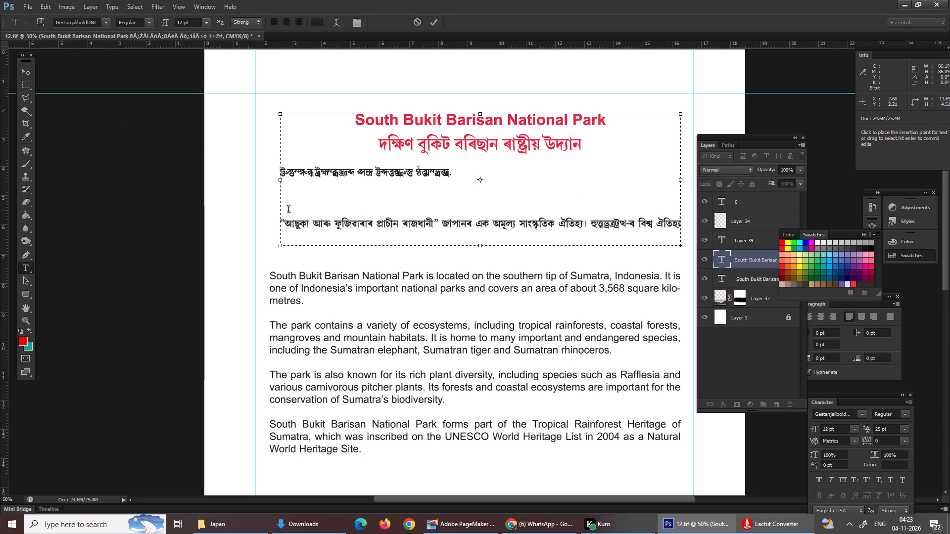
Set all text in the heading and Assamese text frame to 12 pt with Auto leading.
key(ctrl+a)
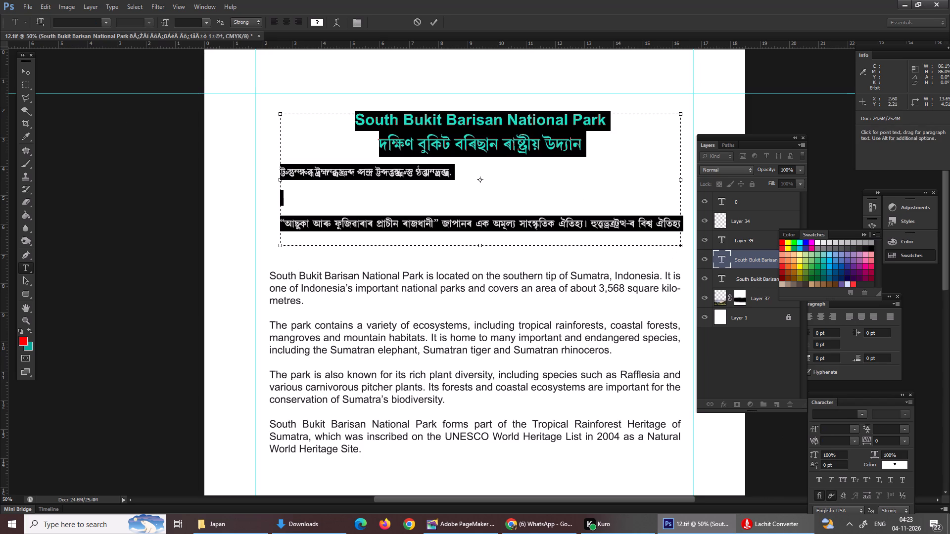
click(834, 429)
text(12)
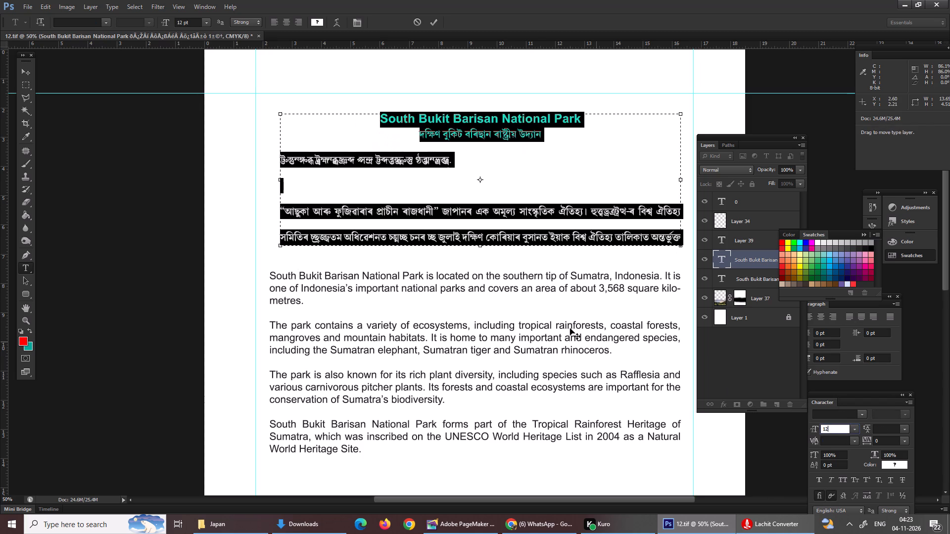
key(Return)
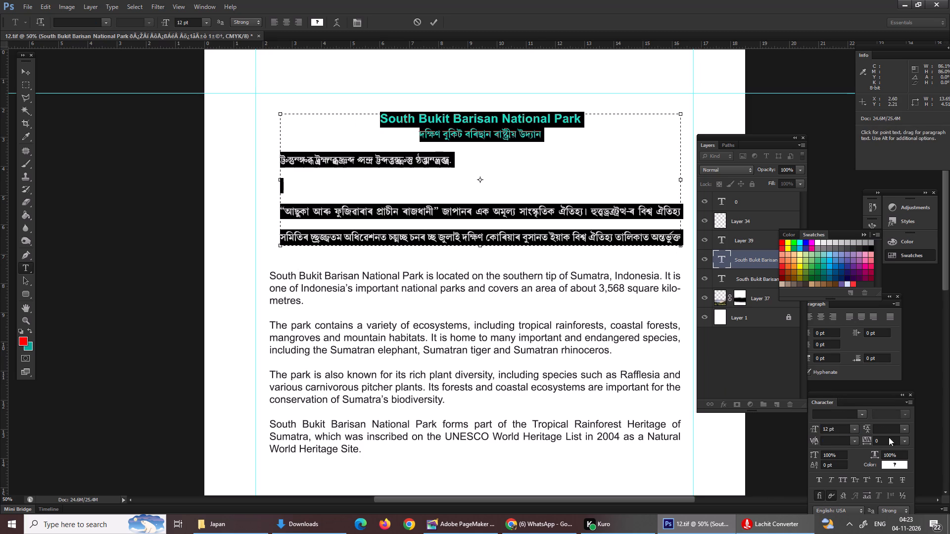
click(905, 428)
click(886, 260)
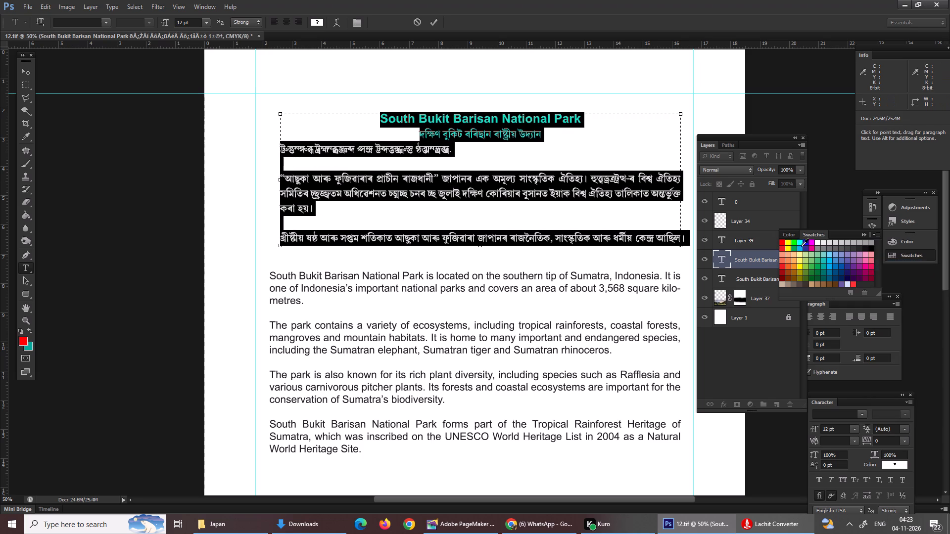
Remove the blank line between the first and second Assamese body paragraphs.
click(367, 190)
click(330, 217)
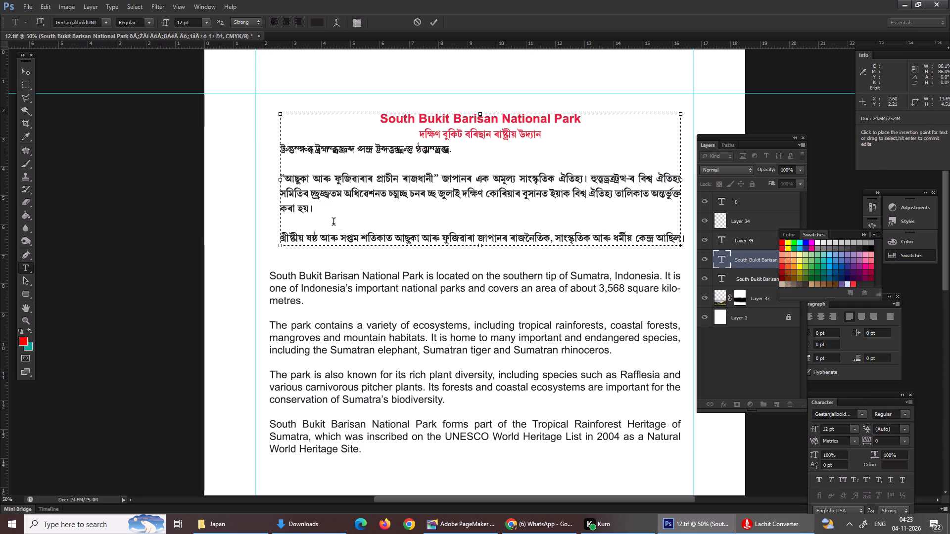
key(BackSpace)
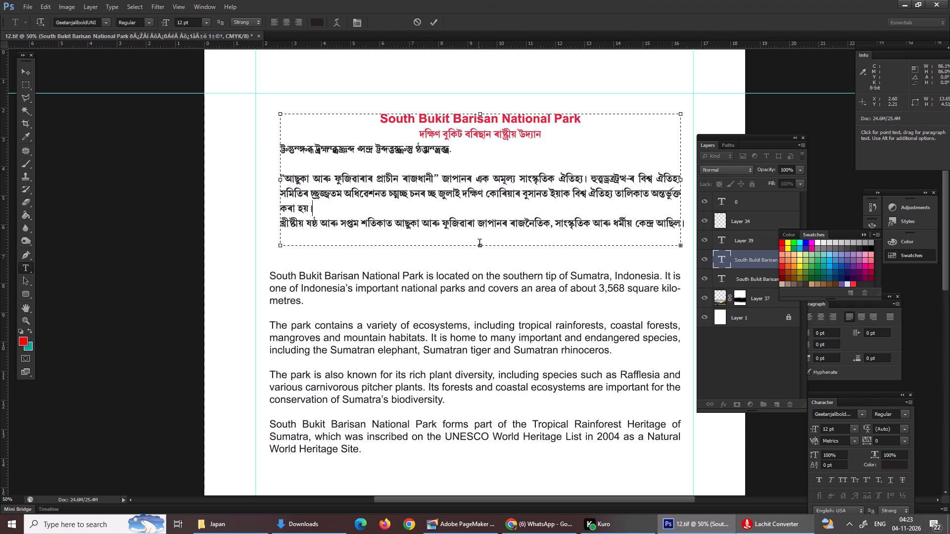
Extend the Assamese text frame downward to a height of about 8.2 cm to show the pasted list of sites.
drag(479, 244, 485, 295)
drag(483, 247, 483, 269)
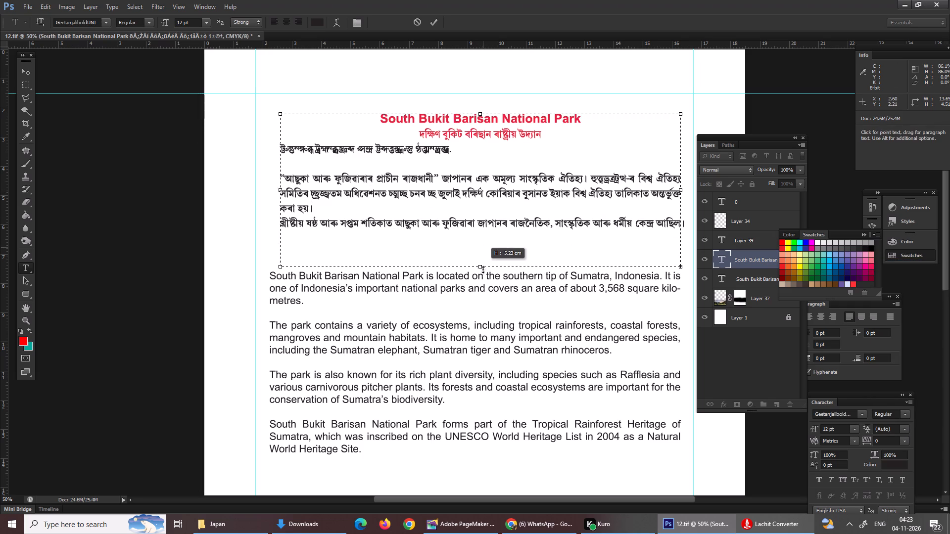
drag(483, 269, 487, 355)
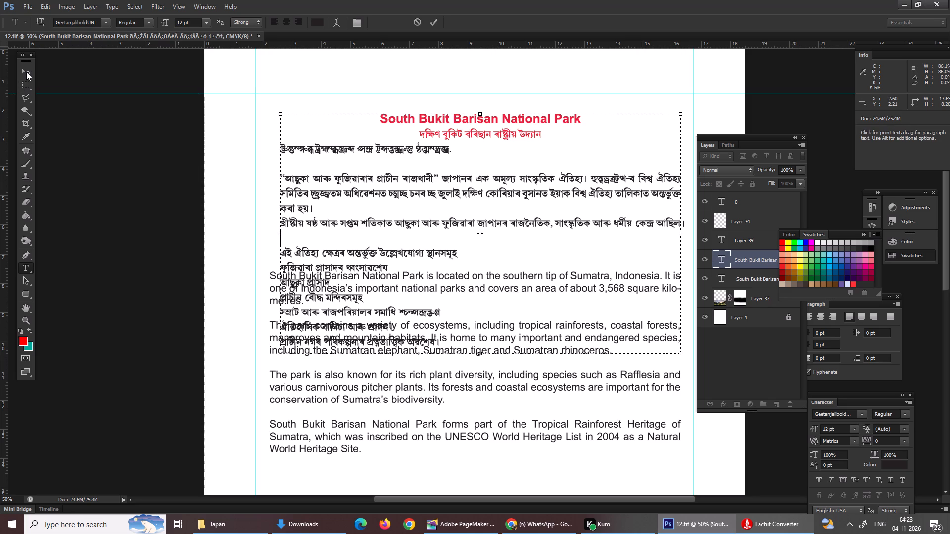
Finish the text edit and move the Assamese text block up so its heading sits above the top margin guide.
click(26, 72)
drag(312, 379, 311, 409)
drag(311, 403, 307, 321)
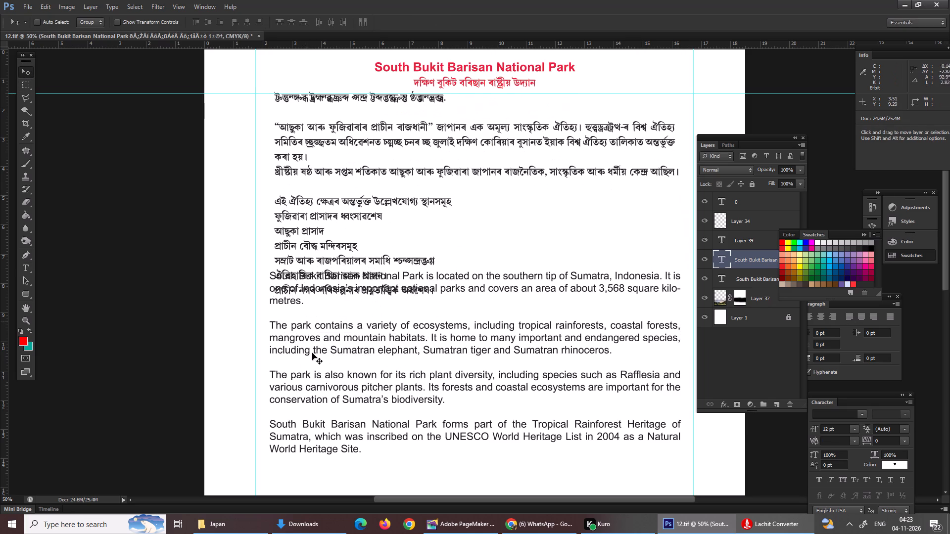
Move the English text block down about 4.9 cm, clear of the Assamese list.
right_click(316, 362)
click(344, 370)
drag(346, 370, 343, 502)
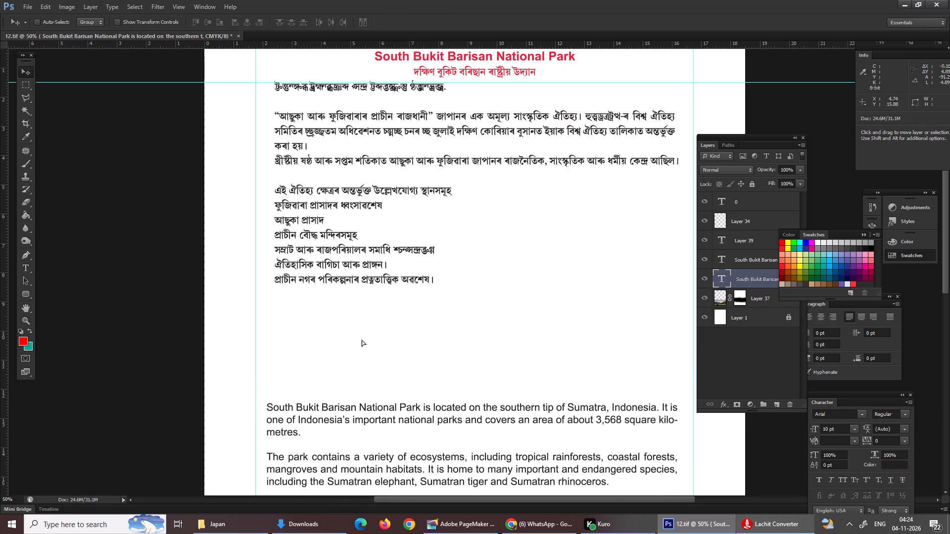
Select the Assamese text layer and move the block down so its red heading sits just below the top margin guide.
right_click(384, 235)
click(394, 238)
drag(394, 232, 385, 273)
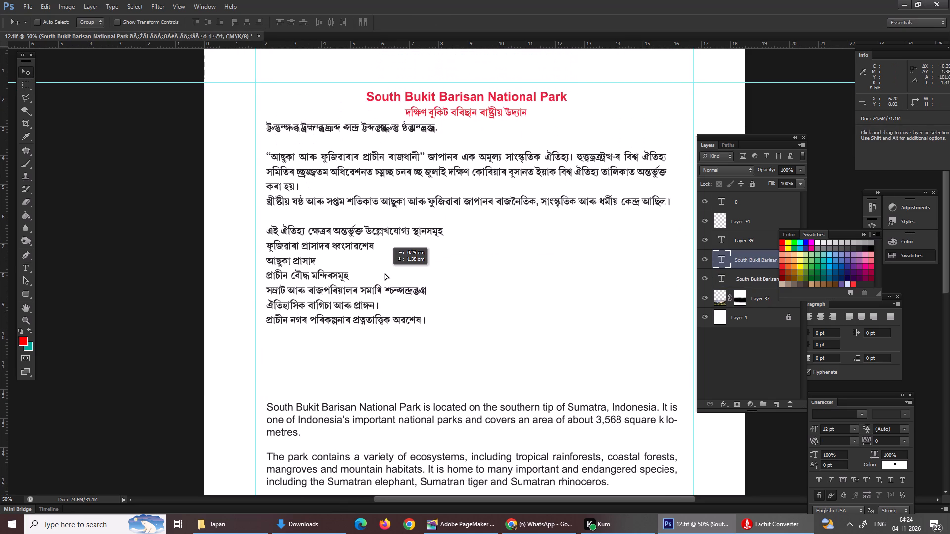
drag(385, 273, 381, 280)
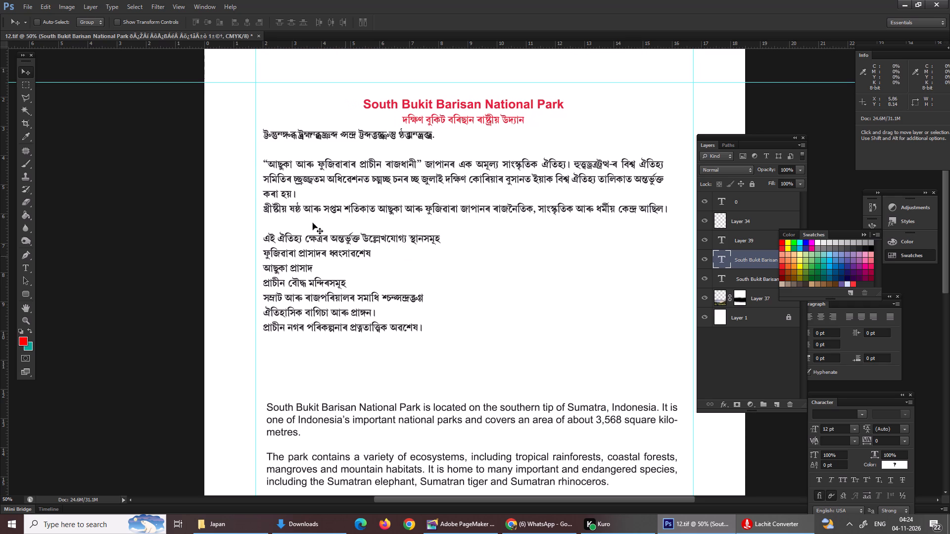
Set the garbled line under the two red headings in the Assamese text block to Arial.
key(t)
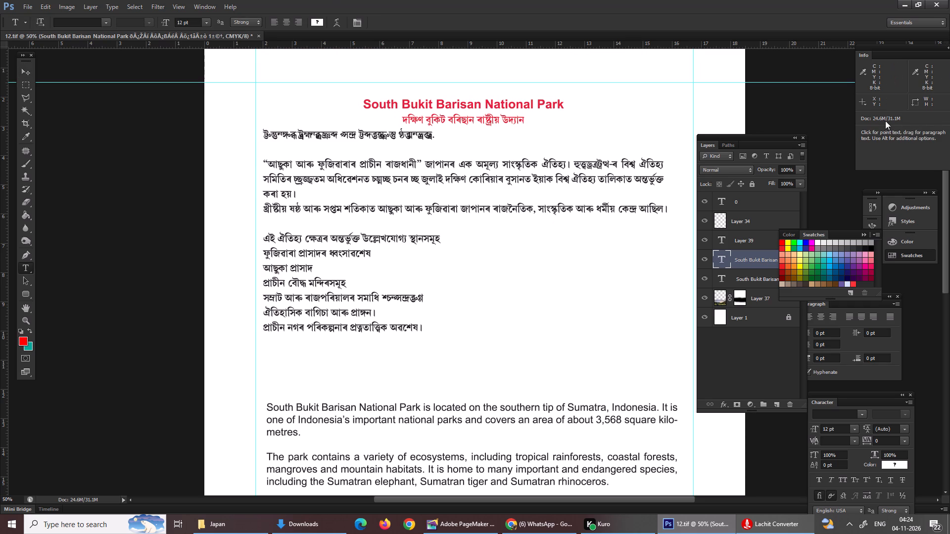
click(803, 135)
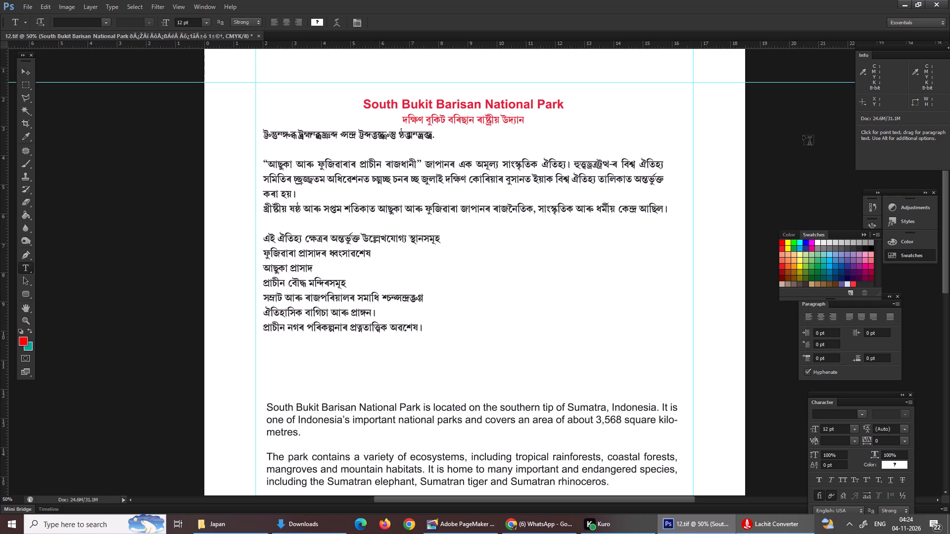
drag(452, 136, 370, 135)
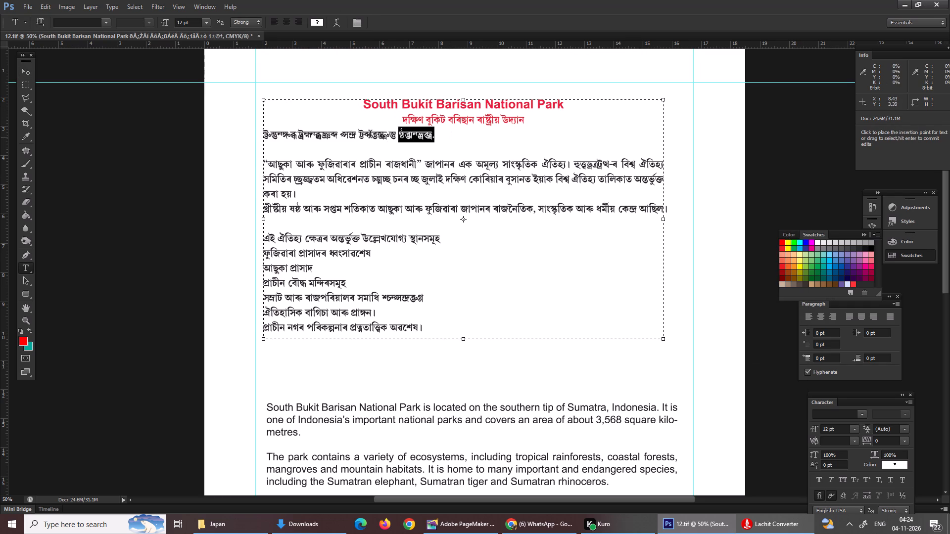
drag(370, 135, 234, 133)
click(862, 412)
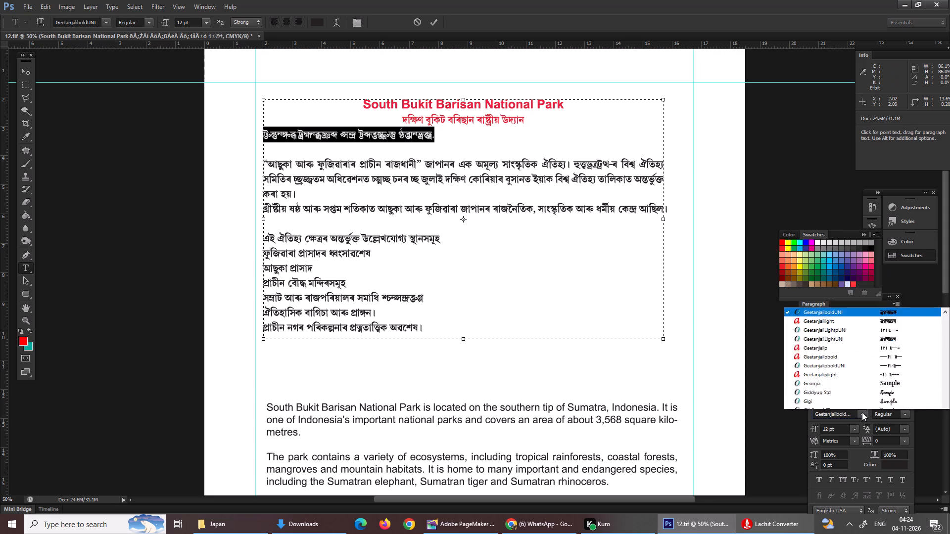
drag(948, 187, 949, 85)
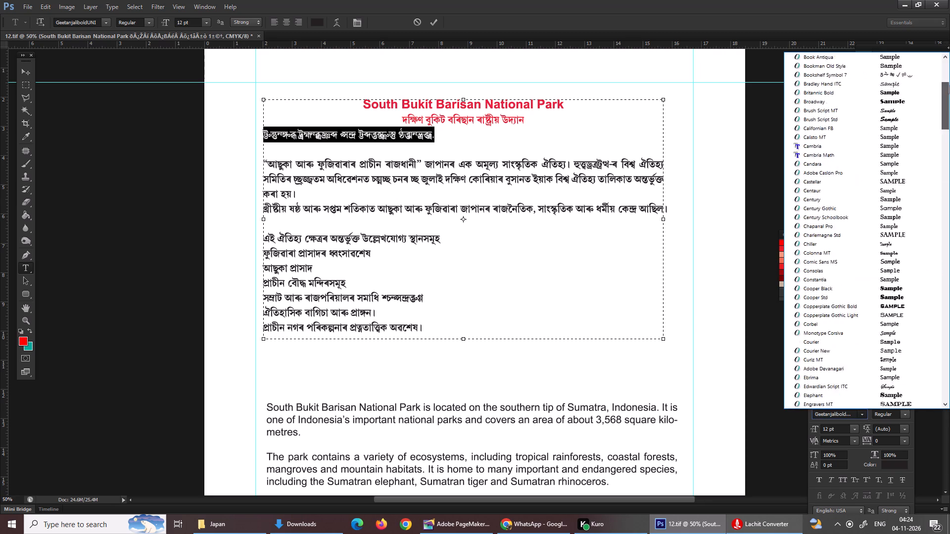
drag(949, 85, 949, 52)
click(808, 104)
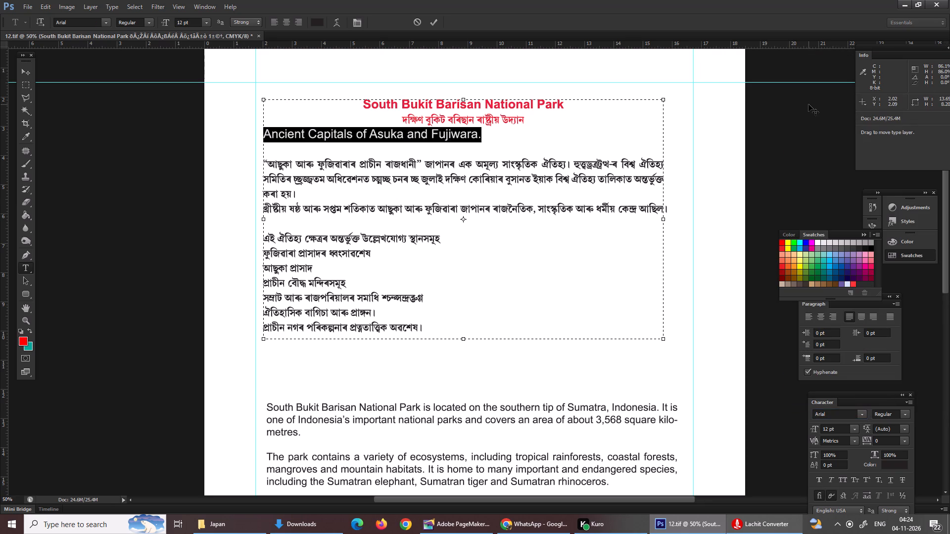
Cut the "Ancient Capitals of Asuka and Fujiwara." line and paste it over the "South Bukit Barisan National Park" heading.
click(308, 132)
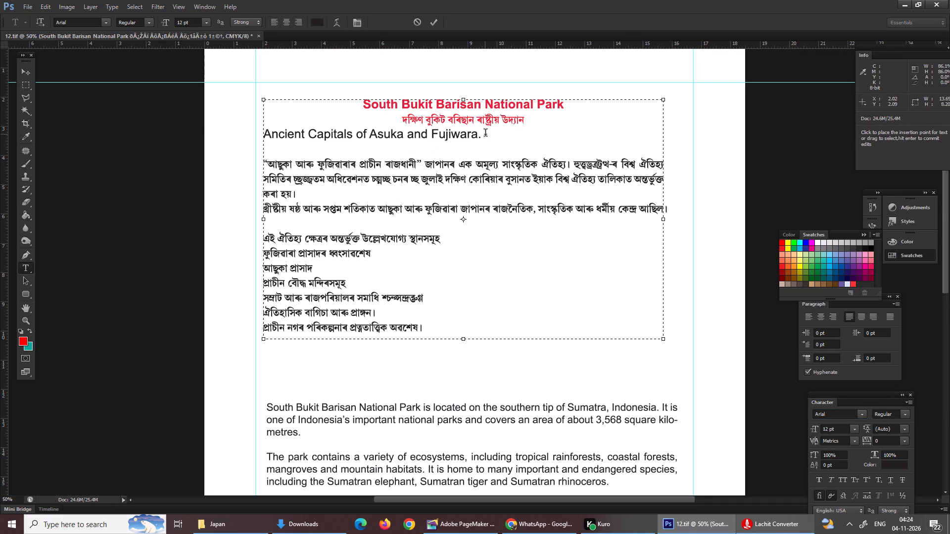
drag(485, 134, 209, 136)
key(ctrl+x)
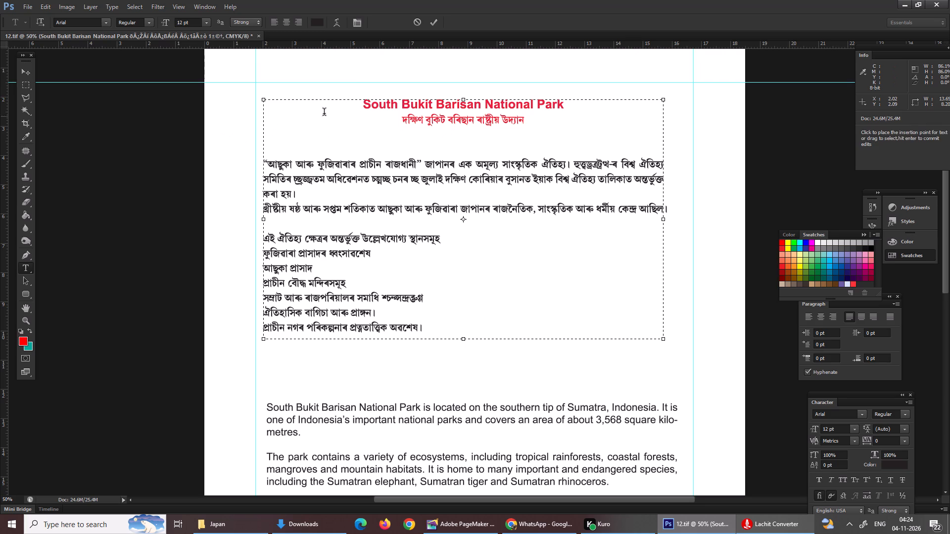
drag(364, 107, 587, 111)
key(ctrl+v)
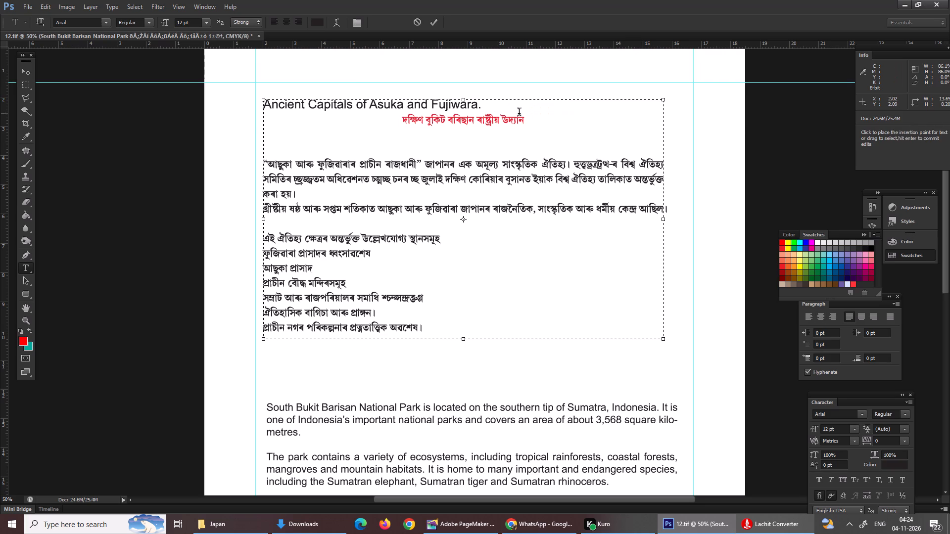
Delete the old red Assamese heading under the new English heading.
drag(529, 120, 385, 122)
key(BackSpace)
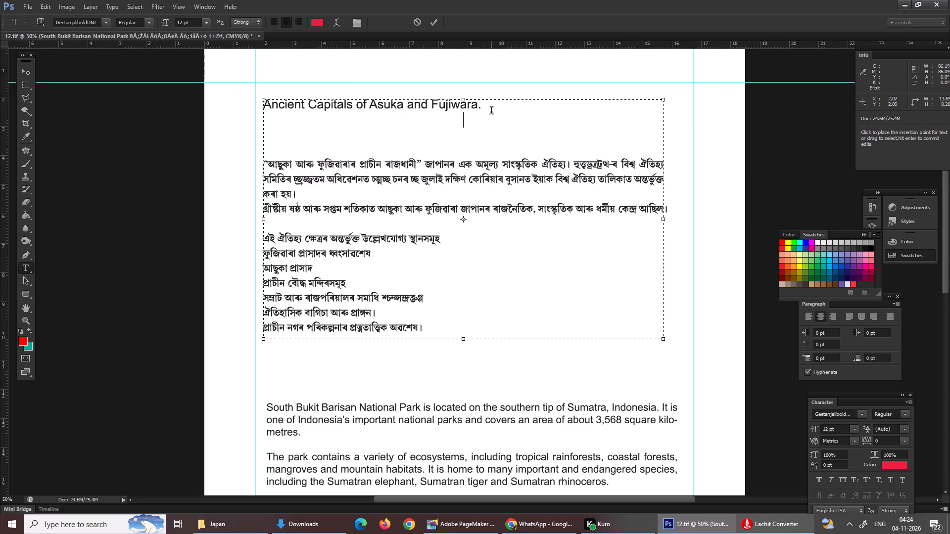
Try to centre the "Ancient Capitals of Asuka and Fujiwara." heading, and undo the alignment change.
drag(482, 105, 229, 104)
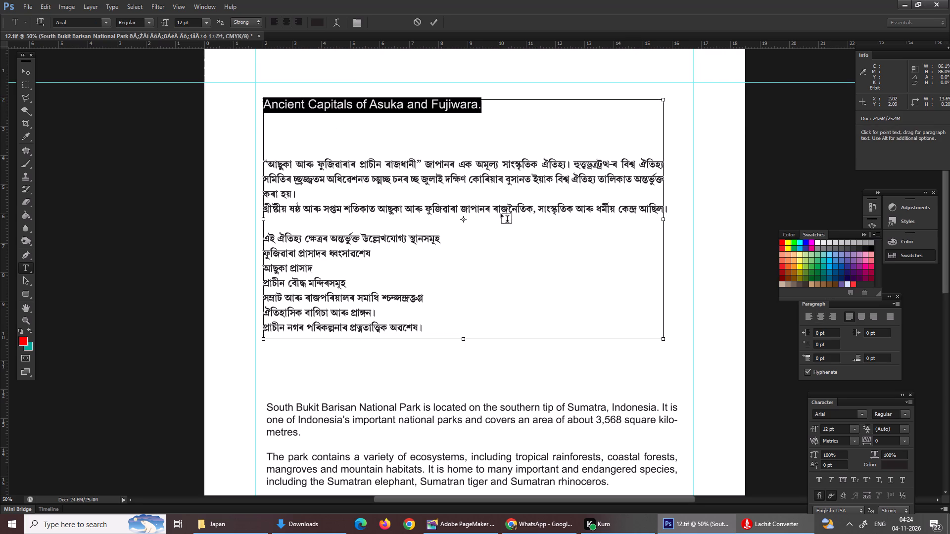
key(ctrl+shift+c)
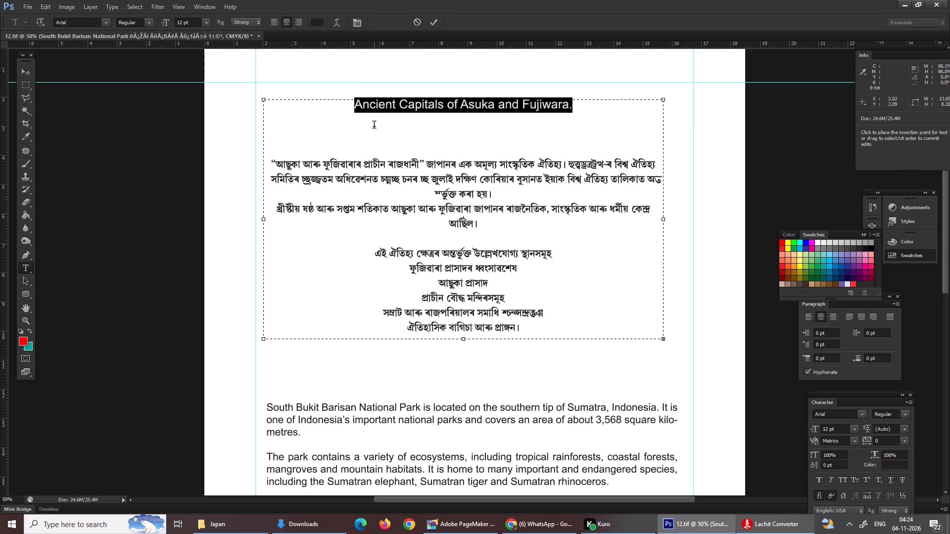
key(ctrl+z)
Centre the "Ancient Capitals of Asuka and Fujiwara." heading, colour it red and set its size to 15 pt.
click(483, 114)
drag(488, 106, 374, 90)
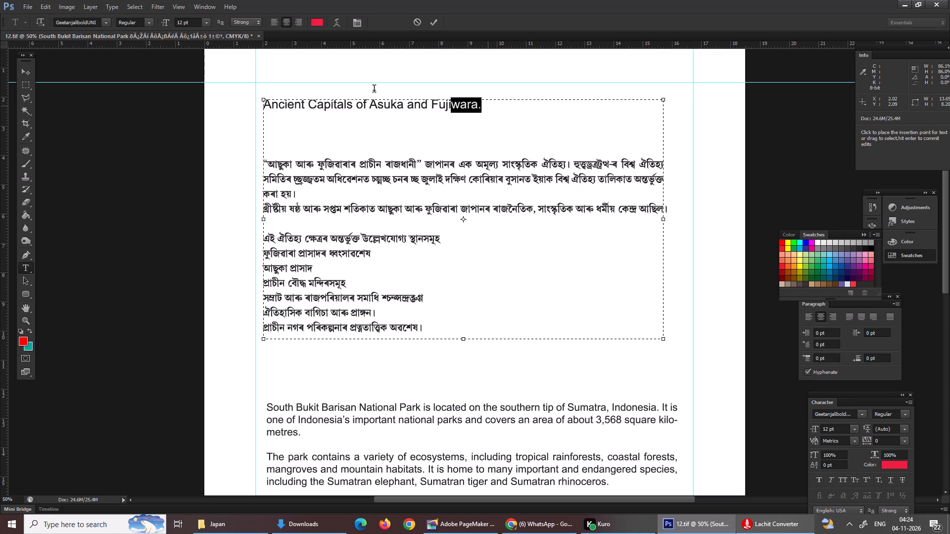
drag(374, 90, 216, 80)
click(285, 18)
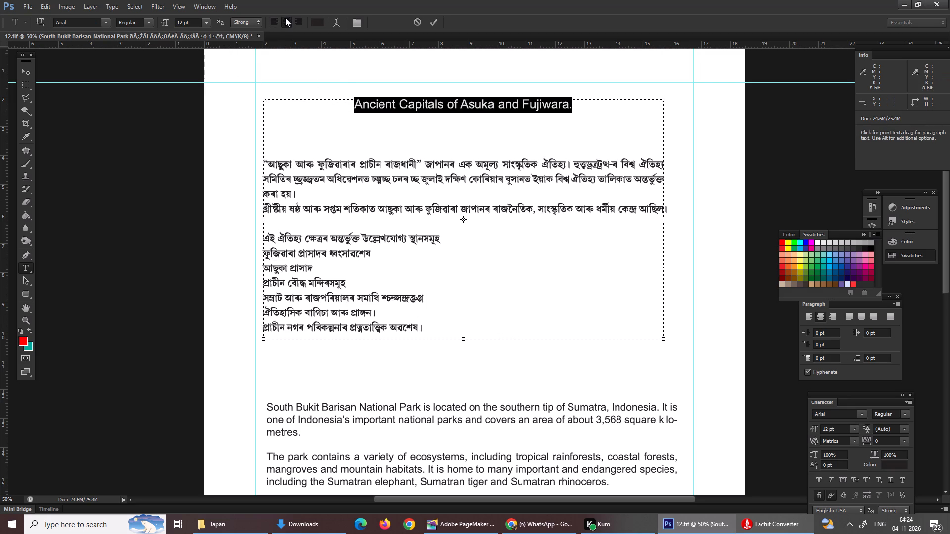
click(781, 245)
drag(838, 427, 804, 427)
text(15)
click(475, 160)
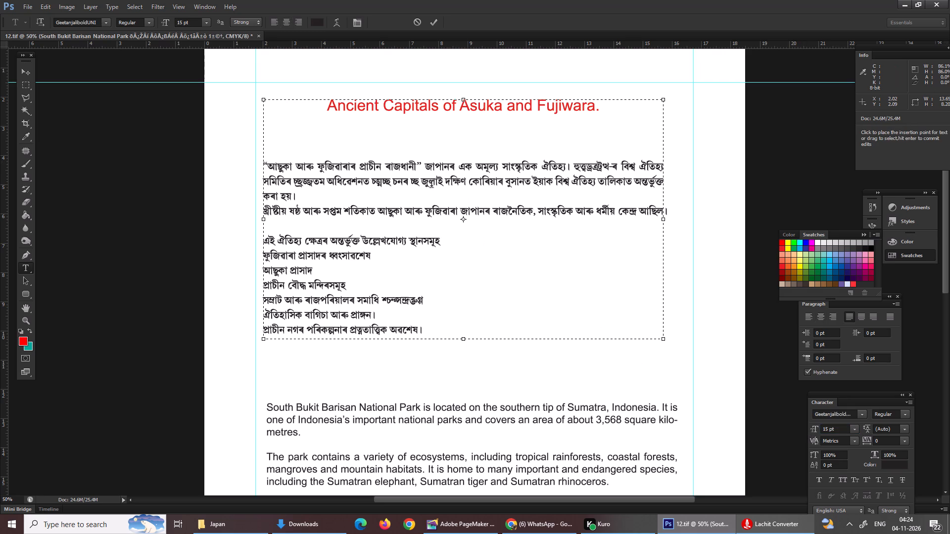
Remove two blank lines between the red heading and the first Assamese paragraph.
click(265, 165)
key(BackSpace)
key(BackSpace)
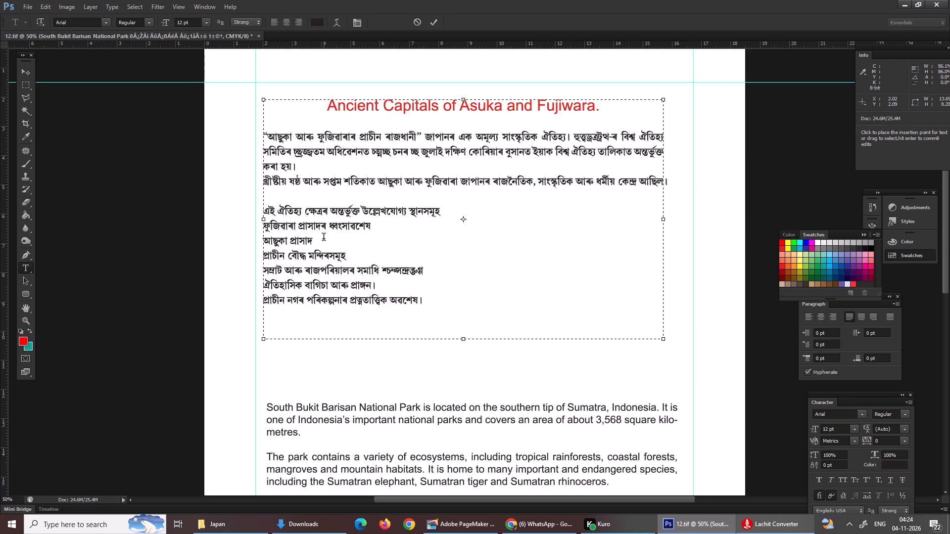
Remove the blank line above the Assamese sentence that introduces the list of sites.
click(265, 214)
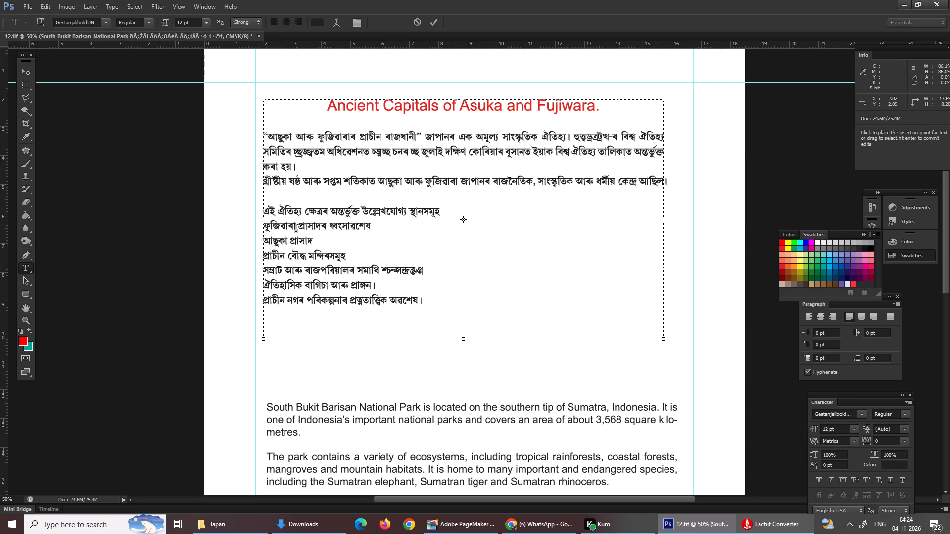
key(BackSpace)
key(space)
key(BackSpace)
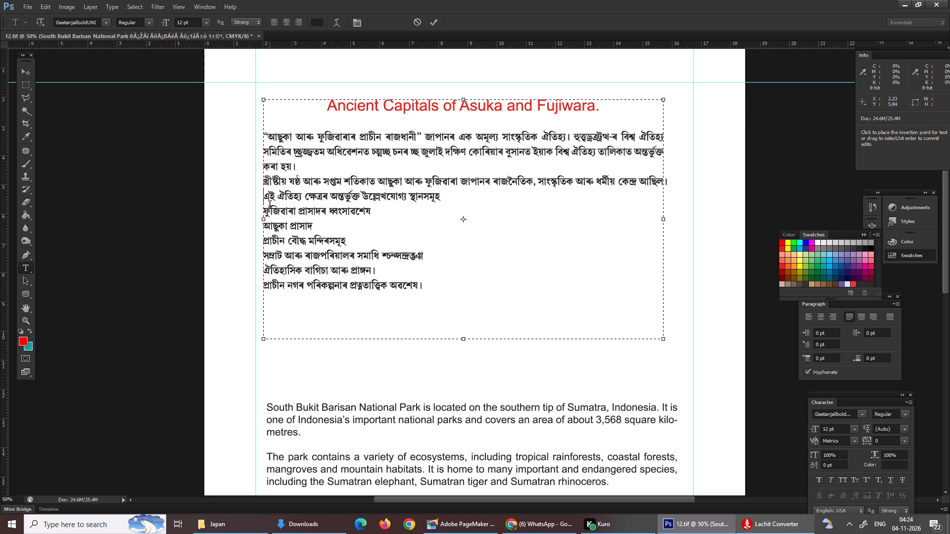
Join the first three Assamese list items onto the introductory sentence as running text, separated by spaces.
click(263, 207)
key(BackSpace)
key(space)
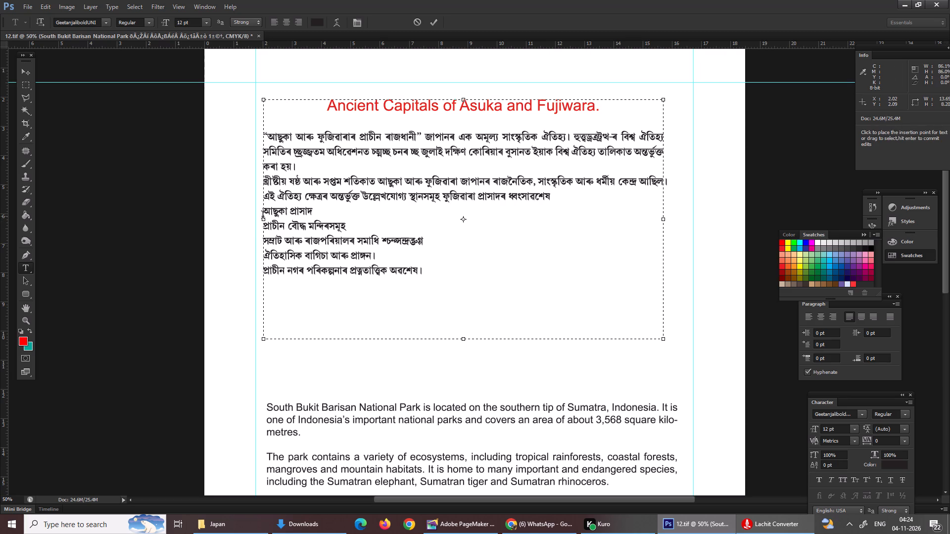
click(262, 210)
key(BackSpace)
key(space)
key(space)
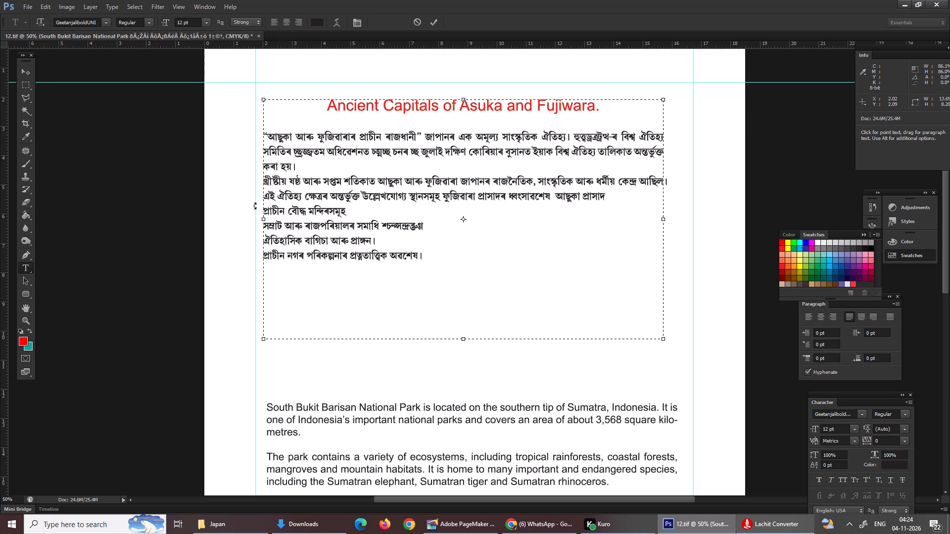
click(260, 210)
key(BackSpace)
key(space)
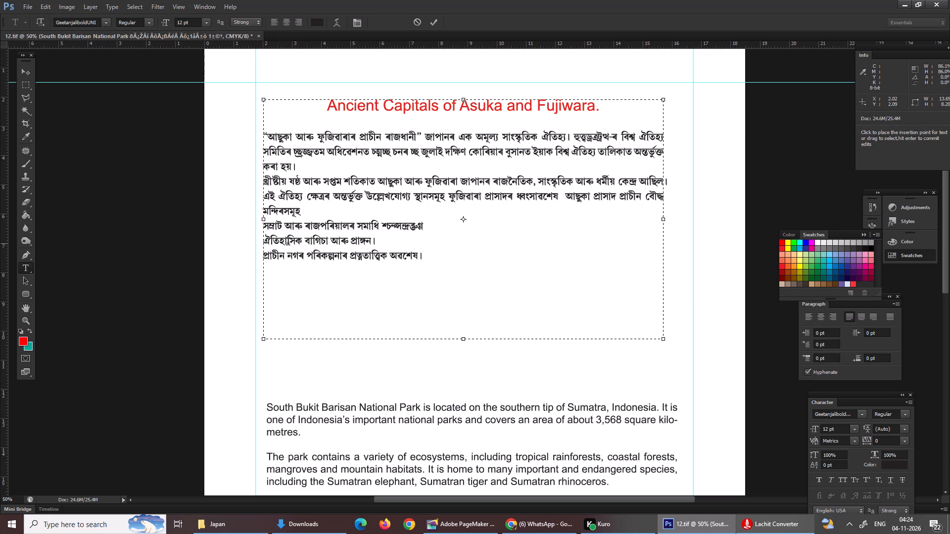
Join the last three Assamese list items onto the same paragraph as running text, separated by spaces.
click(262, 225)
key(BackSpace)
key(space)
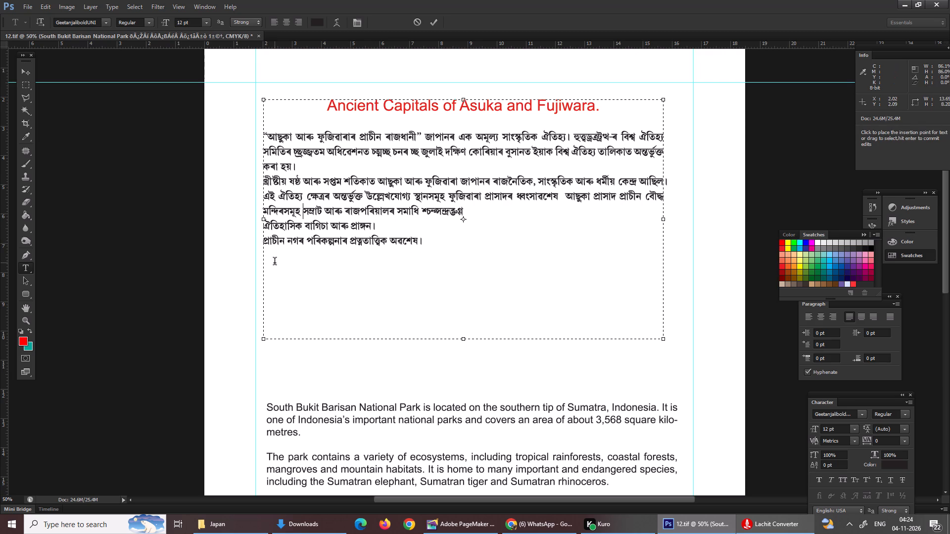
click(266, 225)
key(BackSpace)
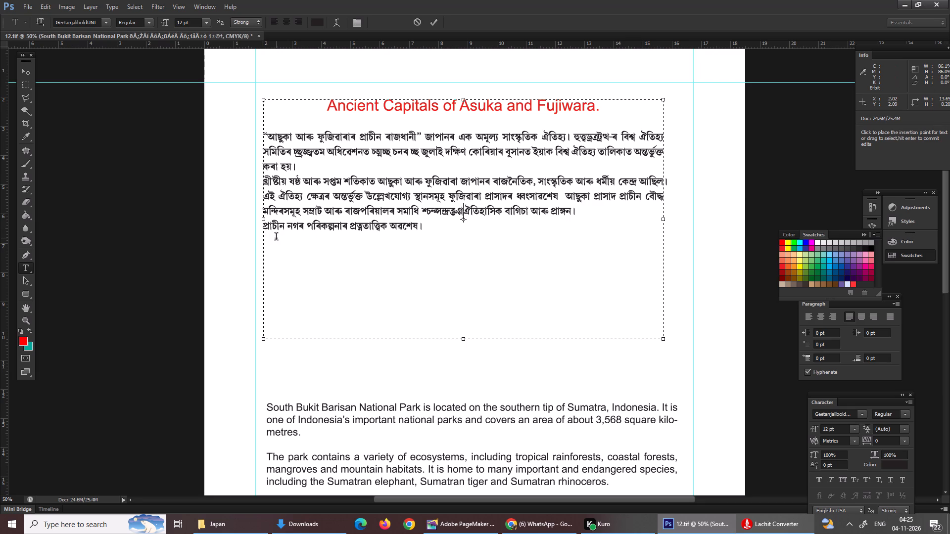
key(space)
click(265, 225)
key(BackSpace)
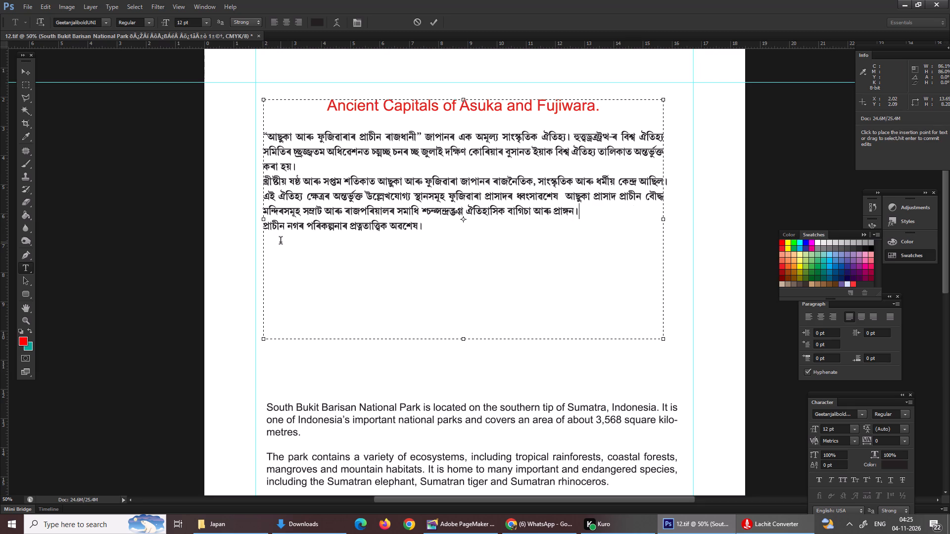
key(space)
Shorten the Assamese text frame from its bottom edge to a height of about 5.7 cm.
drag(465, 338, 462, 354)
drag(463, 341, 464, 355)
drag(464, 355, 460, 294)
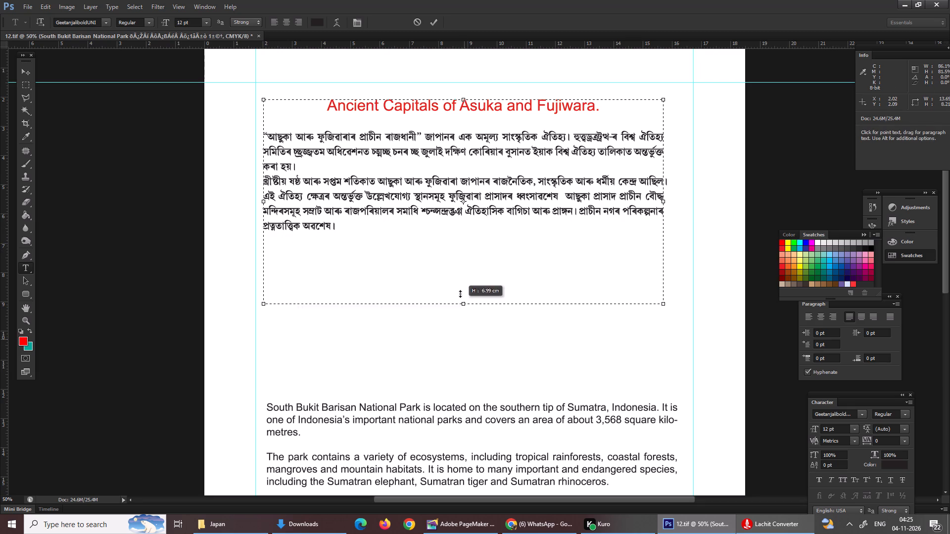
drag(460, 294, 459, 267)
Set the garbled word UNESCO after the first Assamese sentence in Arial at 10 pt.
scroll(364, 333, up, 1)
key(ctrl+equal)
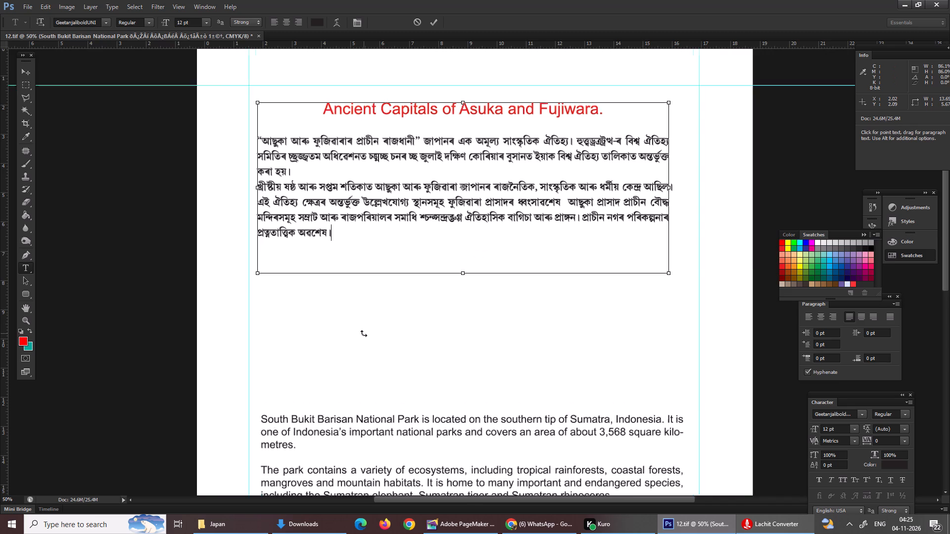
scroll(364, 333, up, 5)
scroll(364, 333, down, 1)
scroll(364, 333, up, 4)
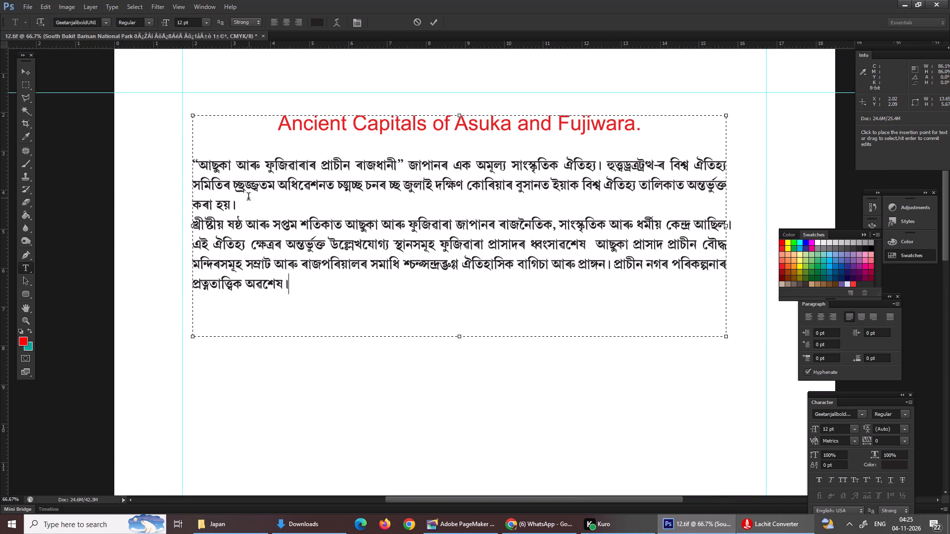
drag(604, 167, 654, 169)
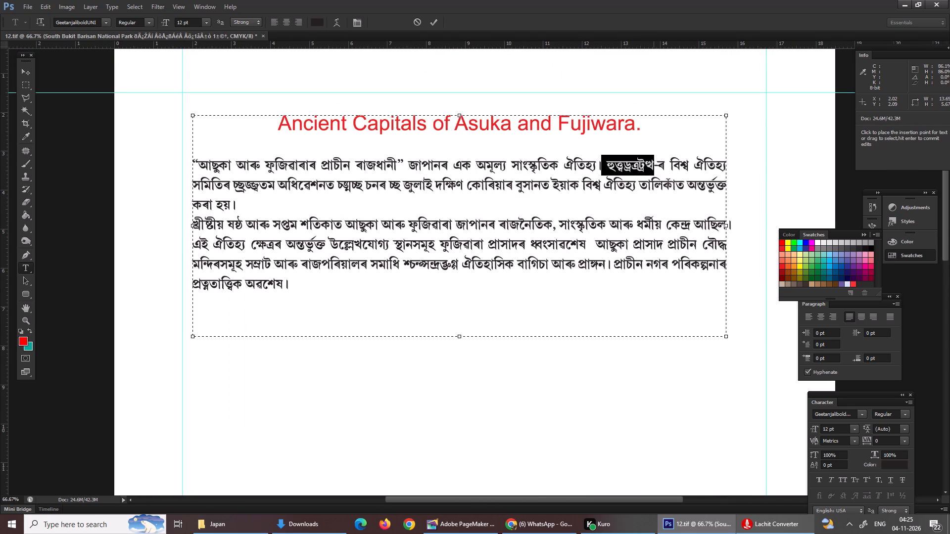
click(862, 411)
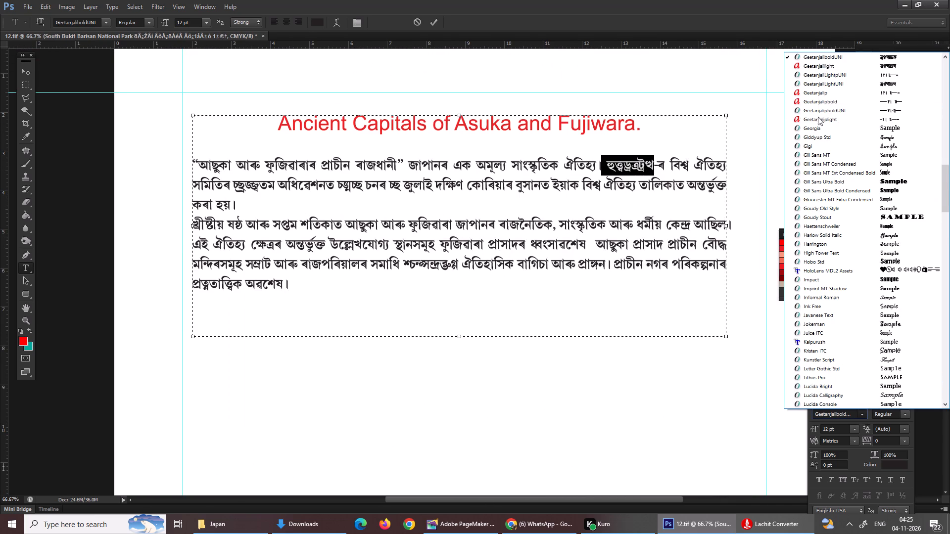
scroll(861, 204, up, 4)
drag(944, 214, 936, 101)
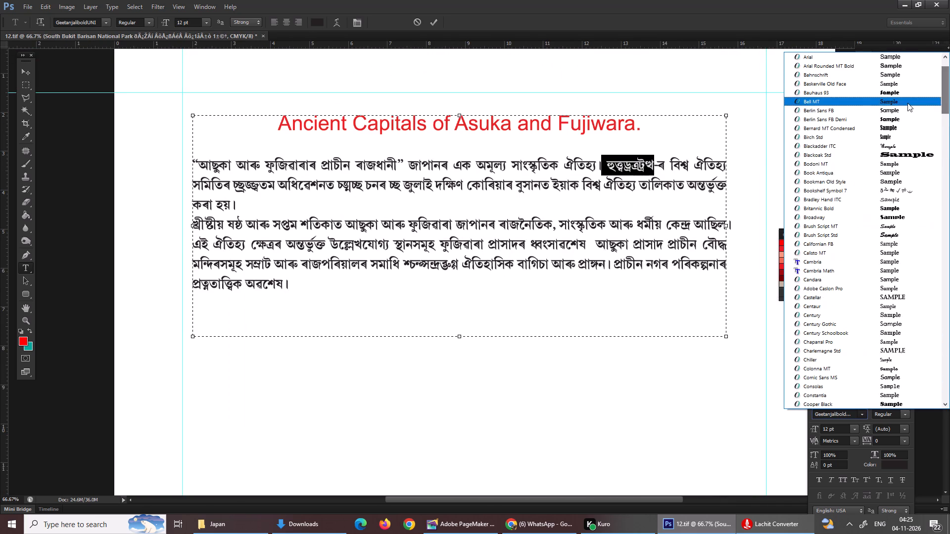
click(830, 50)
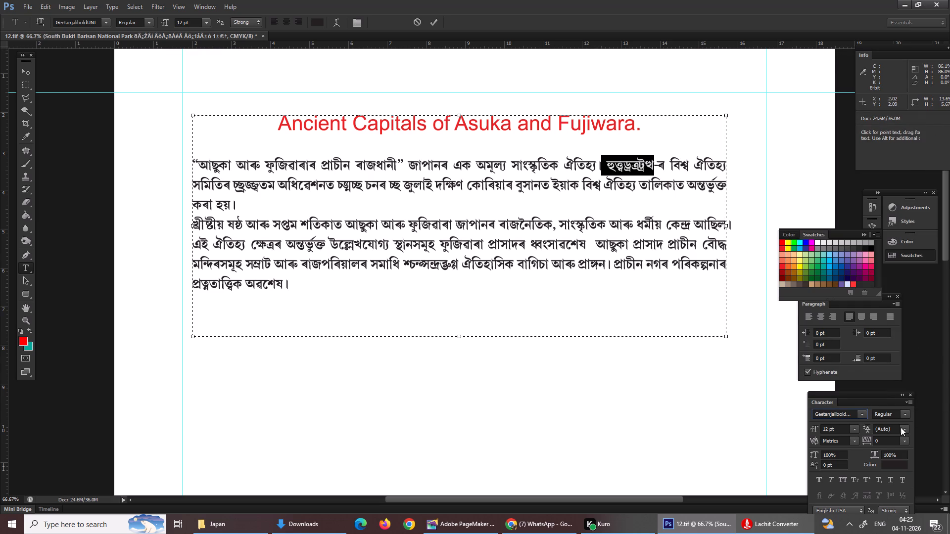
click(859, 417)
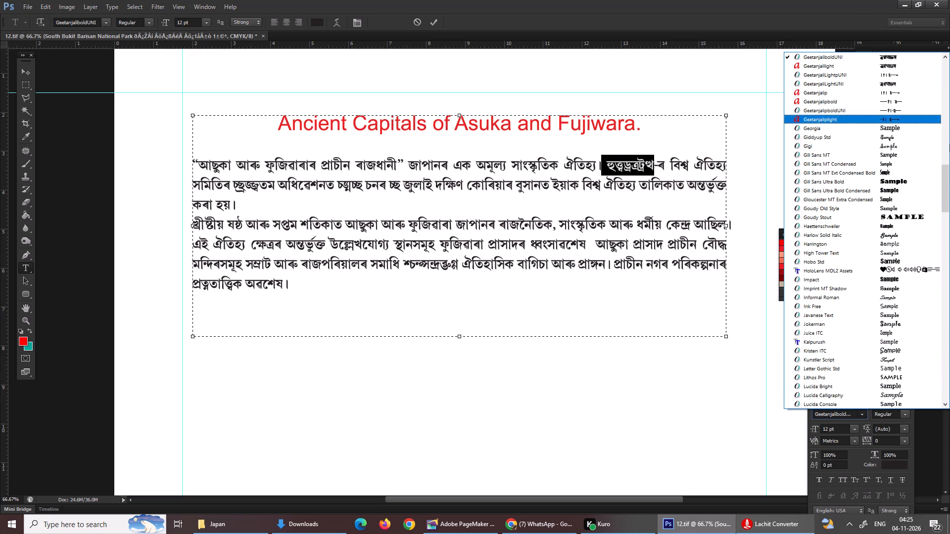
drag(946, 193, 936, 96)
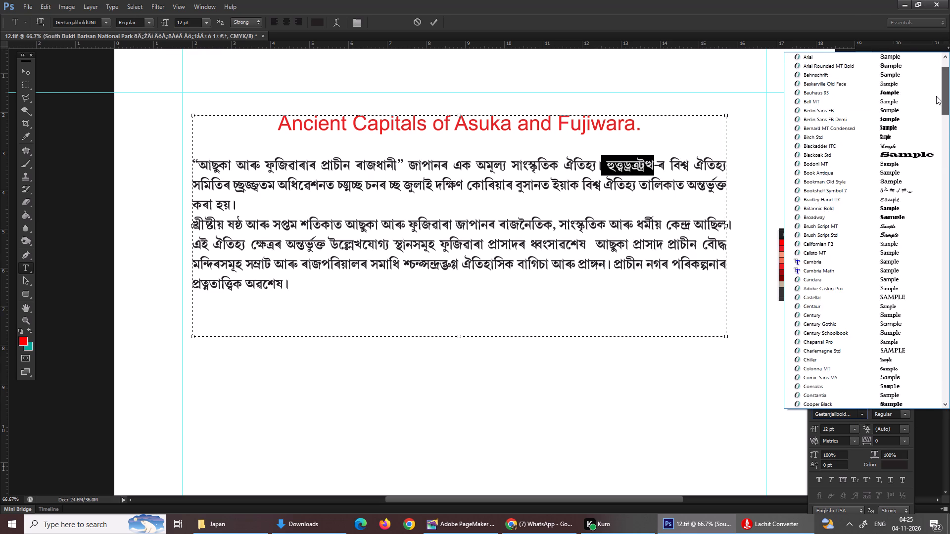
drag(936, 96, 932, 68)
click(849, 100)
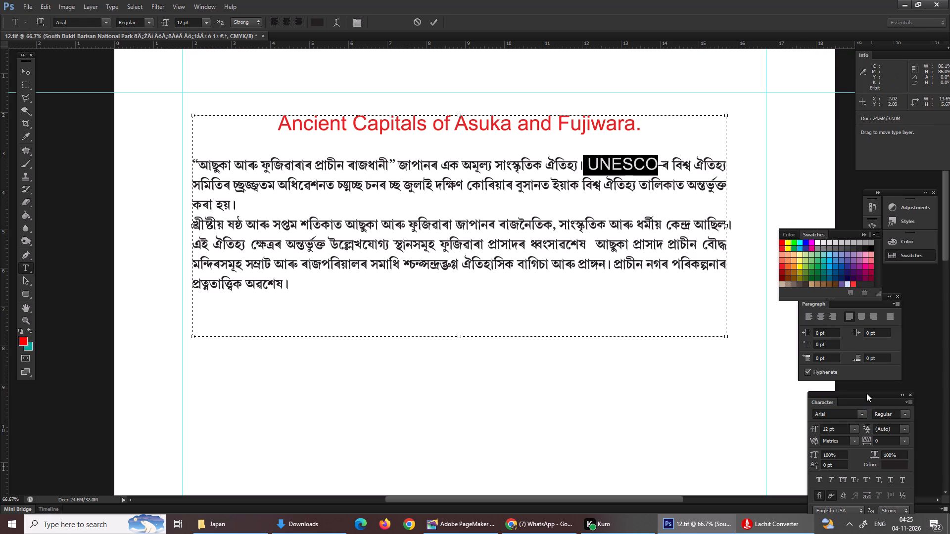
drag(841, 429, 820, 430)
text(10)
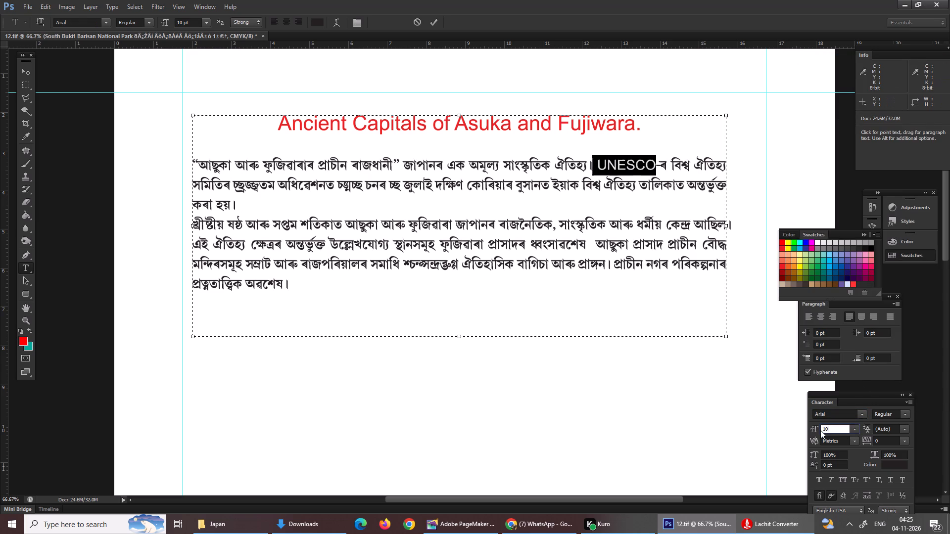
Apply the Geetanjalipbold font to the garbled session number ৪৮ and year ২০২৬ in the second Assamese line.
drag(230, 186, 279, 187)
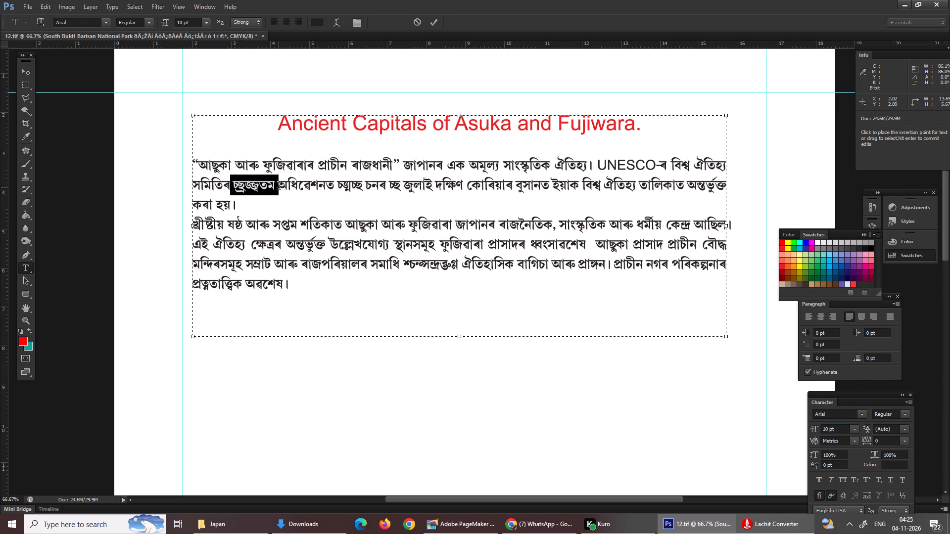
drag(279, 187, 261, 189)
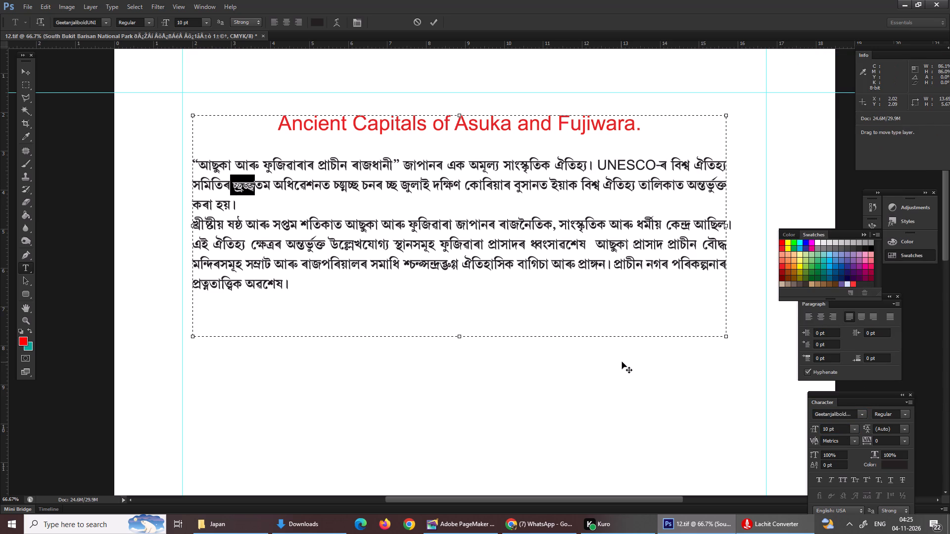
click(862, 411)
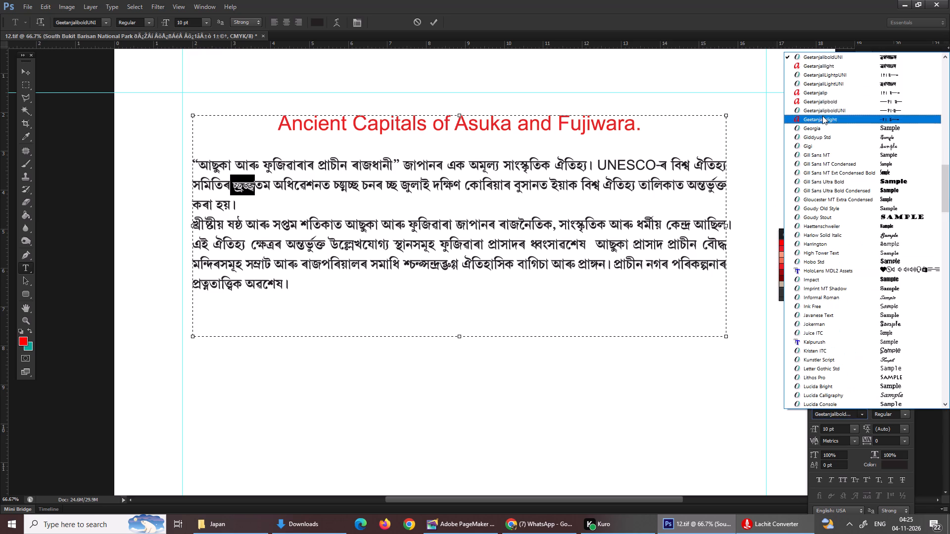
click(830, 104)
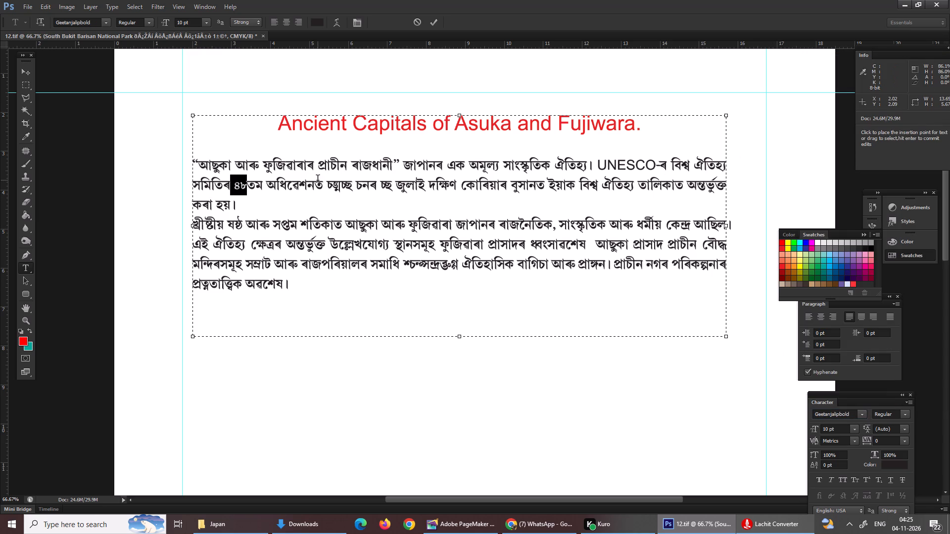
drag(327, 185, 349, 191)
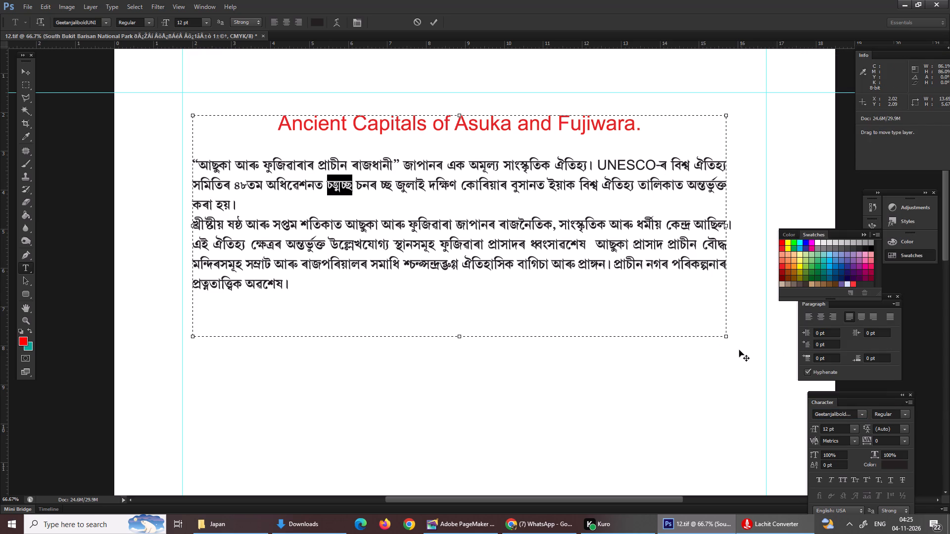
click(862, 409)
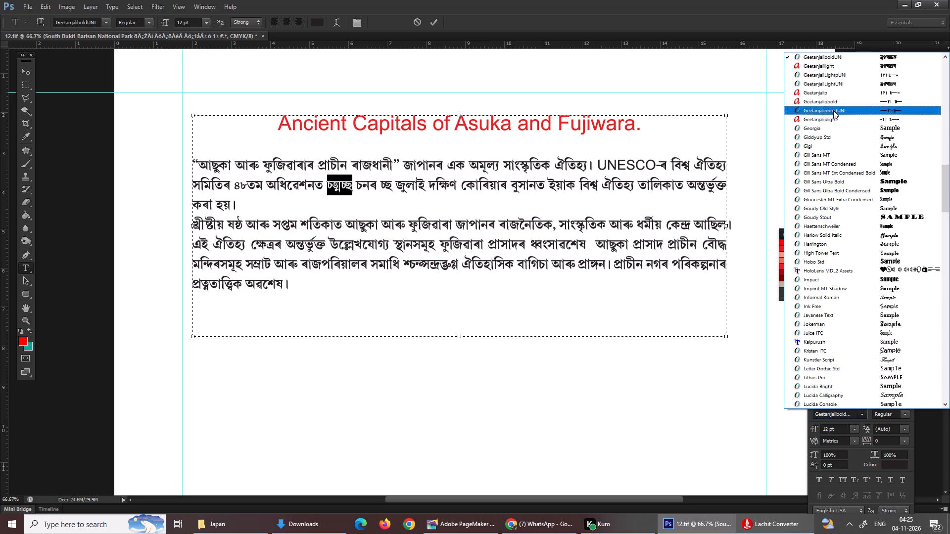
click(845, 99)
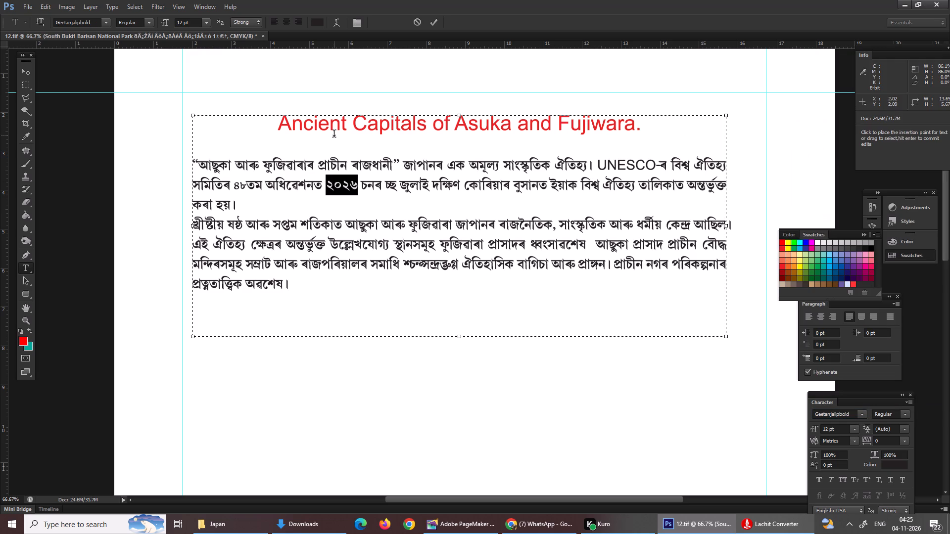
click(333, 162)
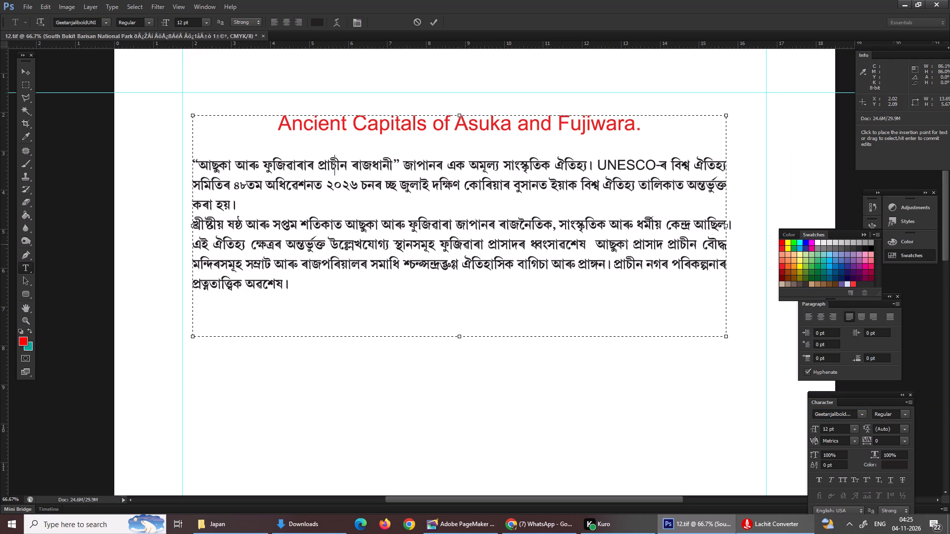
Set the garbled bracketed term (Kofun) in the Assamese list of sites in Arial at 10 pt.
click(406, 266)
click(400, 267)
click(406, 265)
drag(407, 265, 413, 267)
drag(413, 267, 457, 263)
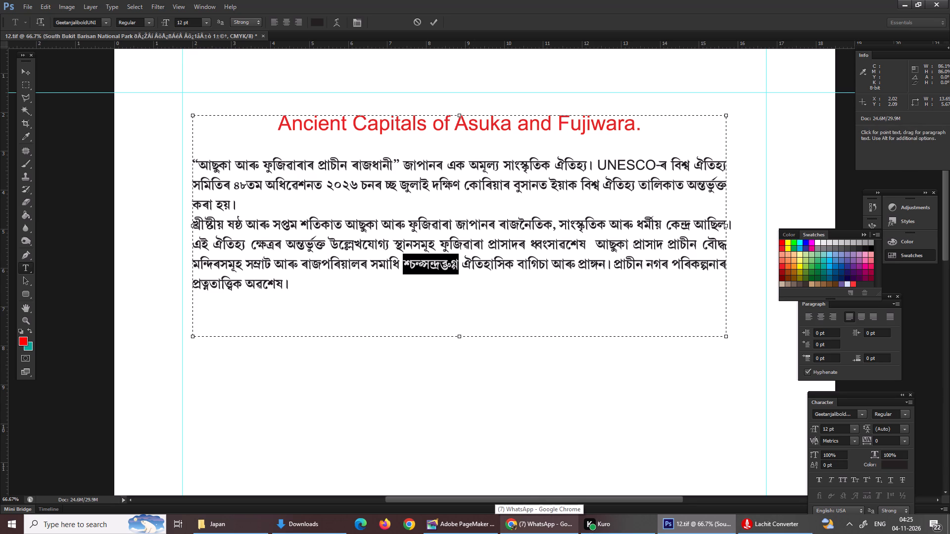
click(861, 410)
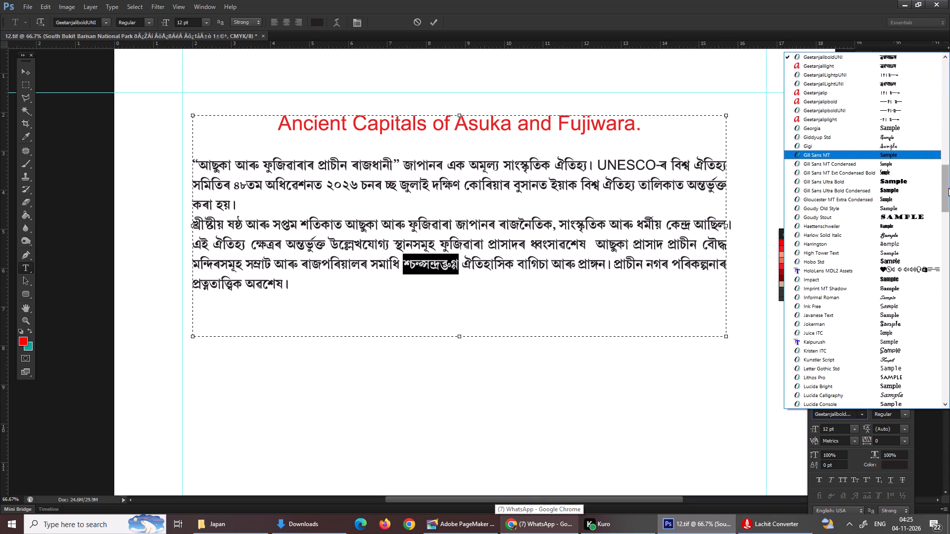
drag(949, 188, 937, 63)
click(865, 104)
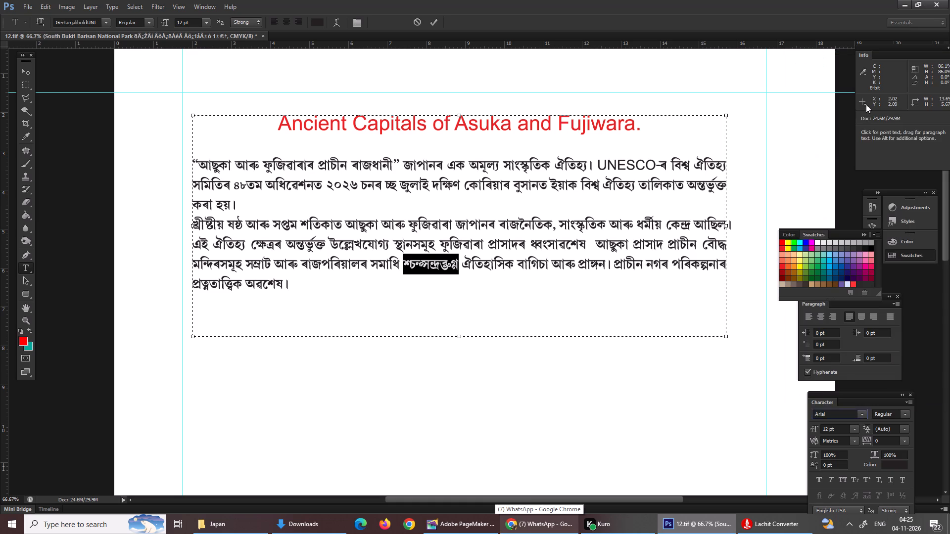
drag(835, 432, 804, 435)
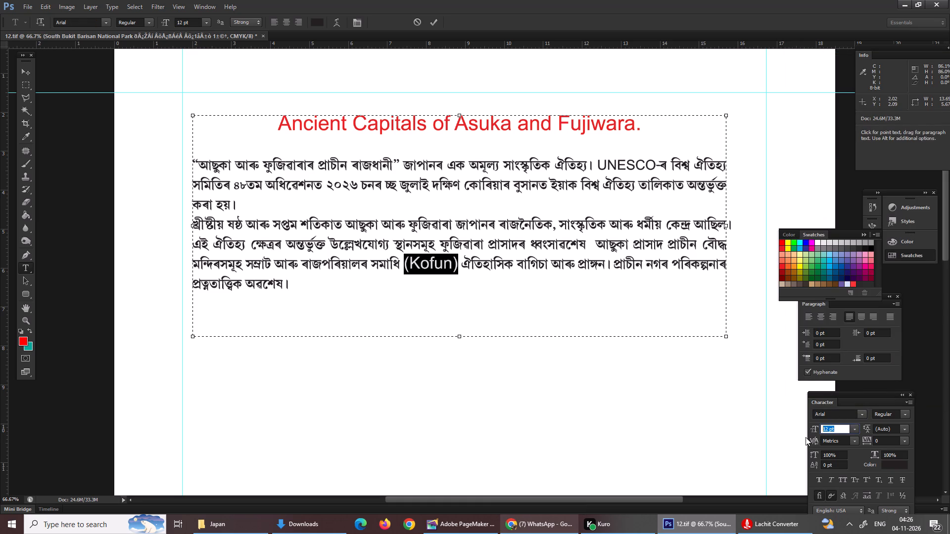
text(10)
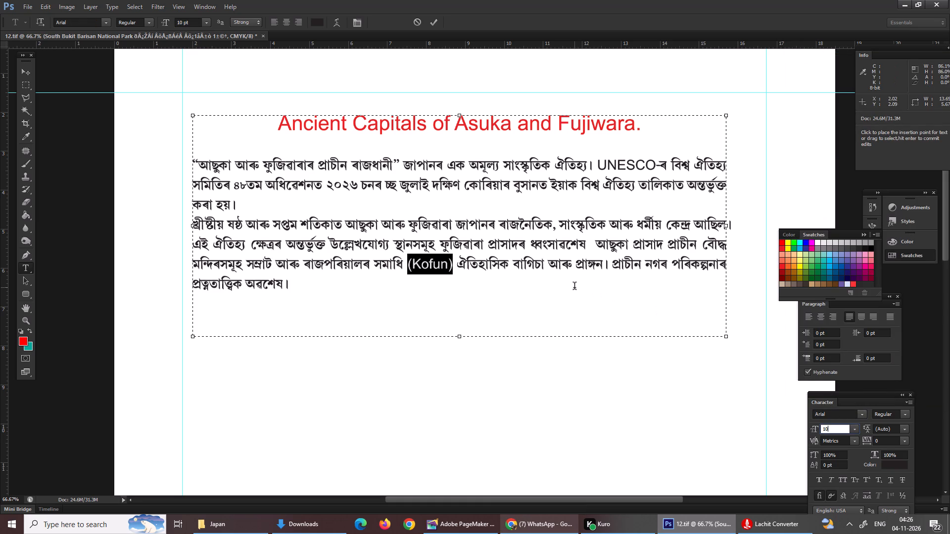
key(Return)
Shorten the Assamese text frame from its bottom edge to a height of about 4.9 cm and commit the text edits.
drag(459, 336, 459, 323)
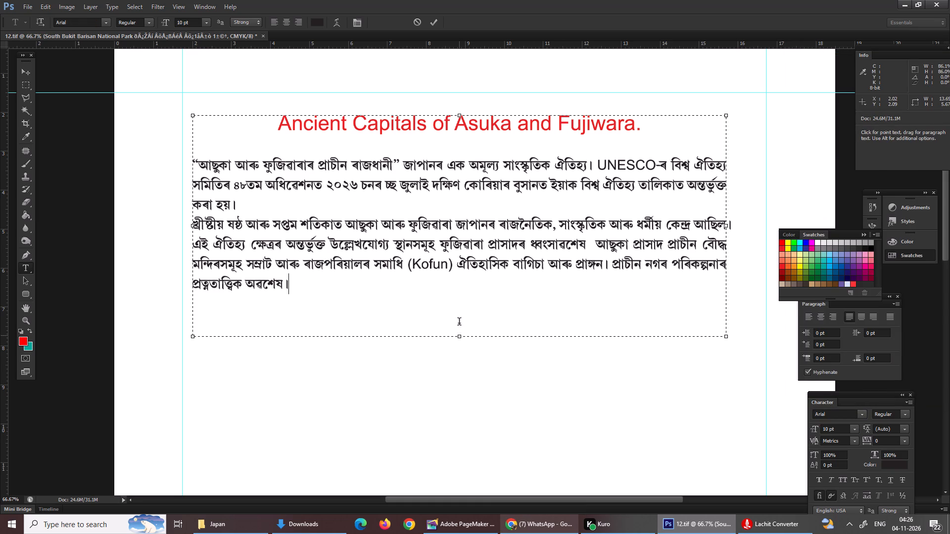
drag(459, 323, 459, 320)
drag(459, 339, 460, 308)
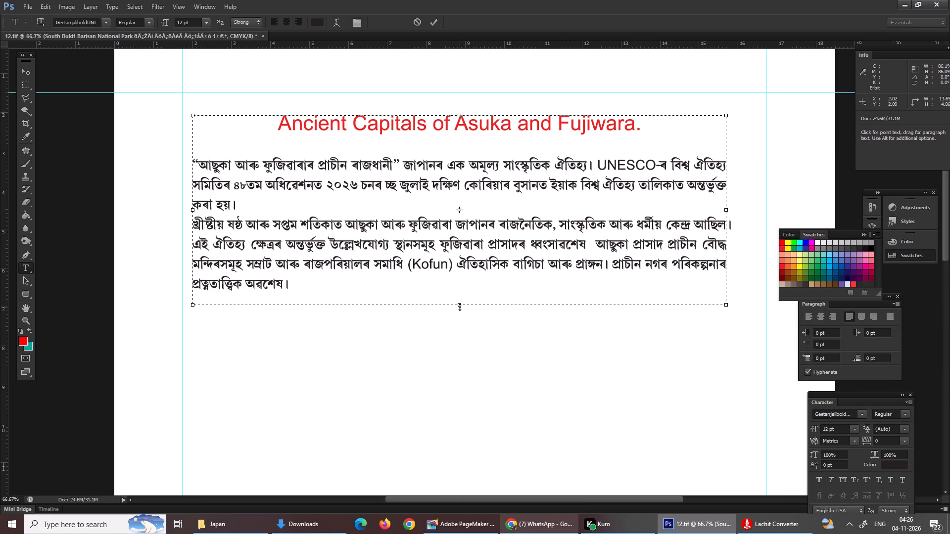
key(Return)
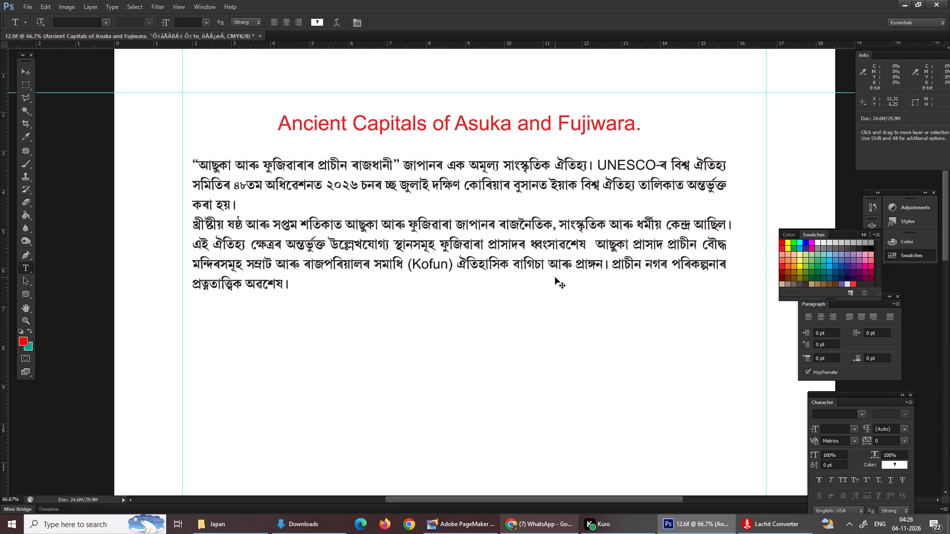
Move the Ancient Capitals heading and Assamese text block slightly down and to the right, between the vertical guides.
key(ctrl+0)
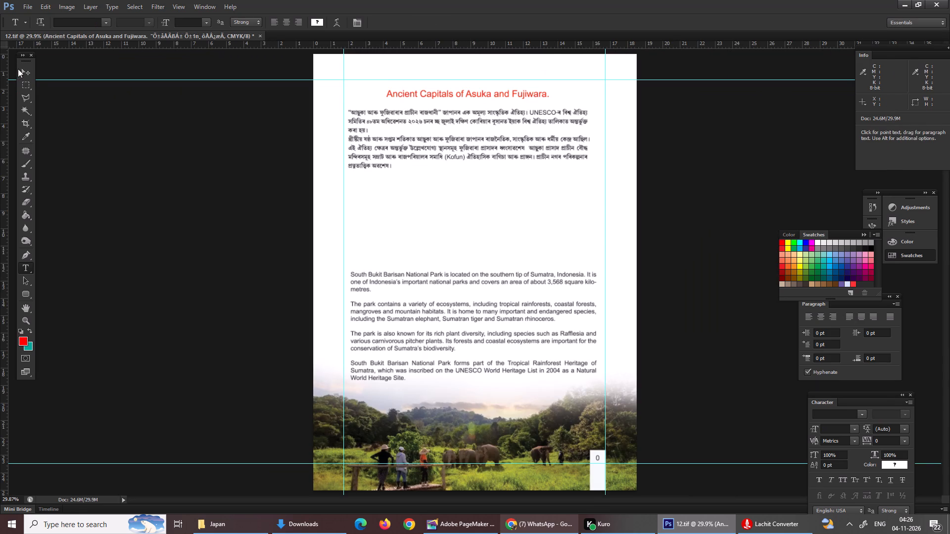
click(18, 69)
right_click(355, 110)
click(411, 115)
drag(420, 123, 420, 126)
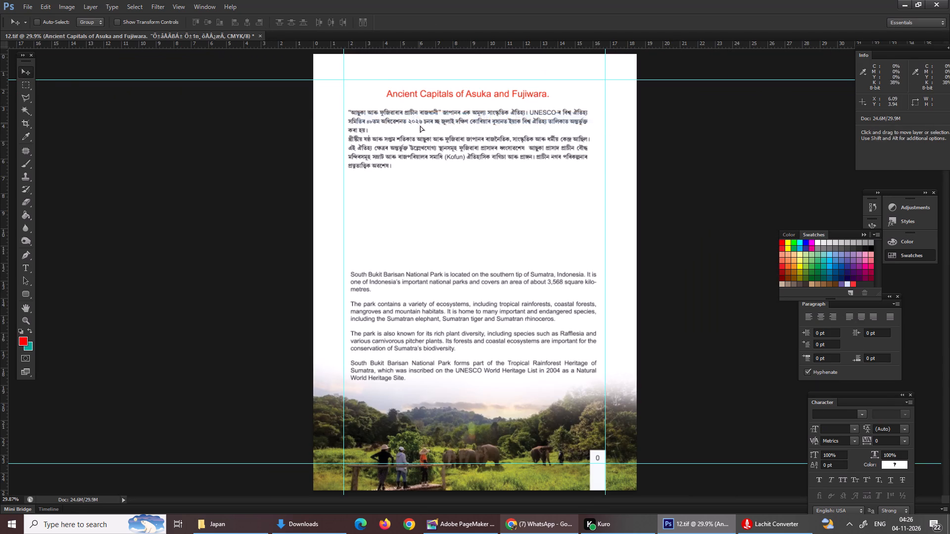
drag(420, 126, 424, 136)
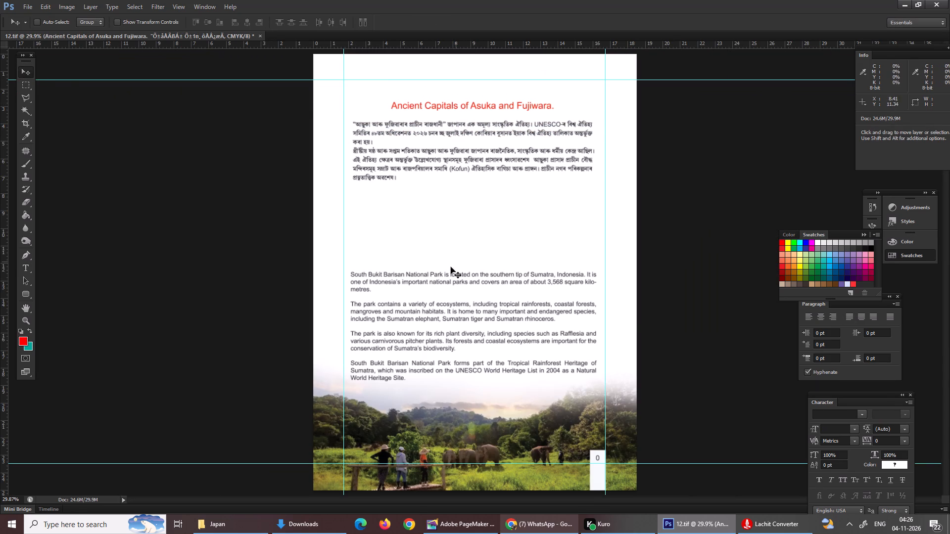
Move the English South Bukit Barisan text block up about 3.4 cm and left about 0.4 cm, beneath the Assamese text.
right_click(435, 300)
click(451, 306)
drag(448, 319, 441, 260)
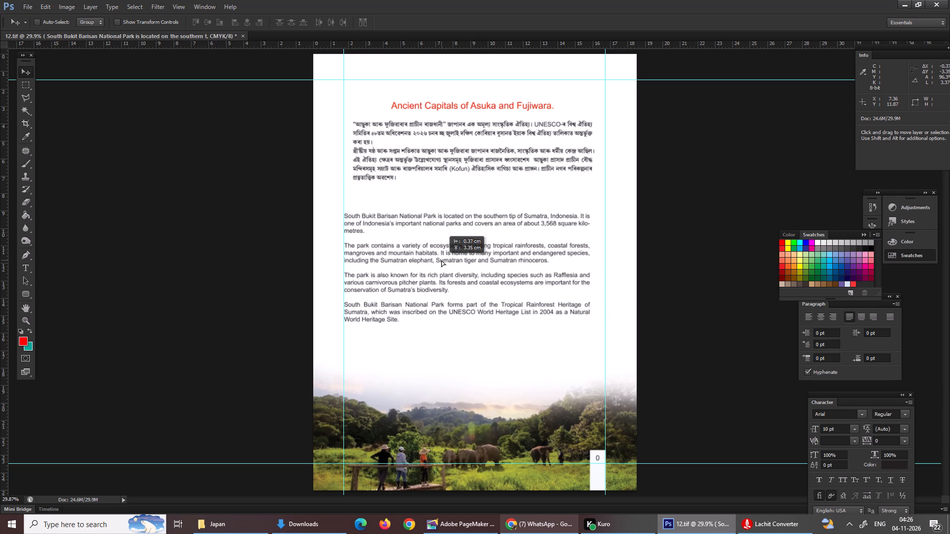
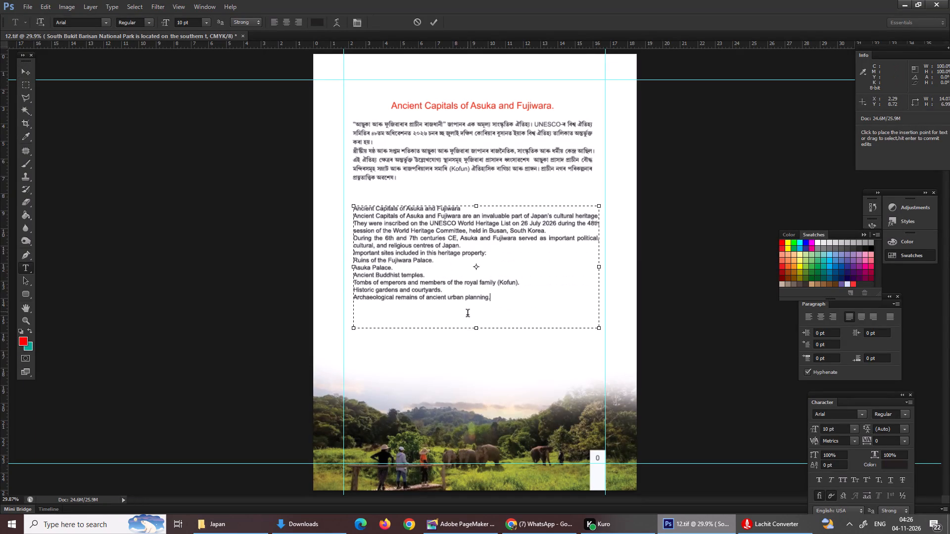
Shorten the English text frame from its bottom edge to a height of about 6.5 cm and commit the text edits.
drag(476, 332, 475, 323)
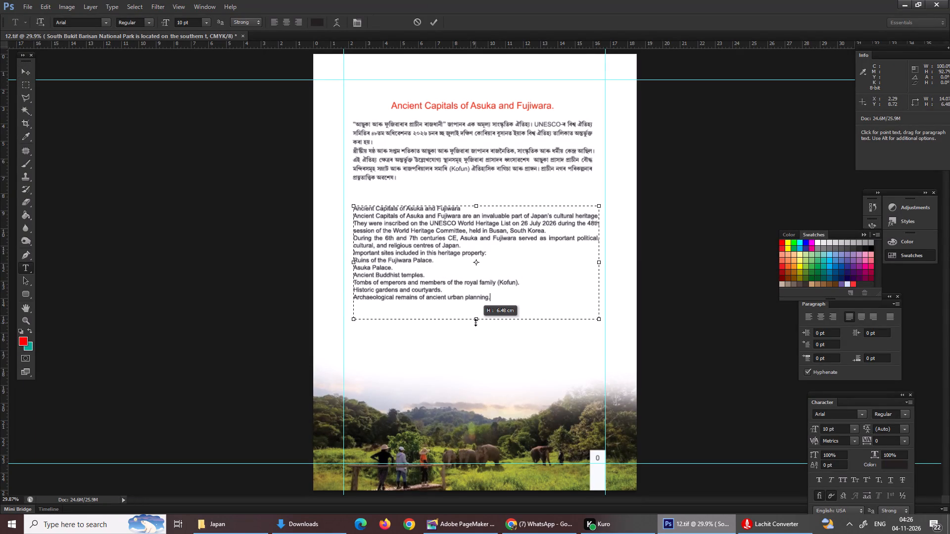
key(ctrl+equal)
key(ctrl+equal)
key(ctrl+equal)
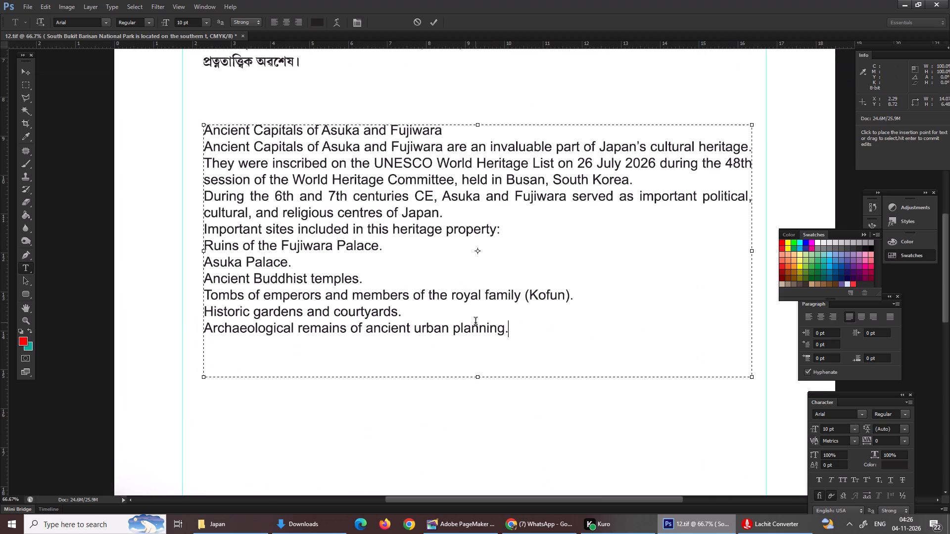
key(Return)
Delete the title line "Ancient Capitals of Asuka and Fujiwara" from the top of the English text block and commit the edit.
click(451, 261)
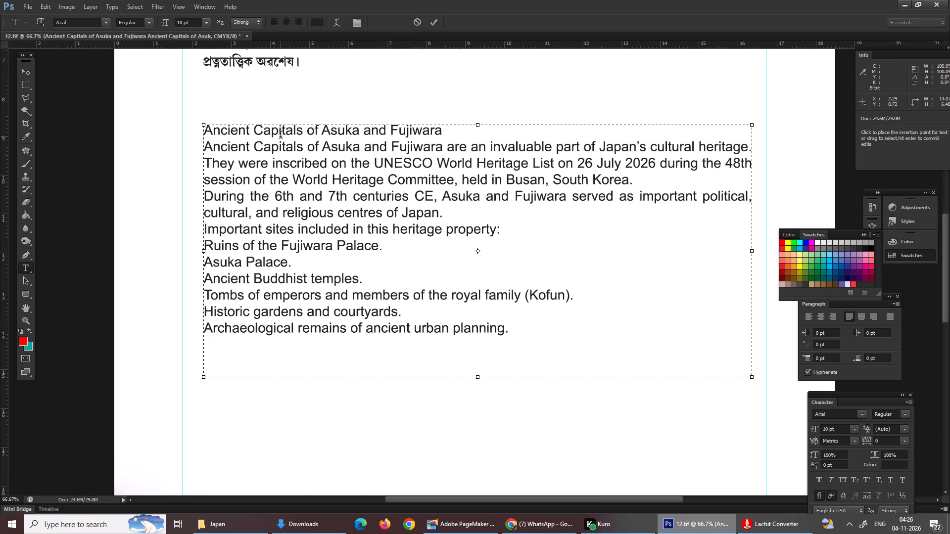
drag(465, 135, 178, 110)
key(BackSpace)
key(BackSpace)
click(211, 136)
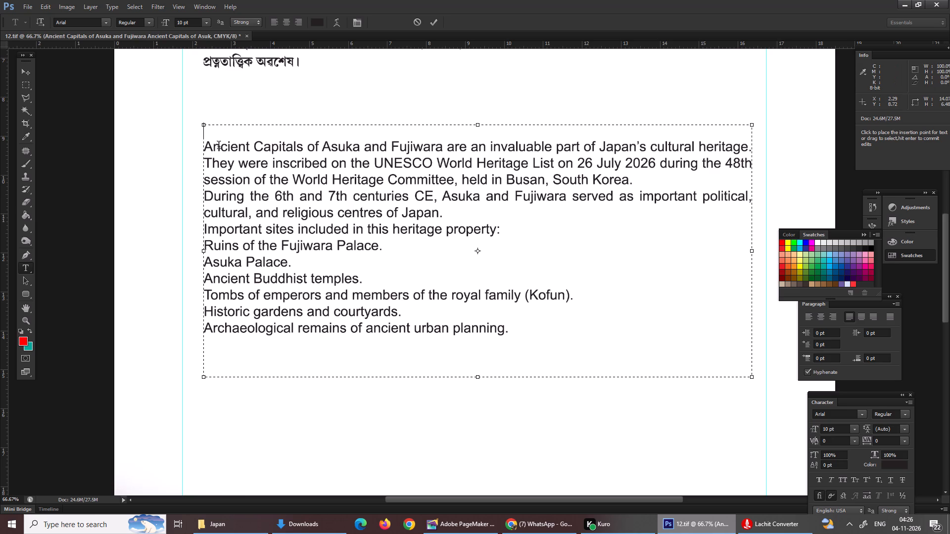
key(BackSpace)
scroll(327, 277, up, 6)
key(Return)
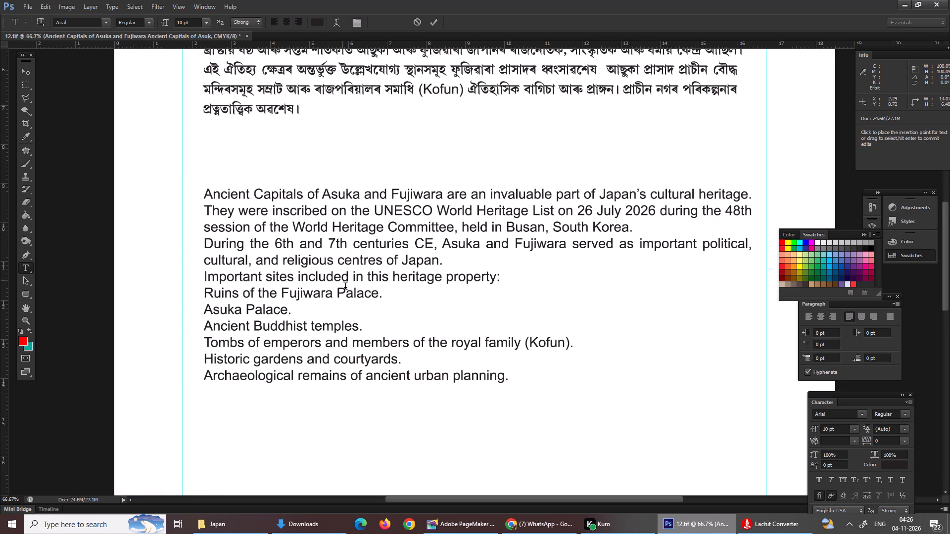
Add a hyphen after স্থানসমূহ in the Assamese text and start the list of sites on a new line without a leading space.
scroll(345, 288, up, 7)
scroll(345, 288, down, 1)
scroll(345, 288, up, 1)
scroll(345, 288, down, 1)
scroll(345, 288, up, 10)
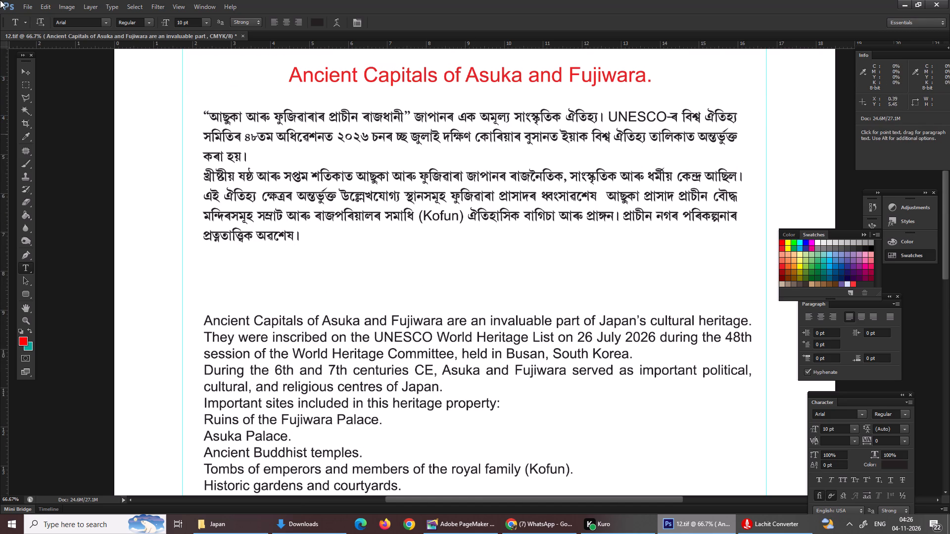
click(444, 194)
key(minus)
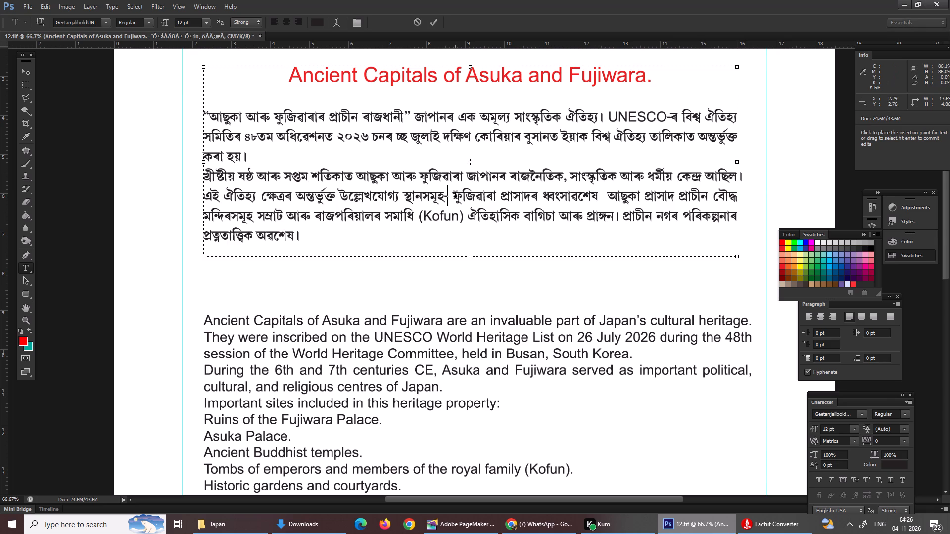
key(Return)
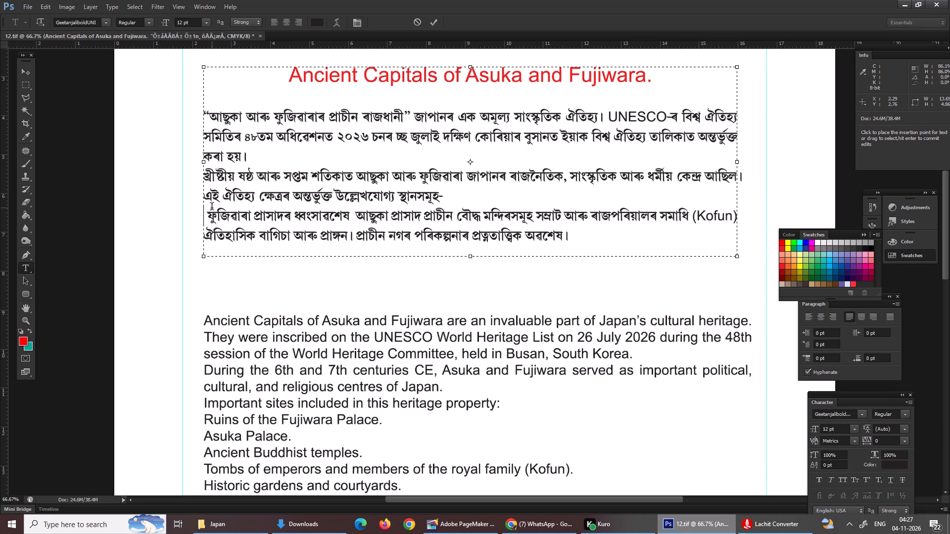
click(212, 208)
drag(207, 222, 184, 219)
key(BackSpace)
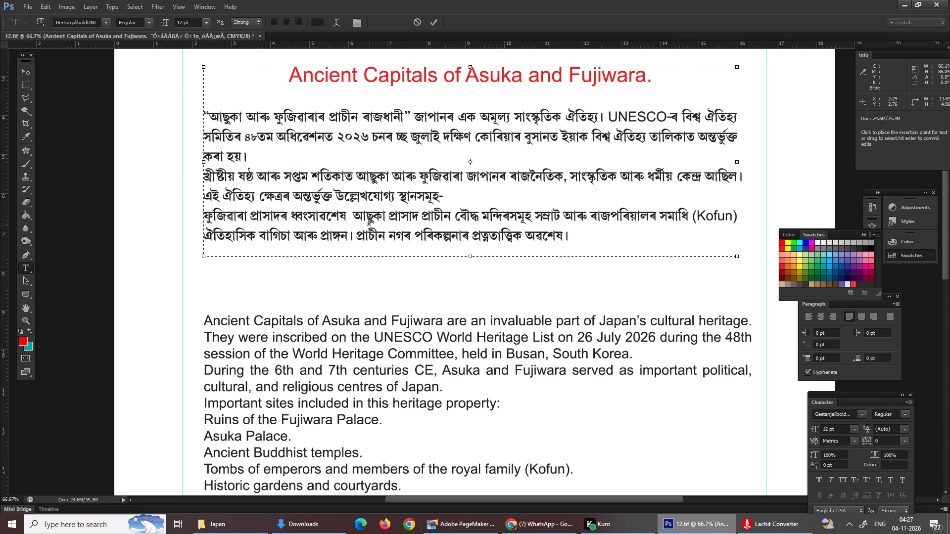
Start new lines at আছুকা প্ৰাসাদ, প্ৰাচীন বৌদ্ধ মন্দিৰসমূহ and সম্ৰাট in the Assamese list, extending the frame to about 8.3 cm high.
click(355, 215)
key(Return)
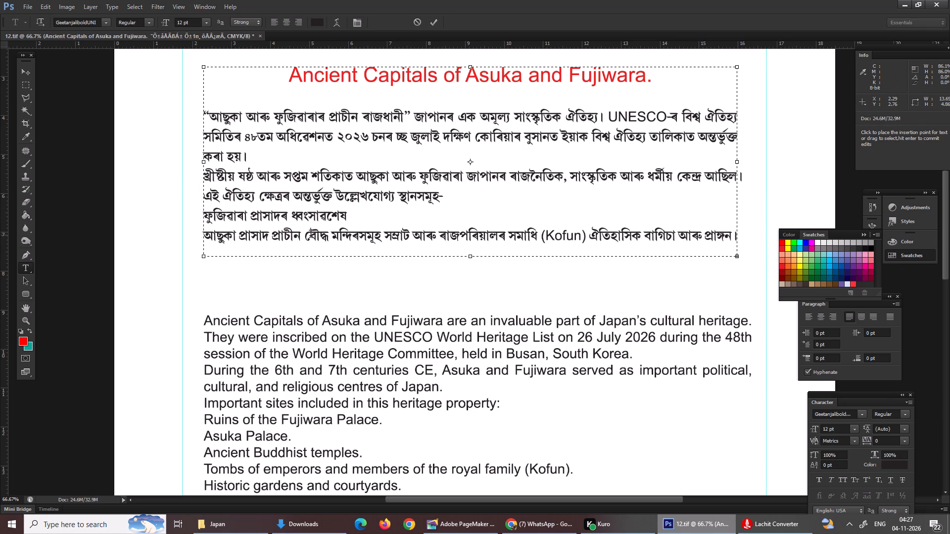
click(272, 235)
key(Return)
drag(473, 257, 463, 392)
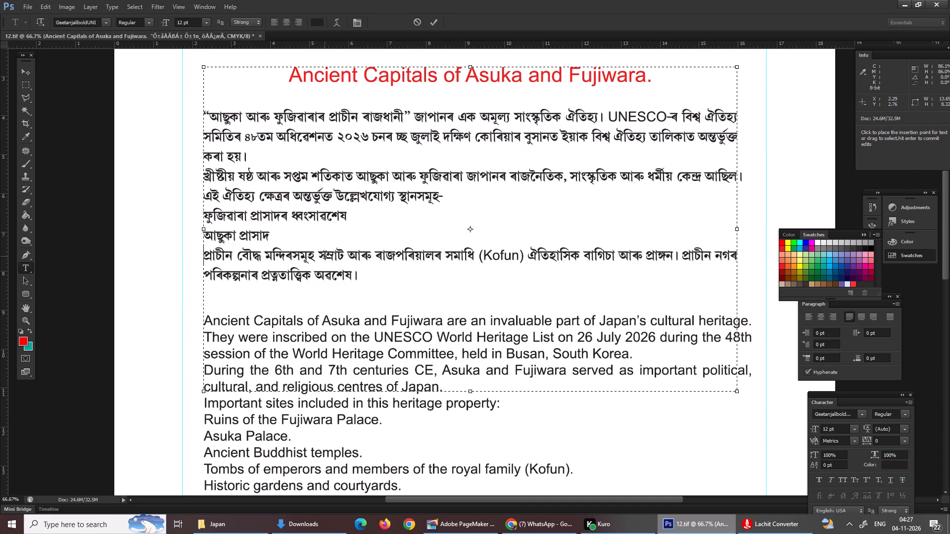
click(321, 256)
key(Return)
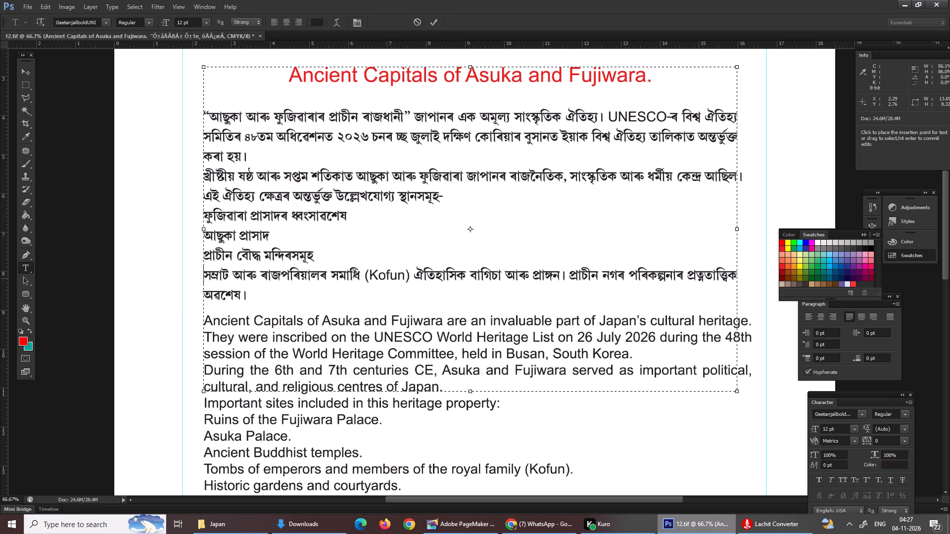
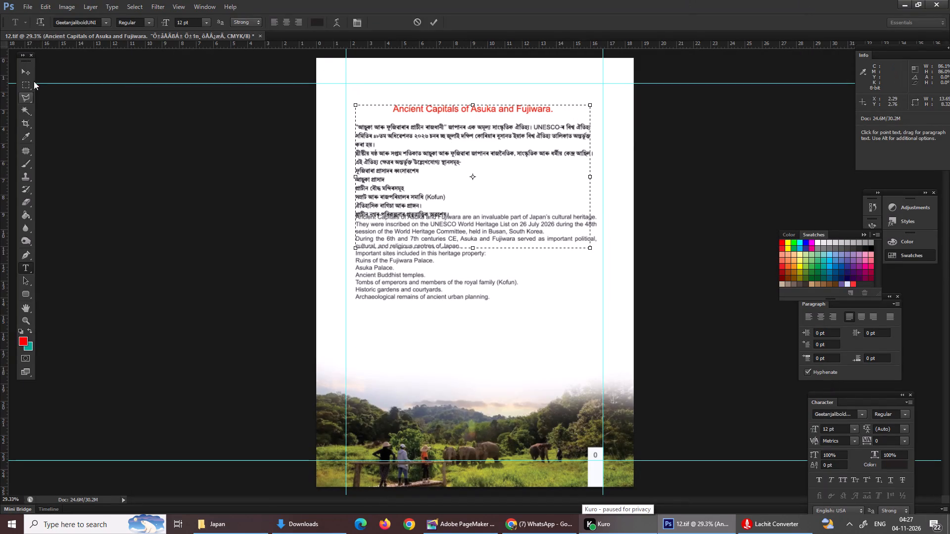
Move the English text block down the page so it clears the Assamese list and stays inside the margin guides.
click(28, 71)
right_click(397, 259)
click(412, 267)
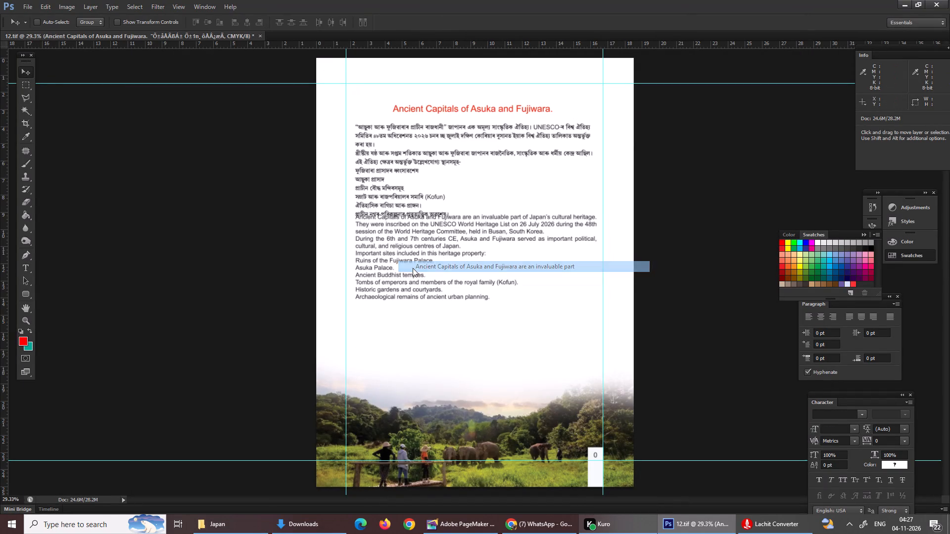
drag(413, 268, 432, 302)
drag(429, 303, 416, 305)
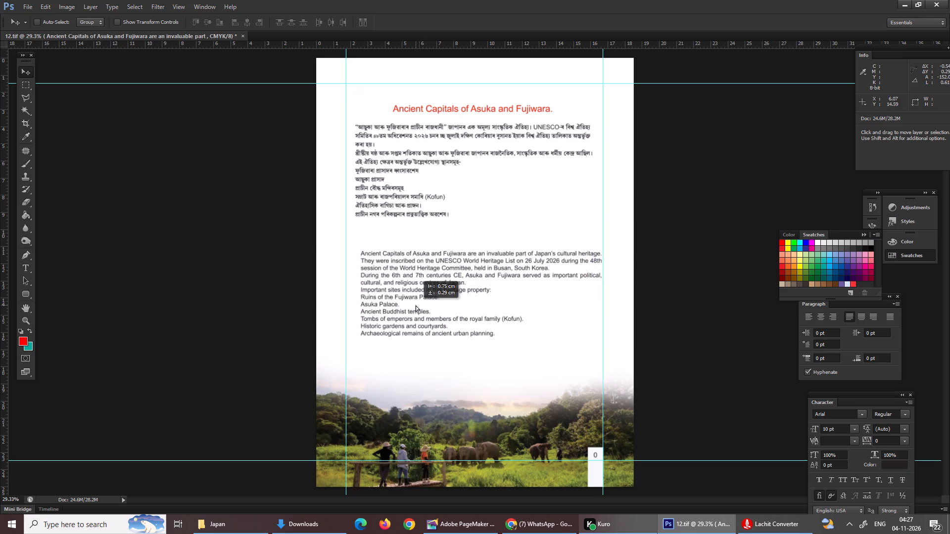
drag(416, 305, 410, 309)
Nudge the text block holding the red heading and Assamese text about 0.14 cm to the left.
right_click(442, 163)
click(465, 171)
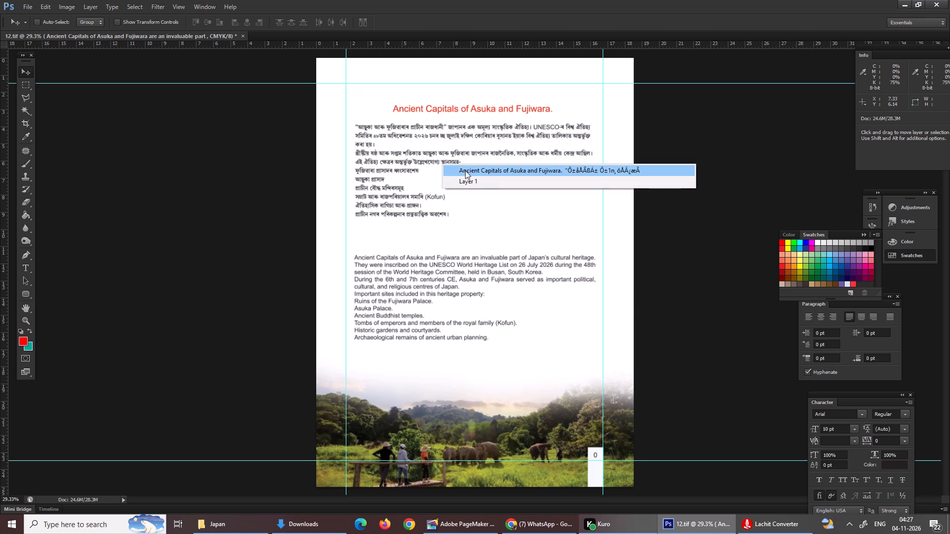
click(440, 176)
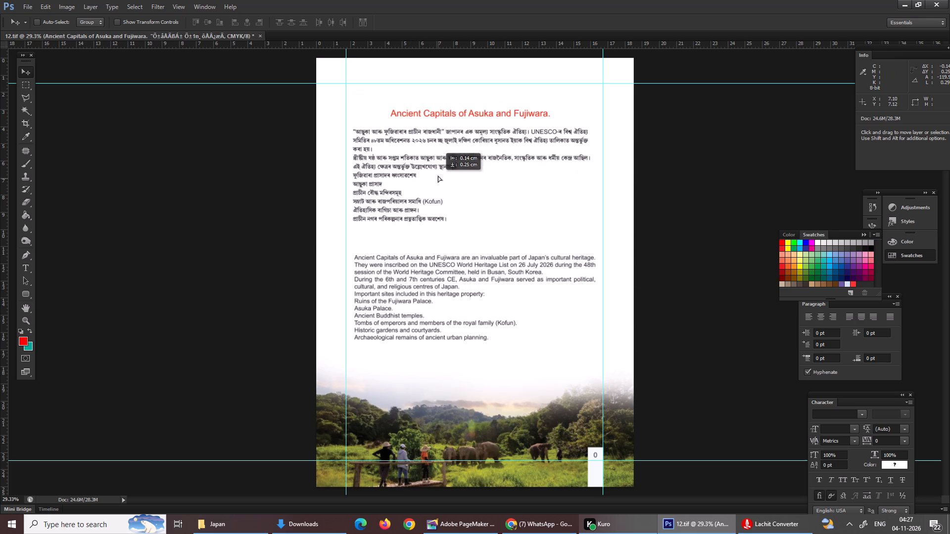
Move the English text block up to close the gap below the Assamese list, aligned with its left edge, and save the document.
right_click(405, 298)
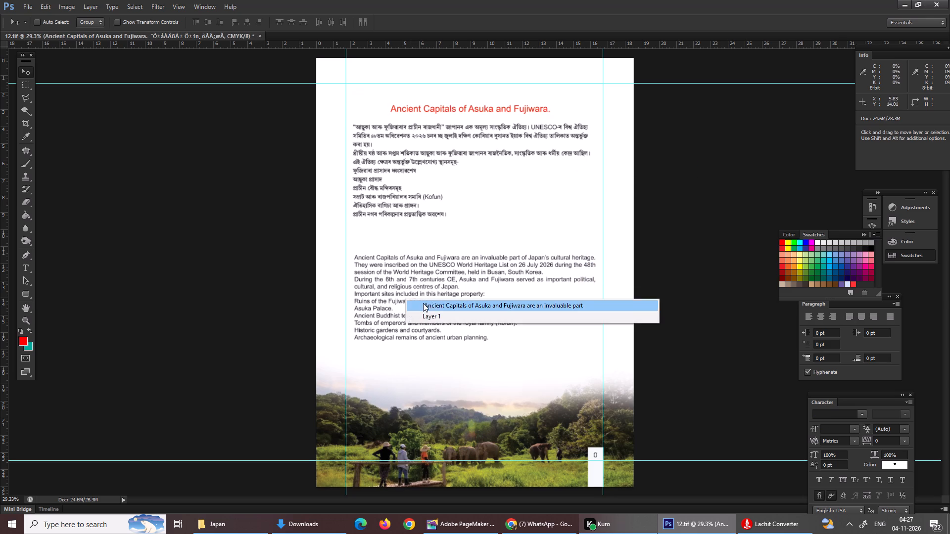
click(423, 303)
drag(421, 310, 419, 288)
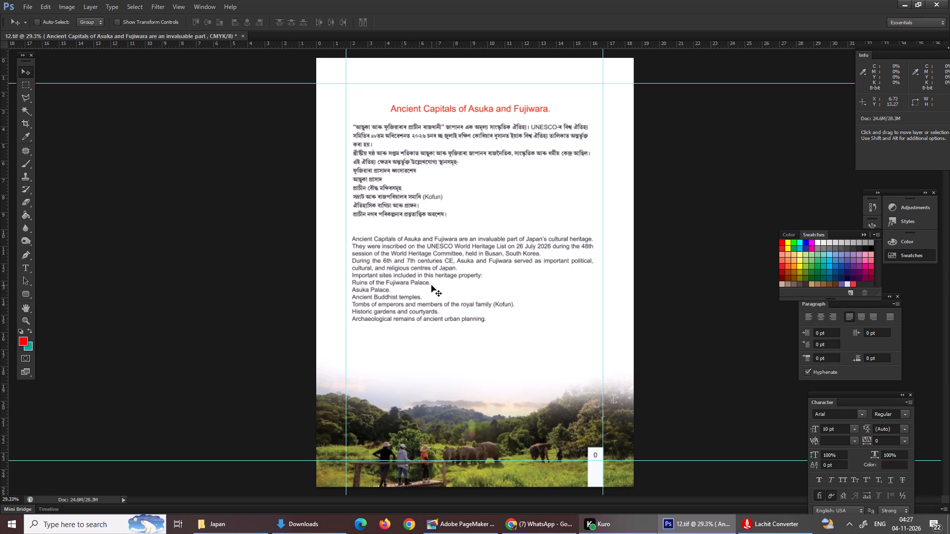
key(Return)
key(ctrl+s)
Delete Layer 37, the landscape photo with elephants at the bottom of the page.
right_click(422, 432)
right_click(435, 429)
right_click(410, 423)
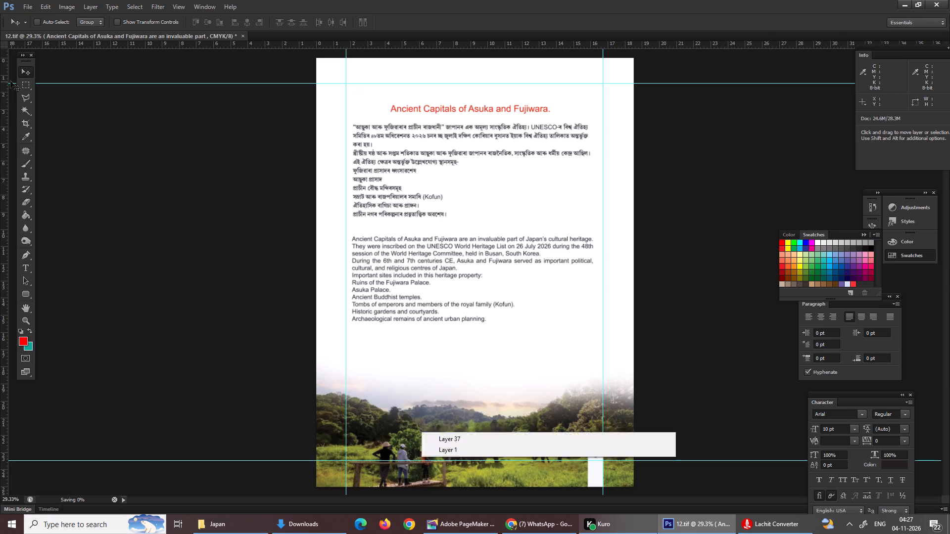
double_click(25, 71)
right_click(411, 439)
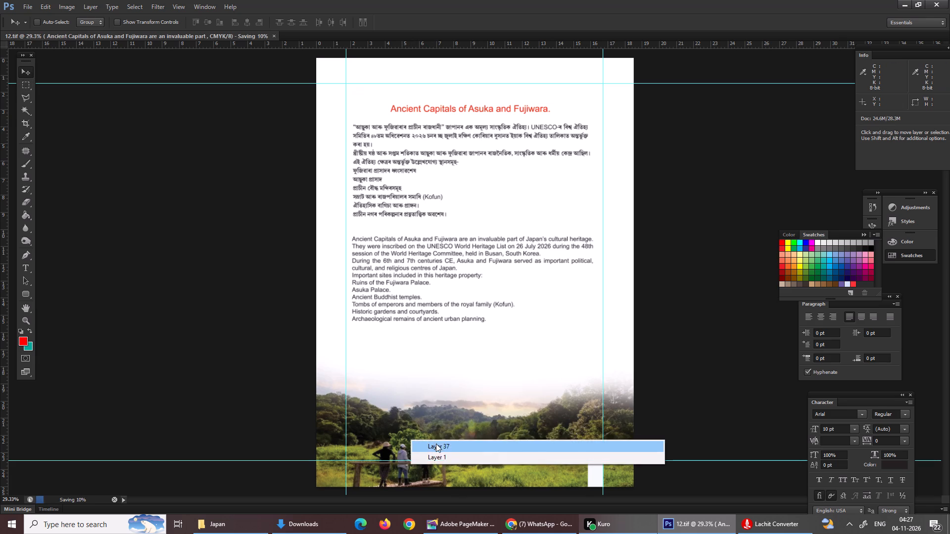
click(438, 447)
drag(437, 445, 438, 405)
key(Delete)
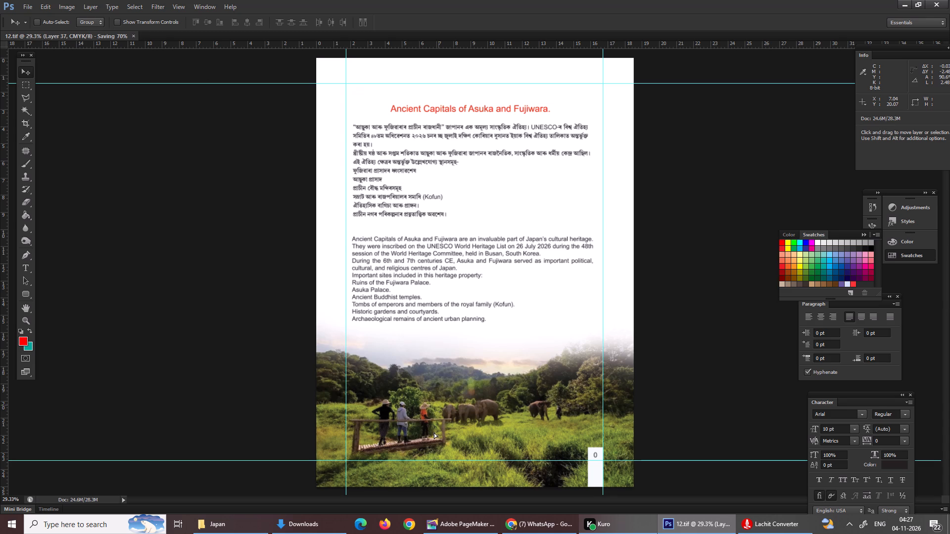
key(Delete)
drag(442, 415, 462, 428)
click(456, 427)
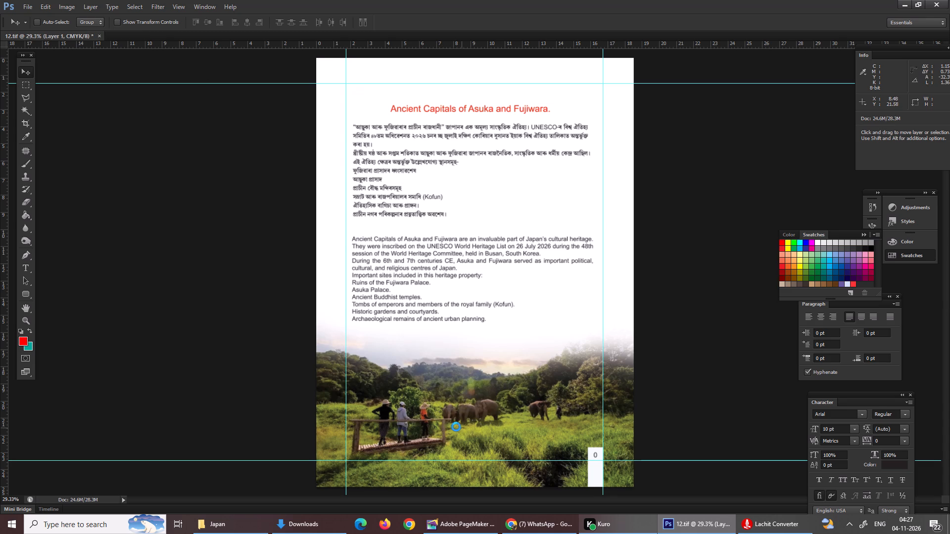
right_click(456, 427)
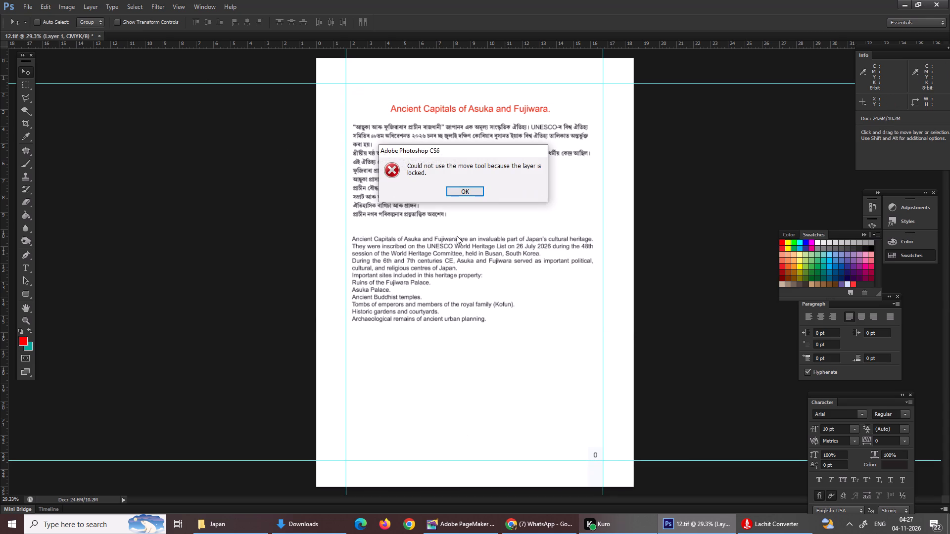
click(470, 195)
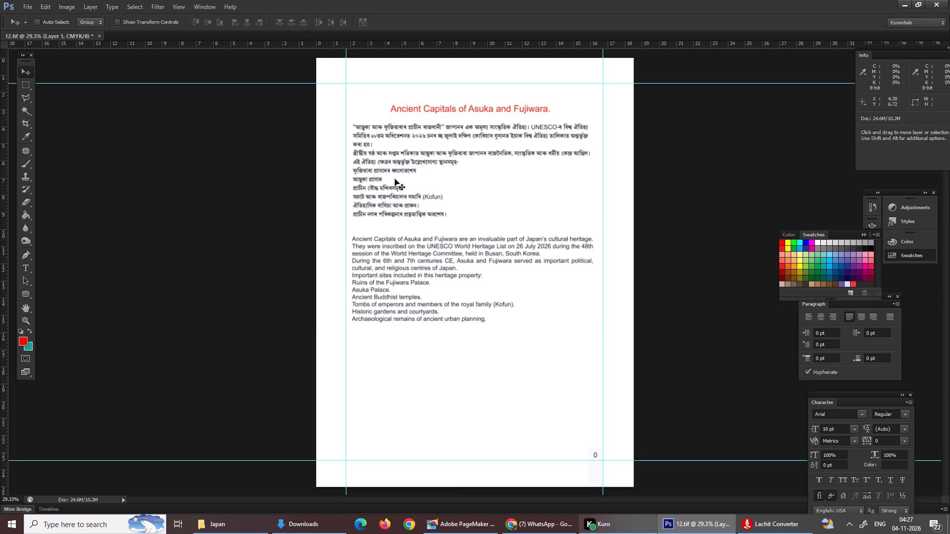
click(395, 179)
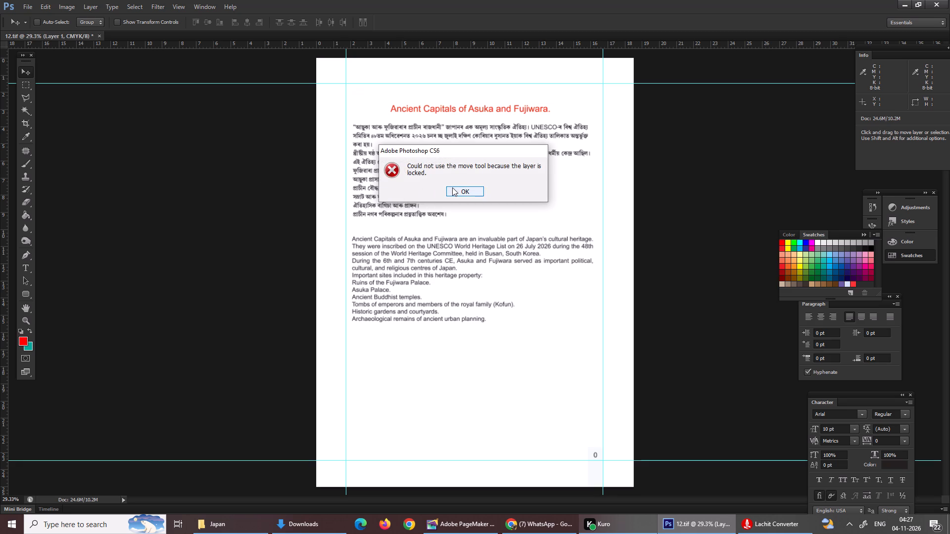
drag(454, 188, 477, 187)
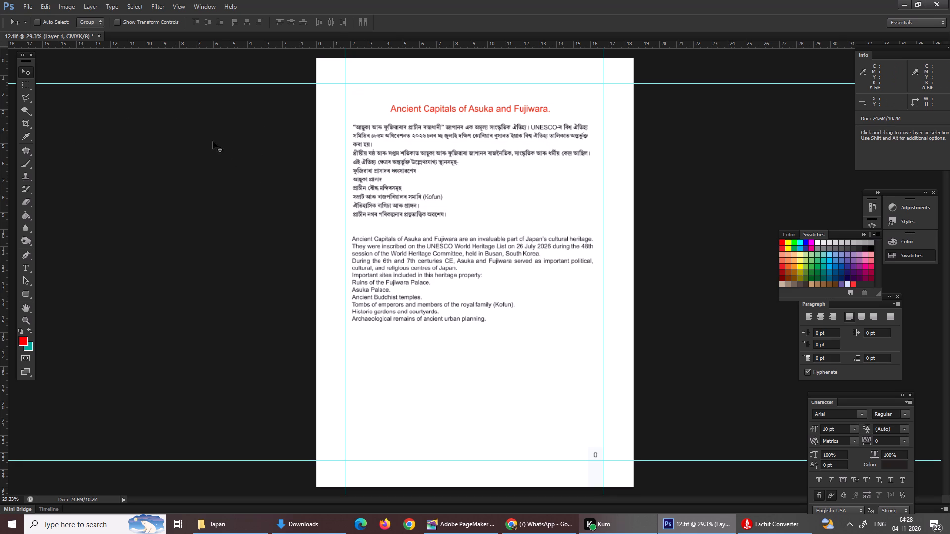
Select the heading line "Ancient Capitals of Asuka and Fujiwara." above the Assamese text for editing, undoing the accidental frame resize.
key(t)
click(393, 123)
drag(379, 106, 380, 105)
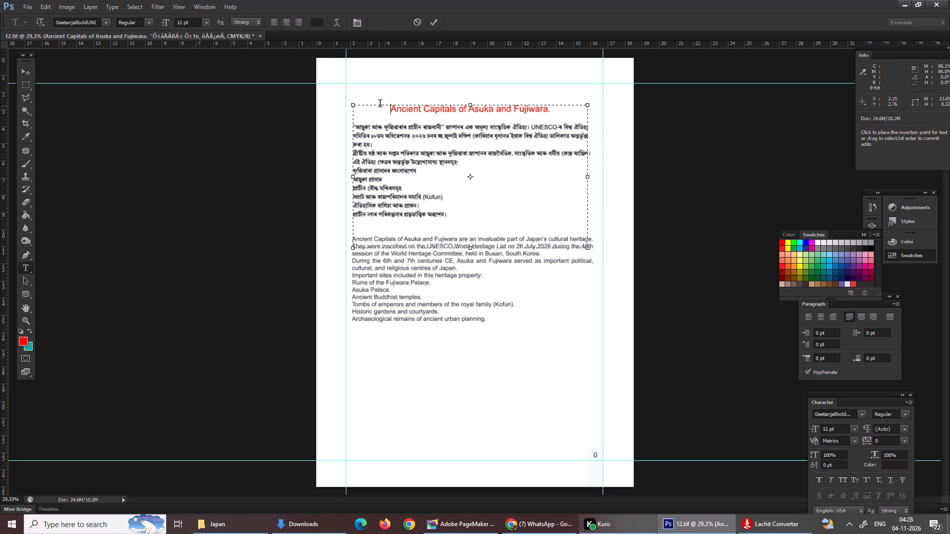
drag(380, 105, 386, 104)
drag(391, 104, 527, 87)
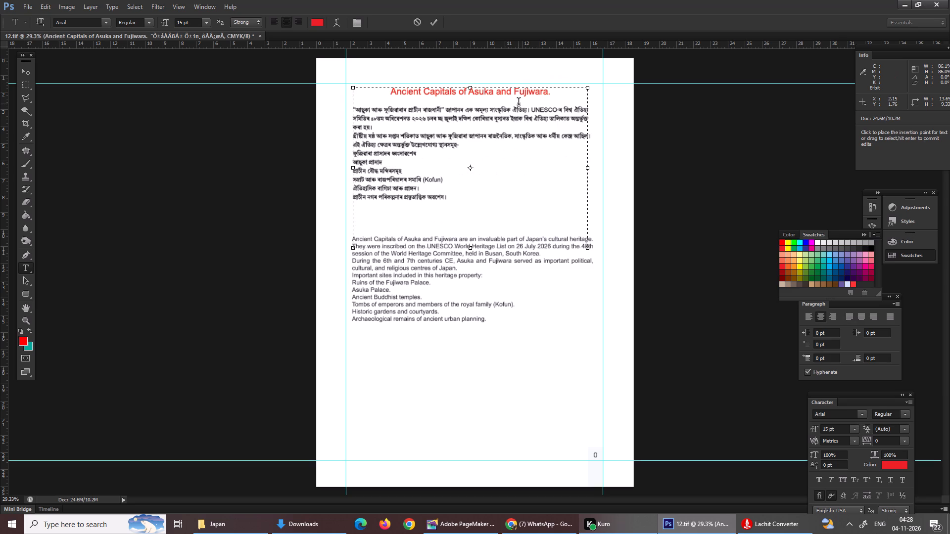
key(ctrl+z)
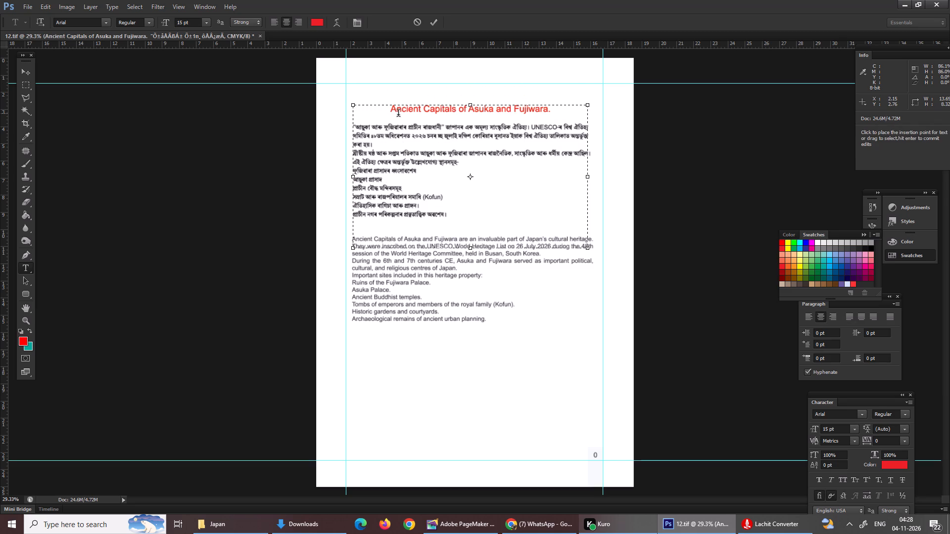
click(393, 104)
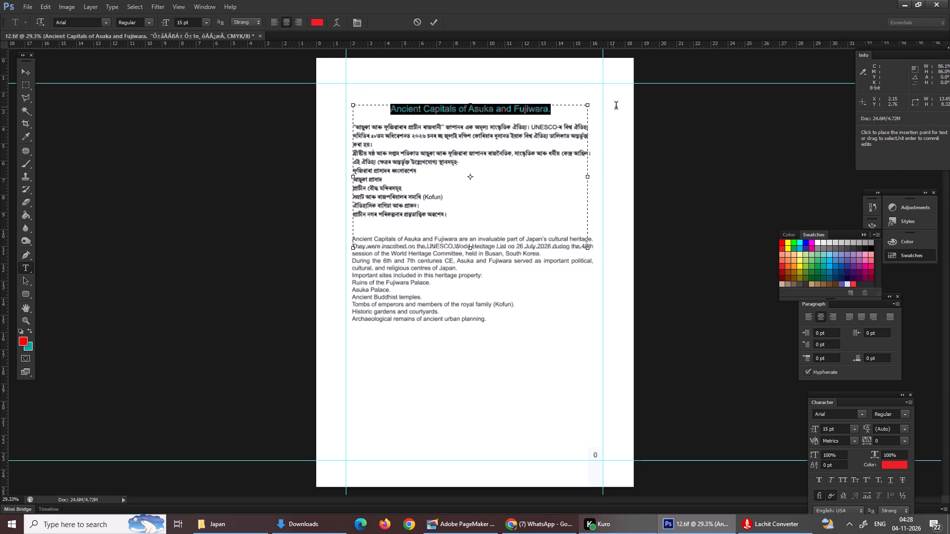
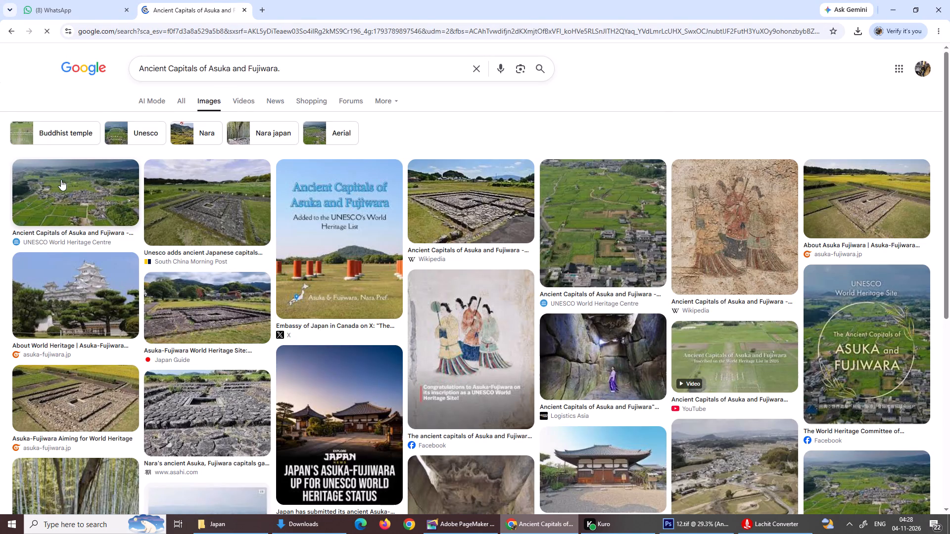
Copy the UNESCO World Heritage Centre aerial photo of green fields and villages from the Asuka and Fujiwara image results.
click(84, 209)
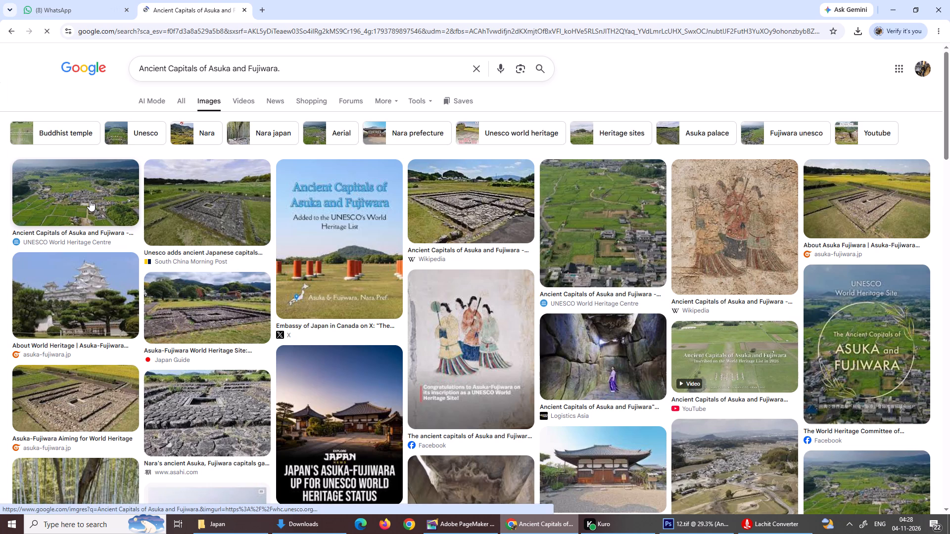
click(89, 200)
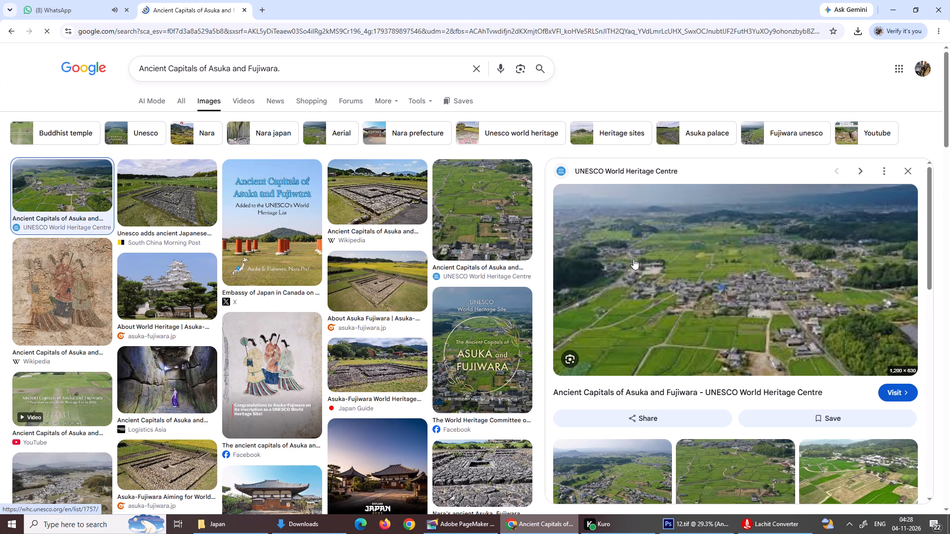
right_click(665, 261)
click(726, 424)
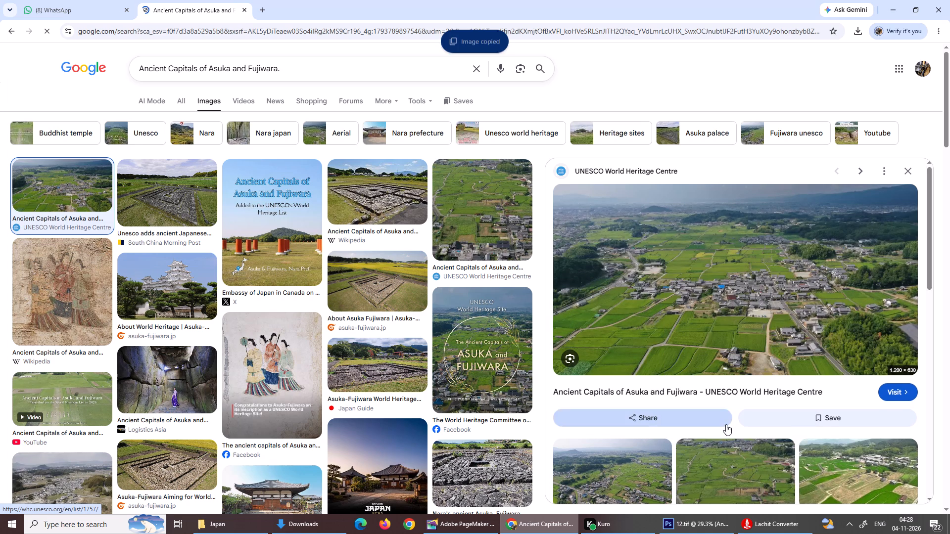
In Photoshop, close the heading edit and paste the copied aerial photo onto 12.tif, moving it below the English text.
click(681, 523)
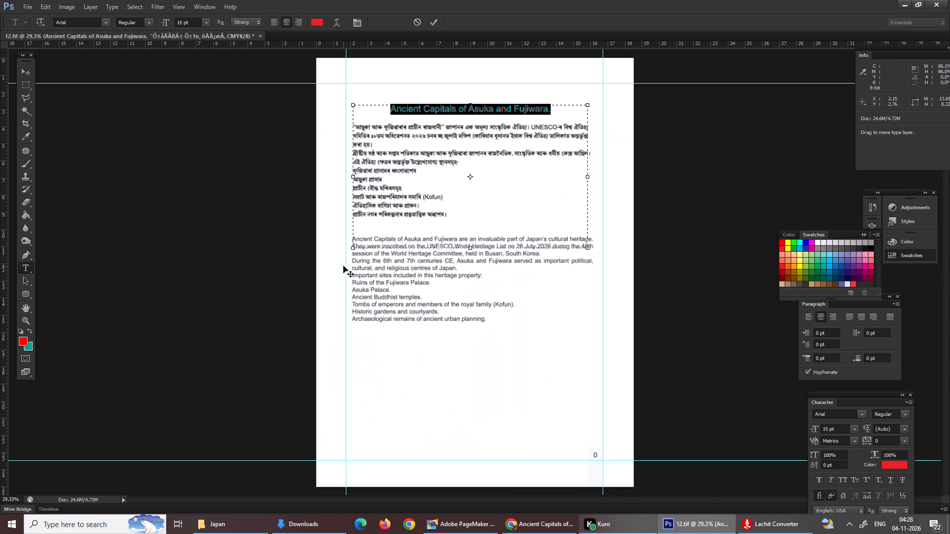
key(Return)
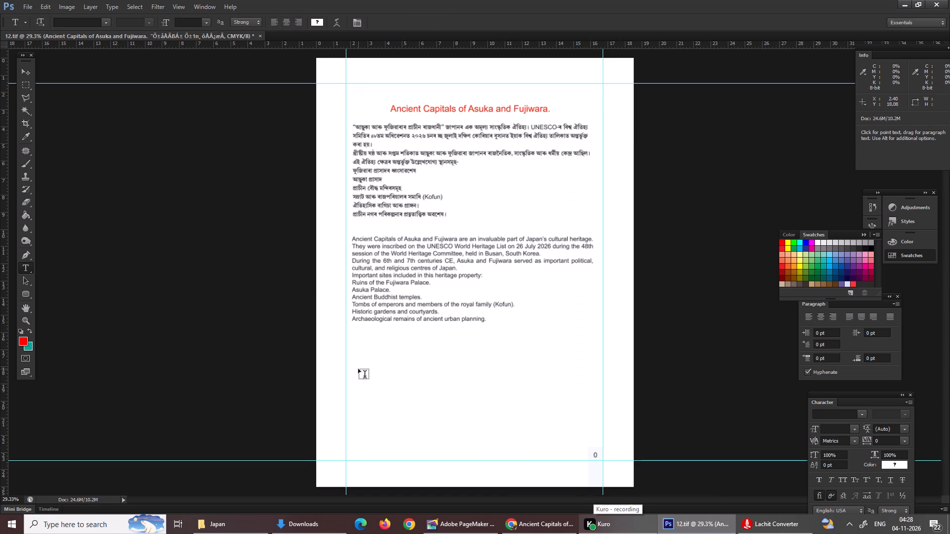
click(23, 77)
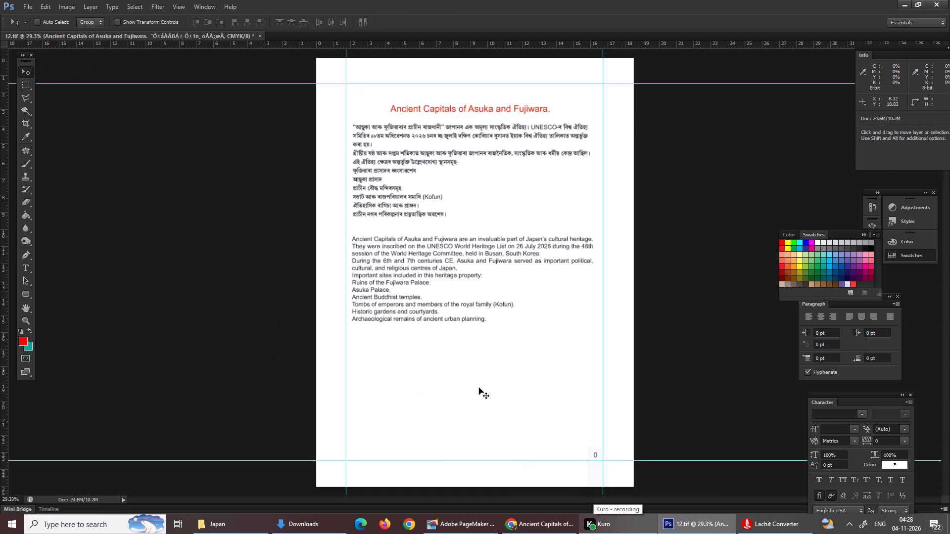
key(ctrl+v)
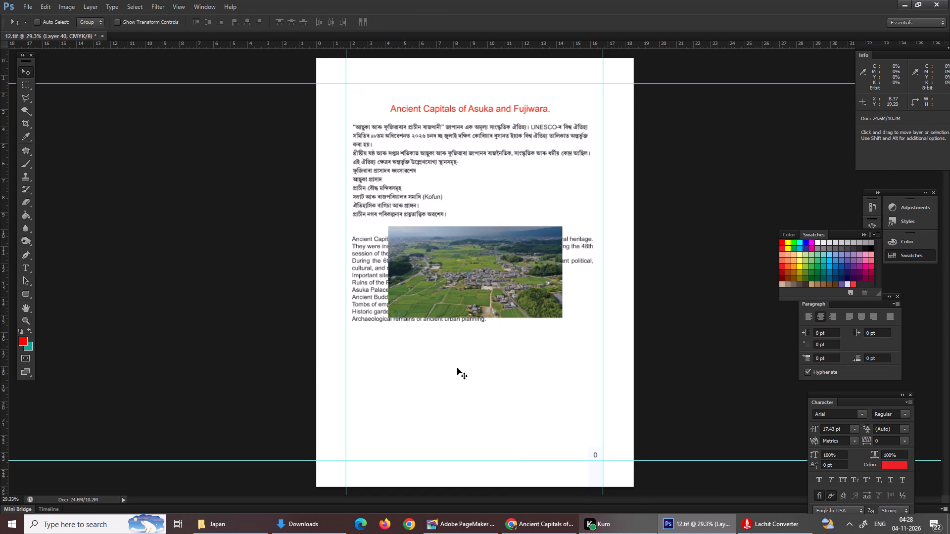
drag(468, 281, 429, 392)
Scale the aerial photo to about 14.89 by 8.20 cm and position it between the two vertical guides below the English text.
key(ctrl+t)
shift+drag(521, 432, 543, 448)
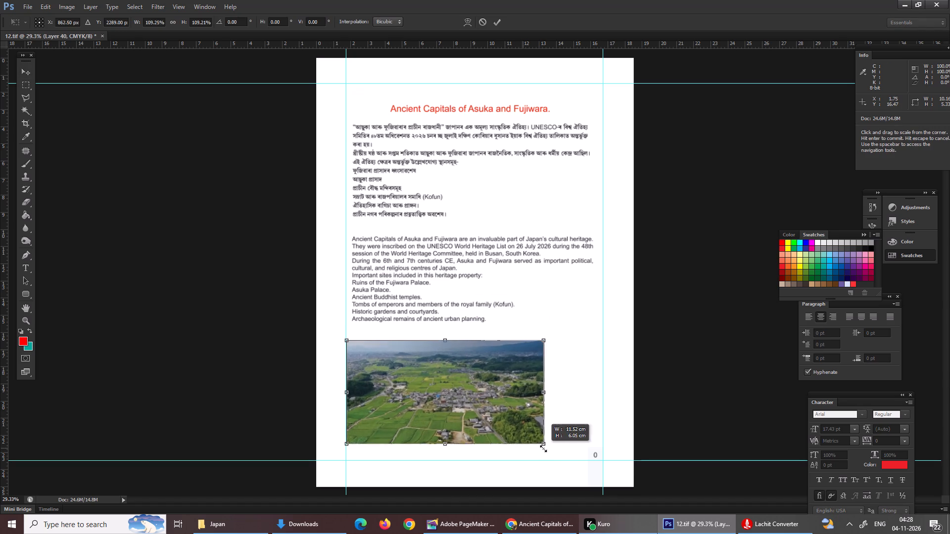
shift+drag(543, 448, 615, 498)
click(506, 432)
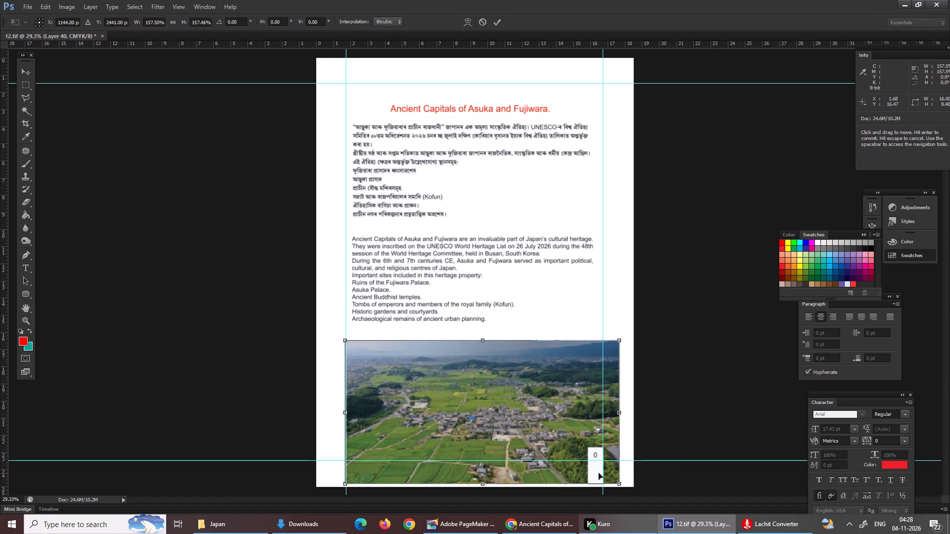
drag(619, 482, 600, 478)
drag(553, 437, 552, 432)
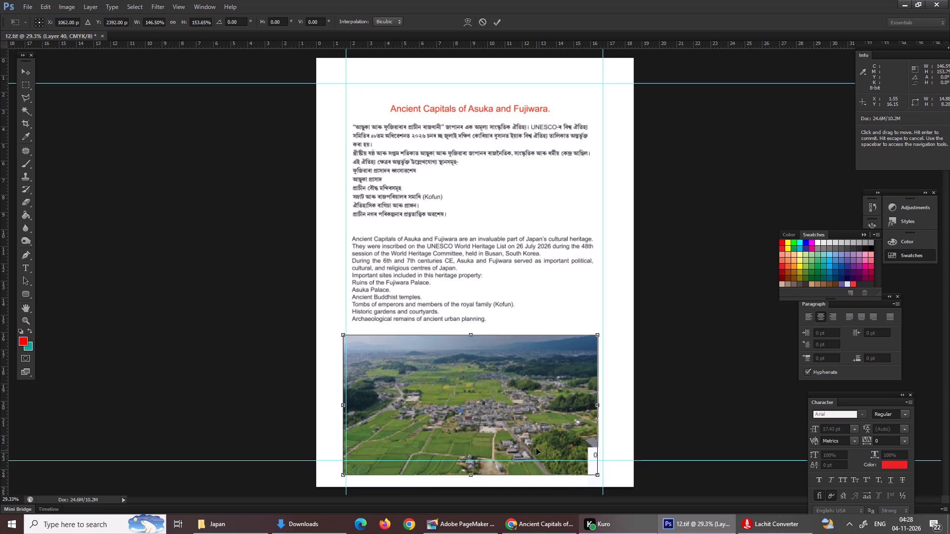
drag(504, 405, 503, 396)
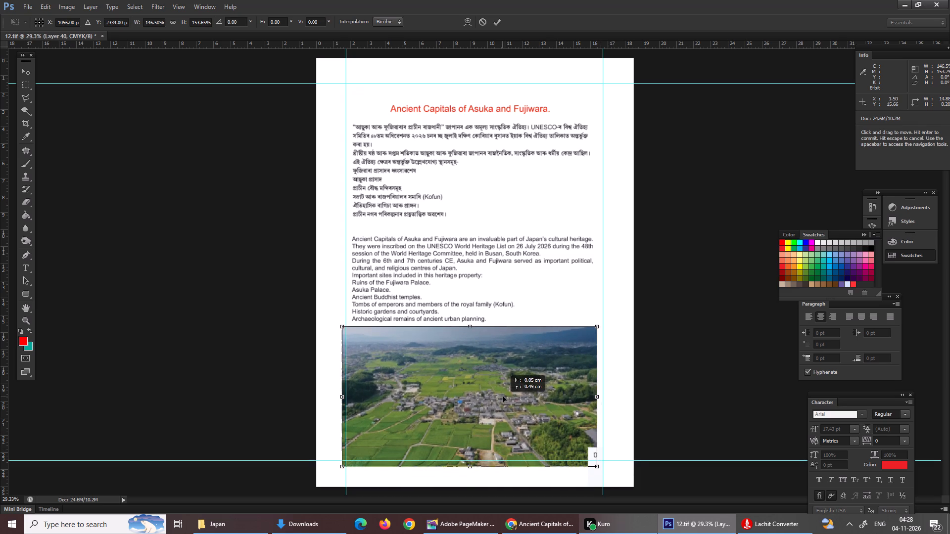
drag(503, 396, 509, 406)
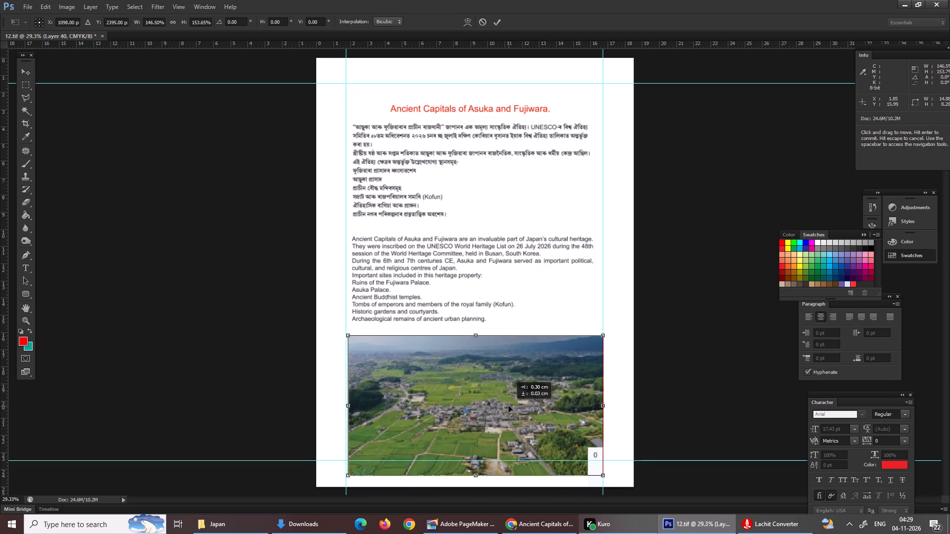
drag(509, 406, 508, 404)
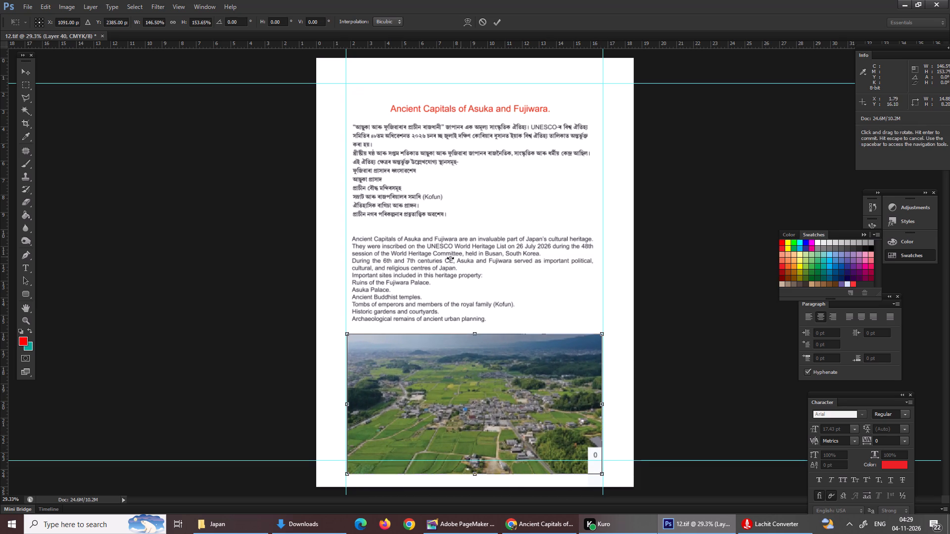
key(Return)
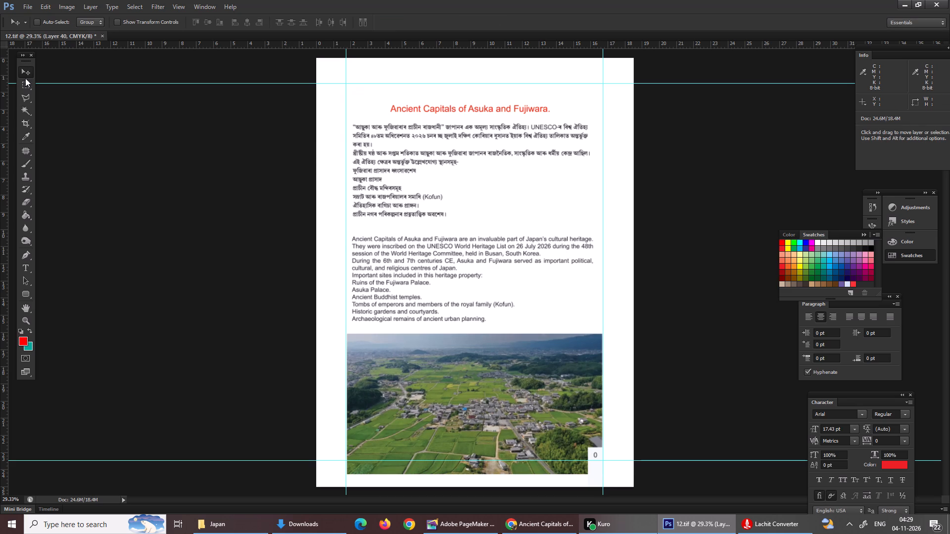
Move the English text block up slightly, closer to the Assamese list.
click(25, 75)
right_click(410, 235)
right_click(399, 263)
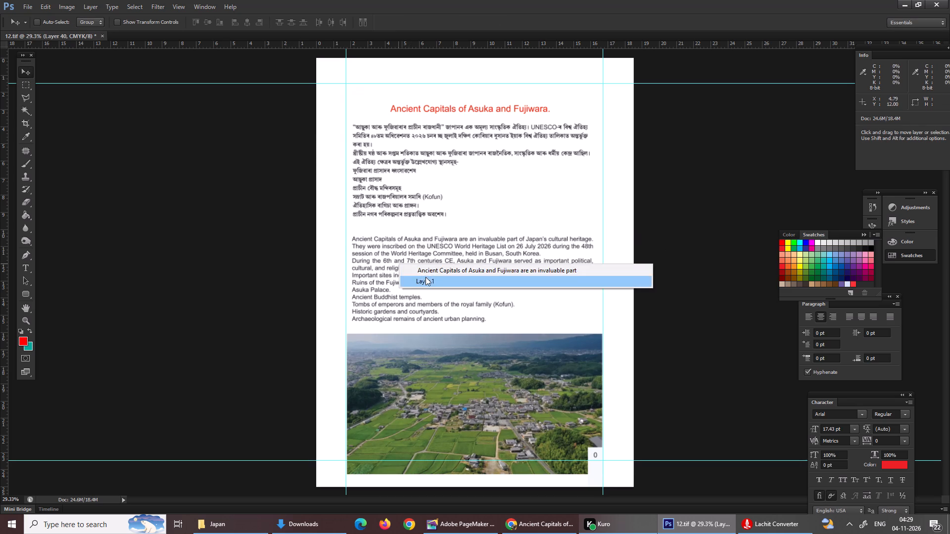
click(431, 269)
drag(430, 273, 430, 266)
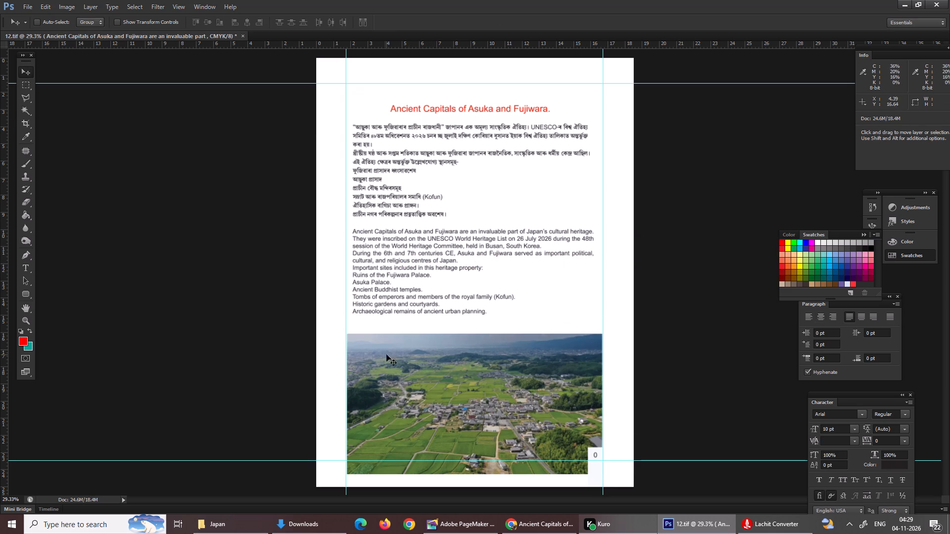
Move the aerial photo up about 0.79 cm so its bottom edge sits on the lower horizontal guide.
right_click(386, 367)
click(421, 376)
right_click(401, 370)
right_click(343, 383)
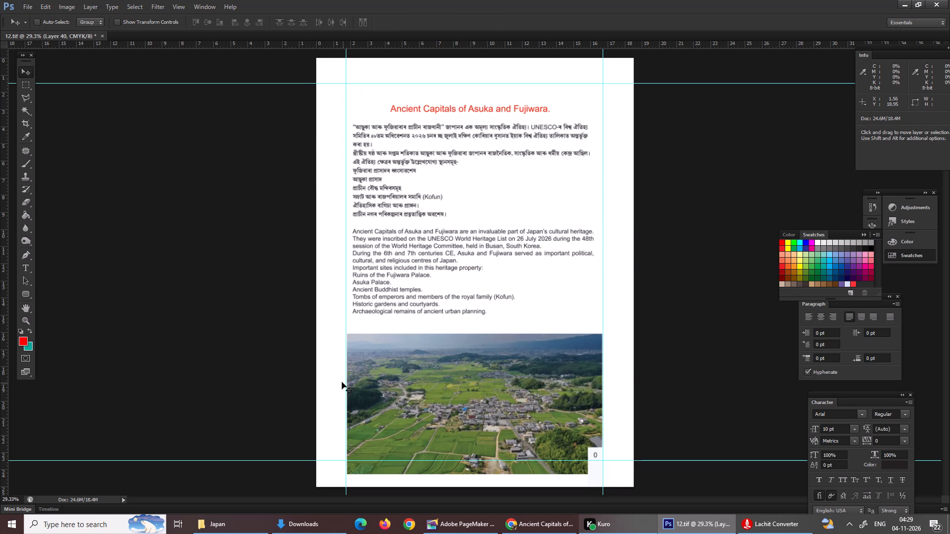
right_click(387, 379)
right_click(414, 366)
click(404, 371)
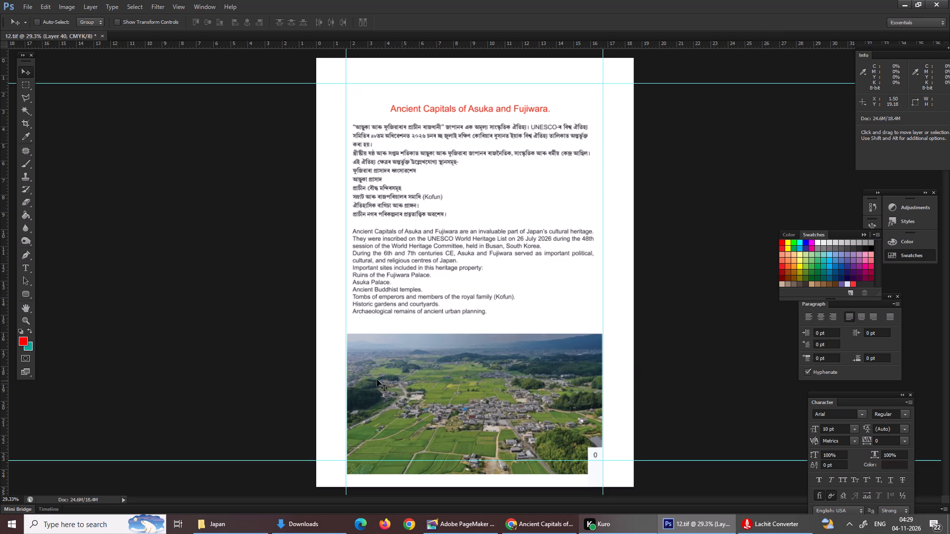
right_click(381, 380)
click(418, 385)
drag(426, 391, 426, 377)
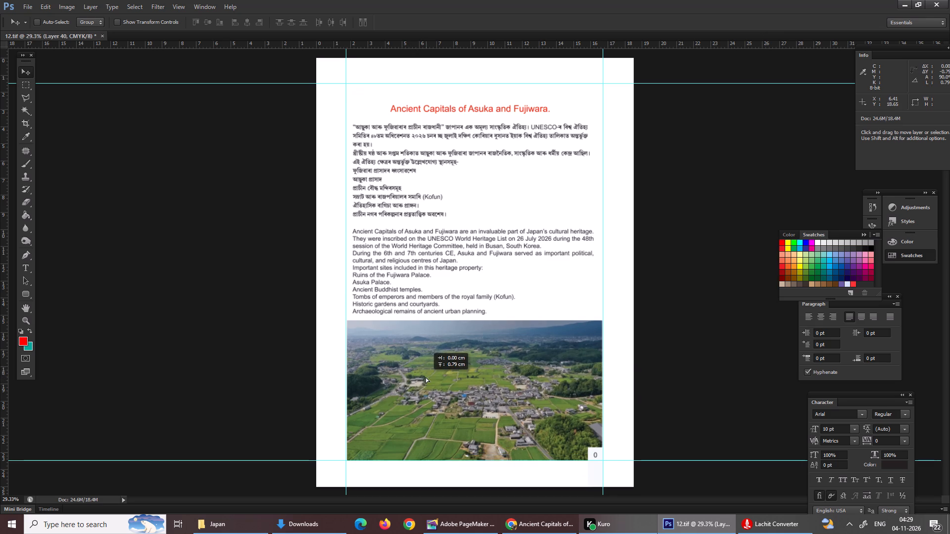
drag(426, 377, 426, 378)
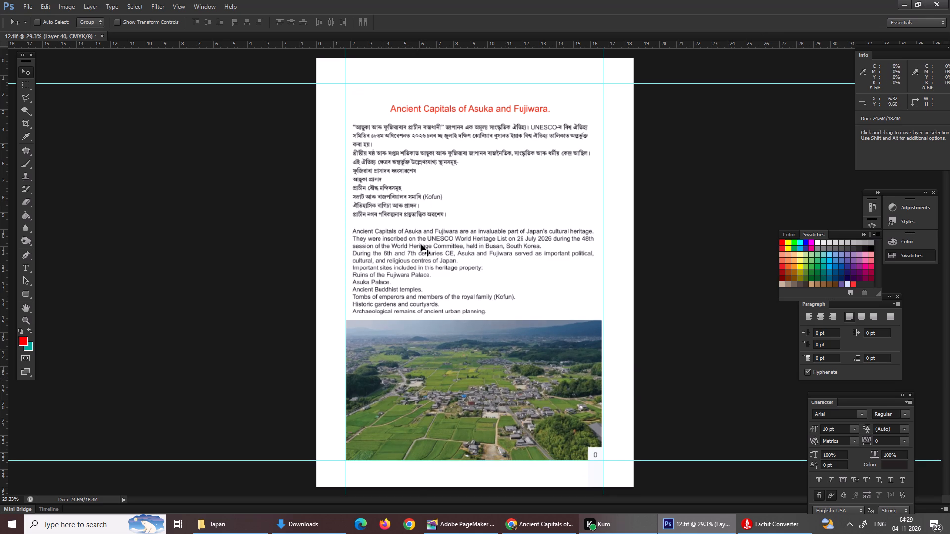
Move the text block holding the red heading and Assamese text up about 0.42 cm and slightly to the right.
right_click(421, 245)
right_click(440, 249)
click(438, 254)
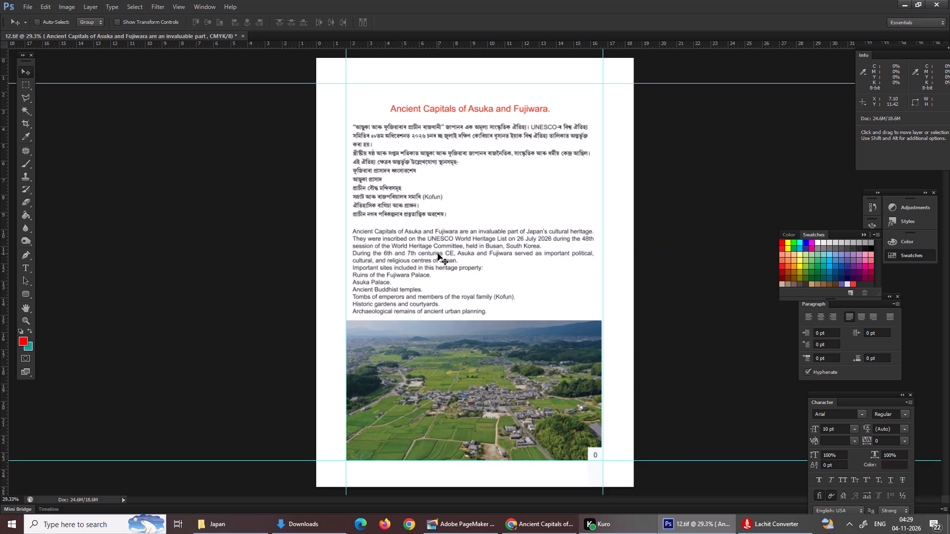
right_click(373, 150)
click(407, 156)
drag(407, 172, 410, 163)
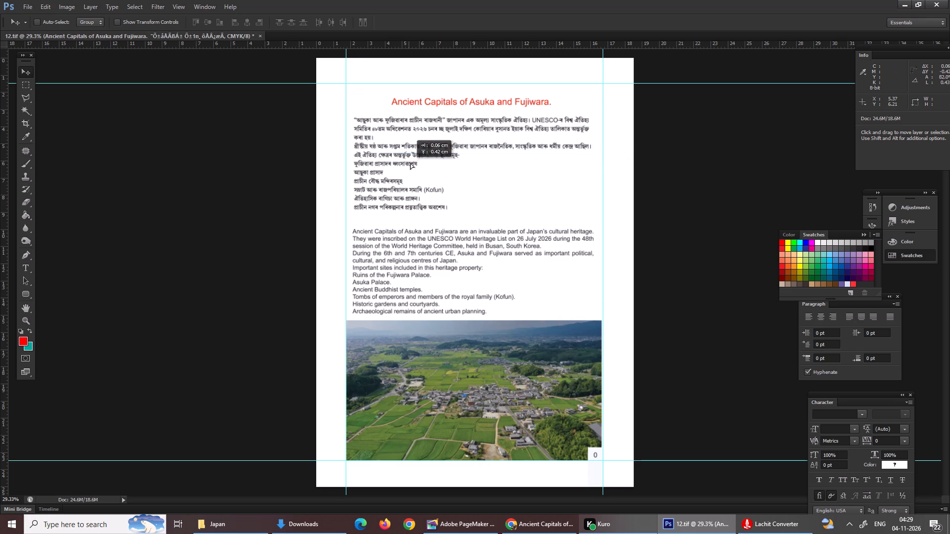
drag(410, 163, 411, 167)
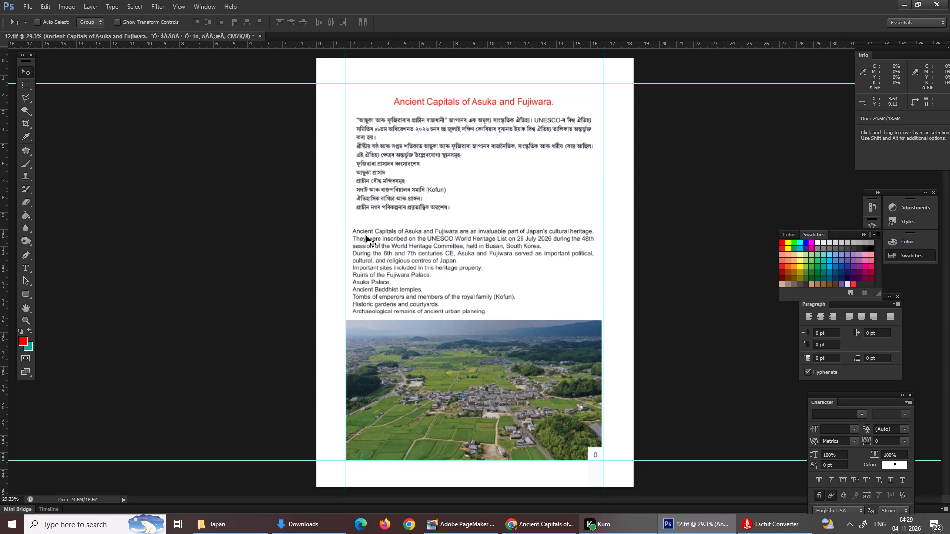
Move the English text block up and slightly right, aligning its left edge with the Assamese text.
right_click(368, 241)
click(385, 244)
drag(404, 255, 409, 246)
Move Layer 40, the aerial photo, up near the English text and enlarge it slightly to span the two vertical guides.
right_click(414, 356)
click(434, 365)
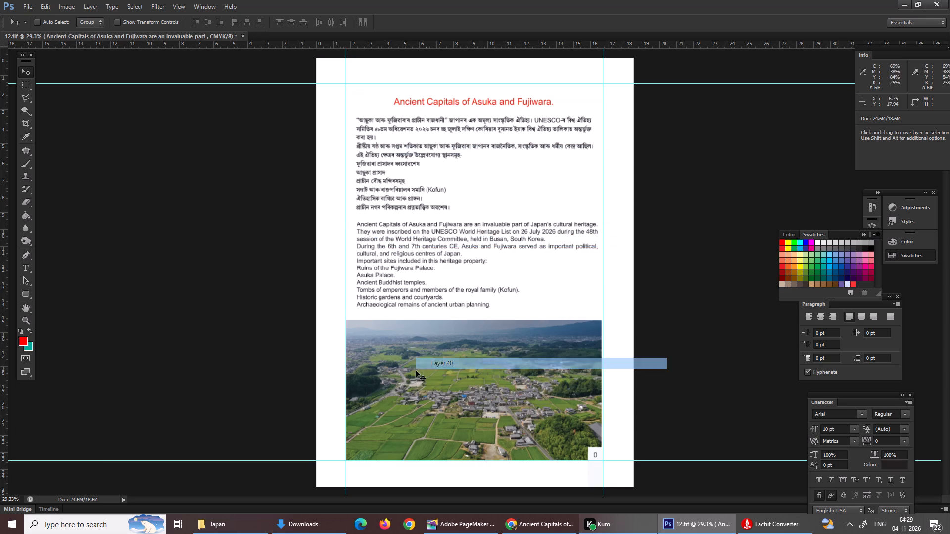
drag(416, 370, 414, 364)
key(ctrl+t)
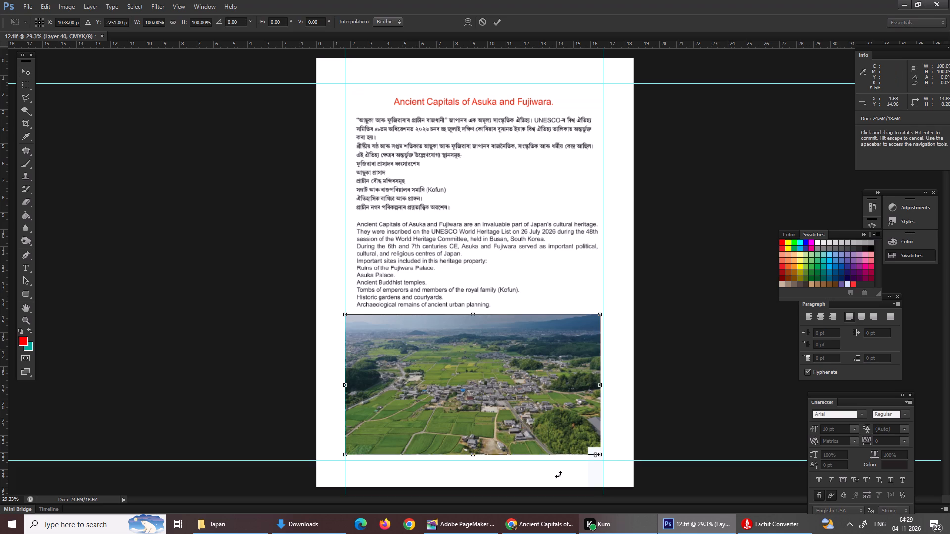
shift+drag(599, 457, 603, 467)
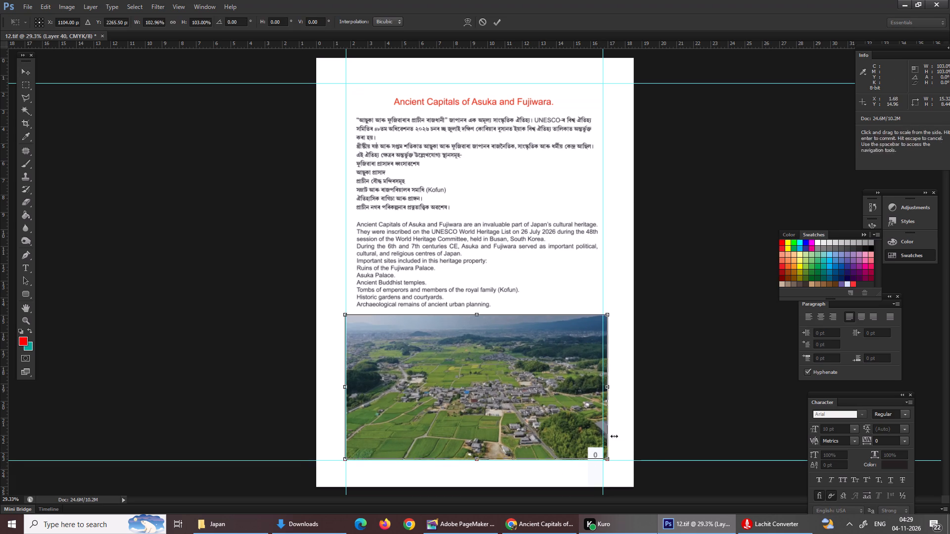
drag(607, 459, 601, 456)
key(Return)
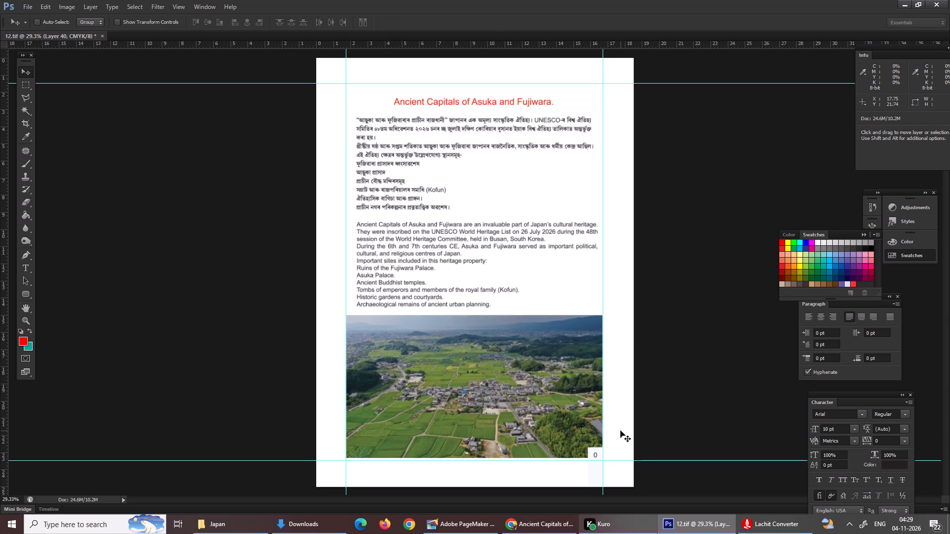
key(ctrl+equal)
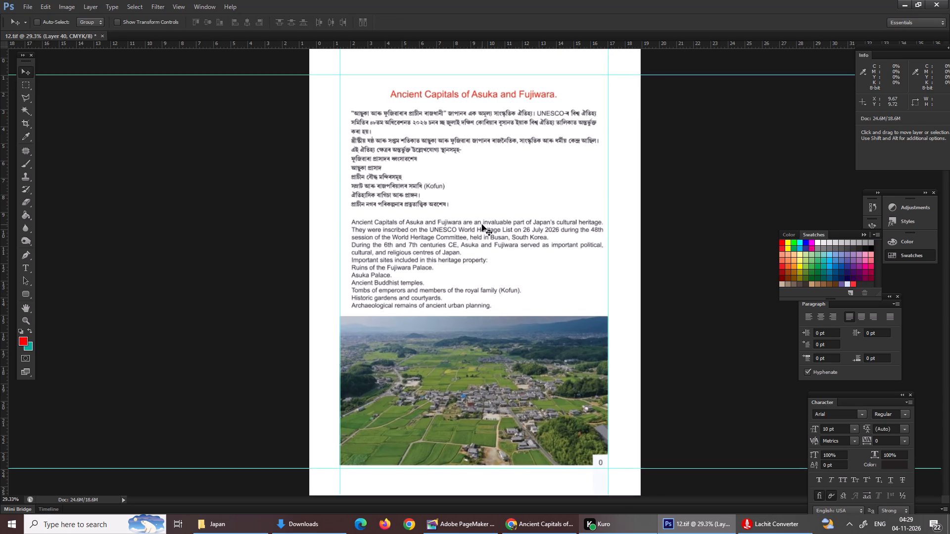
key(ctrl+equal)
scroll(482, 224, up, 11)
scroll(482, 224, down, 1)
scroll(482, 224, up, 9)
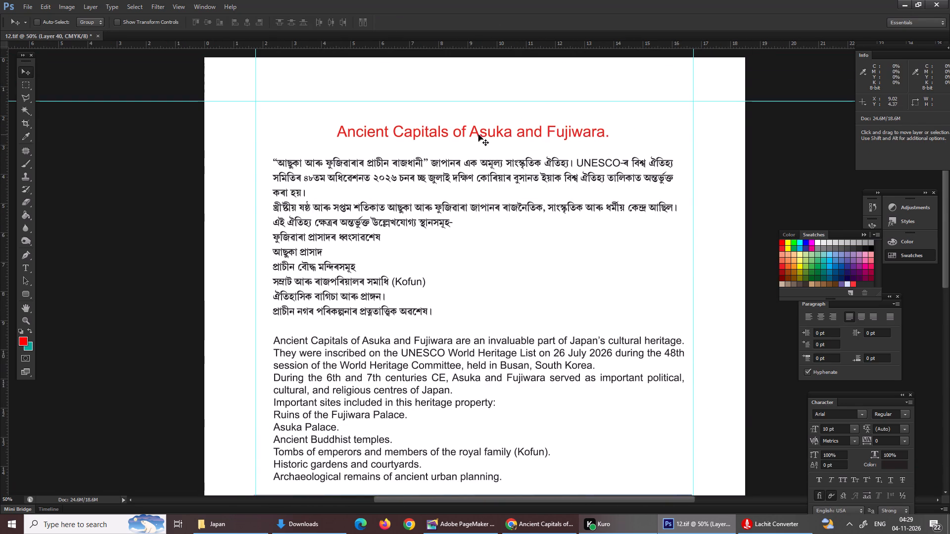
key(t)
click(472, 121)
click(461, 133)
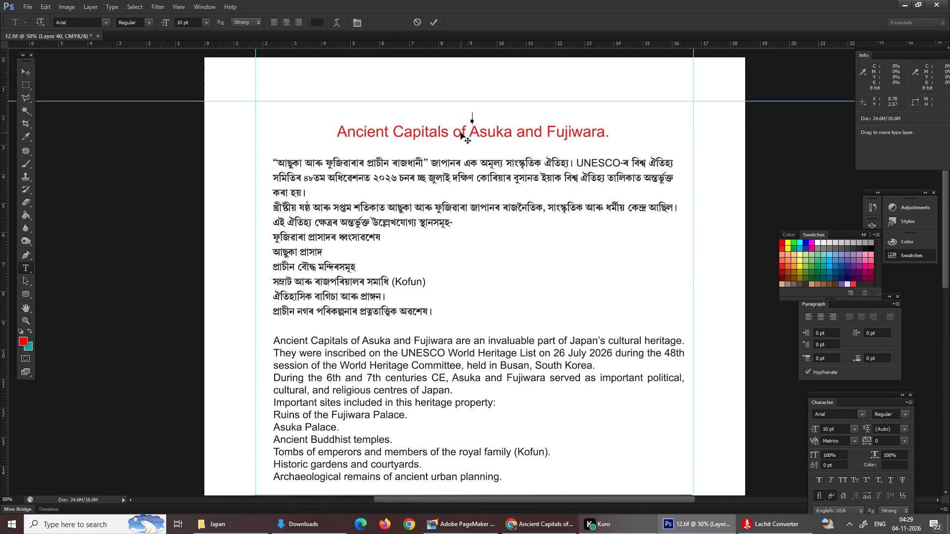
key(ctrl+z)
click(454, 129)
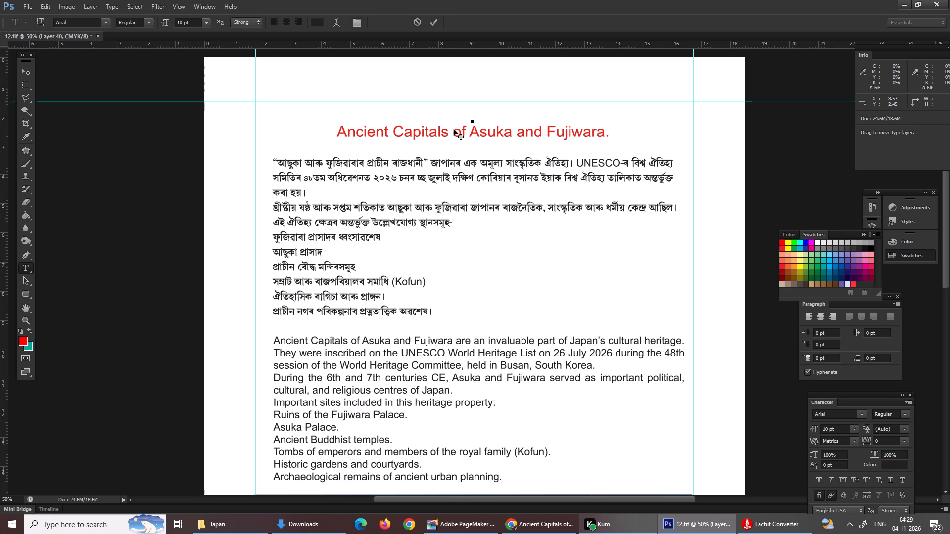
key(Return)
Make the red heading line "Ancient Capitals of Asuka and Fujiwara." bold.
click(482, 131)
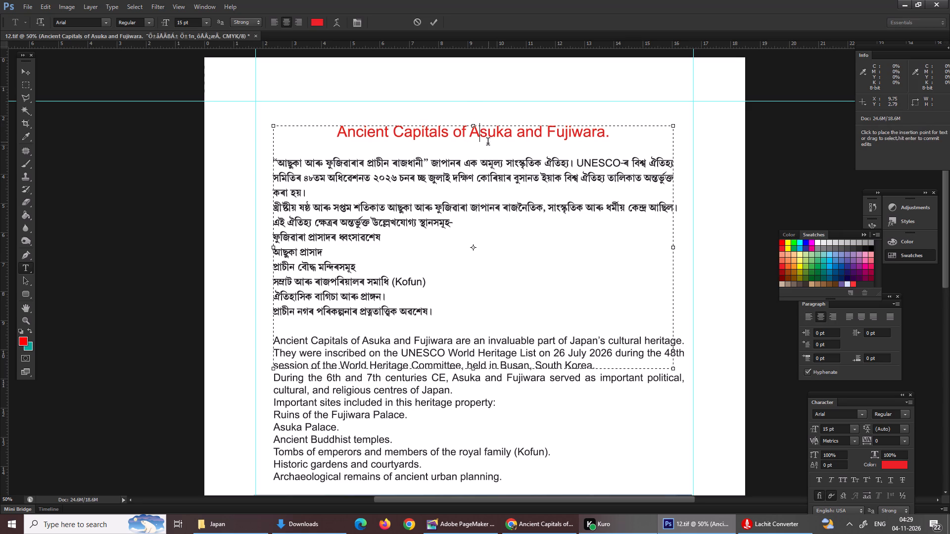
drag(332, 133, 647, 135)
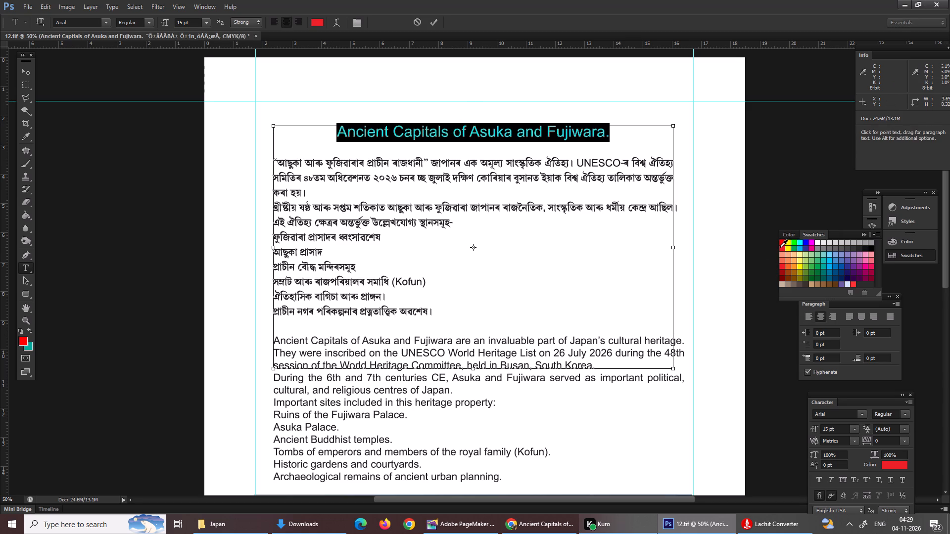
key(ctrl+shift+b)
key(ctrl+0)
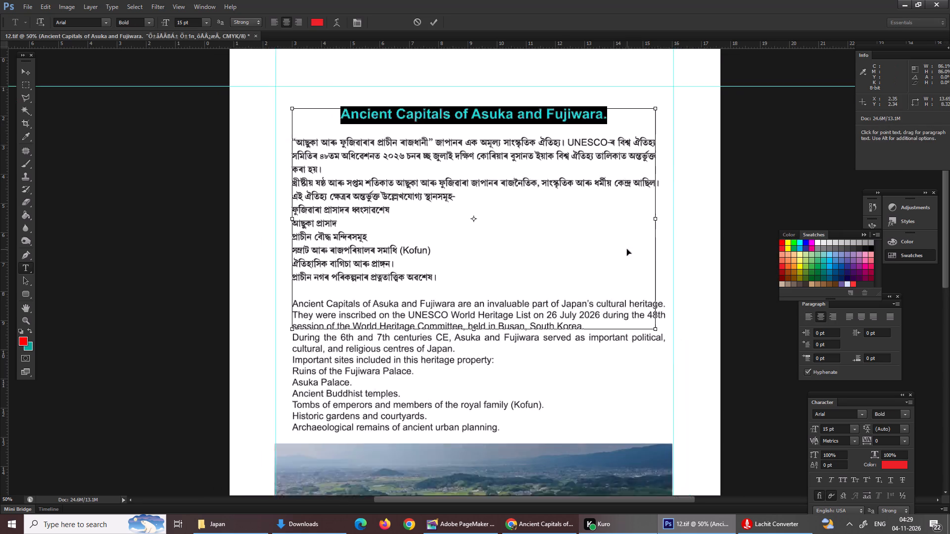
key(Return)
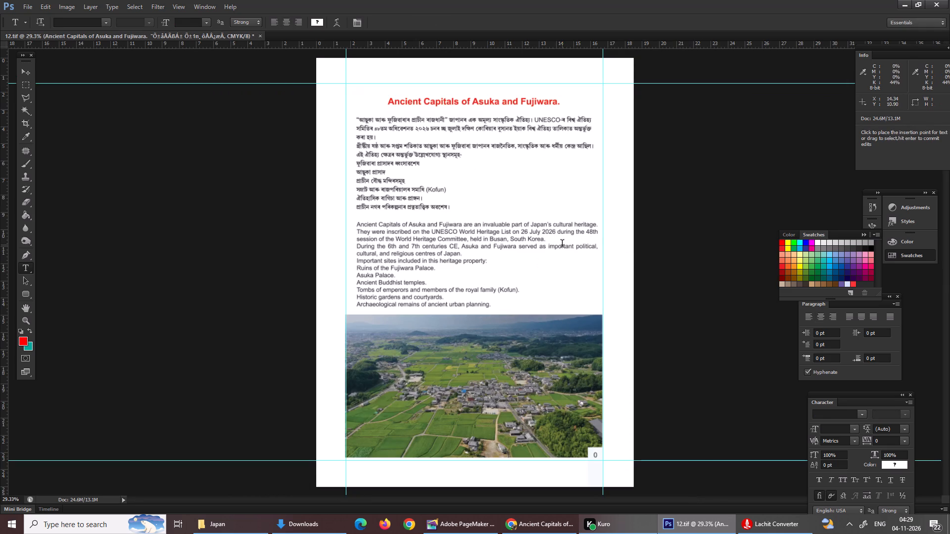
Change the font of the garbled day number before "জুলাই" in the Assamese text's second line to Geetanjalipbold.
scroll(609, 62, up, 1)
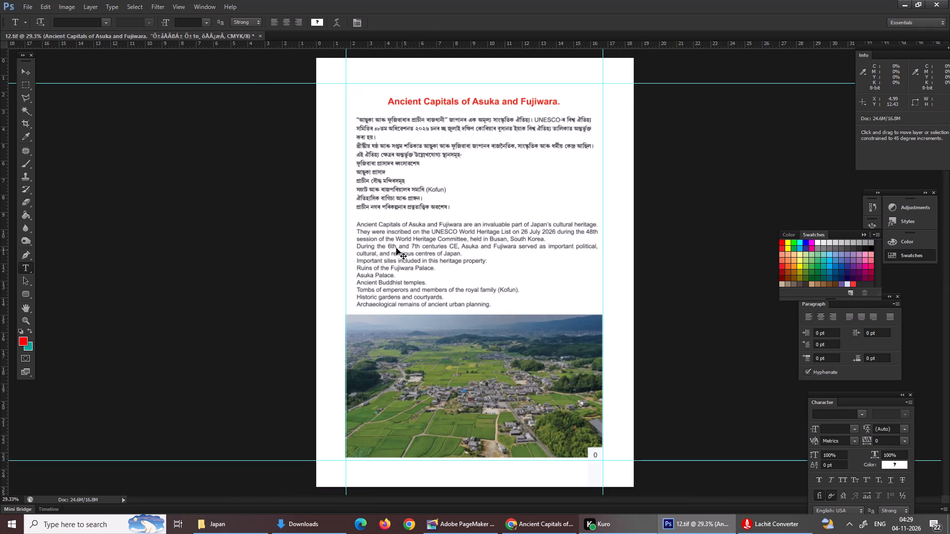
key(ctrl+equal)
key(ctrl+equal)
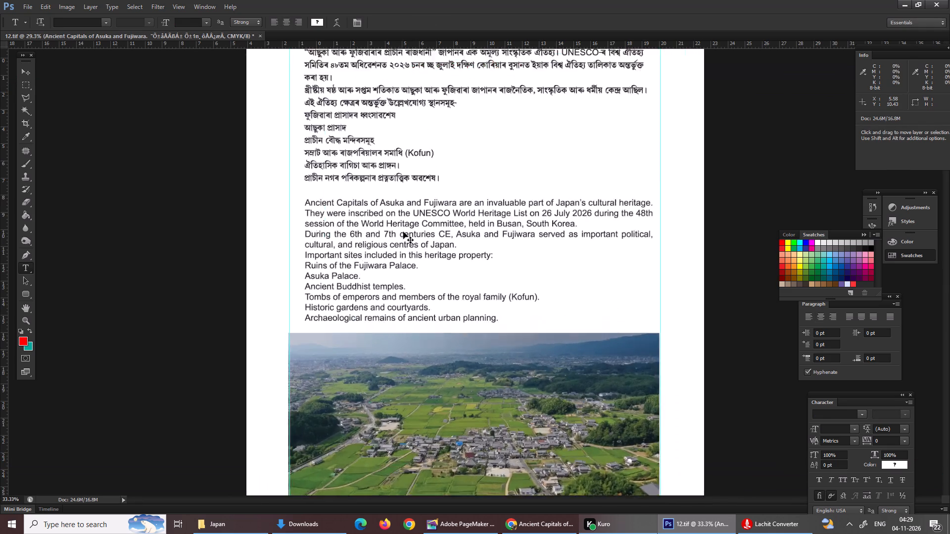
scroll(403, 232, up, 5)
scroll(403, 232, down, 1)
scroll(403, 232, up, 8)
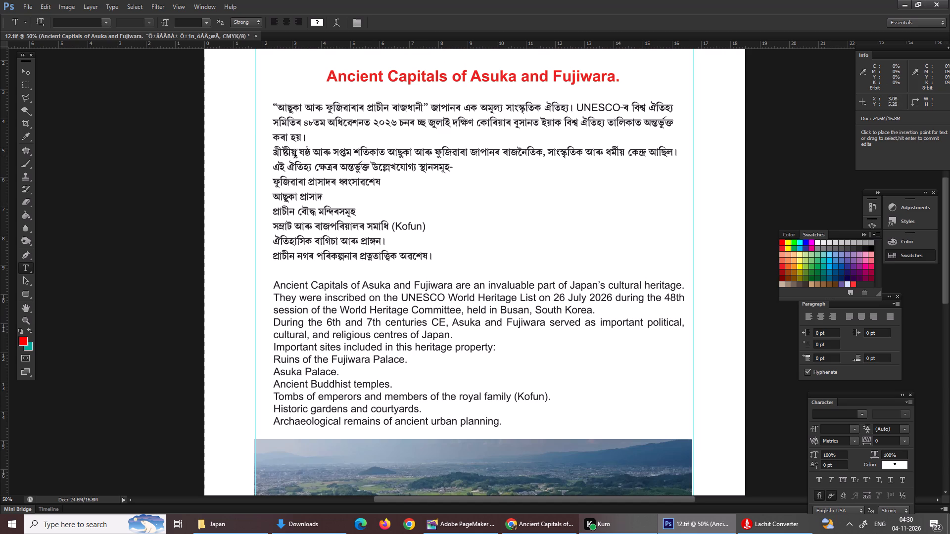
drag(419, 122, 427, 126)
click(866, 412)
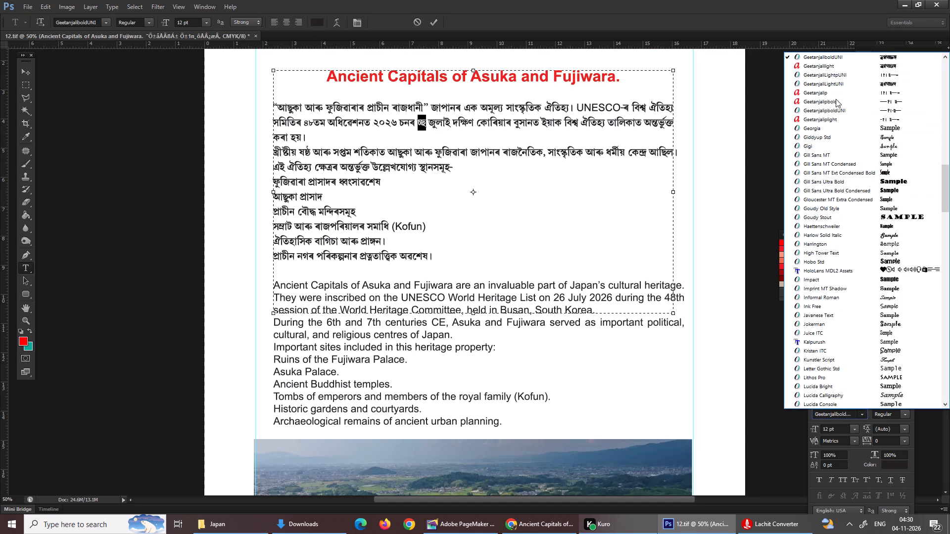
click(835, 101)
Set the number "৪৮" in the Assamese text's second line to Geetanjalipbold at 12 pt and commit the text edit.
drag(304, 123, 312, 127)
click(859, 416)
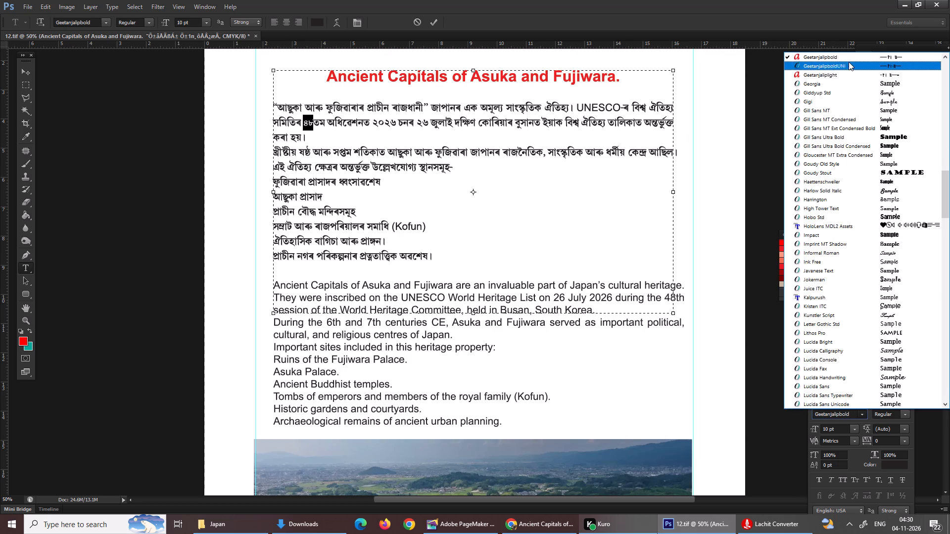
click(847, 55)
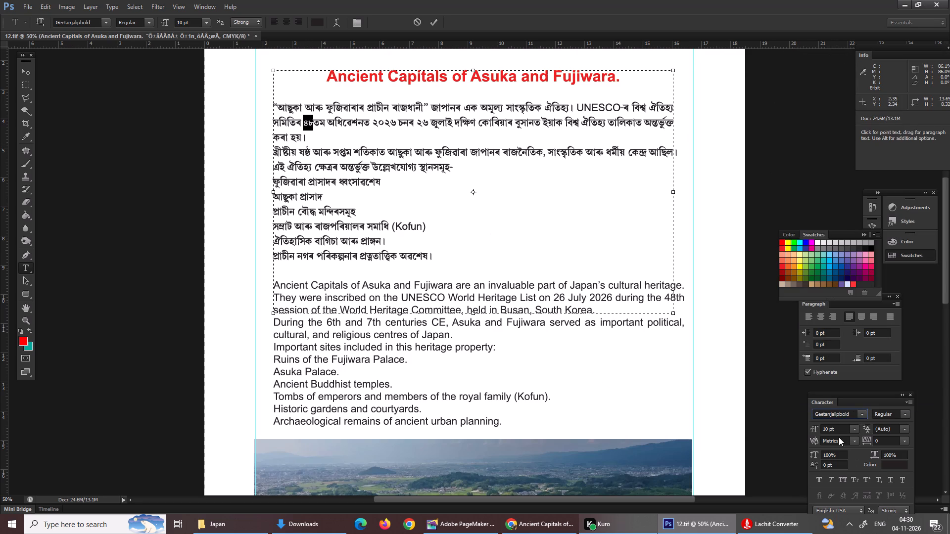
drag(840, 431, 784, 431)
text(12)
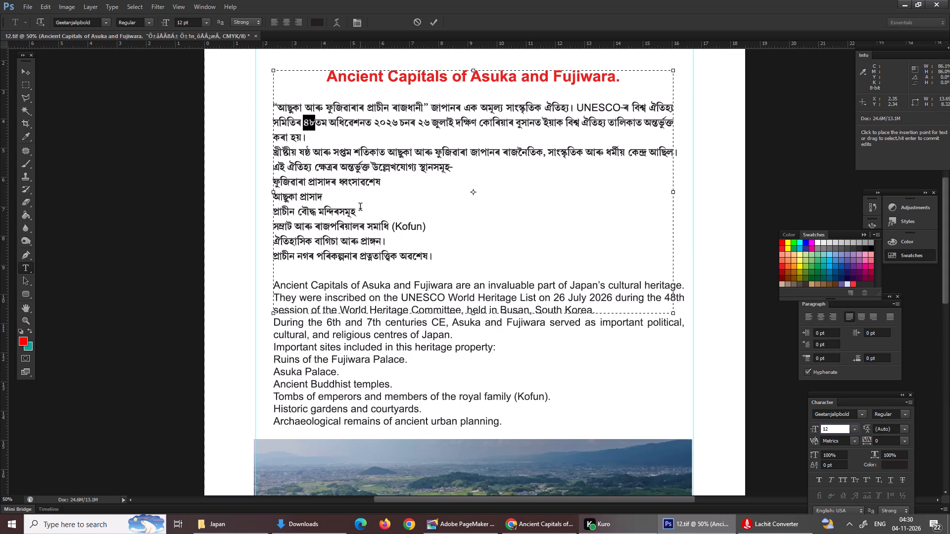
click(360, 208)
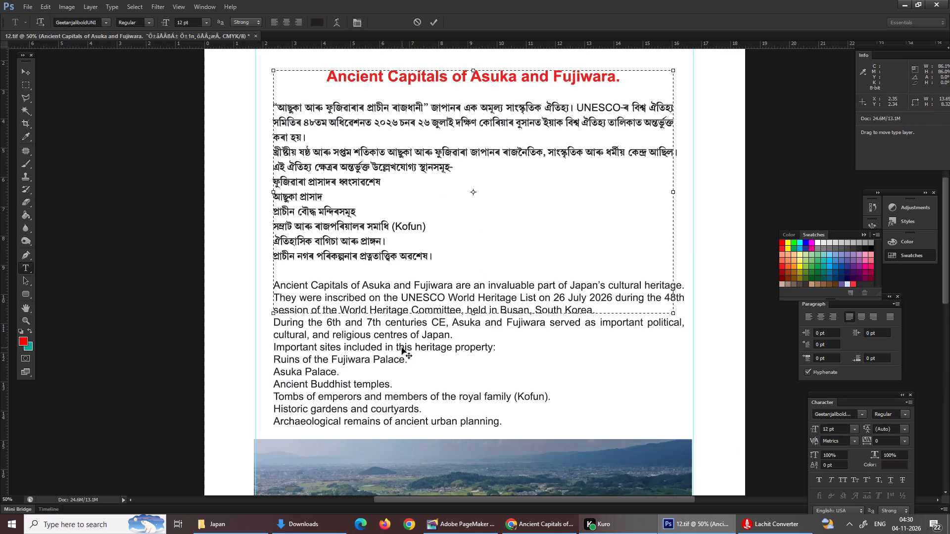
key(Return)
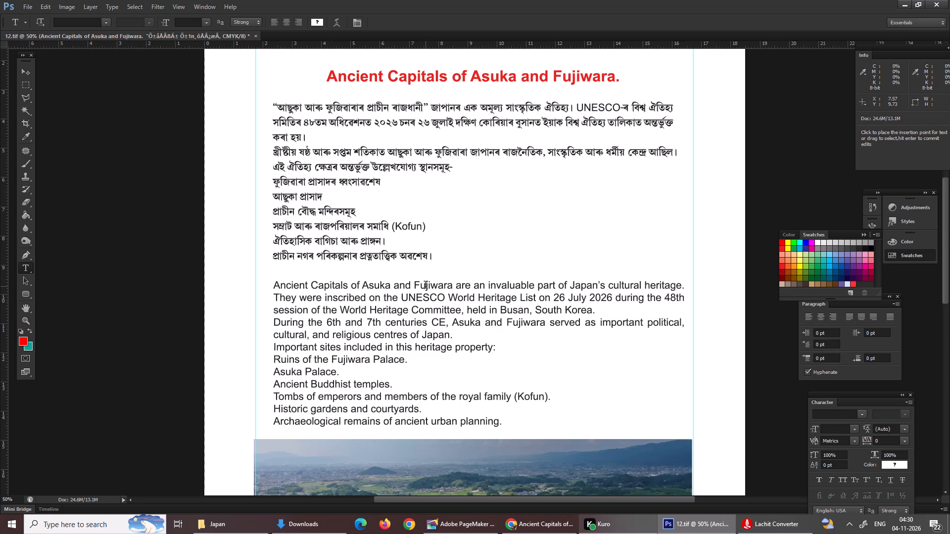
key(ctrl+0)
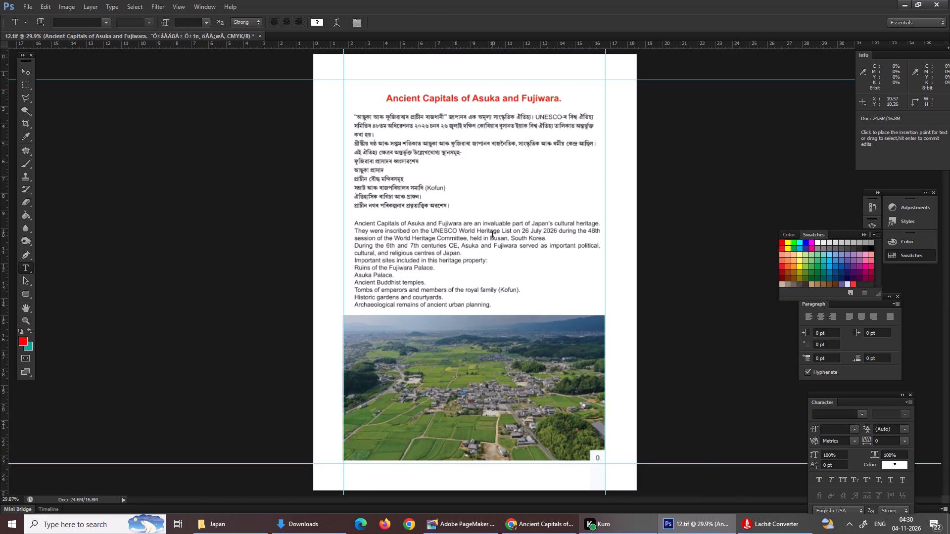
key(Return)
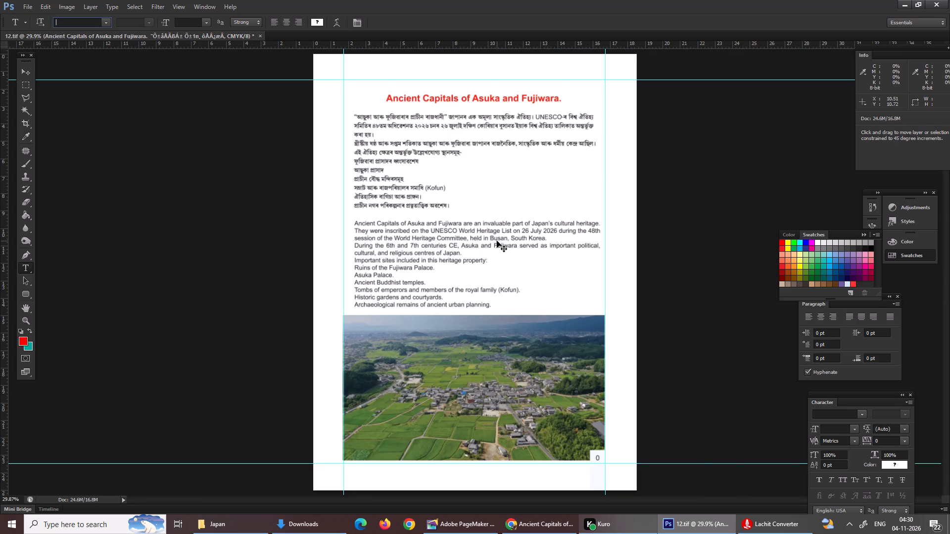
Select the entire Asuka and Fujiwara page and copy it merged, keeping the type layer unrasterized.
key(ctrl+shift+a)
key(ctrl+a)
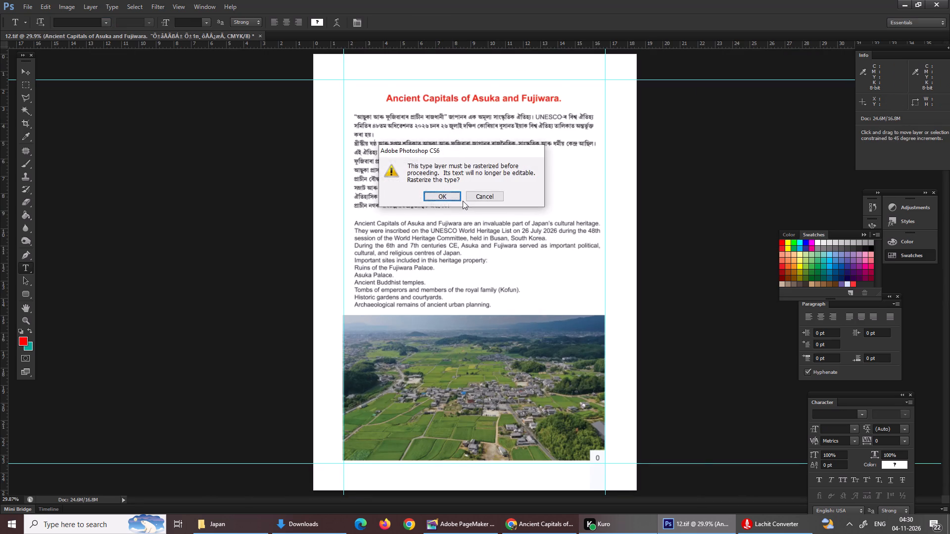
click(484, 194)
key(ctrl+a)
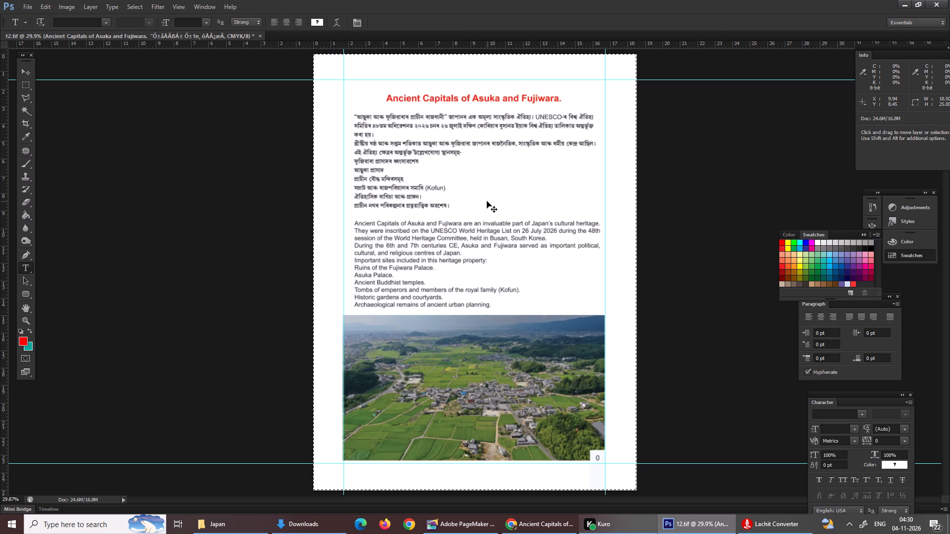
key(ctrl+shift+c)
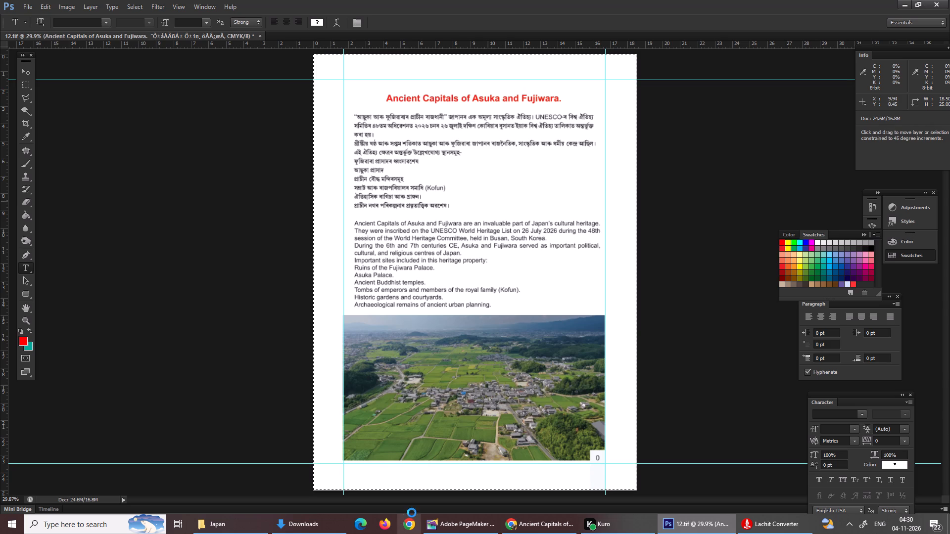
key(ctrl+shift+c)
Switch to the Chrome window with the WhatsApp and image search pages.
click(519, 530)
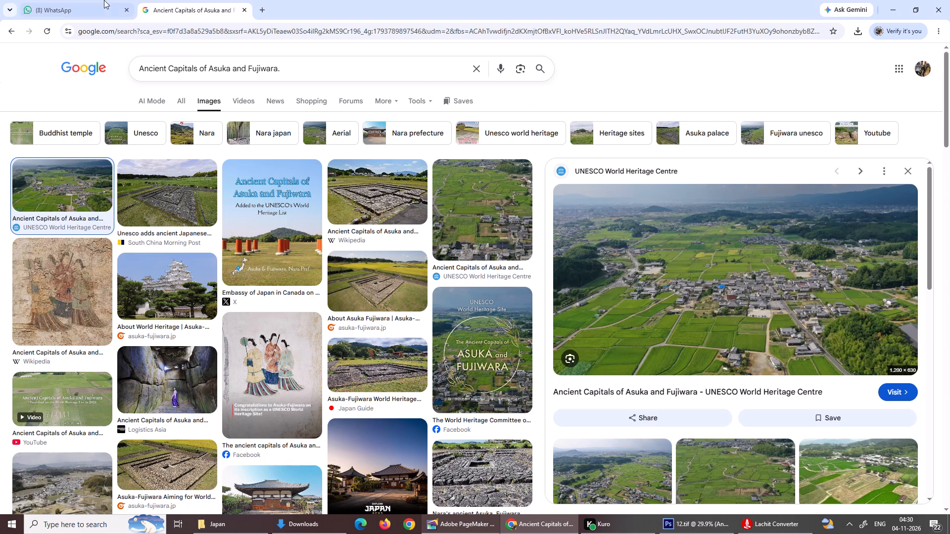
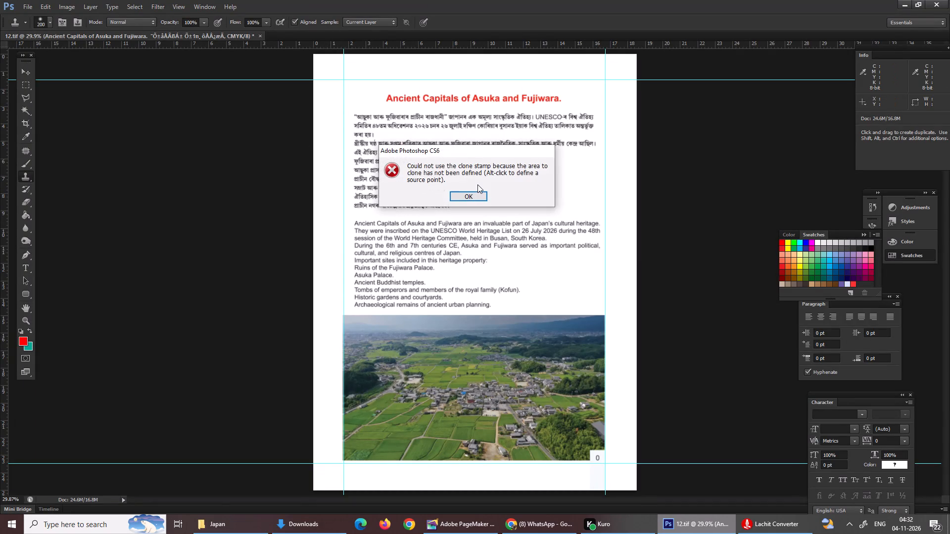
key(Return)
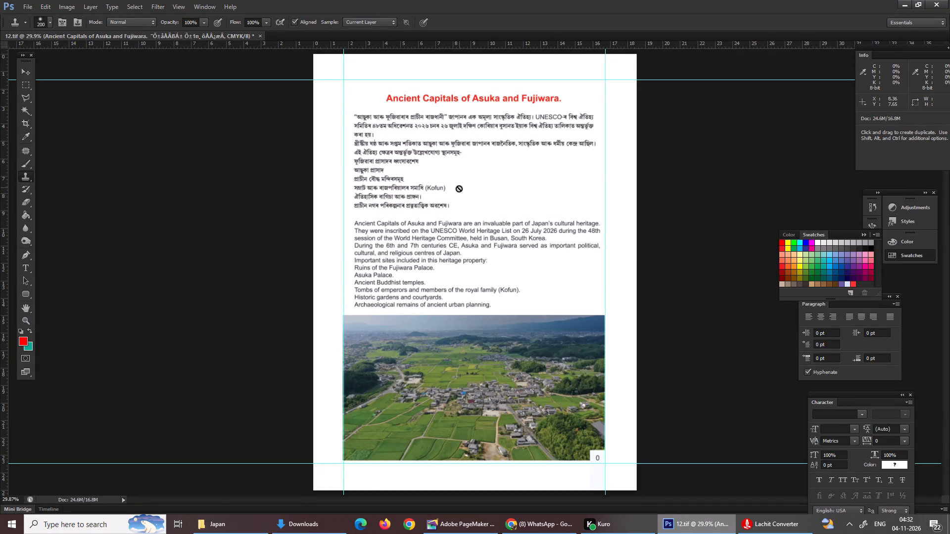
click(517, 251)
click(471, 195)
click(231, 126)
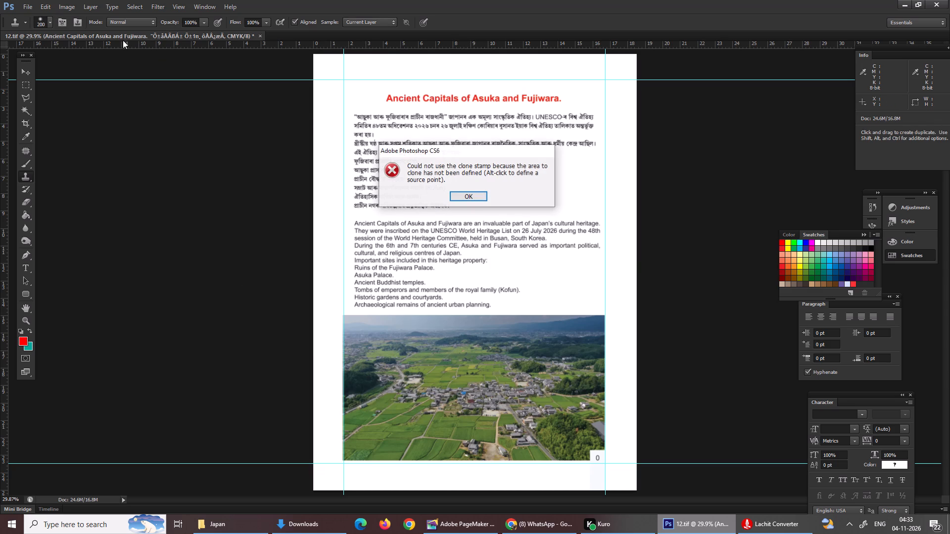
Dismiss the clone stamp alert and check the page files already stored in the Japan folder.
click(475, 199)
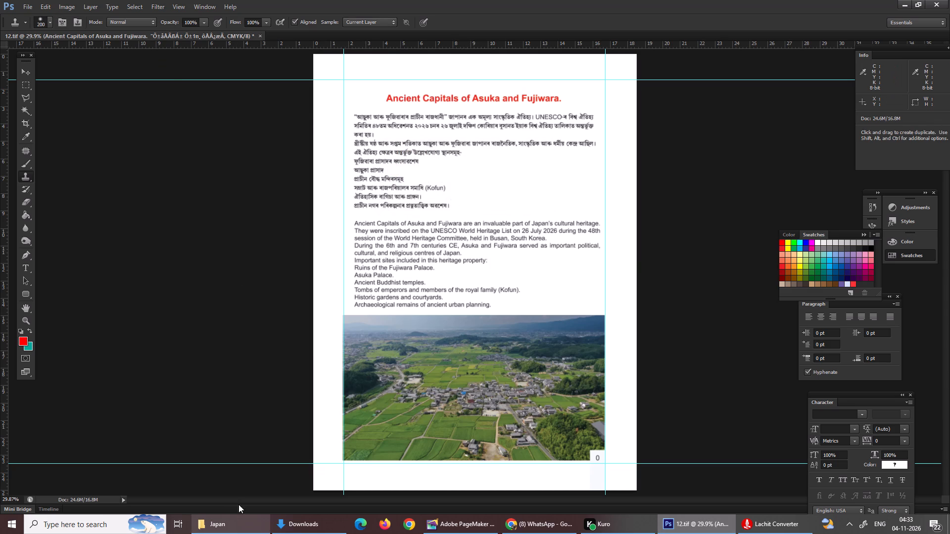
click(226, 530)
click(226, 529)
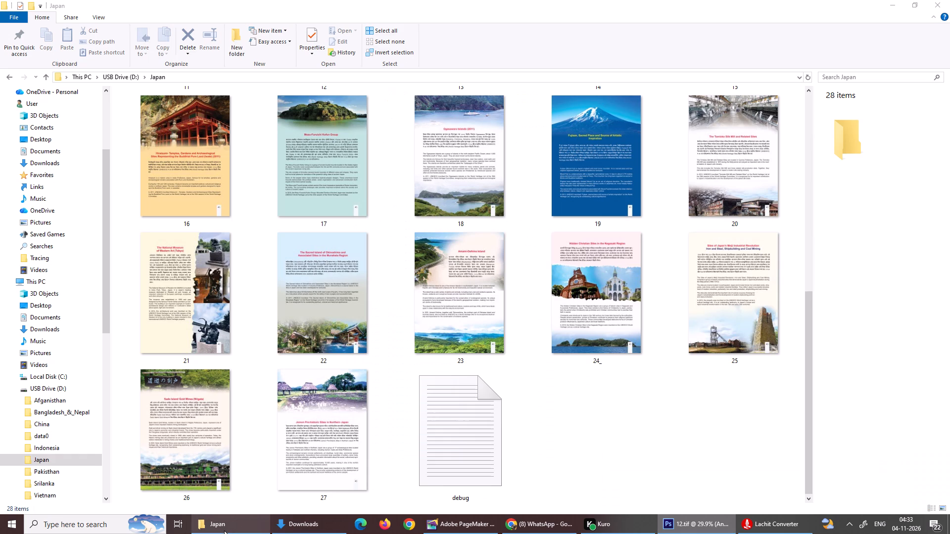
click(224, 531)
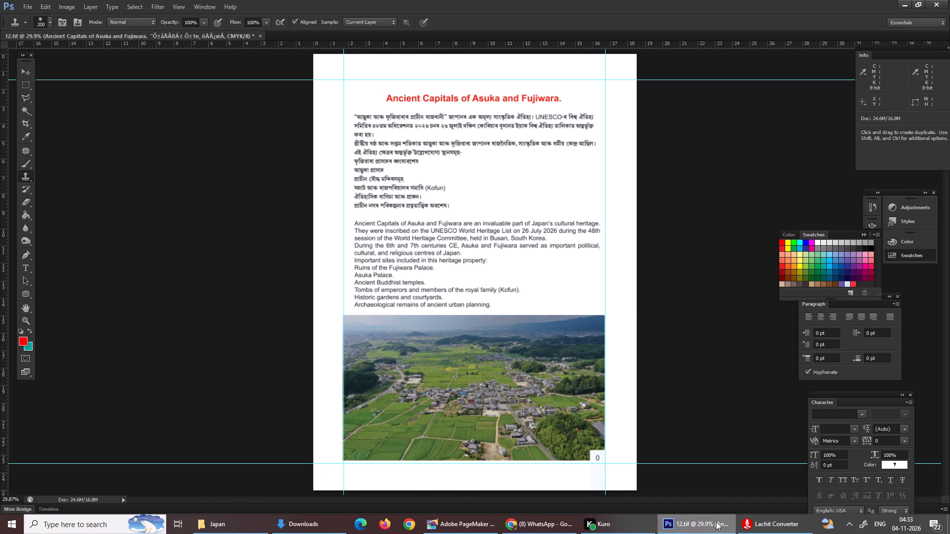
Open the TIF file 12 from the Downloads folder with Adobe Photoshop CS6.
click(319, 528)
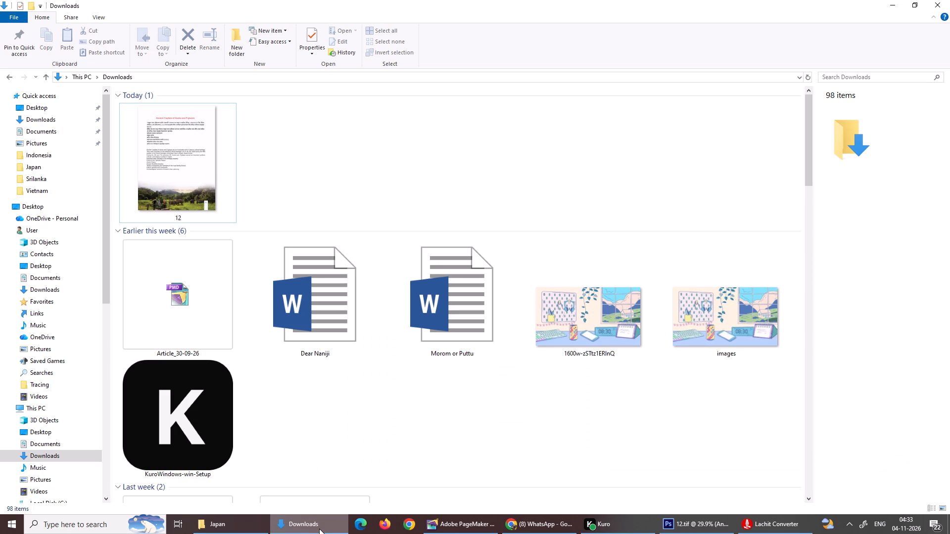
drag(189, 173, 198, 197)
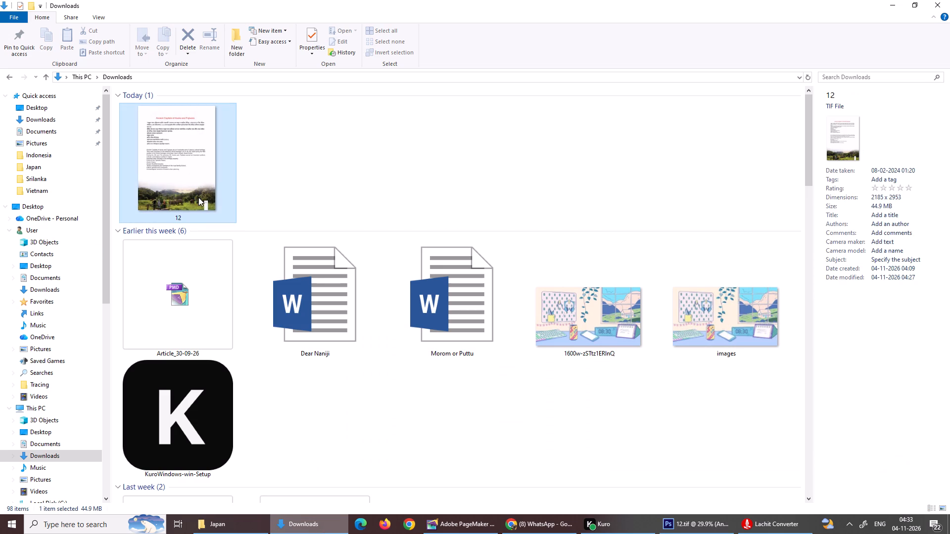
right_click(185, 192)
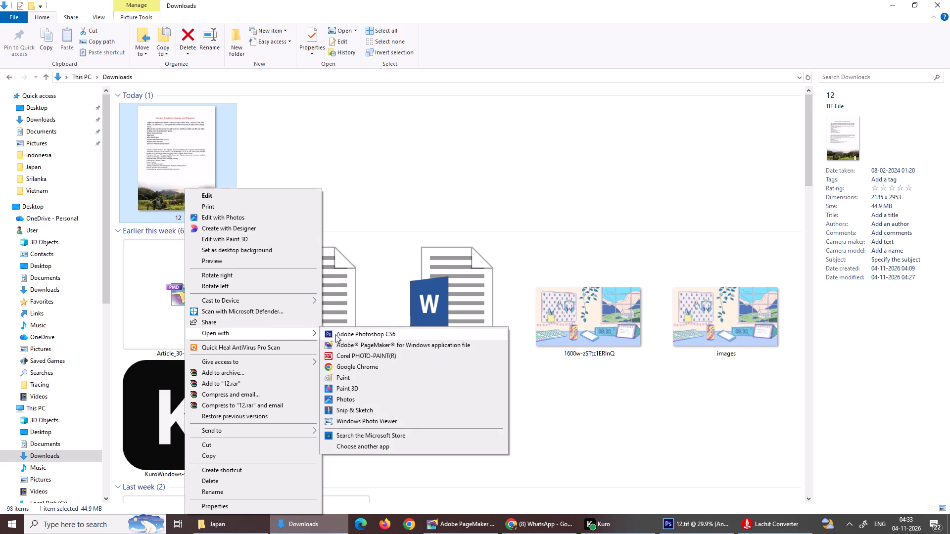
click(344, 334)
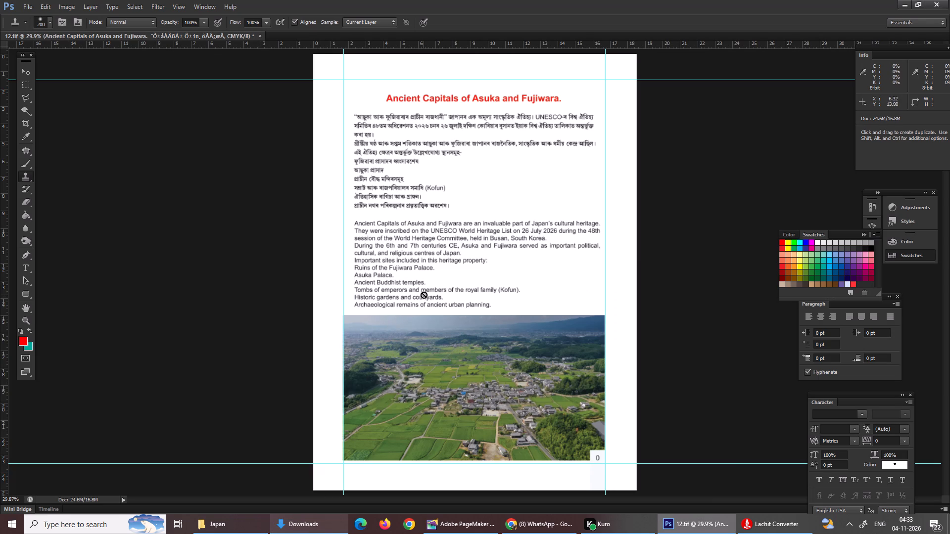
Save the page as a layered TIFF named 28 in the Japan folder on USB Drive (D:), with LZW compression.
key(ctrl+shift+s)
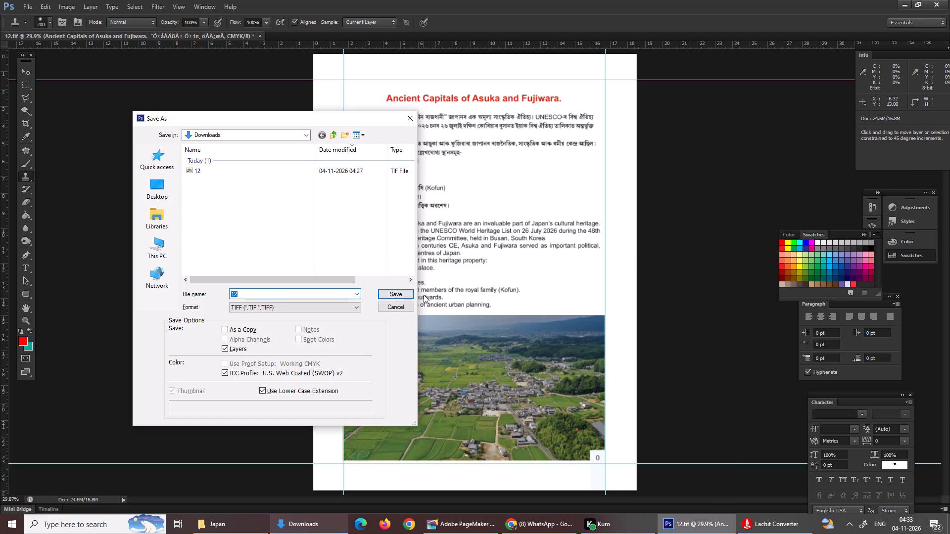
click(309, 134)
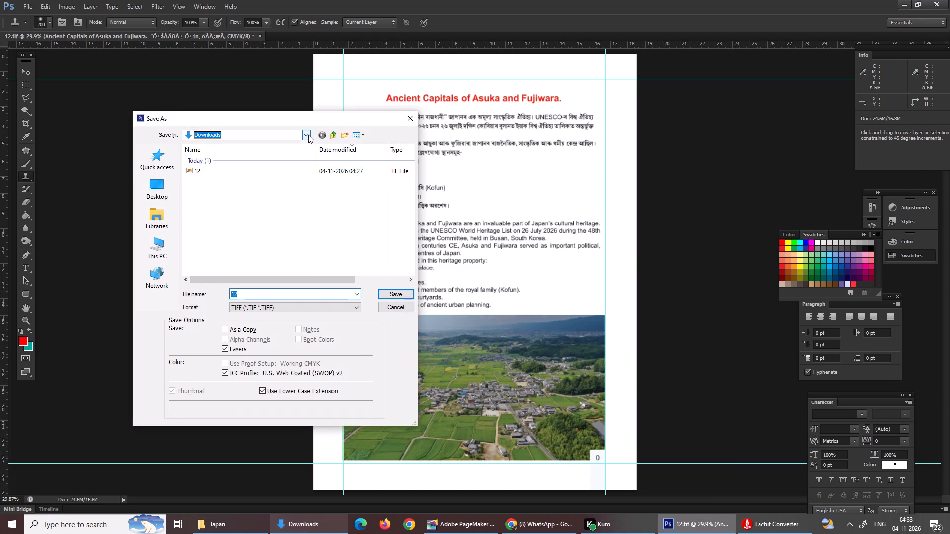
click(239, 272)
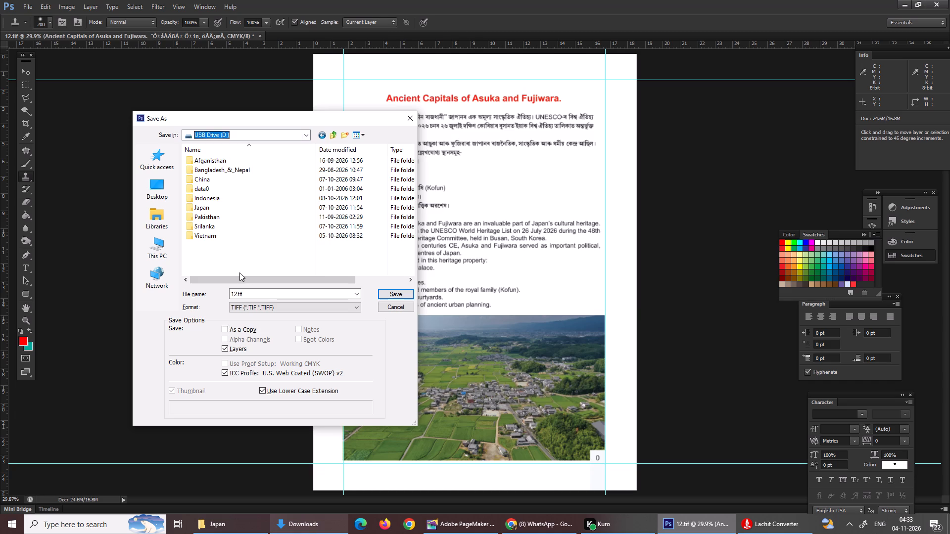
double_click(224, 212)
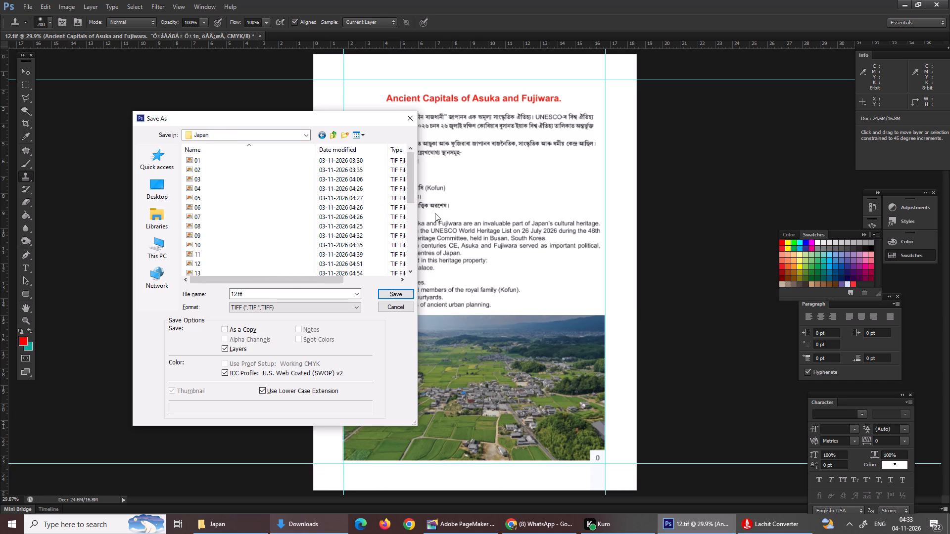
scroll(435, 213, down, 6)
drag(413, 185, 411, 289)
drag(248, 297, 207, 297)
text(28)
click(390, 294)
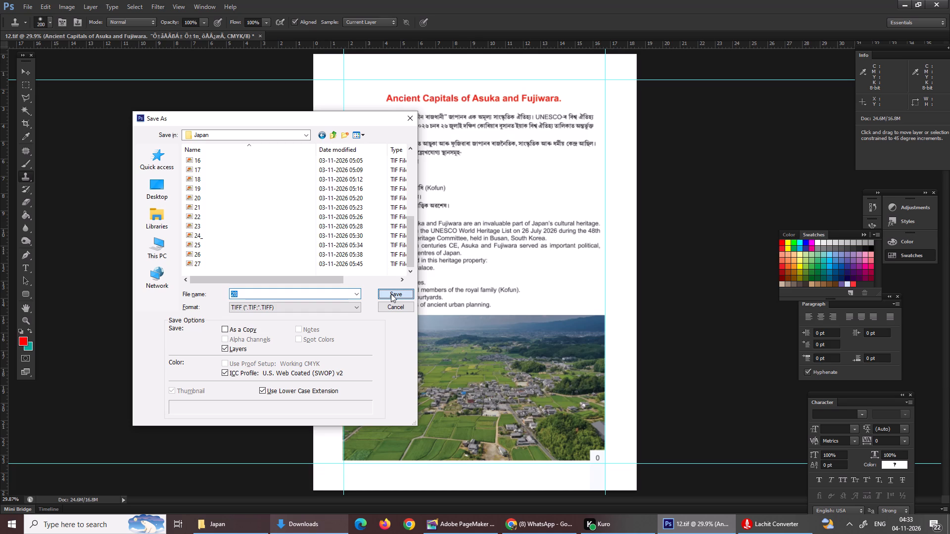
click(398, 295)
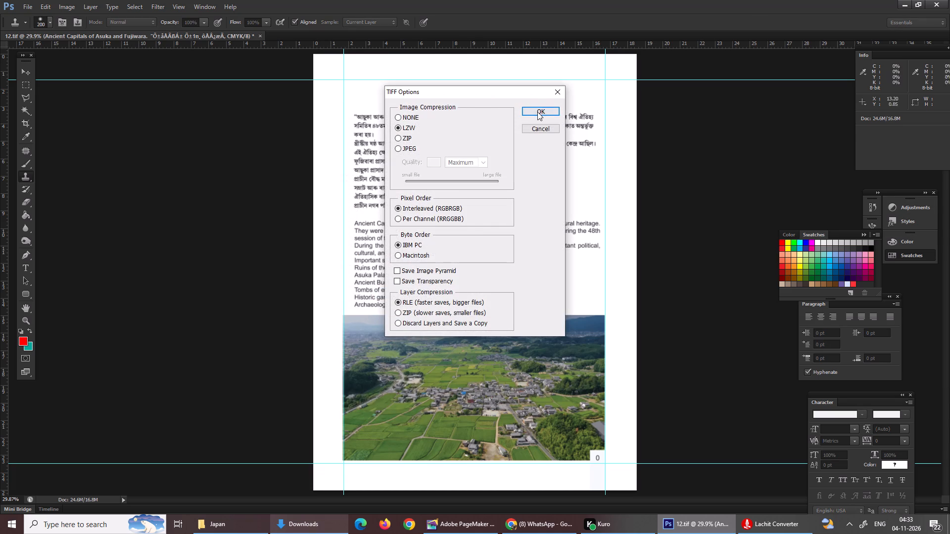
click(545, 112)
Switch to File Explorer, reload the Japan folder on USB Drive (D:) and look for the saved file 28.
click(902, 4)
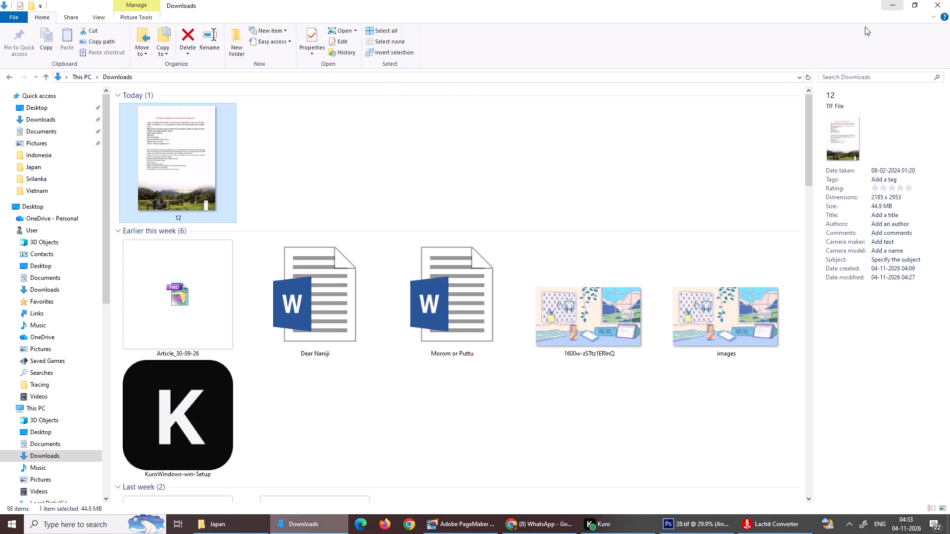
click(233, 514)
click(229, 526)
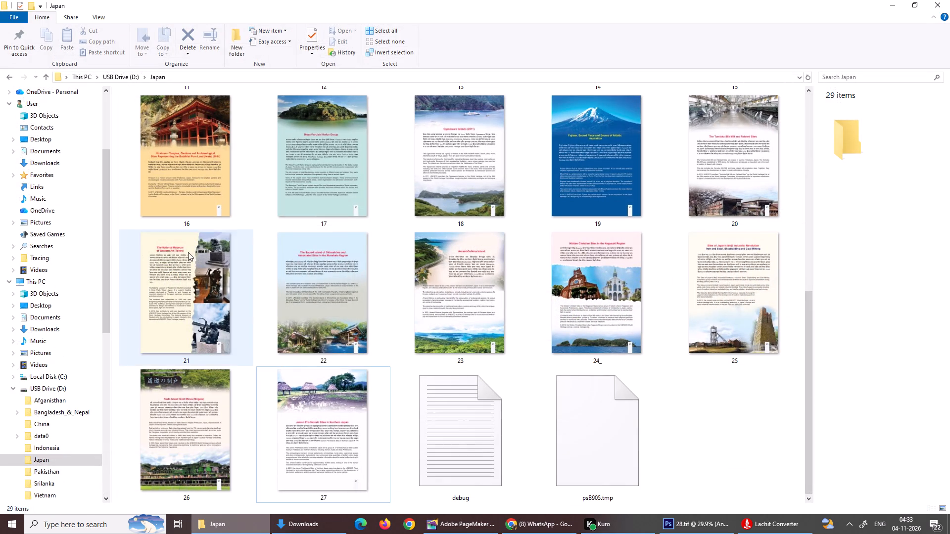
scroll(478, 323, down, 3)
scroll(643, 375, down, 2)
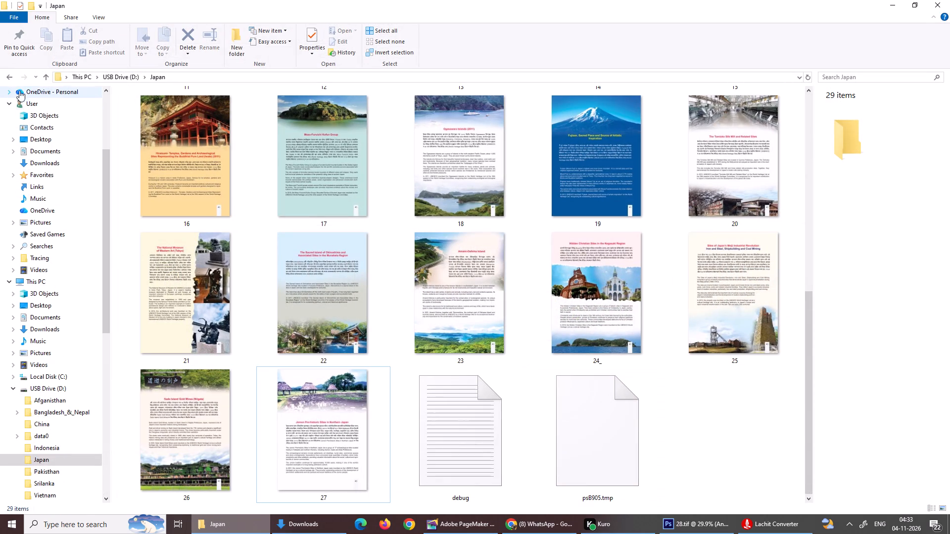
click(7, 80)
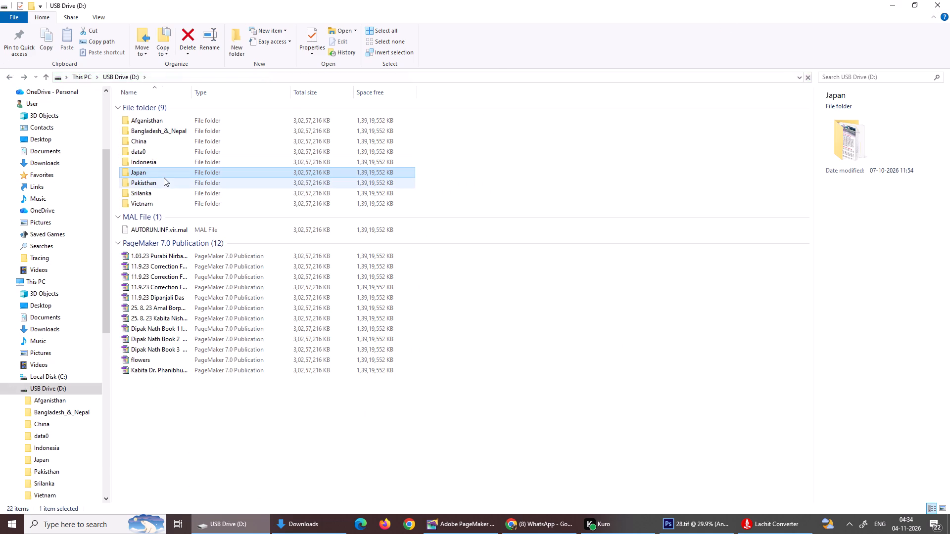
double_click(167, 175)
scroll(412, 259, down, 7)
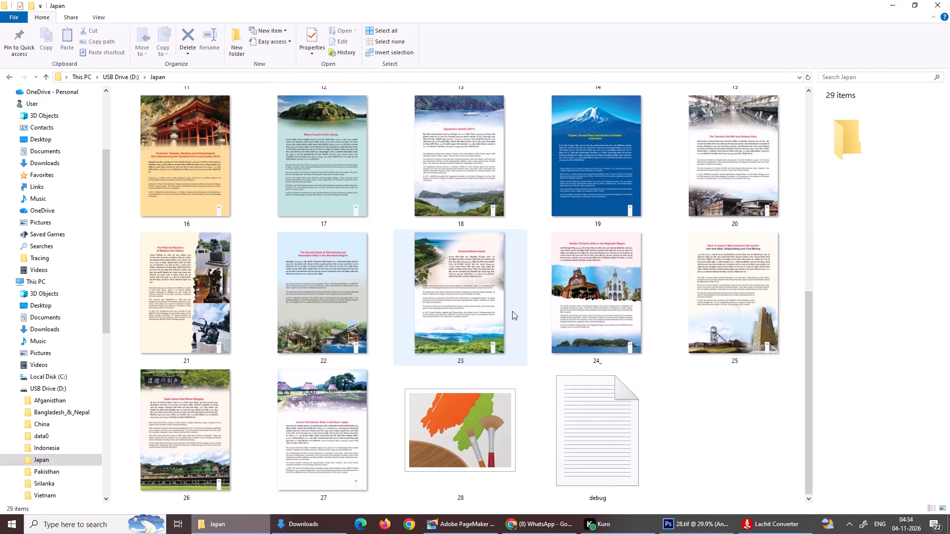
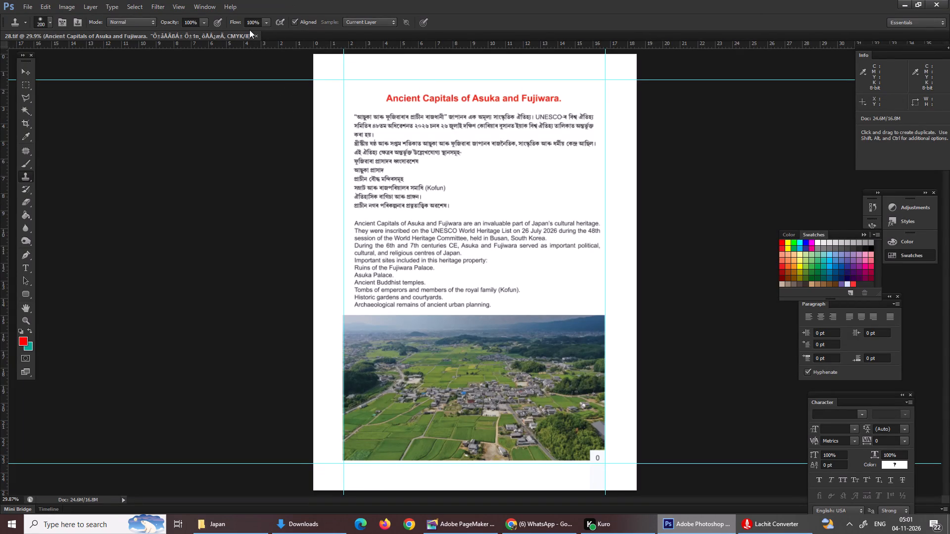
Close the saved 28.tif page on the Ancient Capitals of Asuka and Fujiwara.
click(255, 36)
click(256, 37)
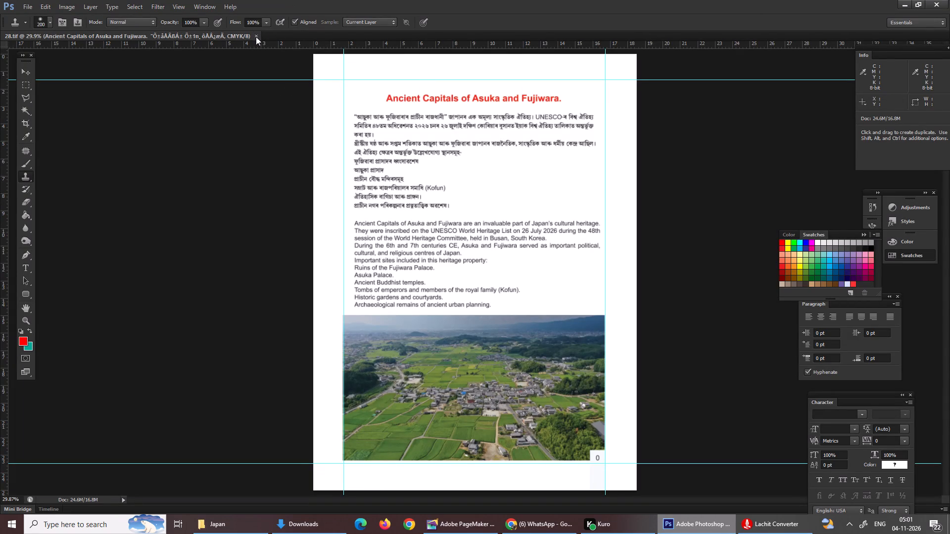
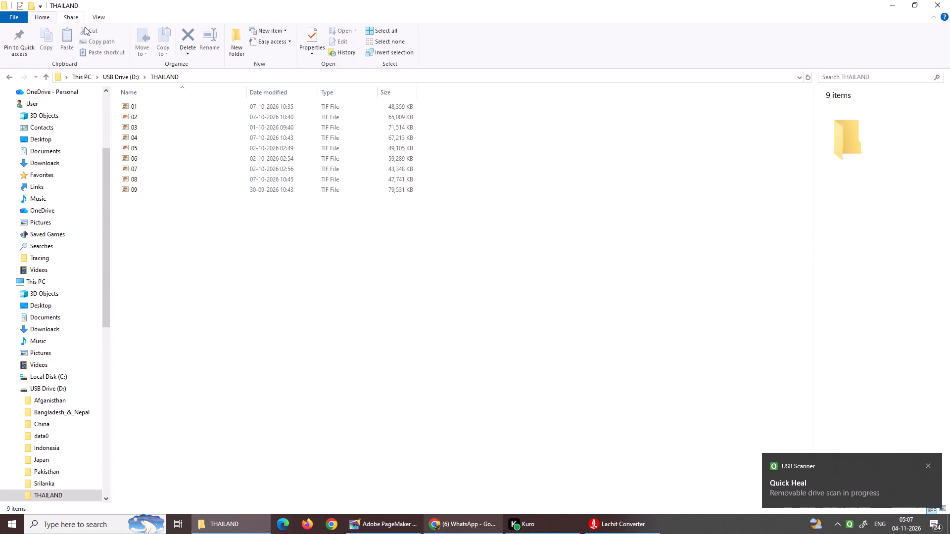
Display the TIF files in the THAILAND folder on USB Drive (D:) as extra large icons.
click(94, 17)
click(105, 27)
click(108, 34)
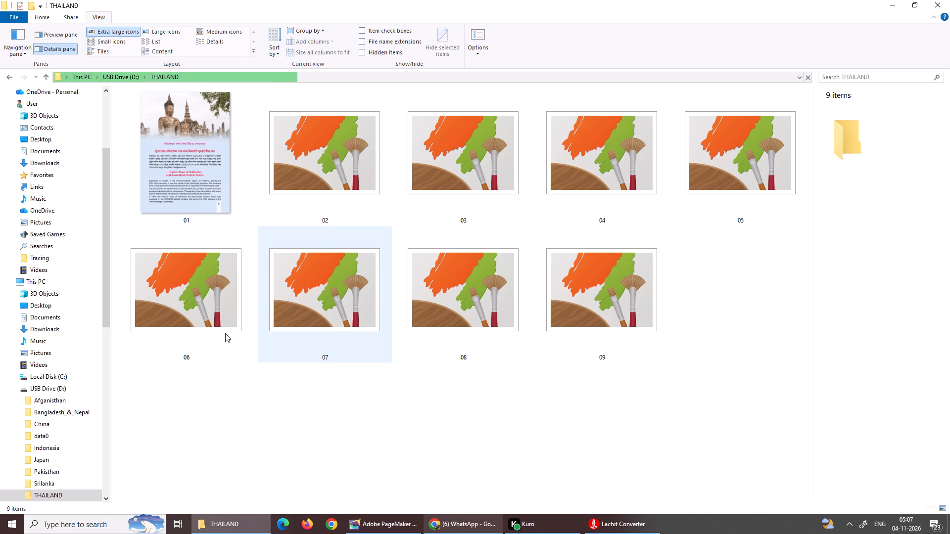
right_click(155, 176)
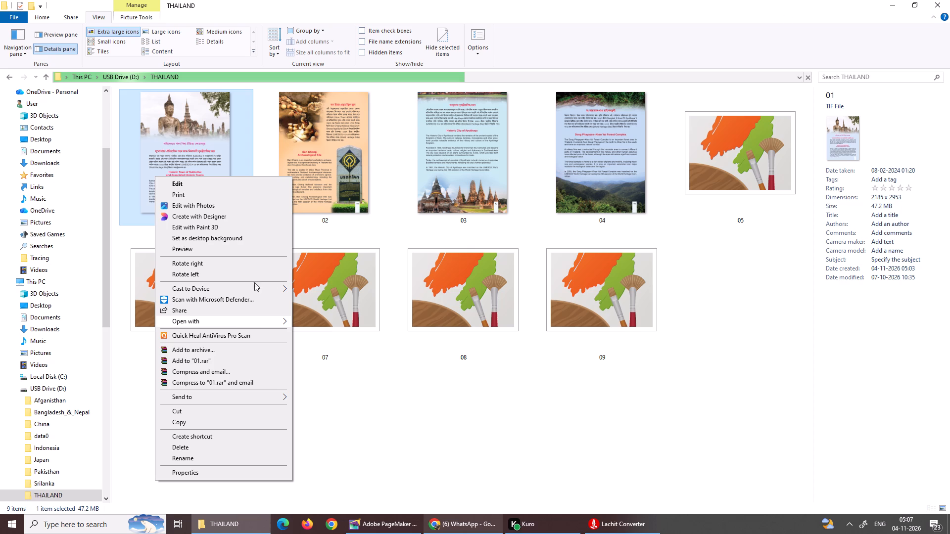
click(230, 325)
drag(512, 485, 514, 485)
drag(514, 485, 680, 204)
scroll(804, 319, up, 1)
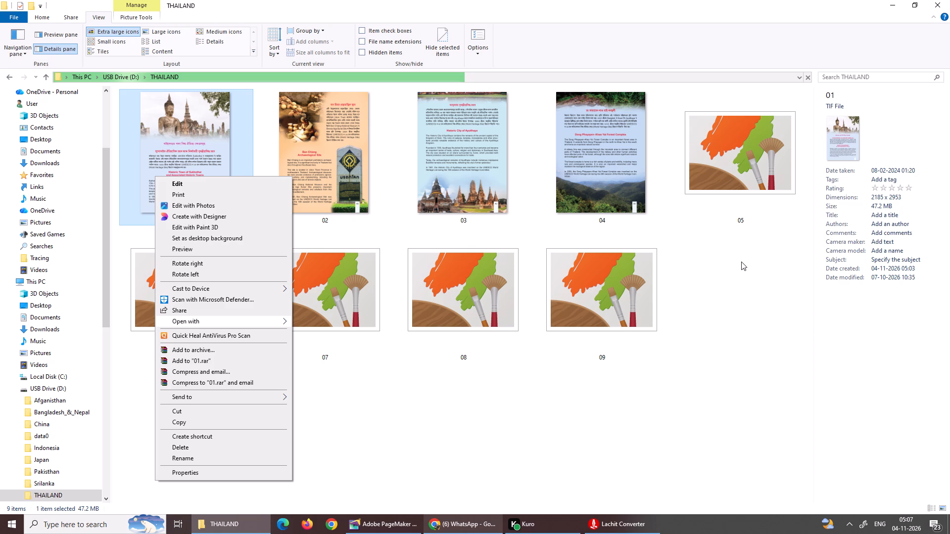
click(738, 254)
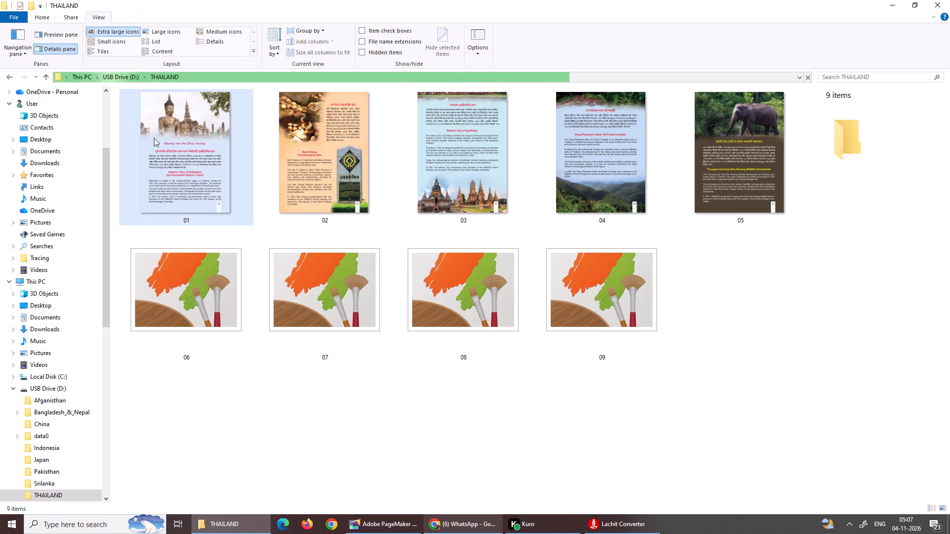
Open the TIF file 01 from the THAILAND folder with Adobe Photoshop CS6, dismissing the text engine notice.
right_click(208, 146)
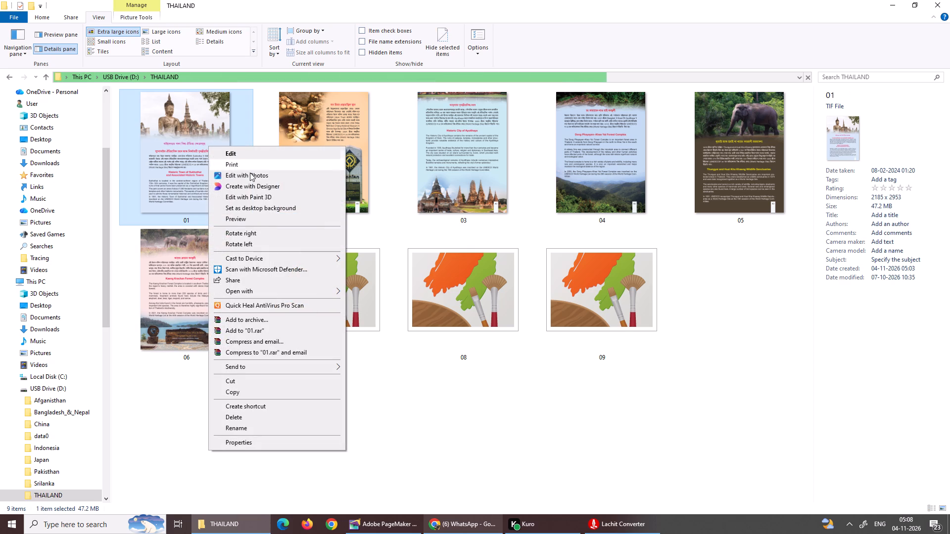
click(406, 288)
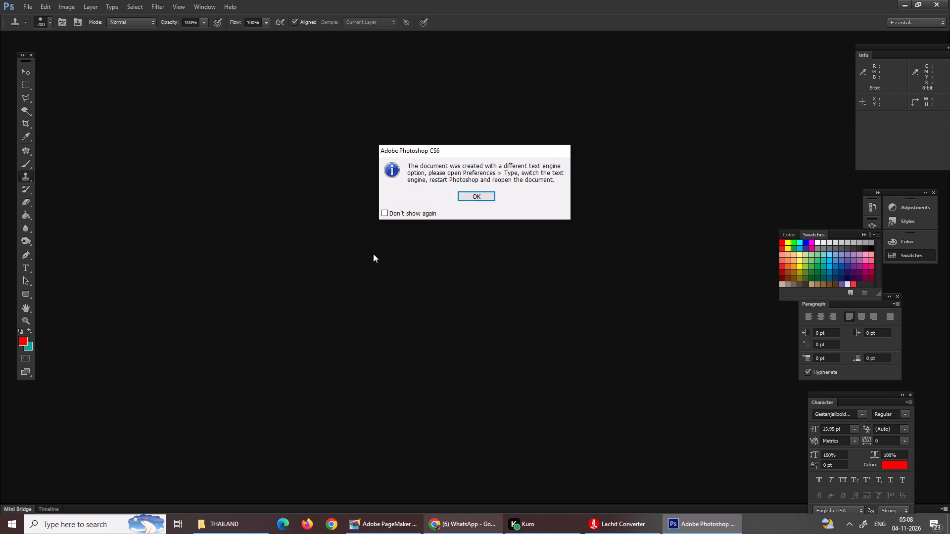
key(Return)
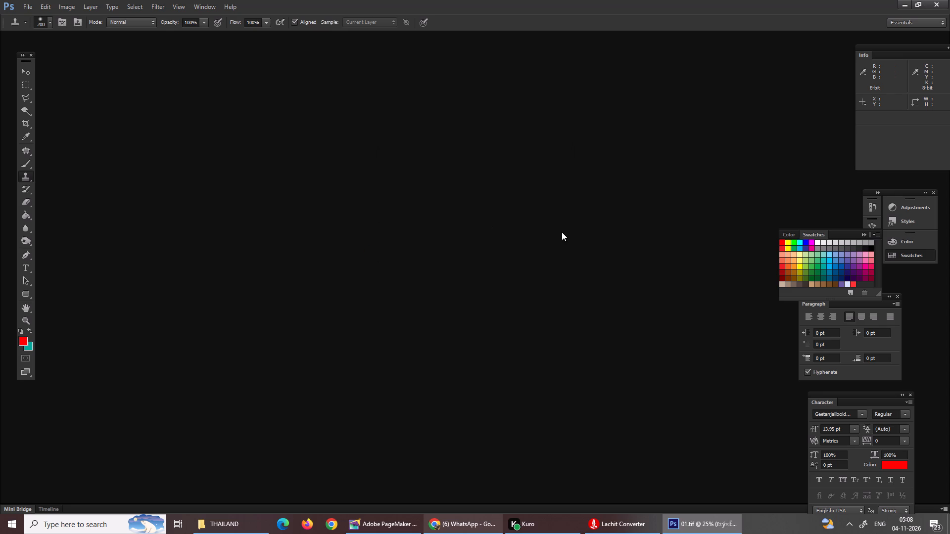
key(ctrl+equal)
key(ctrl+equal)
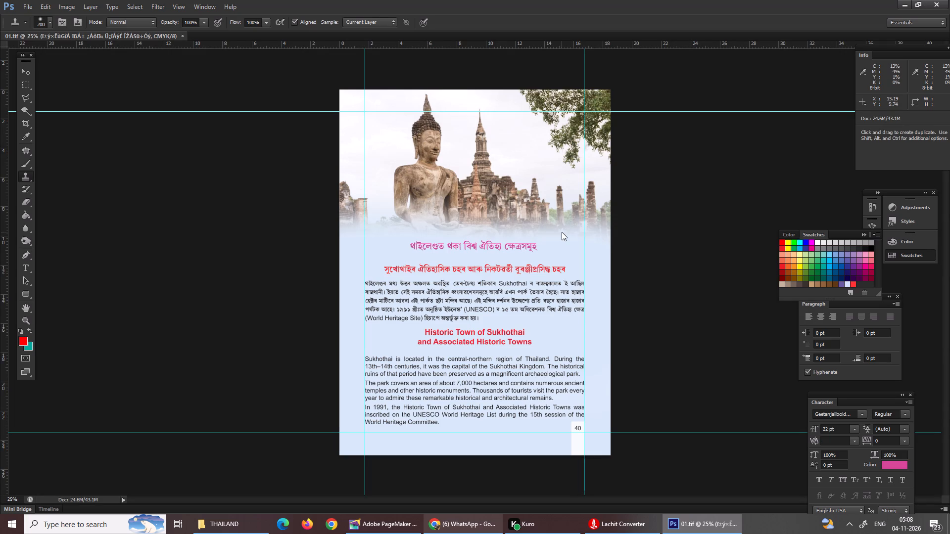
key(ctrl+equal)
key(ctrl+equal)
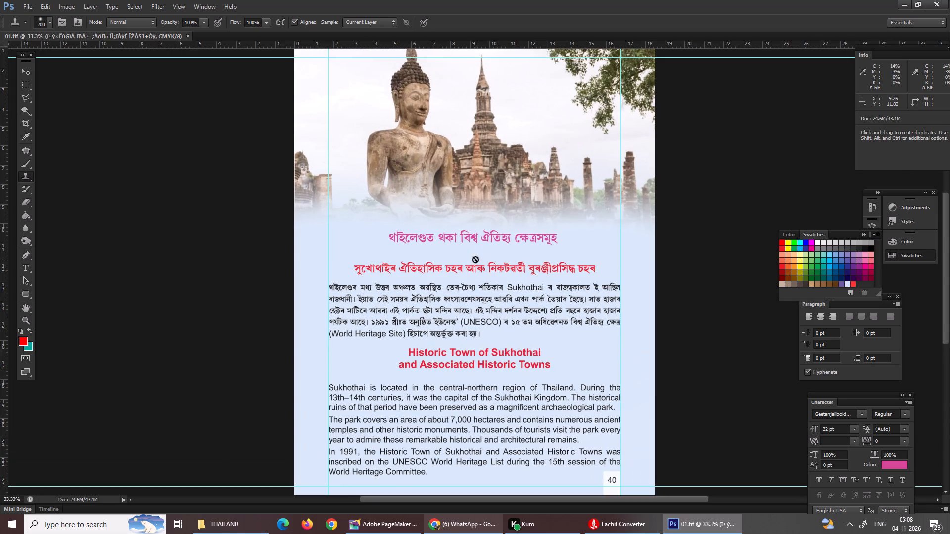
click(22, 74)
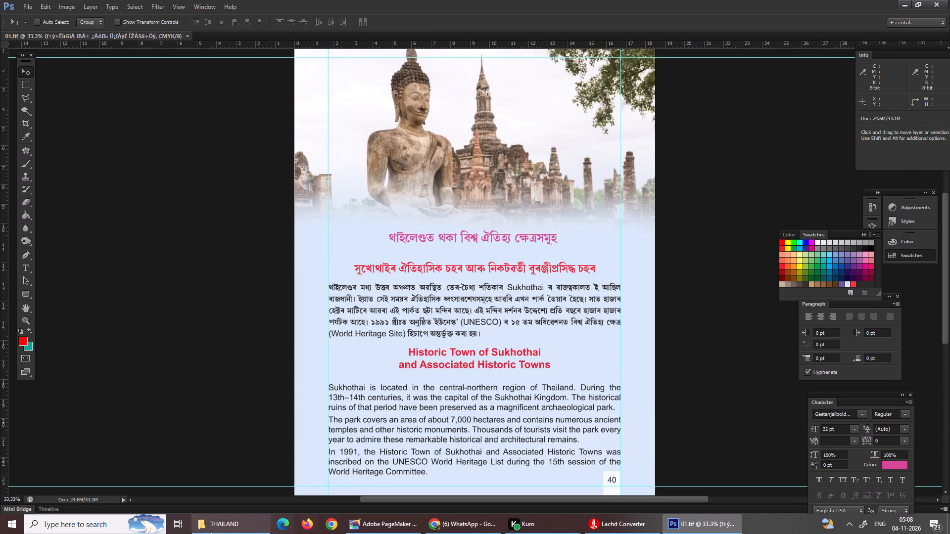
Switch to File Explorer and open the TIF file 01 from the Indonesia folder on USB Drive (D:) with Adobe Photoshop CS6.
click(218, 528)
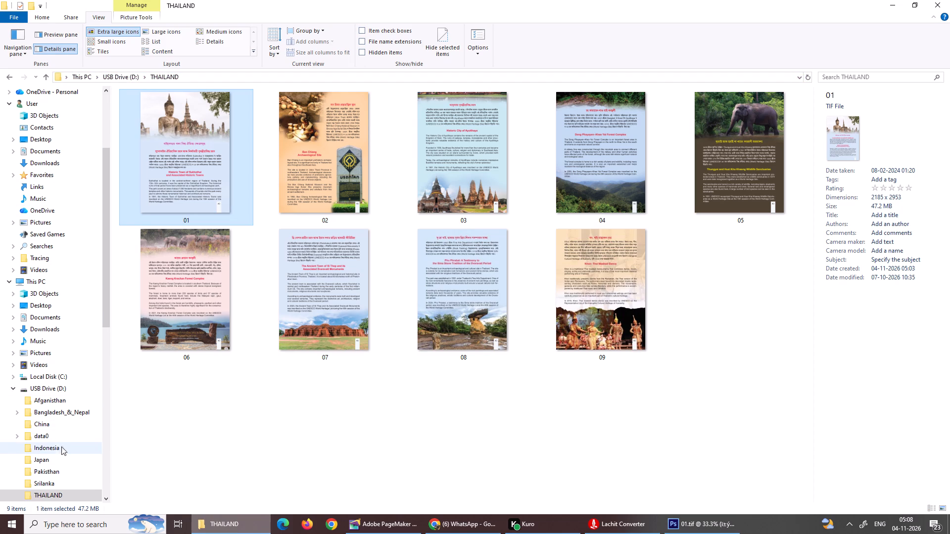
scroll(77, 452, down, 1)
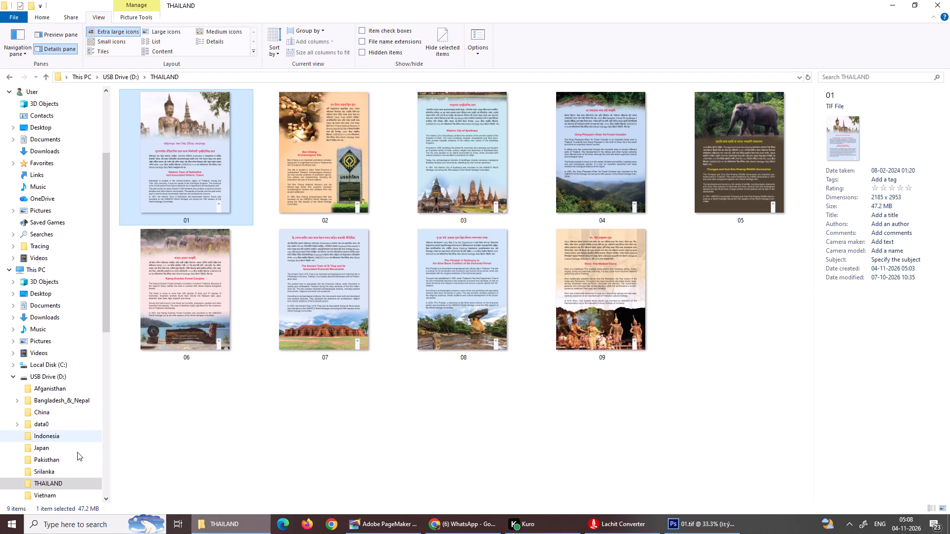
scroll(77, 451, down, 2)
double_click(58, 475)
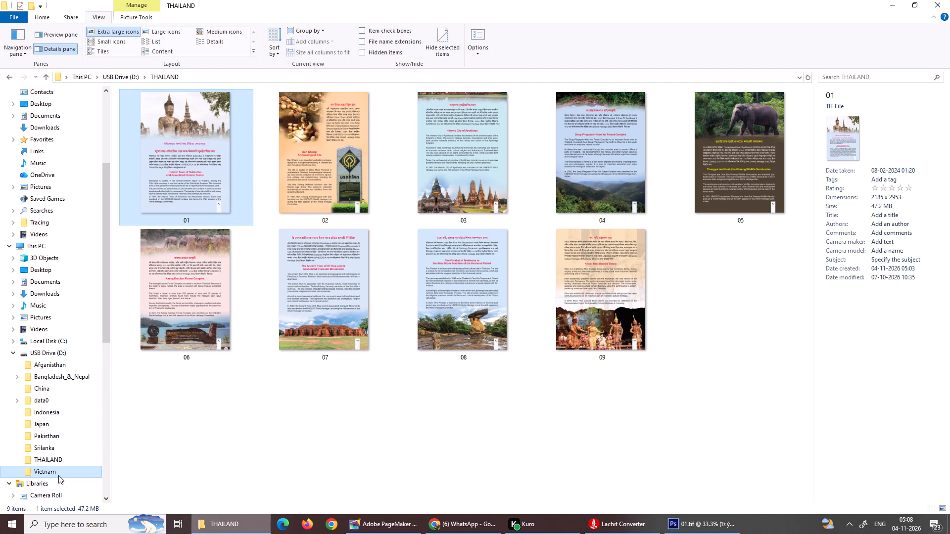
double_click(58, 413)
double_click(58, 413)
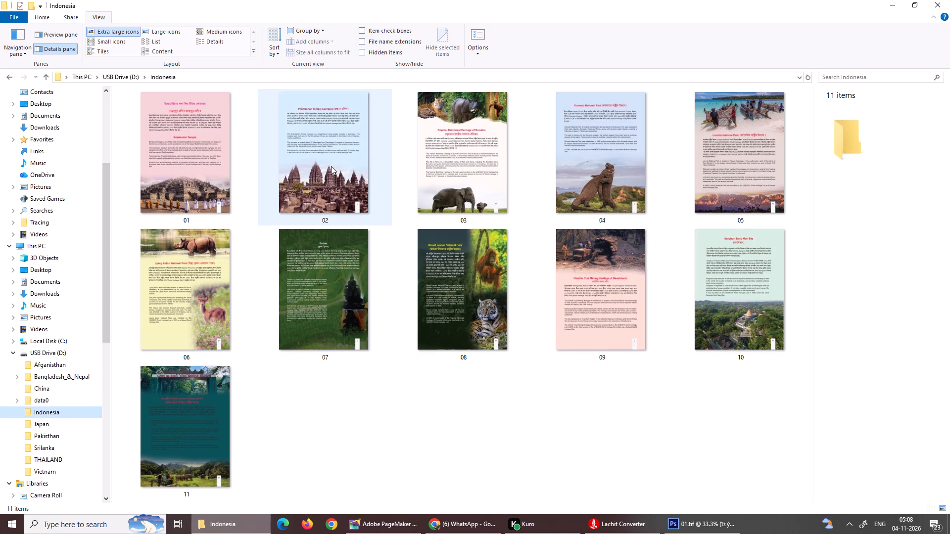
right_click(210, 168)
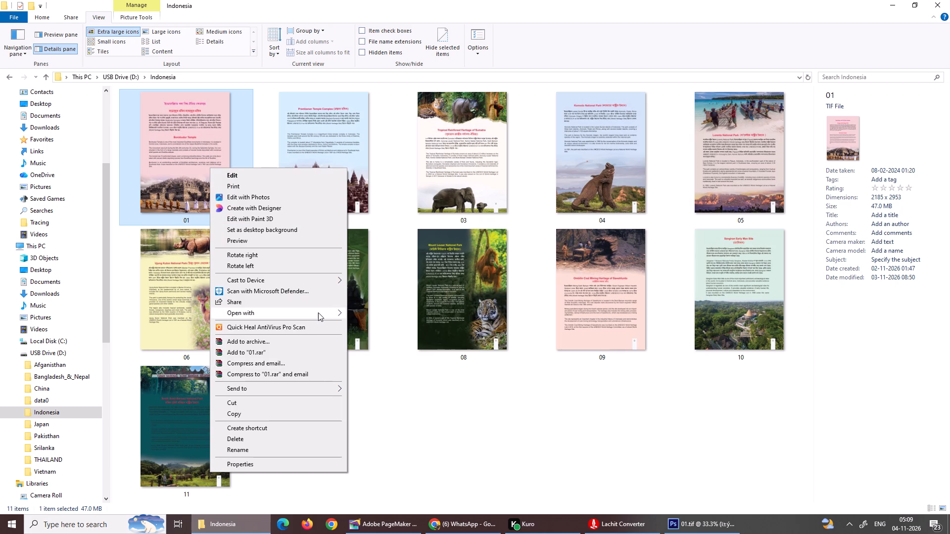
click(382, 316)
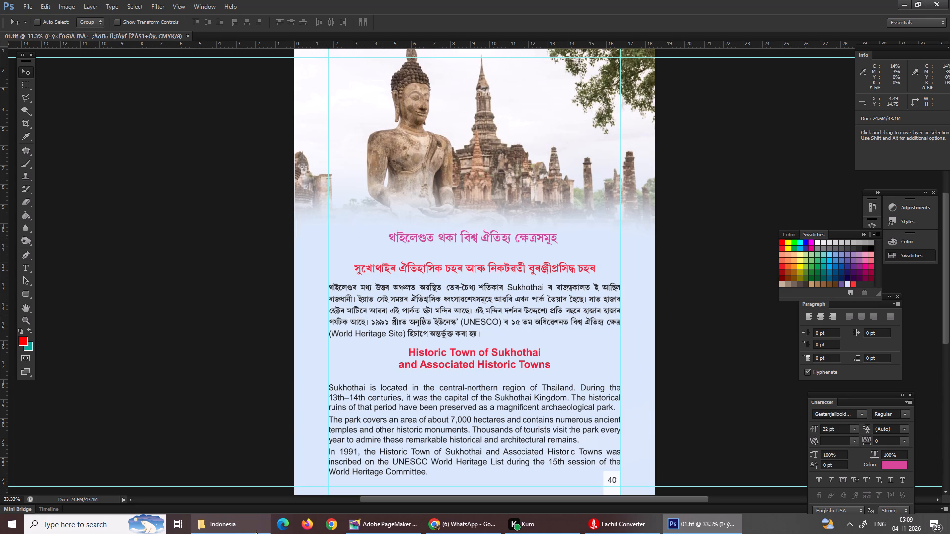
click(231, 525)
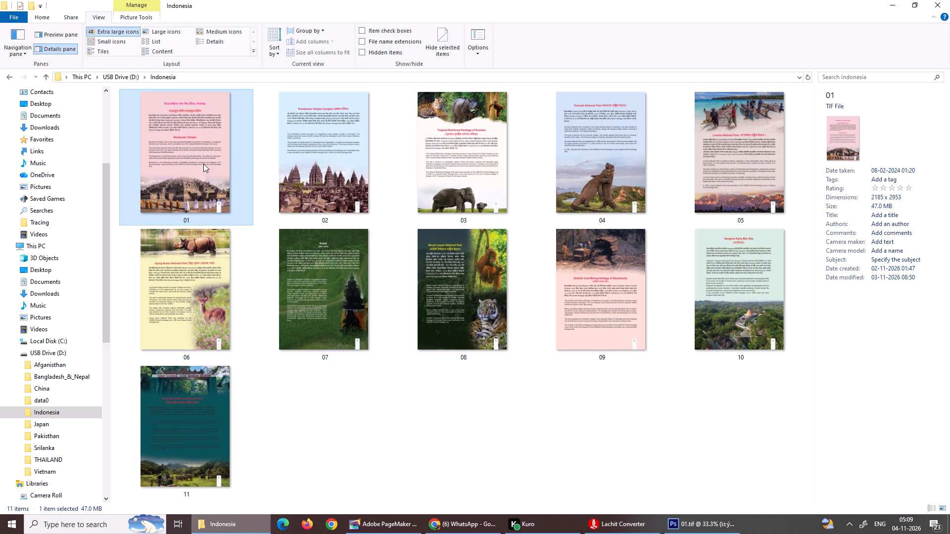
right_click(203, 140)
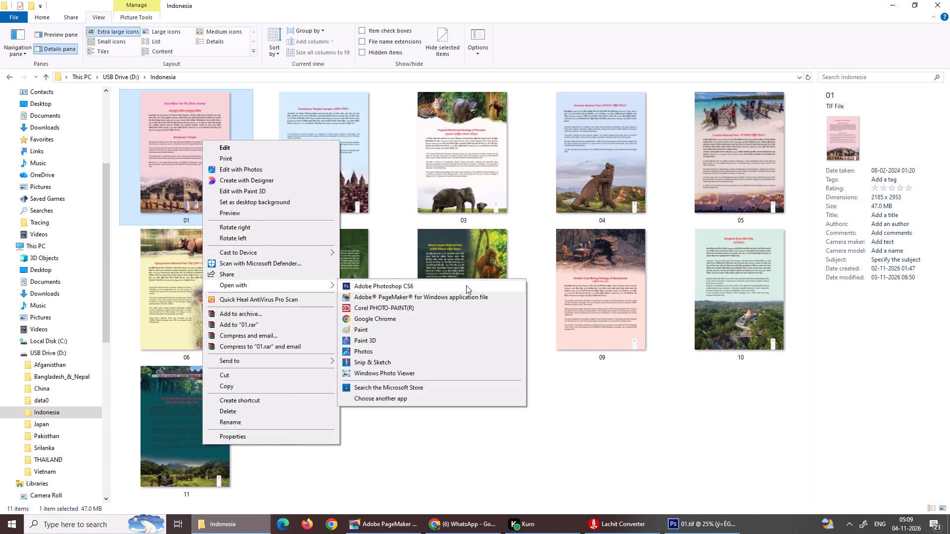
click(467, 288)
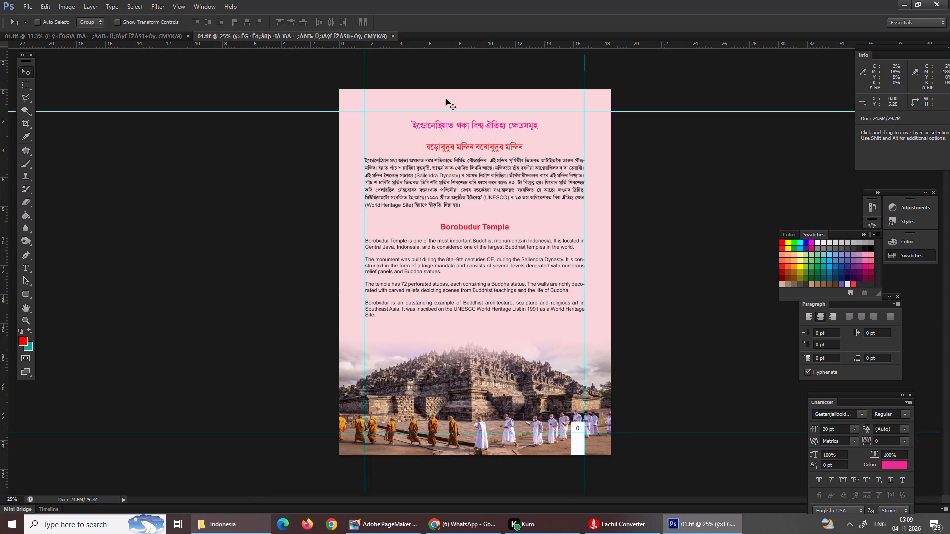
Cut the red heading "Borobudur Temple" out of the English text block on the Indonesia page.
key(ctrl+equal)
key(ctrl+equal)
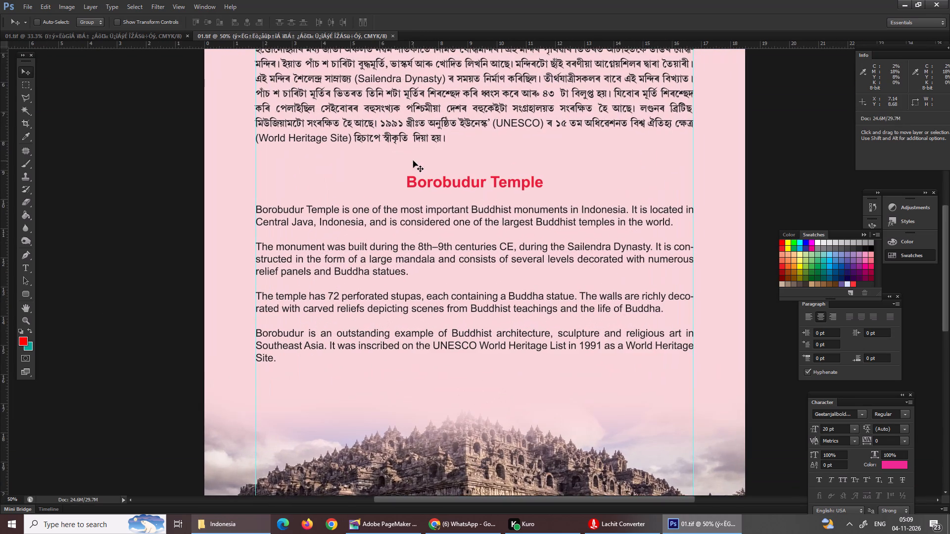
scroll(413, 161, up, 1)
scroll(413, 161, down, 1)
scroll(413, 161, up, 3)
scroll(413, 161, down, 1)
scroll(413, 161, up, 2)
scroll(413, 161, down, 1)
scroll(413, 161, up, 3)
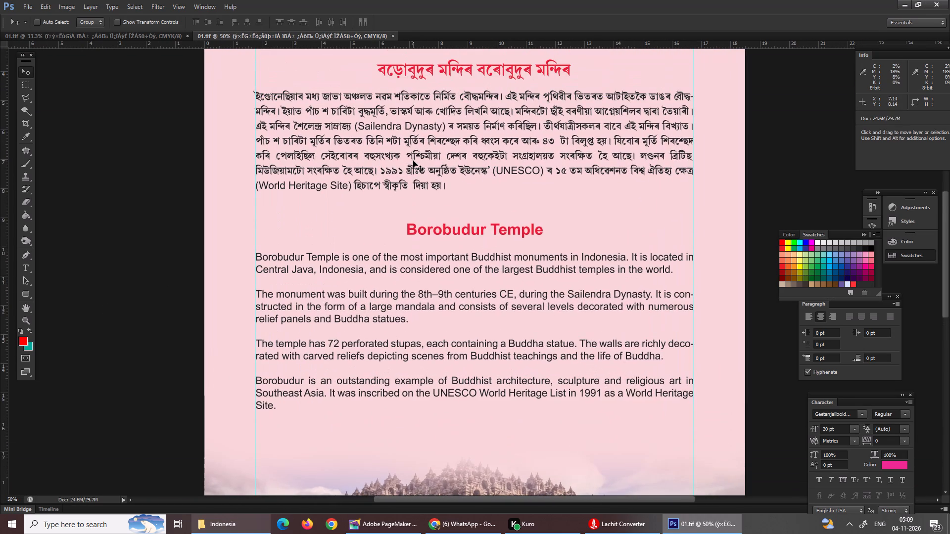
scroll(305, 163, up, 1)
scroll(589, 293, up, 1)
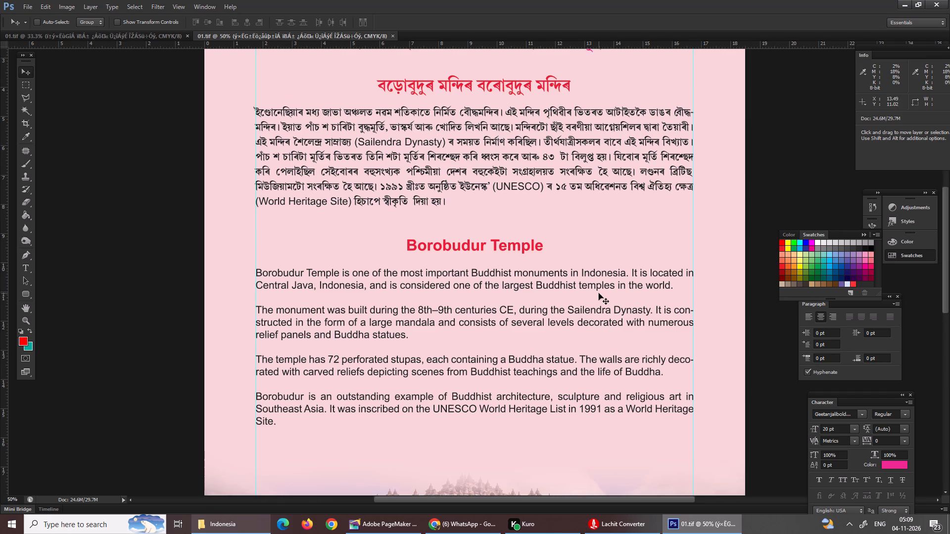
scroll(599, 293, up, 4)
click(454, 273)
right_click(454, 274)
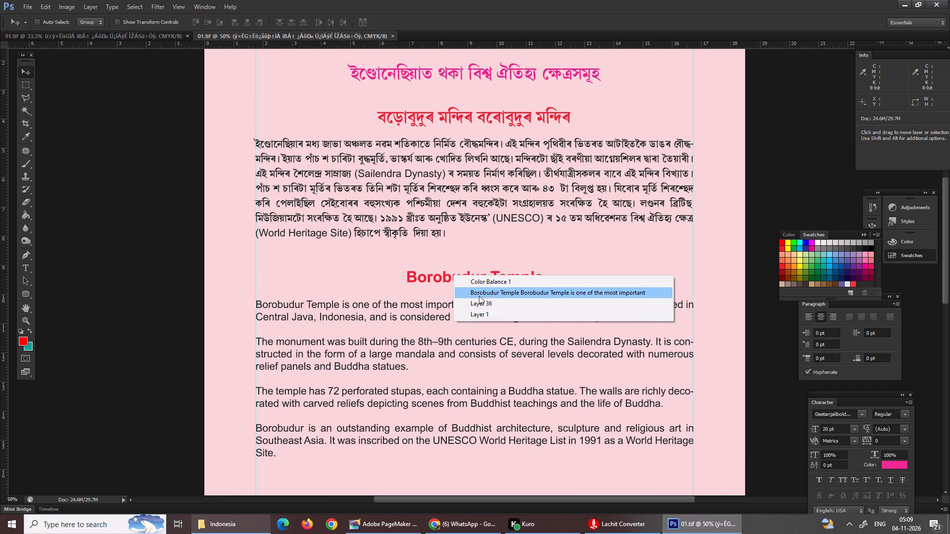
click(479, 296)
click(476, 285)
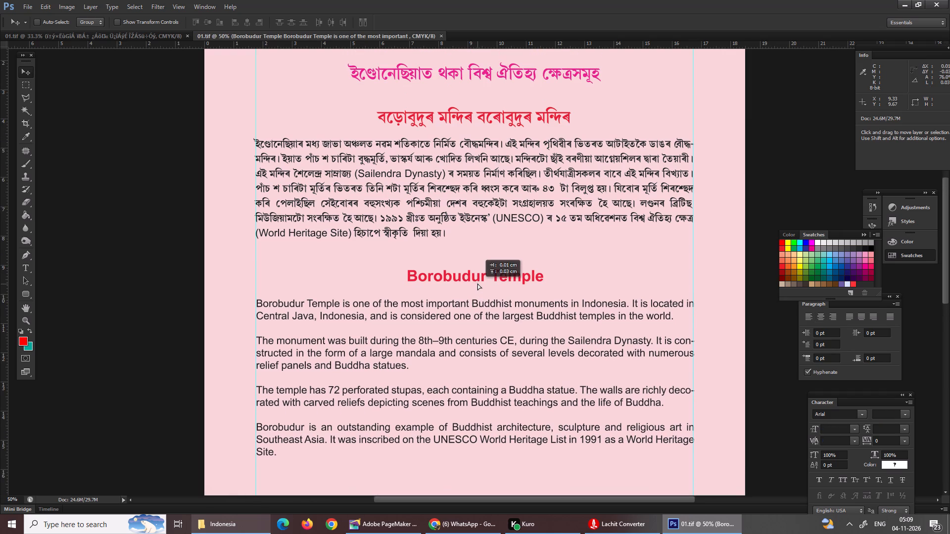
key(t)
drag(400, 275, 563, 277)
key(ctrl+x)
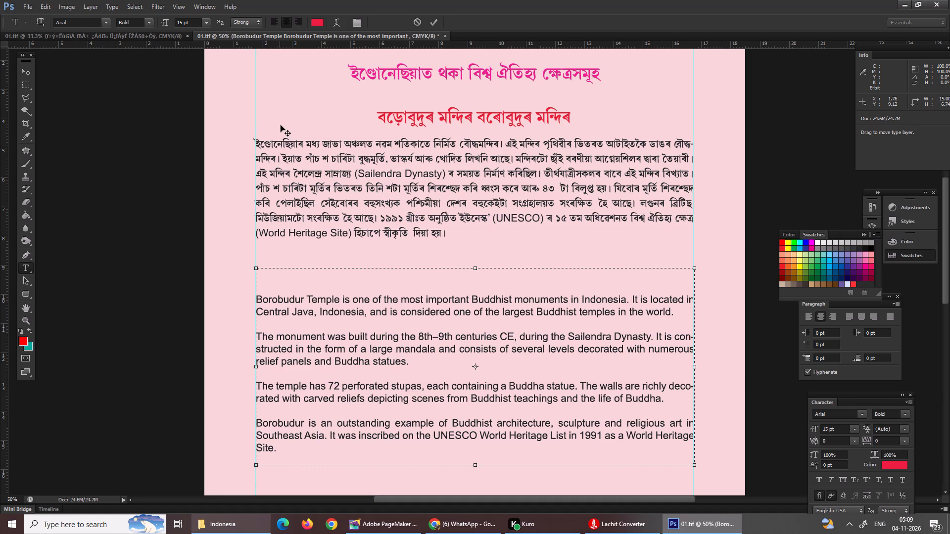
key(Return)
Paste "Borobudur Temple" in front of the red Assamese heading, set it to 15 pt and separate the two with a space.
click(380, 118)
key(ctrl+v)
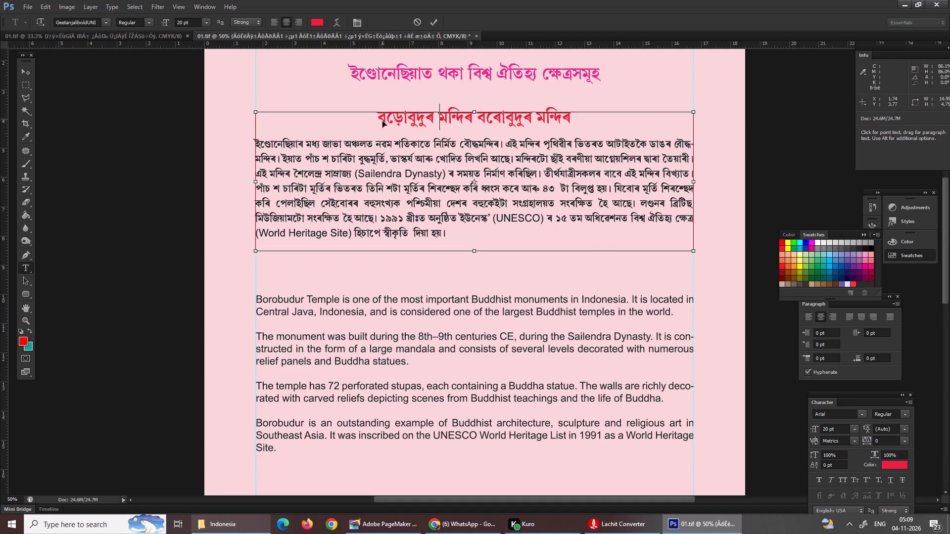
drag(438, 121, 320, 124)
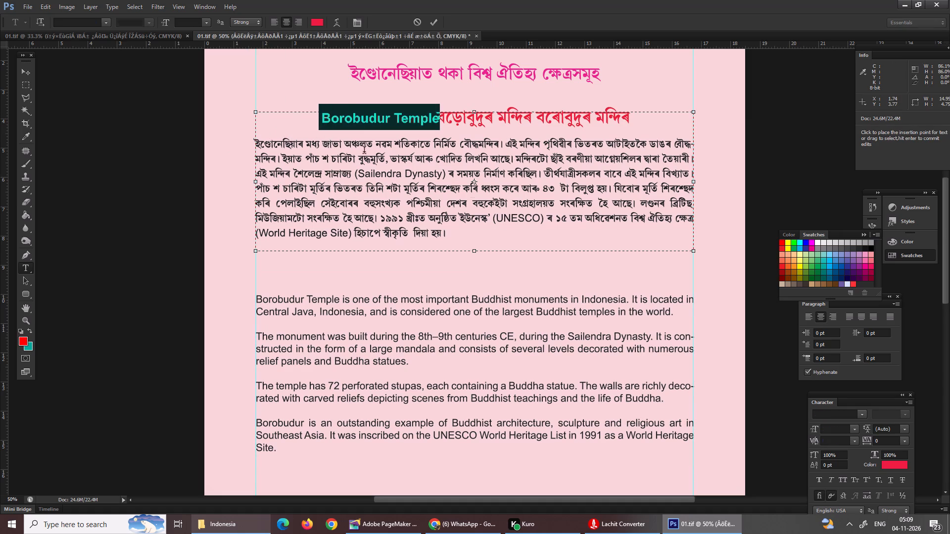
click(831, 426)
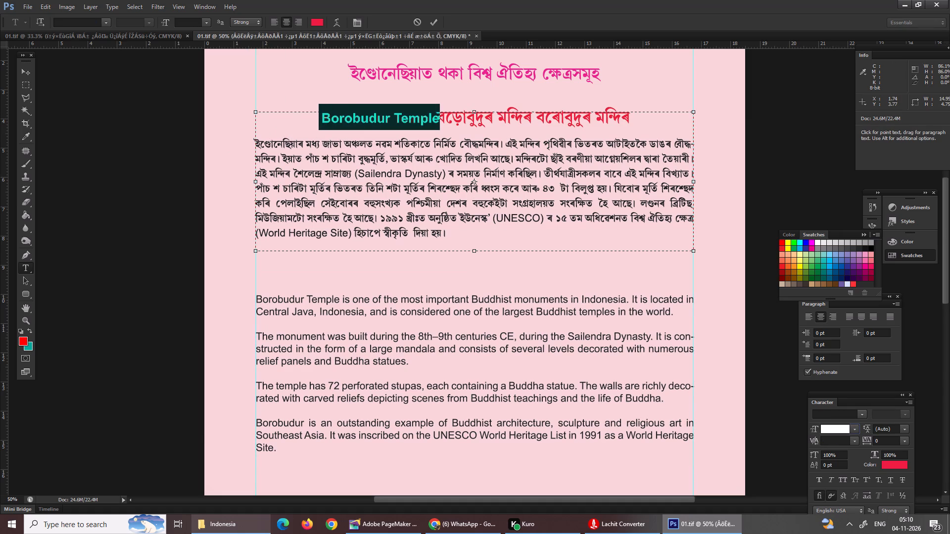
text(15)
key(Return)
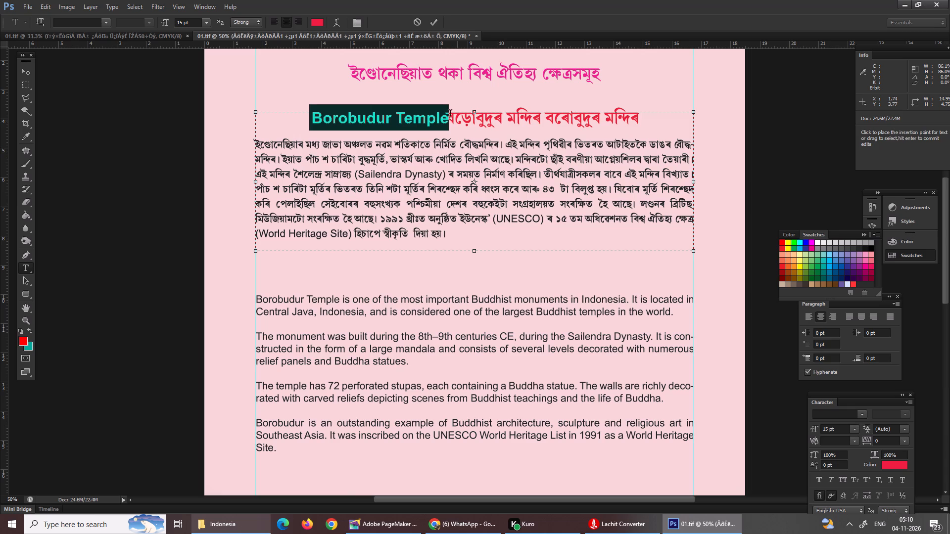
click(447, 120)
key(space)
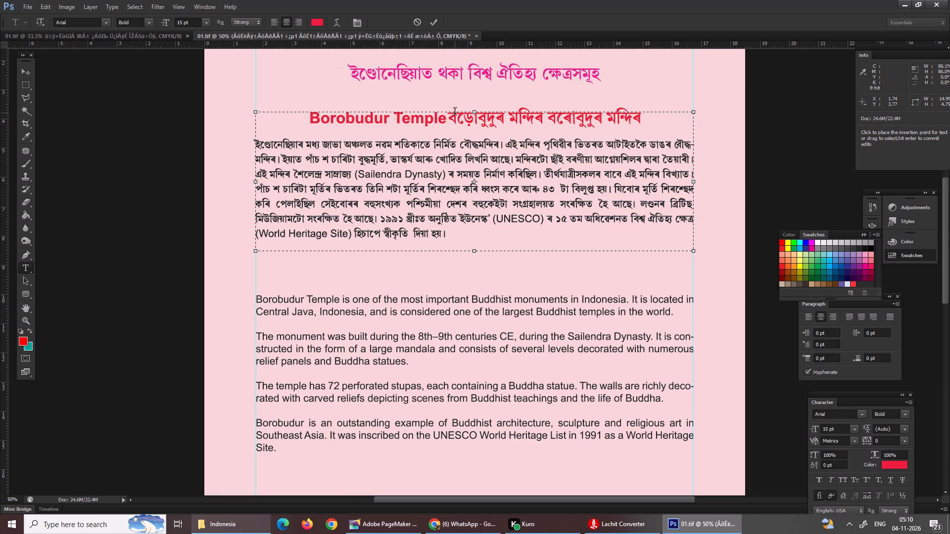
key(space)
click(450, 115)
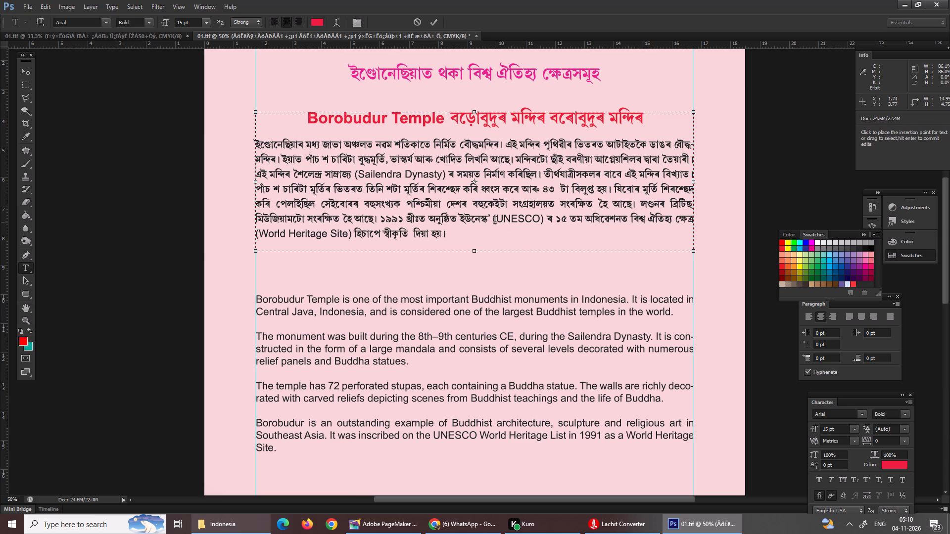
Copy the empty bracket pair "( )" from the open Adobe PageMaker document and return to the Indonesia page in Photoshop.
click(495, 222)
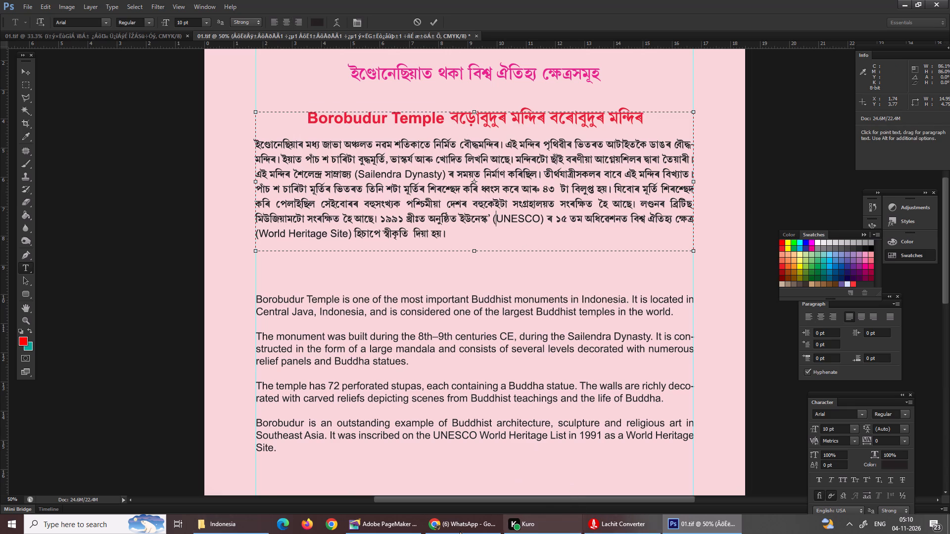
click(364, 531)
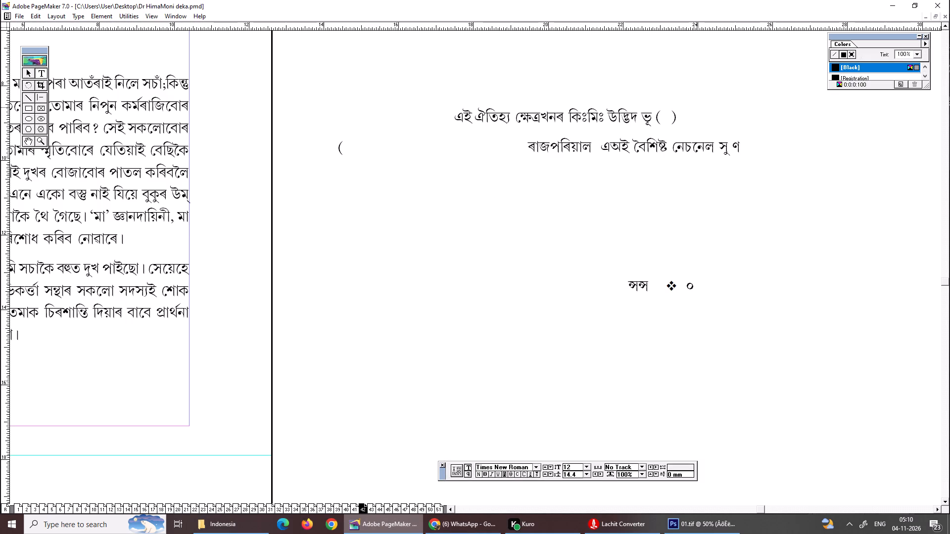
drag(658, 116, 660, 115)
drag(660, 115, 665, 115)
key(ctrl+c)
key(ctrl+c)
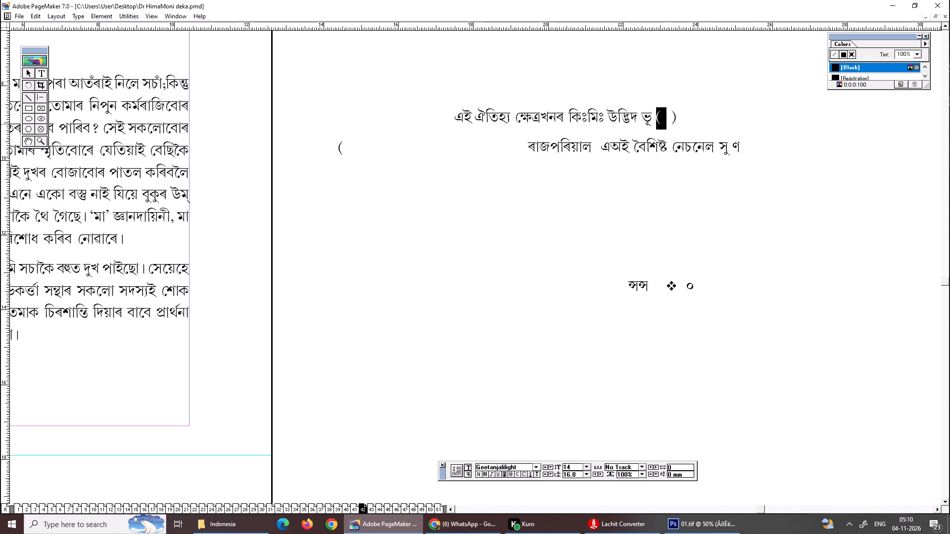
shift+click(674, 123)
key(ctrl+c)
key(ctrl+c)
key(ctrl+c)
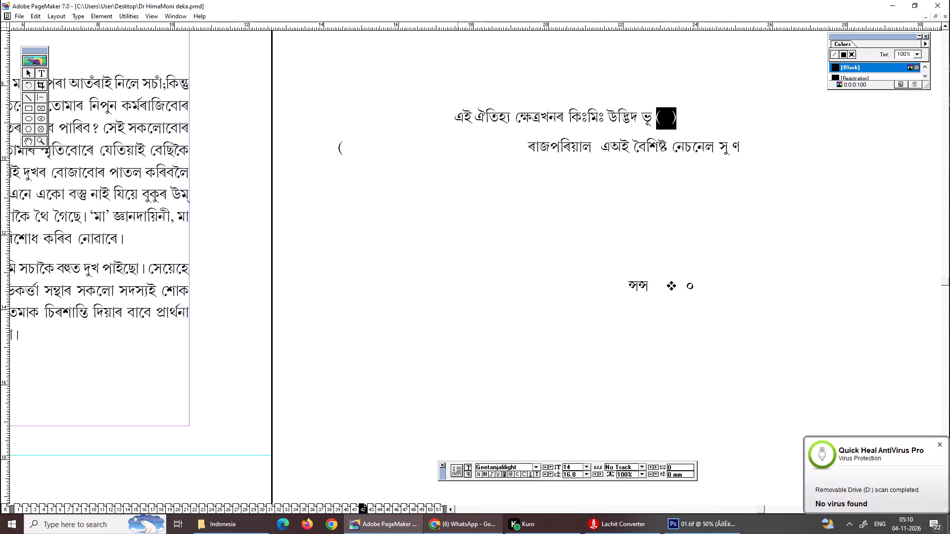
click(747, 533)
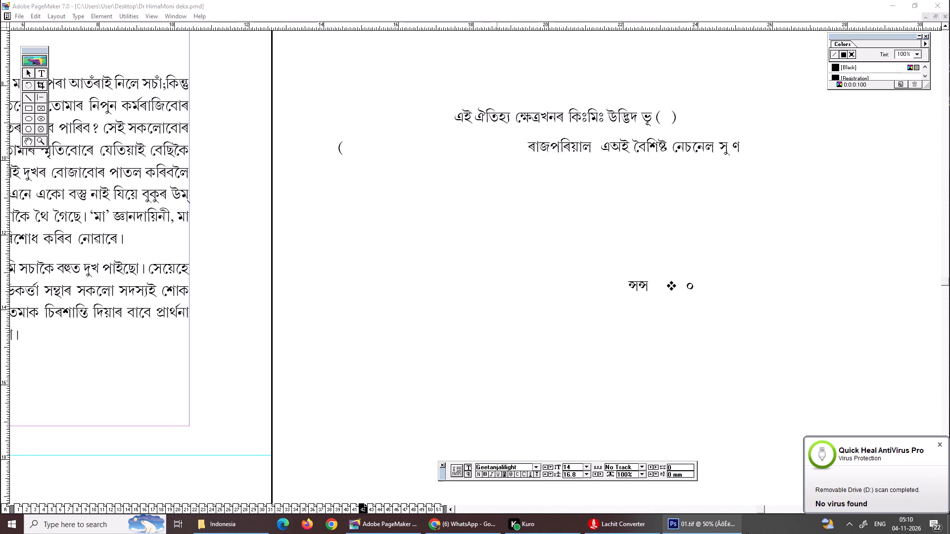
click(706, 528)
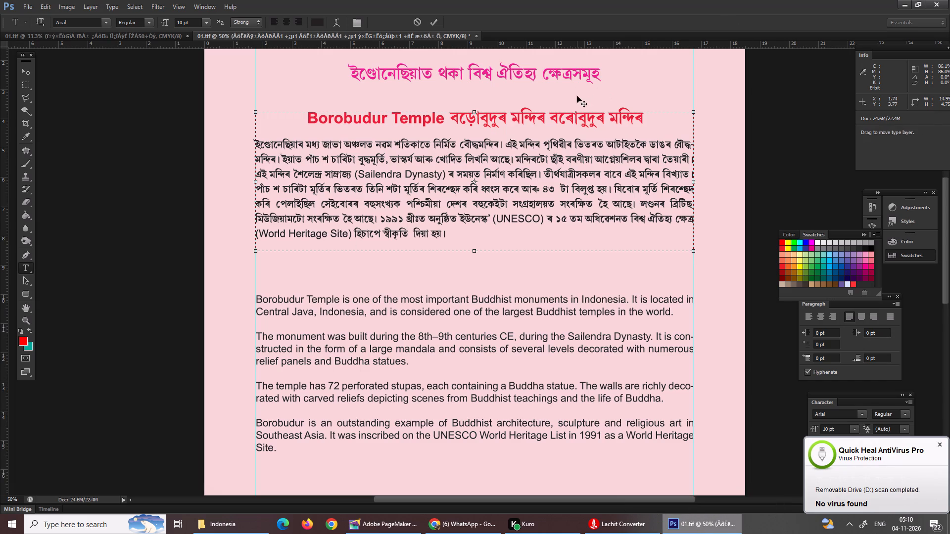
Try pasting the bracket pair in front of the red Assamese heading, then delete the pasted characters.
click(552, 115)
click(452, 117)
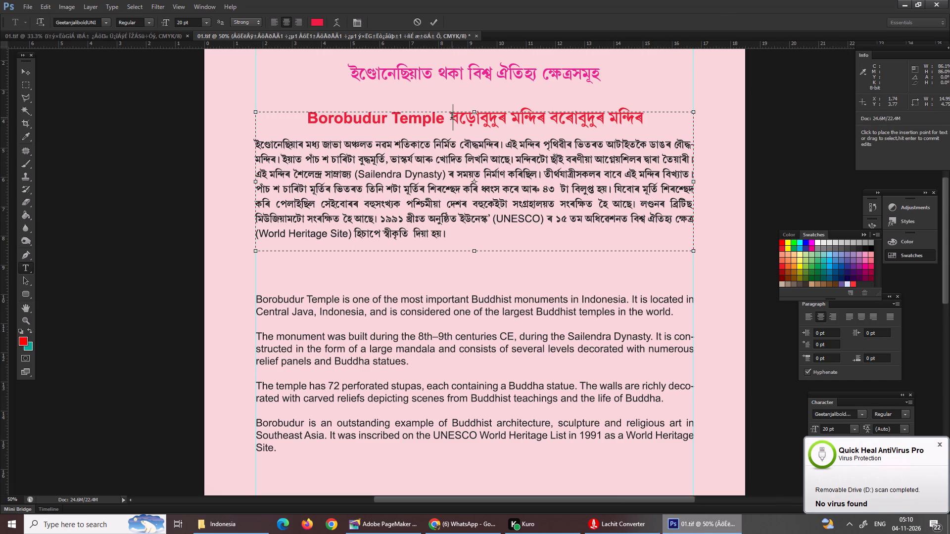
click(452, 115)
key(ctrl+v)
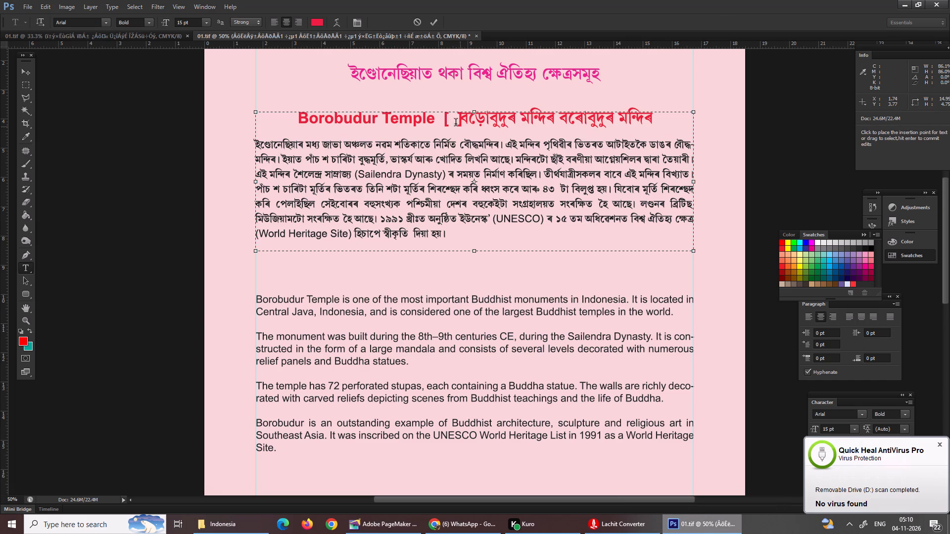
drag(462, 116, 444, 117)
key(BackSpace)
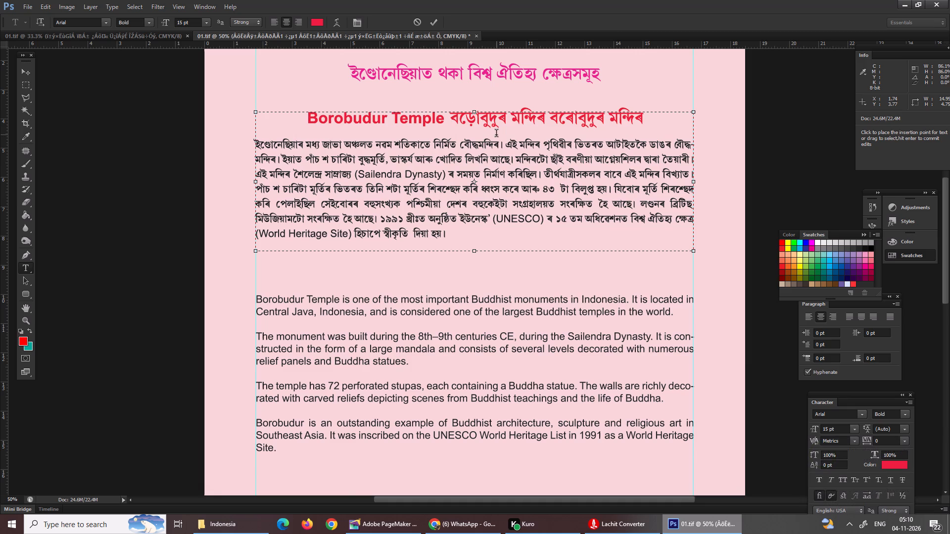
Paste the bracket pair after the red Assamese heading and cut out its opening bracket and space, keeping the closing bracket directly after the text.
click(464, 121)
click(453, 121)
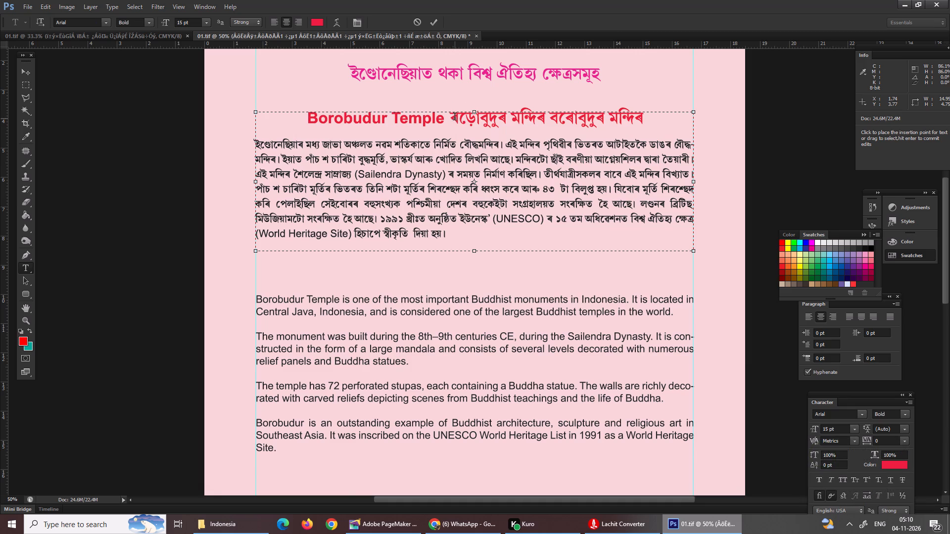
click(457, 117)
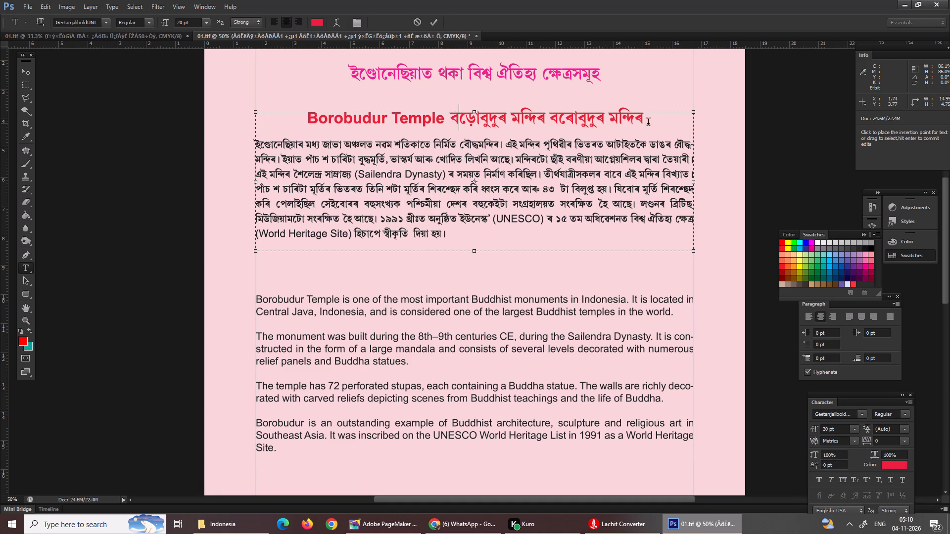
click(640, 123)
key(ctrl+v)
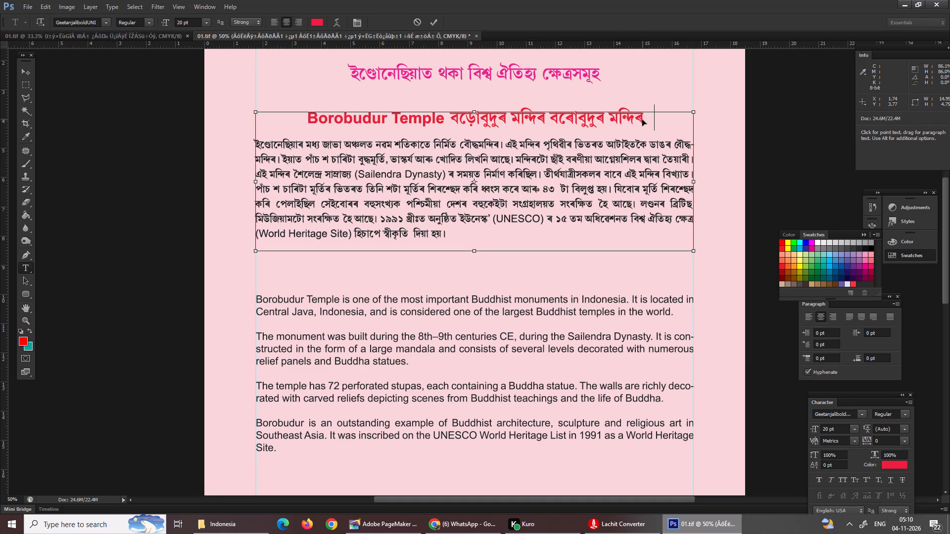
click(645, 119)
drag(645, 119, 638, 118)
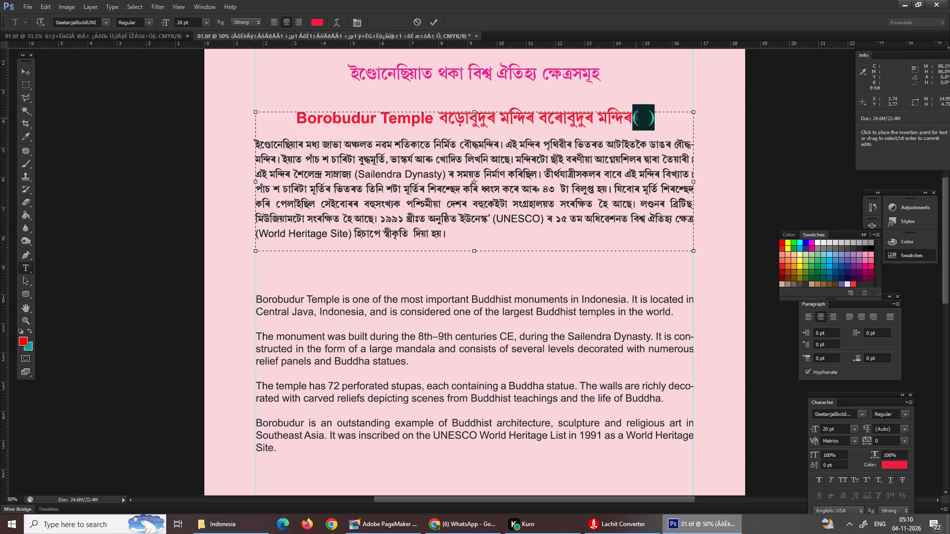
click(635, 118)
drag(632, 120, 642, 111)
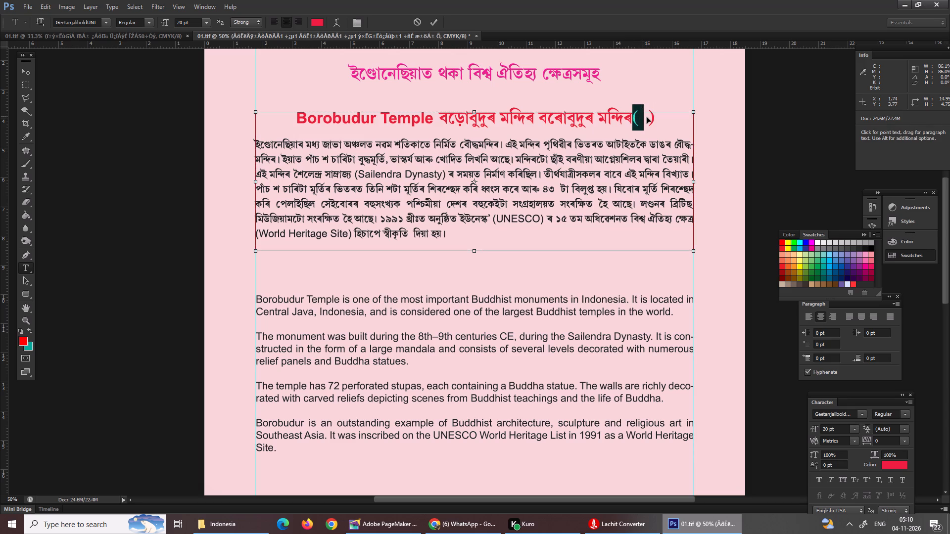
key(ctrl+x)
click(645, 114)
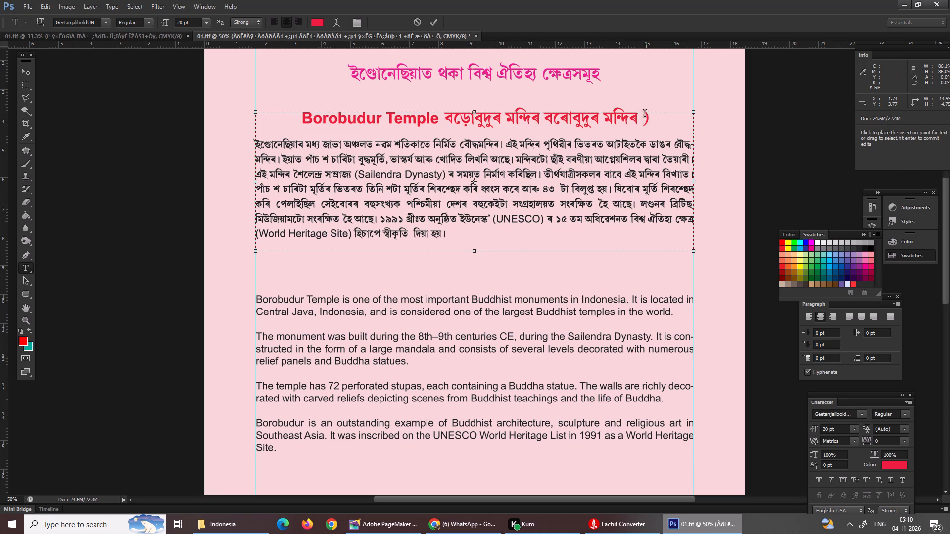
key(BackSpace)
Set the font to Geetanjalibold before the red Assamese heading, paste the opening bracket there and commit the text.
click(455, 117)
click(453, 119)
click(451, 119)
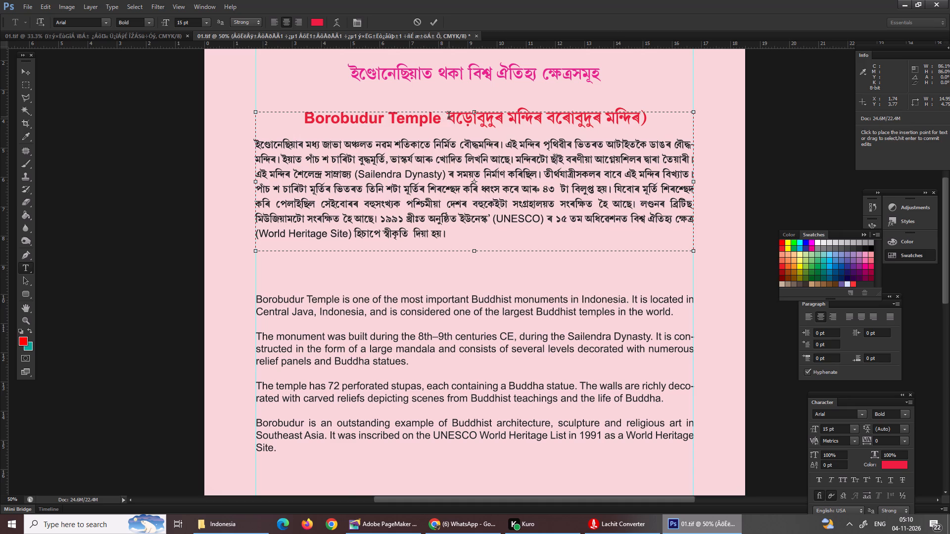
click(449, 117)
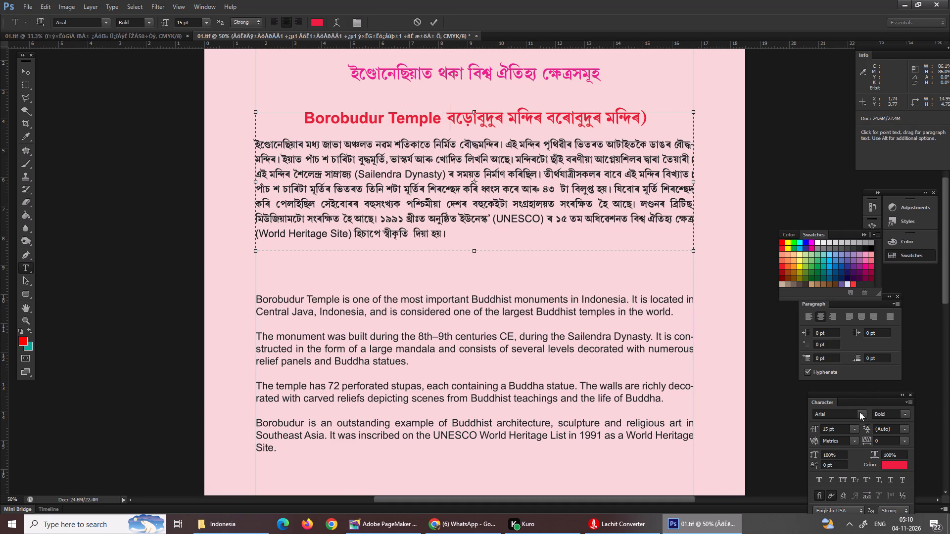
click(860, 412)
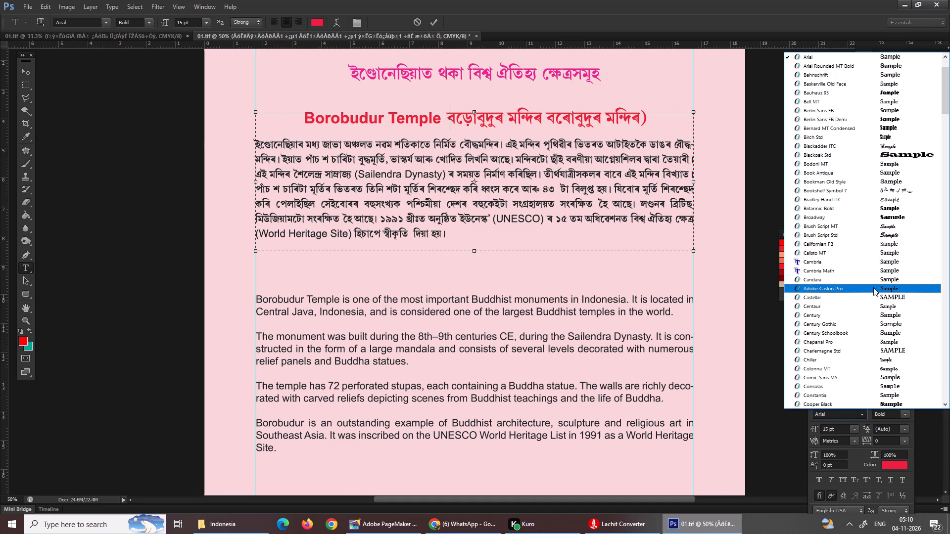
scroll(873, 287, down, 2)
scroll(836, 266, down, 2)
scroll(870, 236, down, 5)
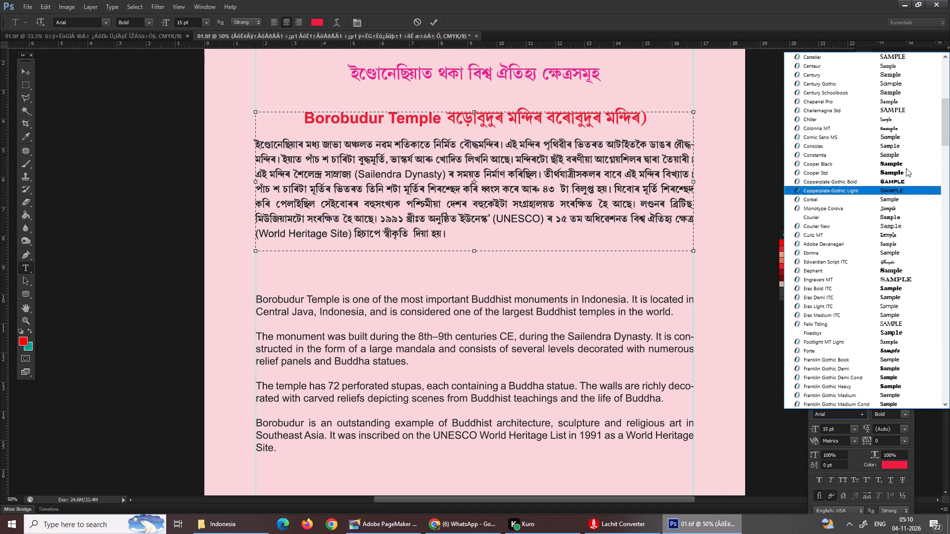
drag(942, 128, 942, 133)
click(942, 133)
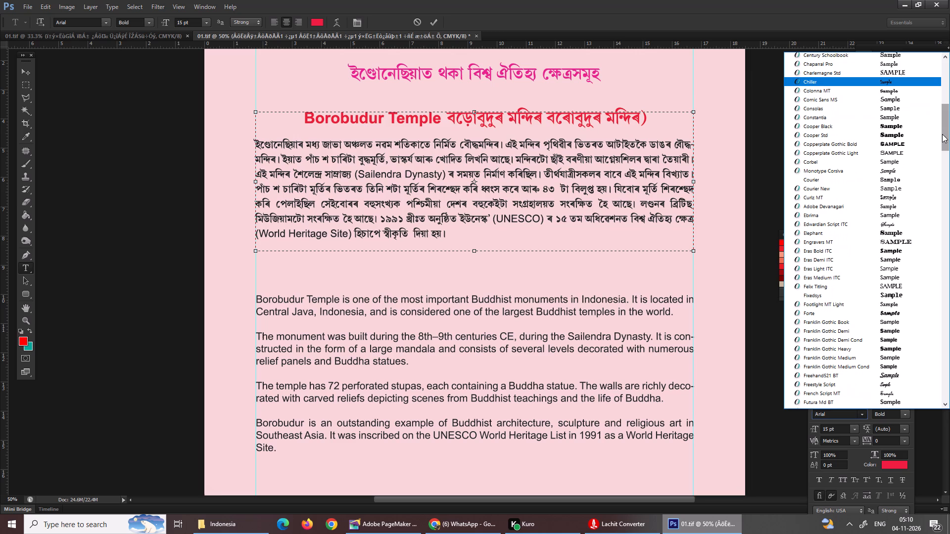
click(942, 134)
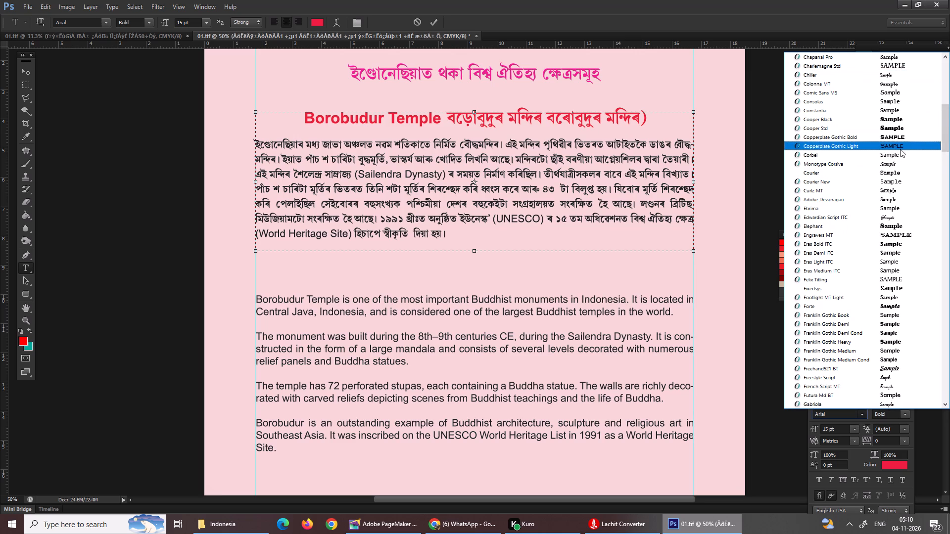
scroll(852, 134, up, 1)
scroll(851, 135, down, 2)
scroll(848, 147, up, 1)
scroll(848, 147, down, 4)
scroll(861, 185, down, 4)
scroll(862, 186, up, 1)
scroll(862, 186, down, 1)
scroll(862, 186, up, 1)
scroll(862, 186, down, 8)
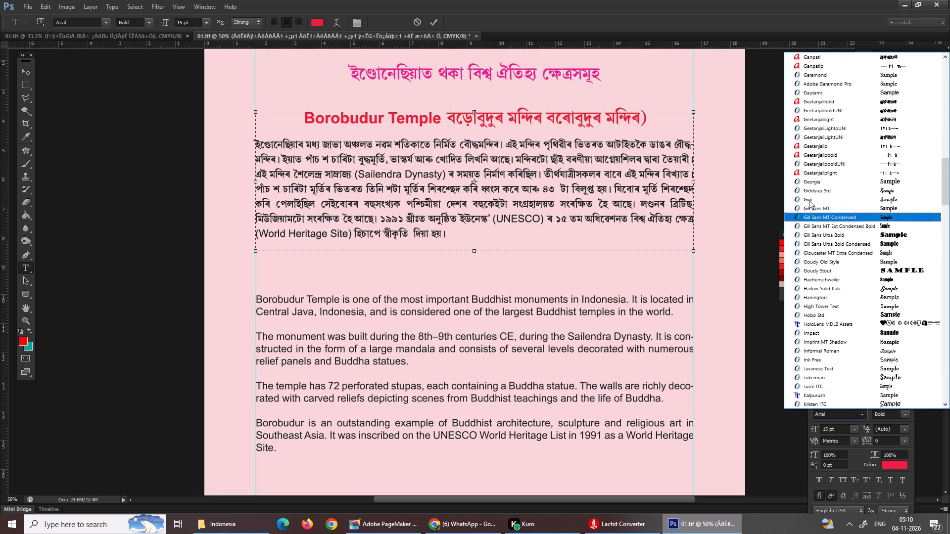
click(832, 98)
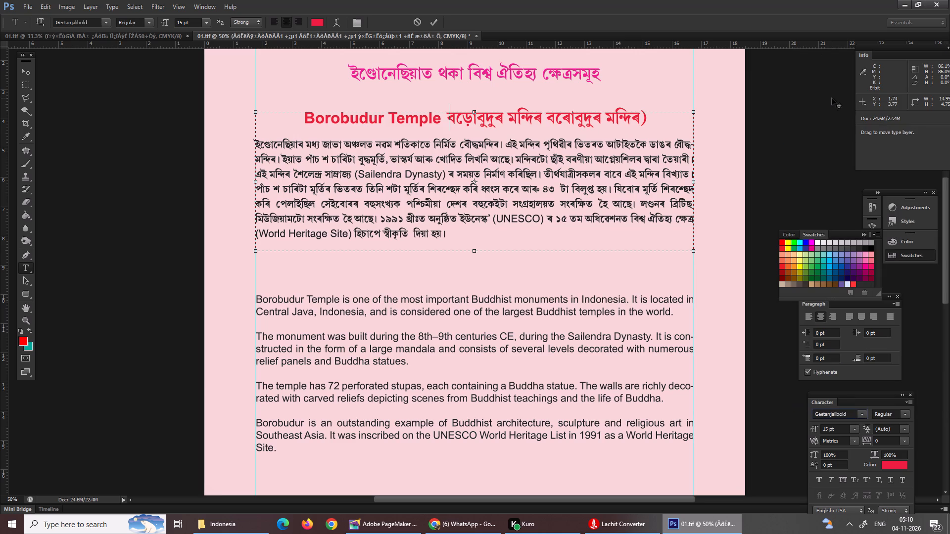
key(ctrl+v)
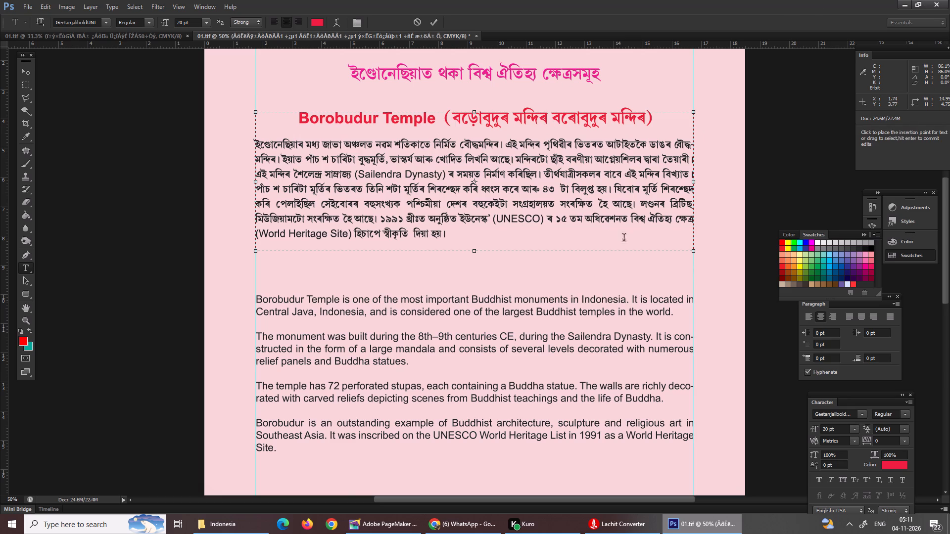
key(Return)
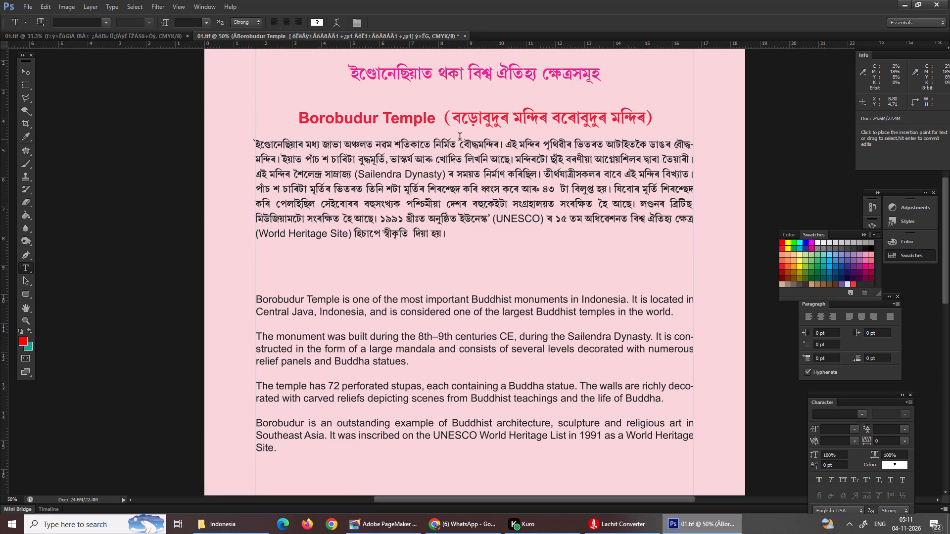
Delete the extra space after the opening bracket in the red heading and commit the text.
click(459, 137)
click(443, 122)
click(454, 116)
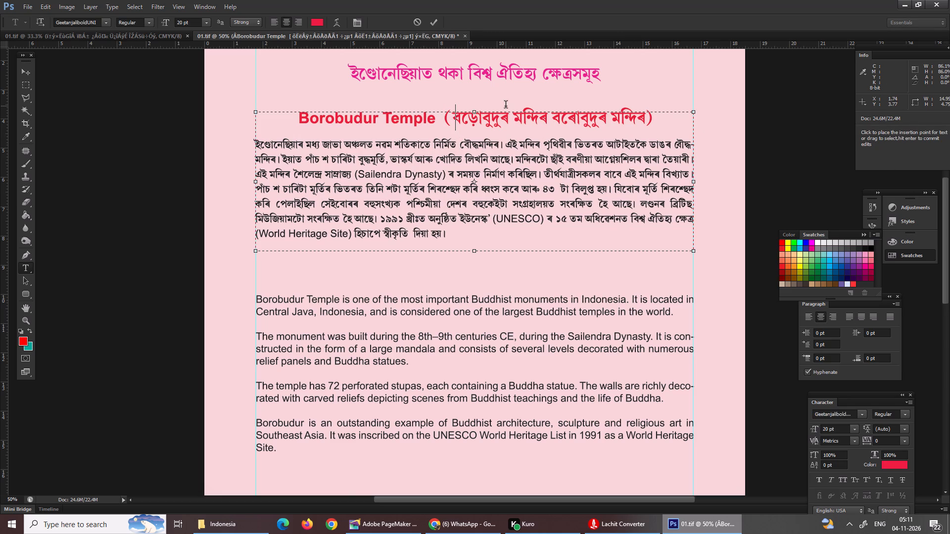
key(BackSpace)
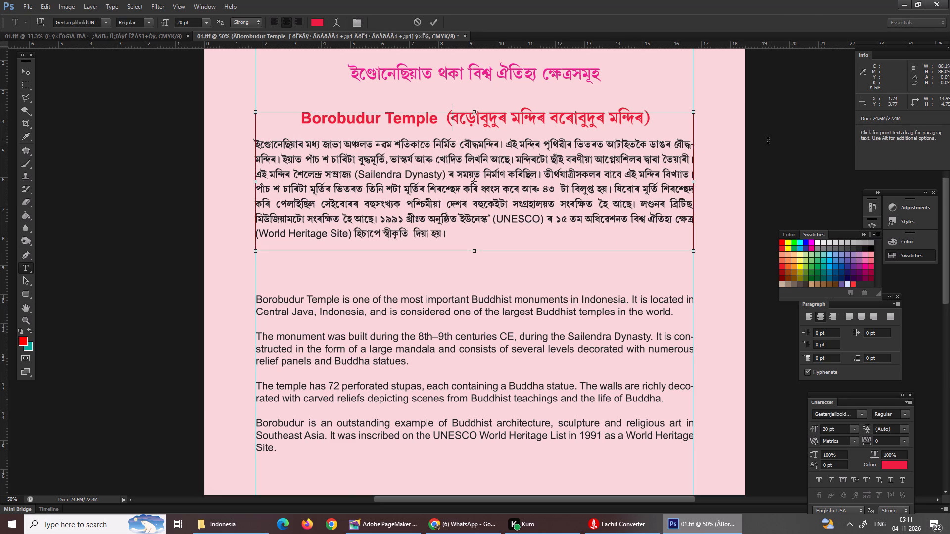
key(ctrl+0)
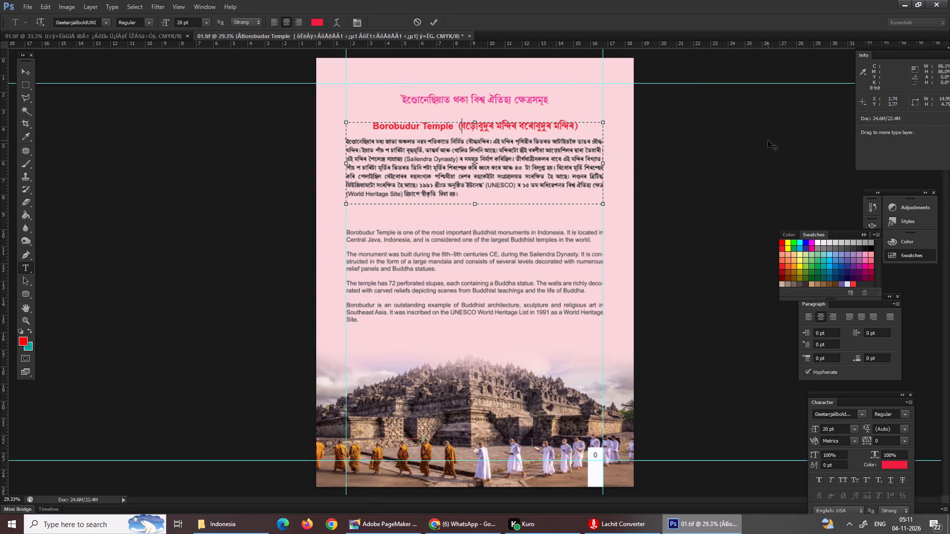
key(Return)
Narrow the gap between the text blocks by moving the English block slightly up and the Assamese block with its red heading down.
click(15, 76)
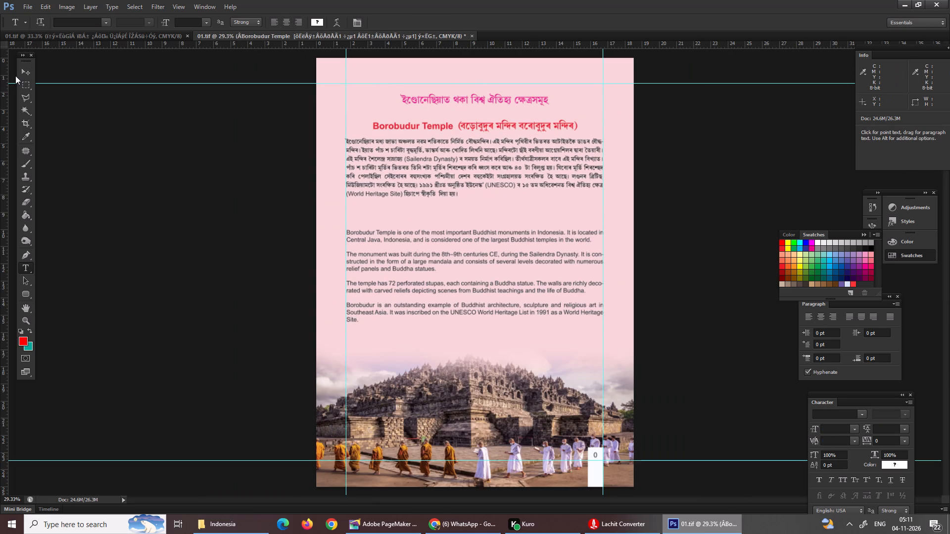
click(21, 73)
right_click(417, 313)
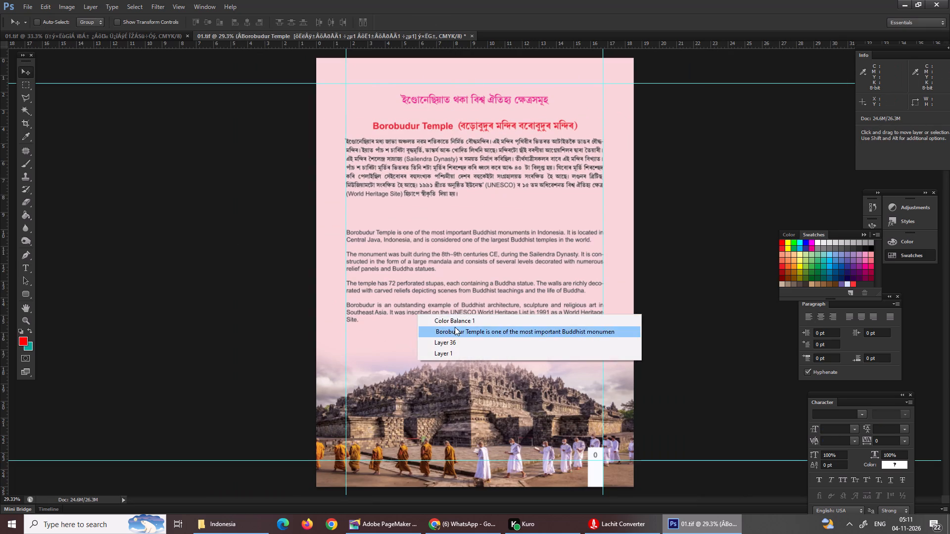
click(455, 327)
click(449, 305)
right_click(411, 163)
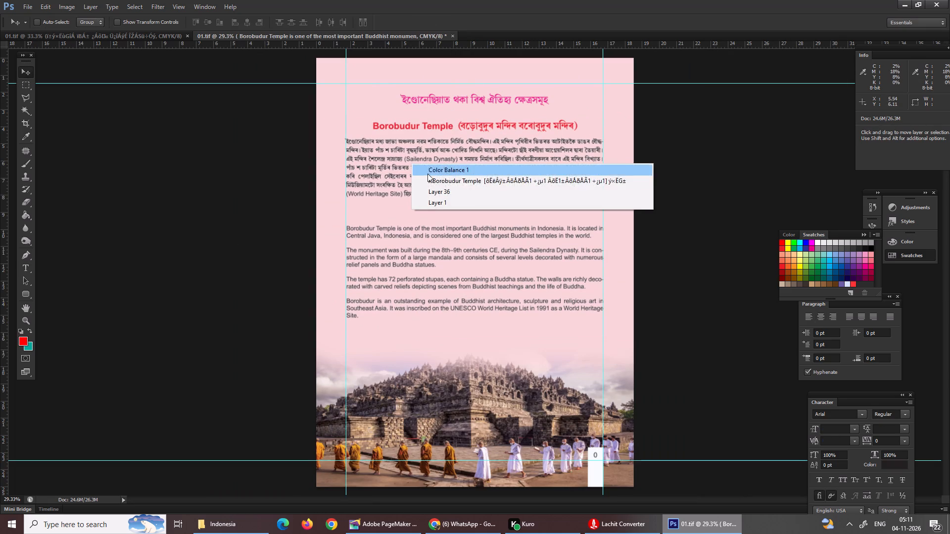
click(429, 177)
drag(432, 165, 432, 177)
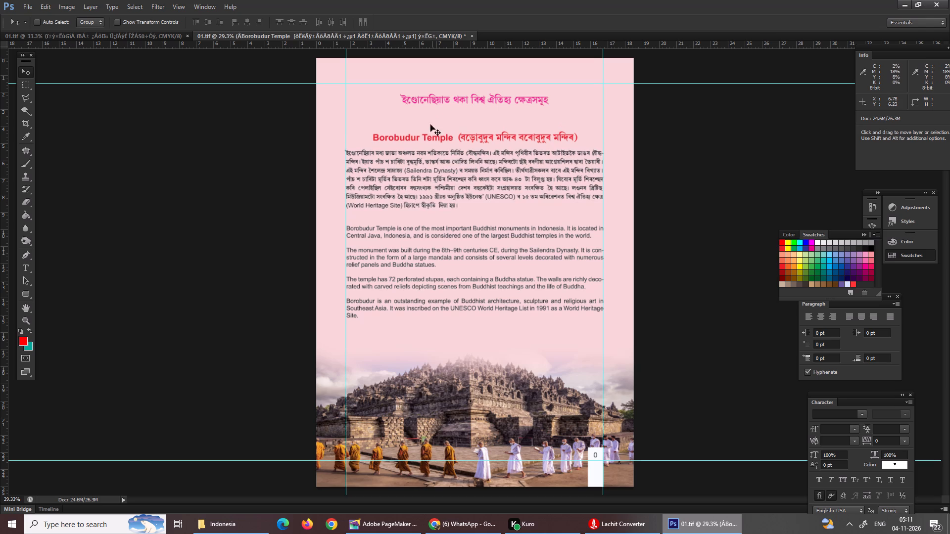
Move the pink Assamese page title down, closer to the red Borobudur Temple heading.
right_click(444, 94)
click(473, 112)
drag(470, 98, 472, 105)
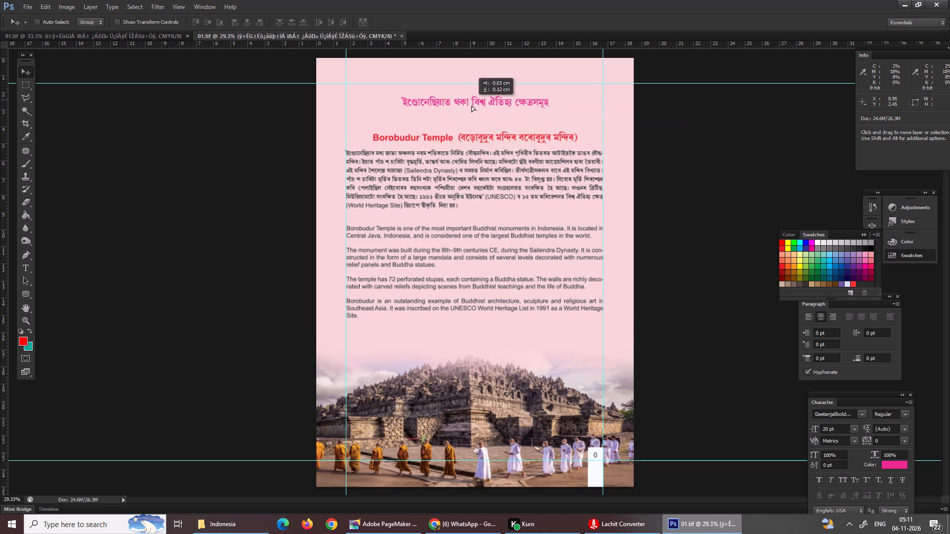
drag(472, 105, 472, 108)
key(Return)
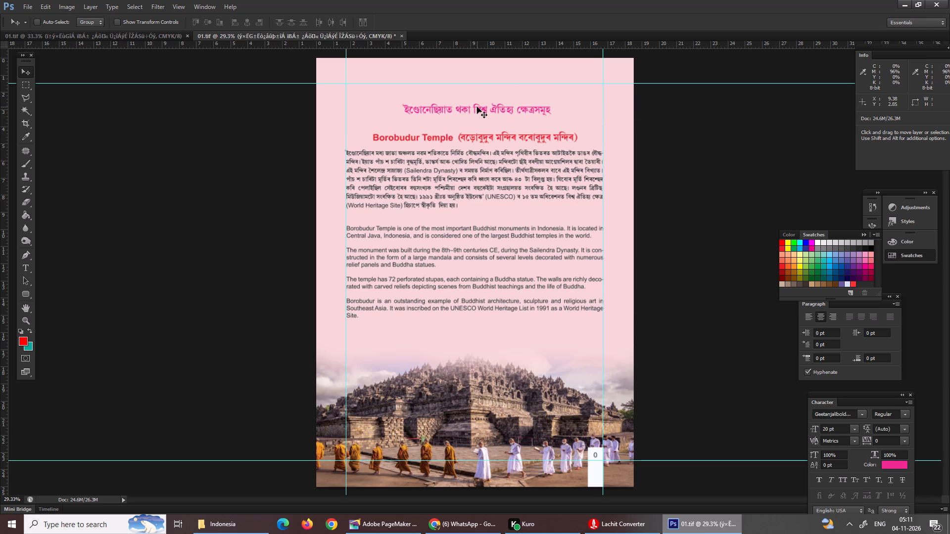
Save the Indonesia page 01 document.
key(ctrl+s)
key(ctrl+s)
key(ctrl+s)
key(ctrl+s)
key(ctrl+s)
key(ctrl+s)
key(ctrl+s)
key(ctrl+s)
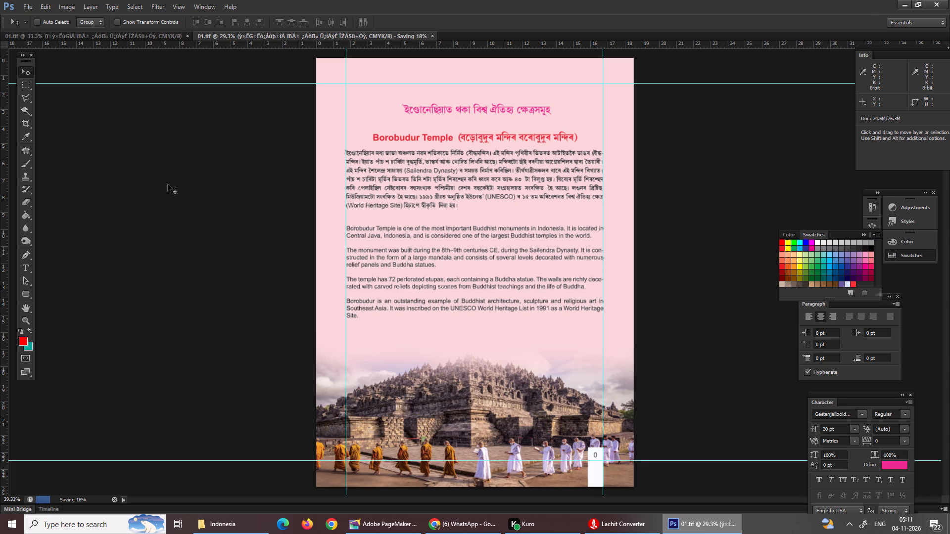
Switch to File Explorer and browse the page thumbnails in the Indonesia and THAILAND folders.
click(224, 531)
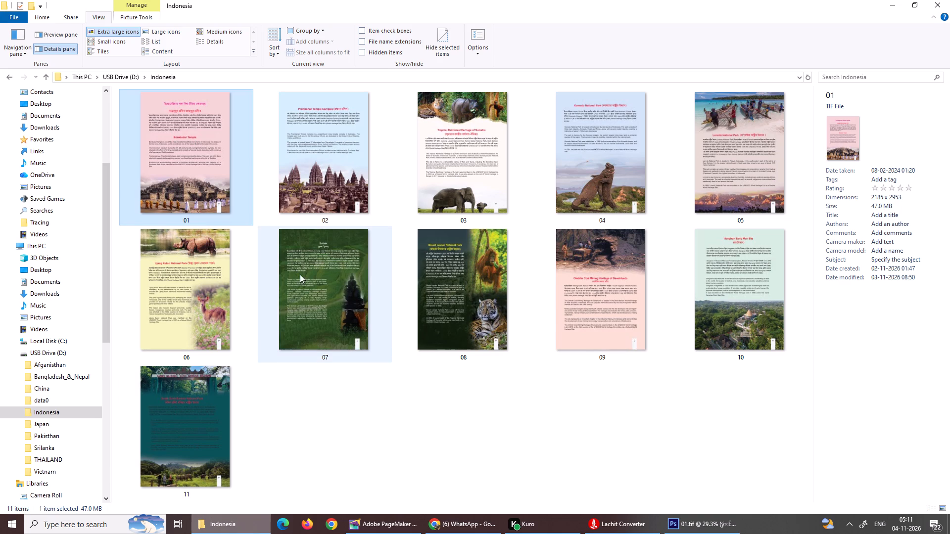
click(7, 77)
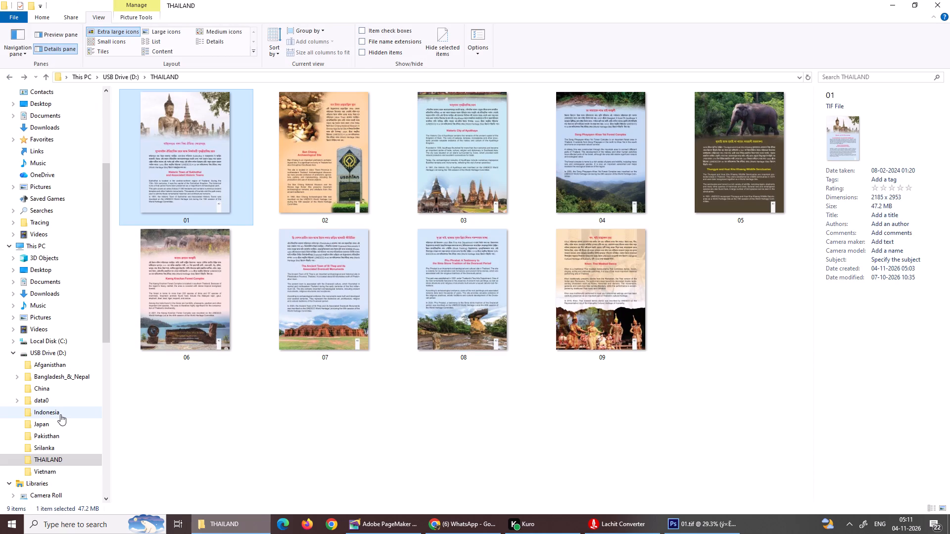
double_click(67, 410)
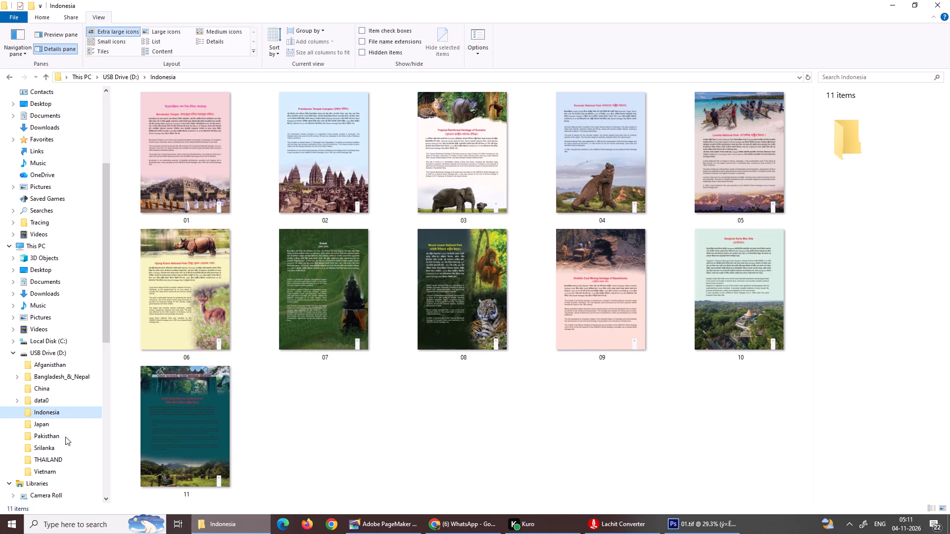
double_click(57, 458)
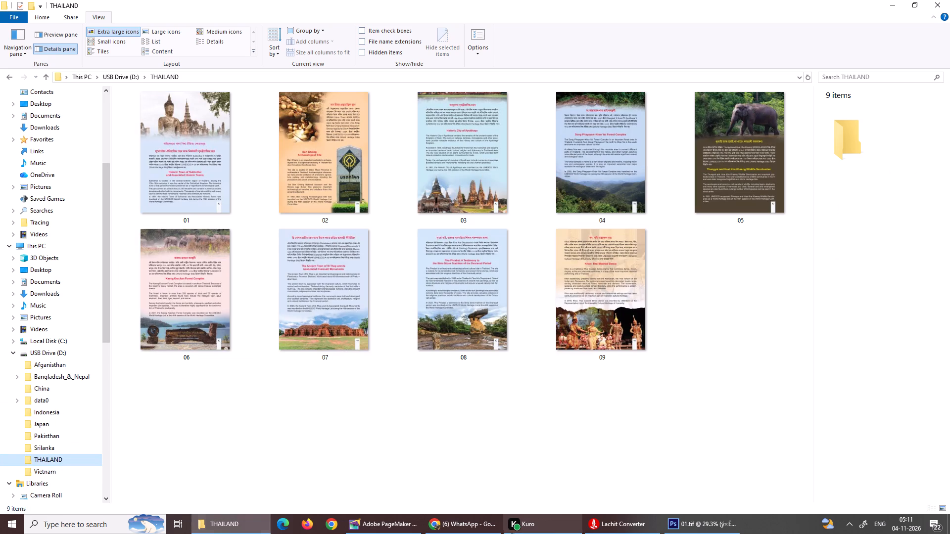
click(217, 525)
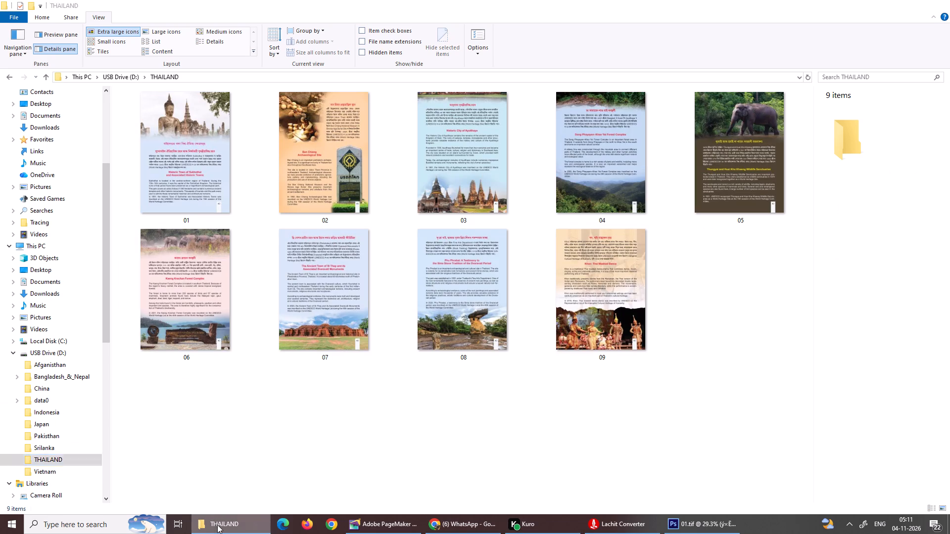
Switch to the Thailand page 01 document in Photoshop and nudge the red Assamese heading slightly up, closer to the pink title.
click(191, 37)
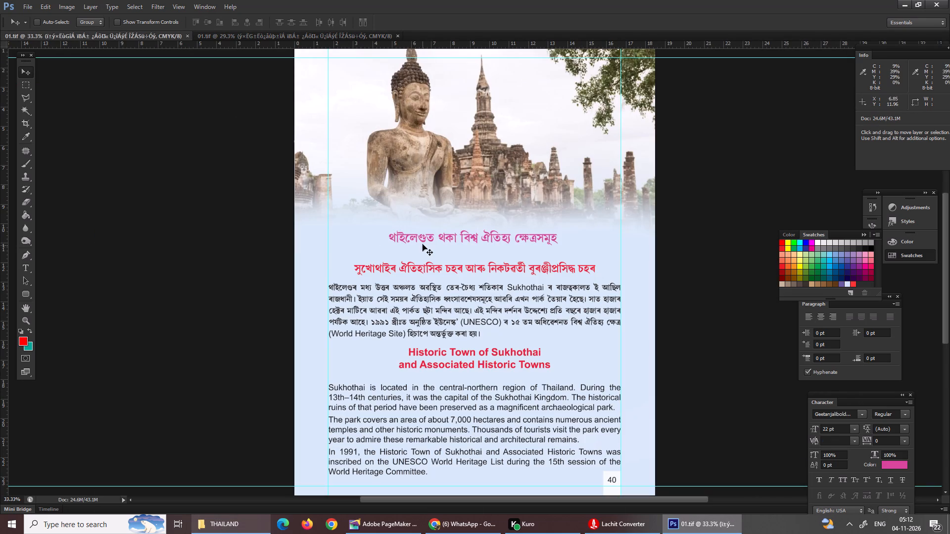
click(422, 239)
right_click(419, 264)
double_click(445, 272)
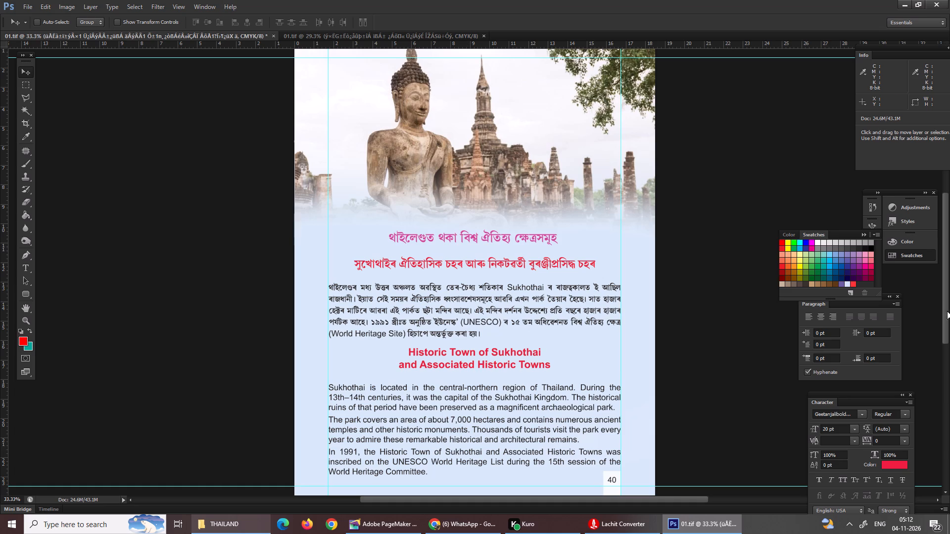
Set the font size of the Assamese body paragraph to 12 pt.
right_click(472, 309)
click(489, 313)
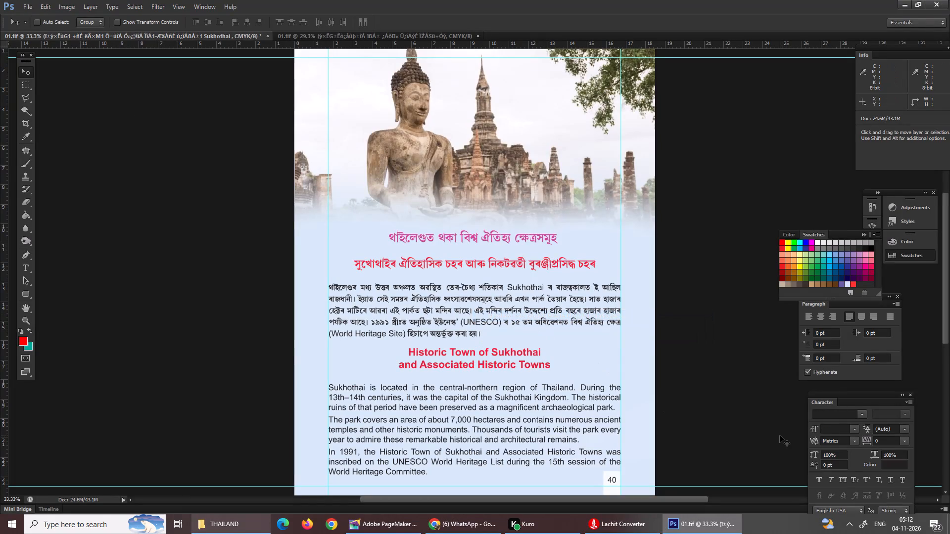
click(831, 427)
text(12)
key(Return)
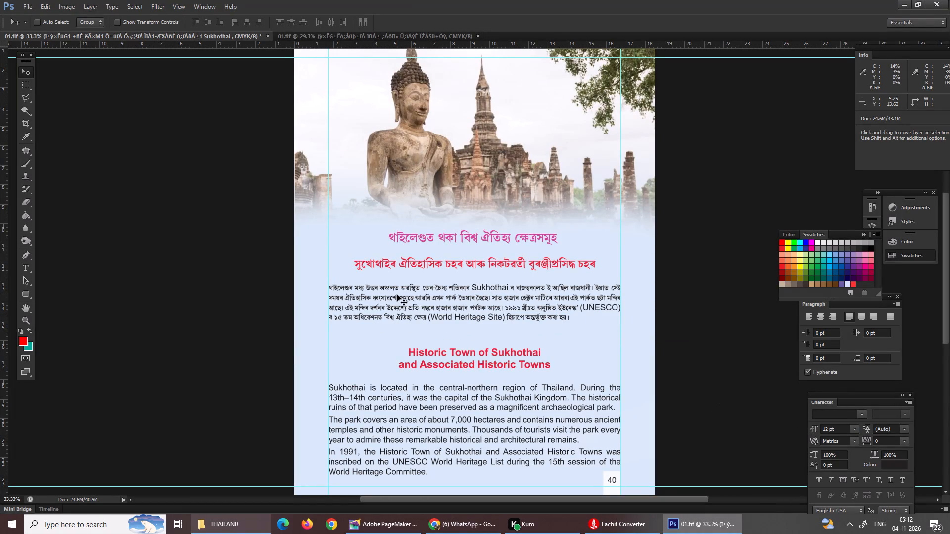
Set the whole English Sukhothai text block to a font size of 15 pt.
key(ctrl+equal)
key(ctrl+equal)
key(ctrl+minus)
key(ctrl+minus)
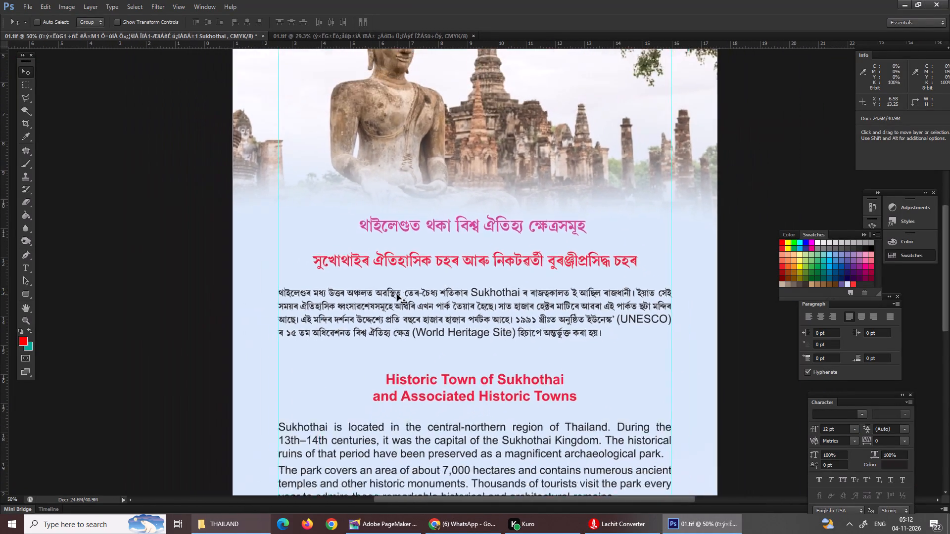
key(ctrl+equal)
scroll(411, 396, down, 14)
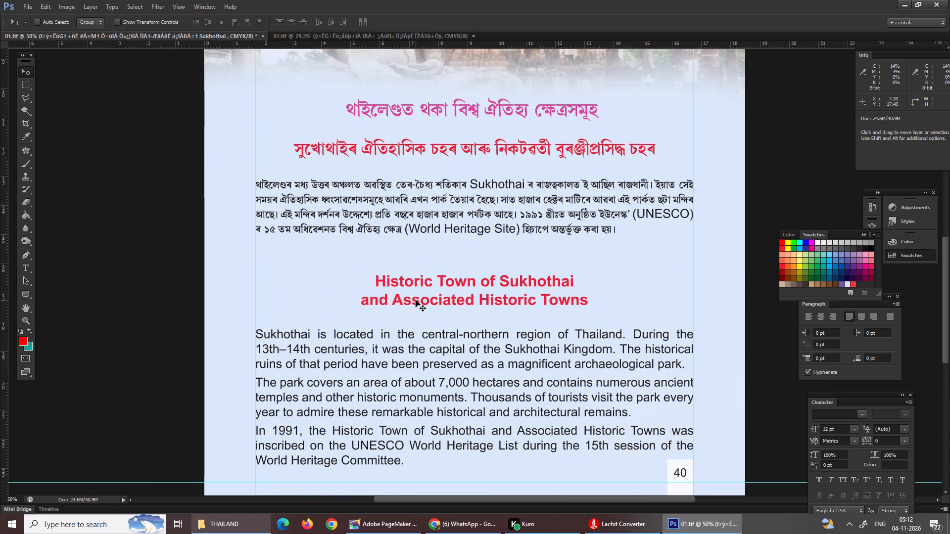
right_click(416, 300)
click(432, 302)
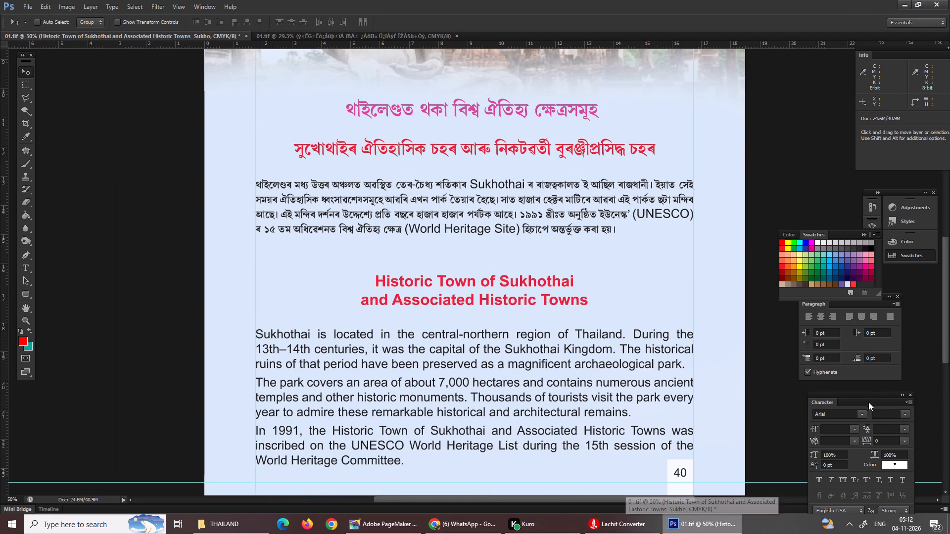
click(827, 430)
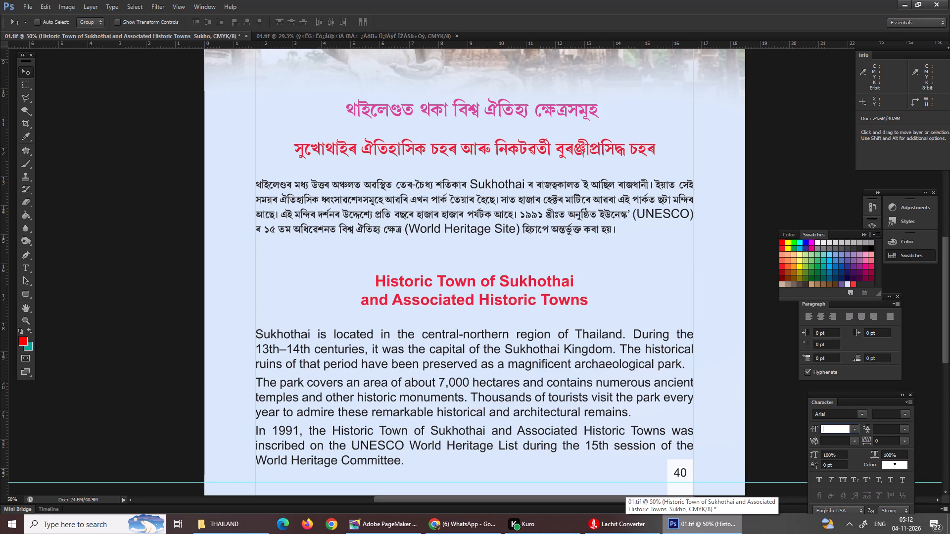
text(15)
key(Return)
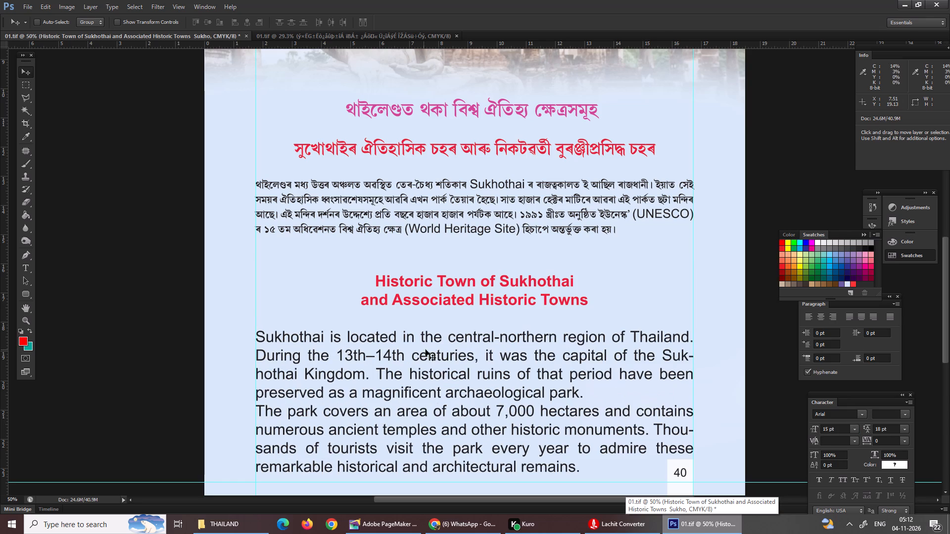
Set only the English body paragraphs below the Historic Town of Sukhothai heading to 12 pt.
click(426, 350)
key(t)
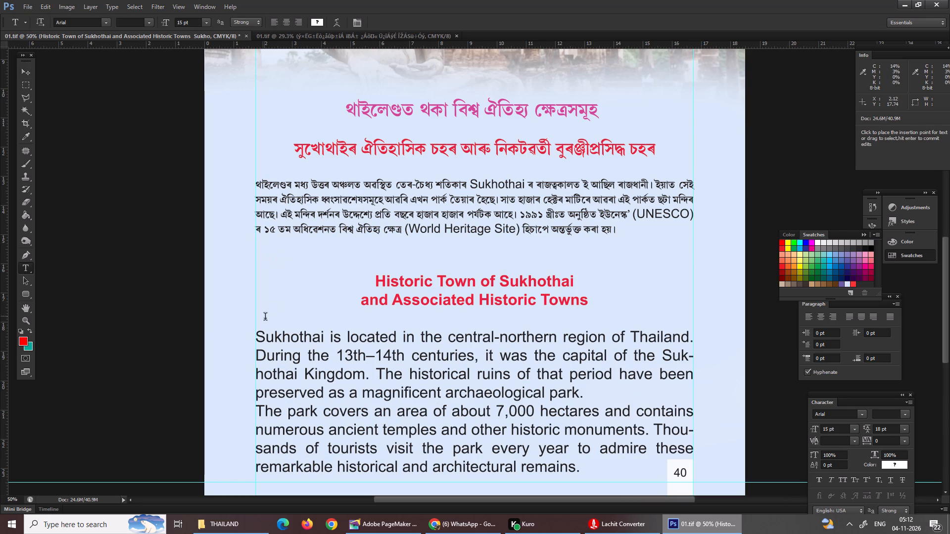
drag(257, 334, 594, 469)
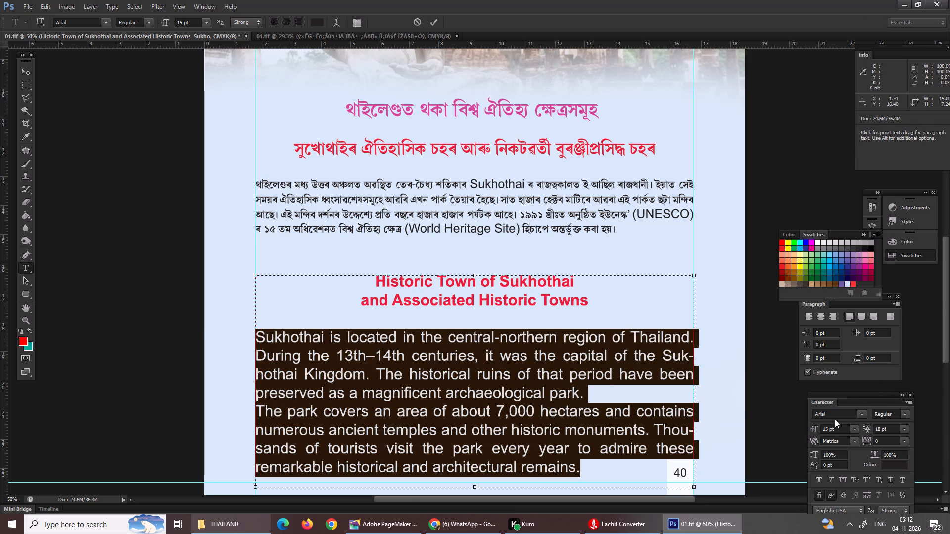
drag(838, 429, 783, 429)
text(12)
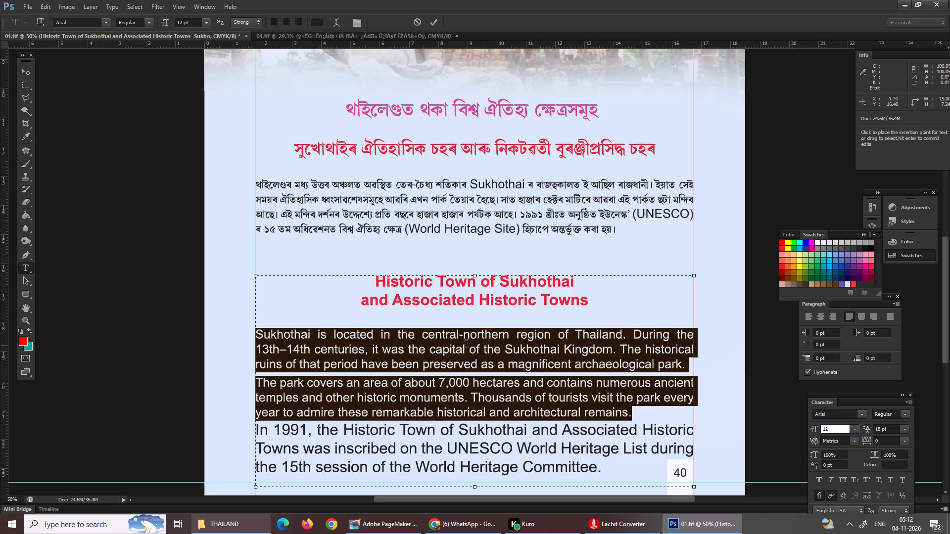
shift+click(609, 475)
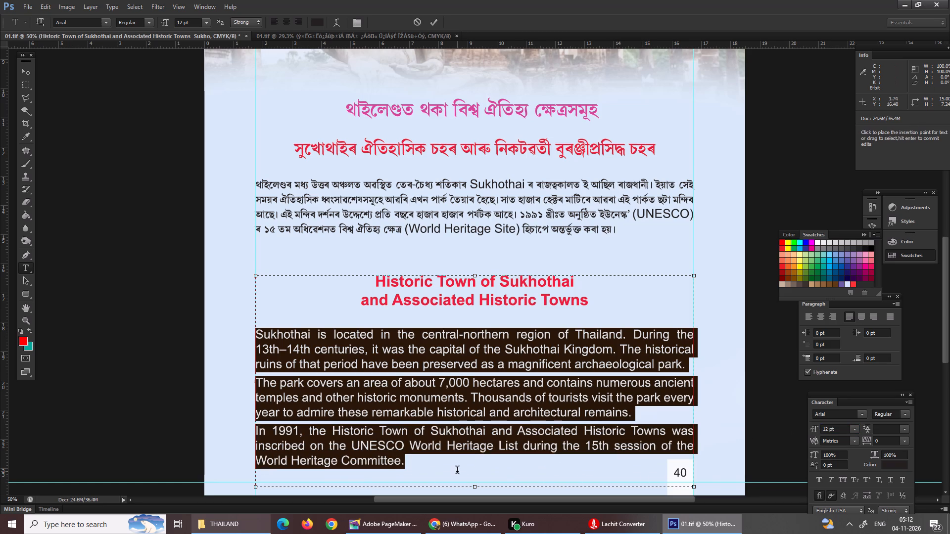
click(456, 457)
Cut the two-line heading "Historic Town of Sukhothai and Associated Historic Towns" out of the English block and commit the text.
drag(377, 279, 378, 281)
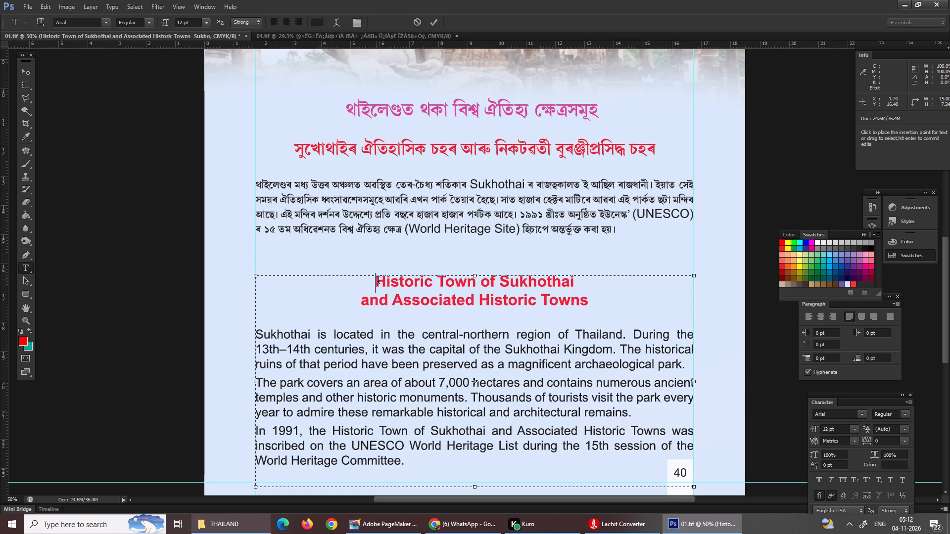
drag(378, 281, 632, 305)
key(ctrl+x)
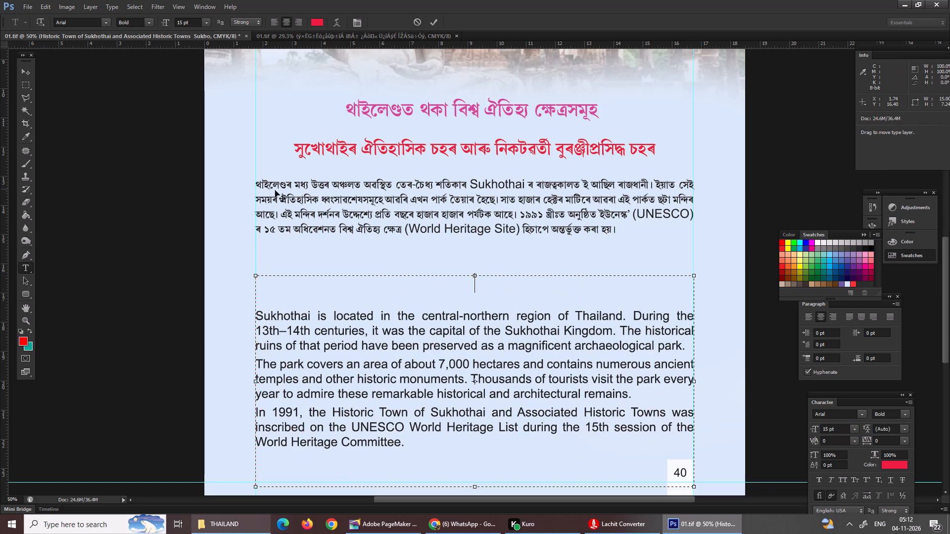
key(Return)
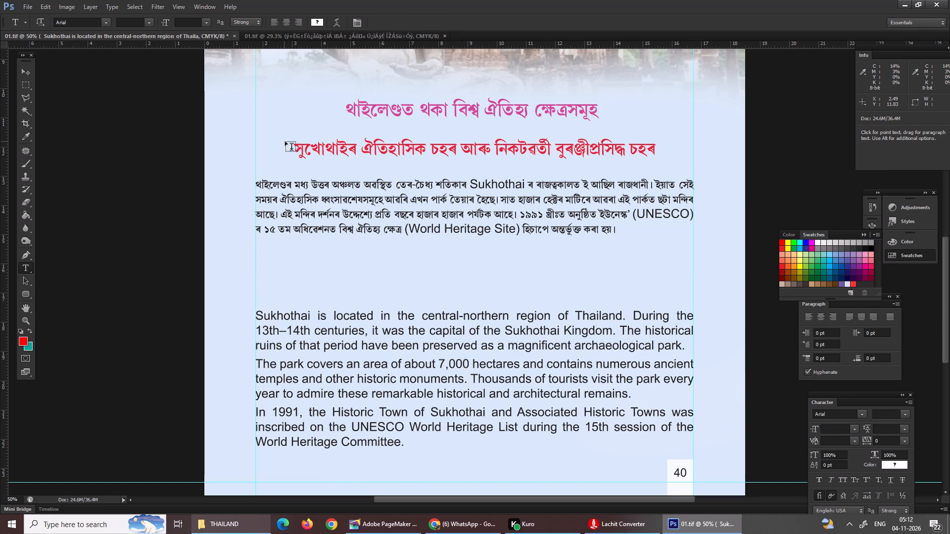
Paste the cut English heading before the red Assamese heading, put the Assamese text on a new line and commit.
click(292, 141)
key(Return)
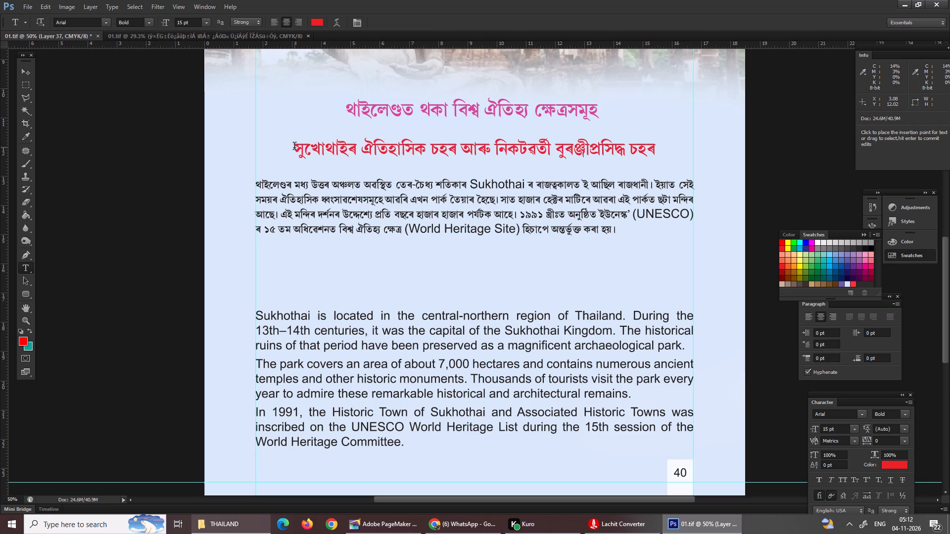
click(301, 149)
click(295, 150)
key(ctrl+v)
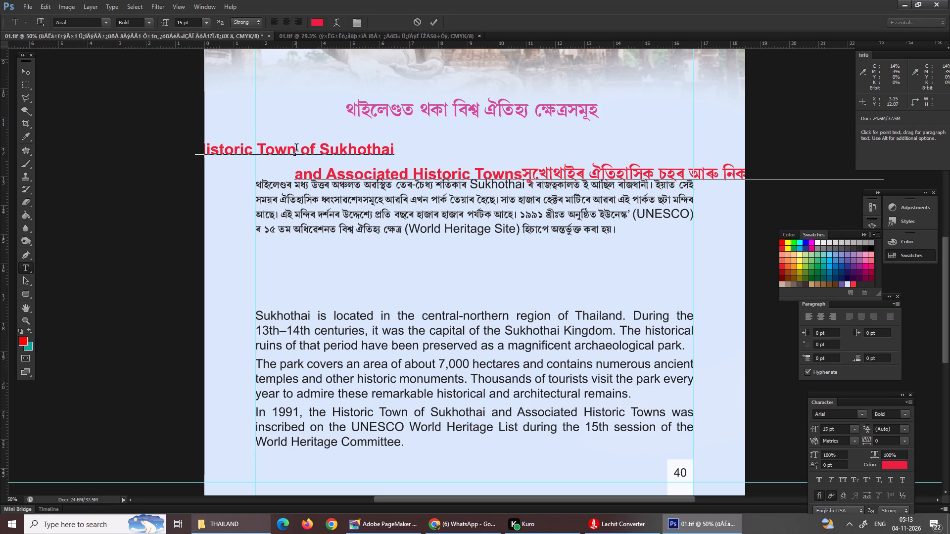
key(Return)
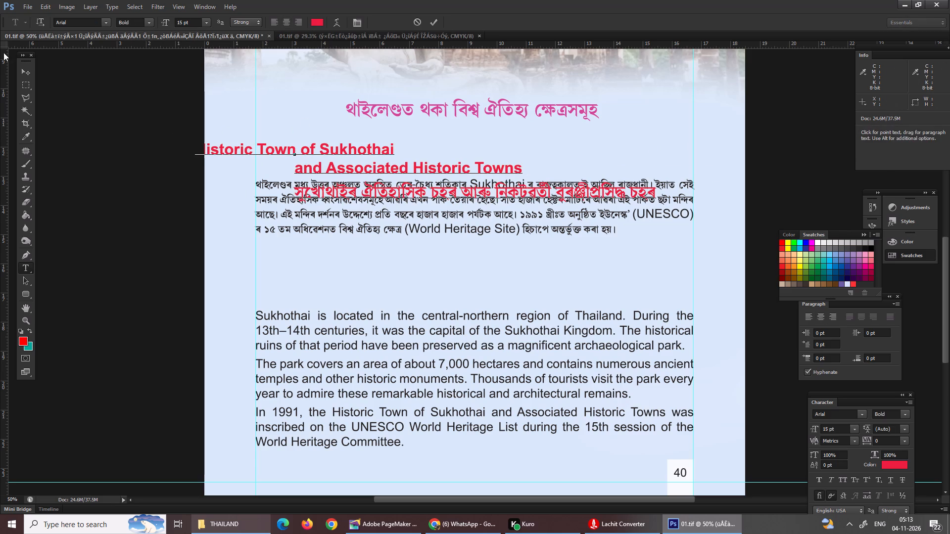
click(21, 73)
Move the Assamese paragraph down above the English text and fit the combined red heading between it and the pink title.
right_click(356, 173)
click(382, 184)
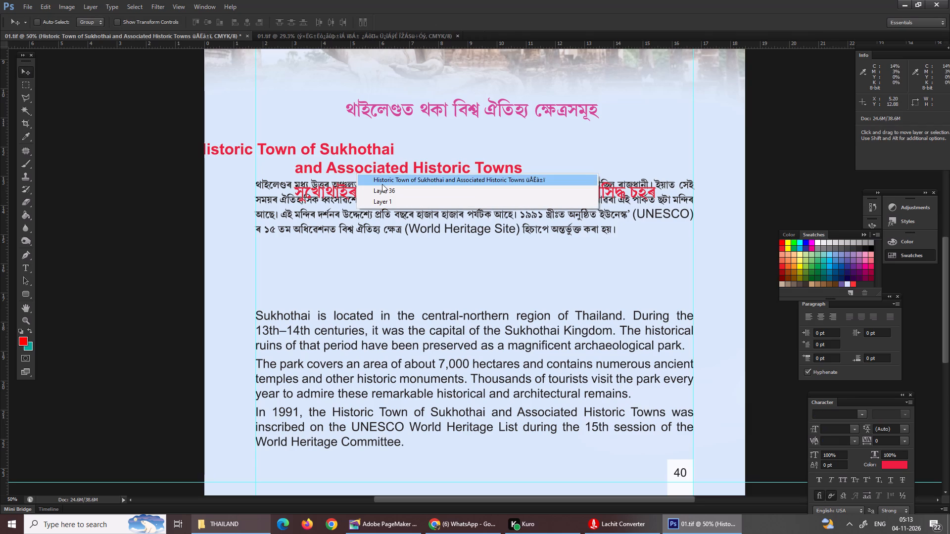
drag(394, 176, 428, 151)
right_click(395, 195)
click(423, 204)
drag(425, 204, 432, 229)
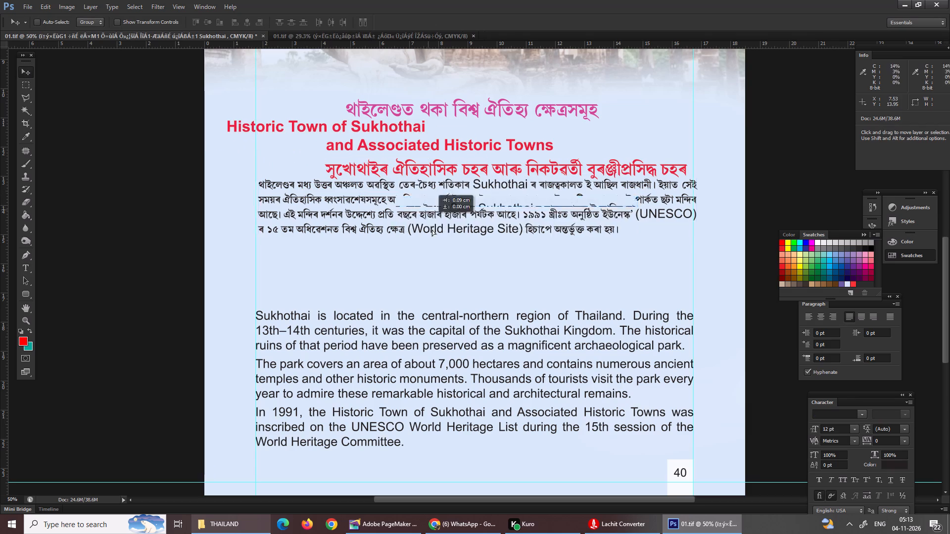
drag(432, 229, 424, 252)
right_click(386, 163)
click(402, 170)
drag(405, 165, 405, 181)
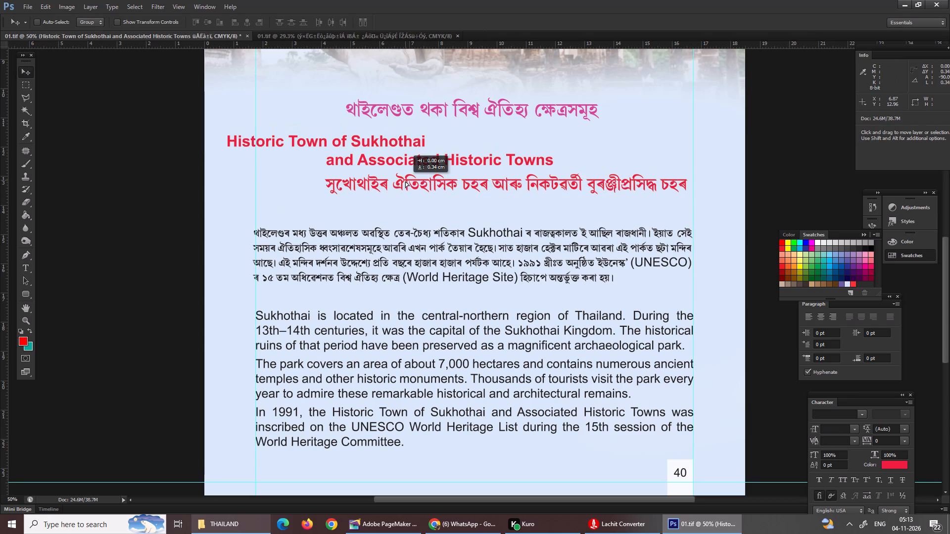
drag(405, 181, 404, 184)
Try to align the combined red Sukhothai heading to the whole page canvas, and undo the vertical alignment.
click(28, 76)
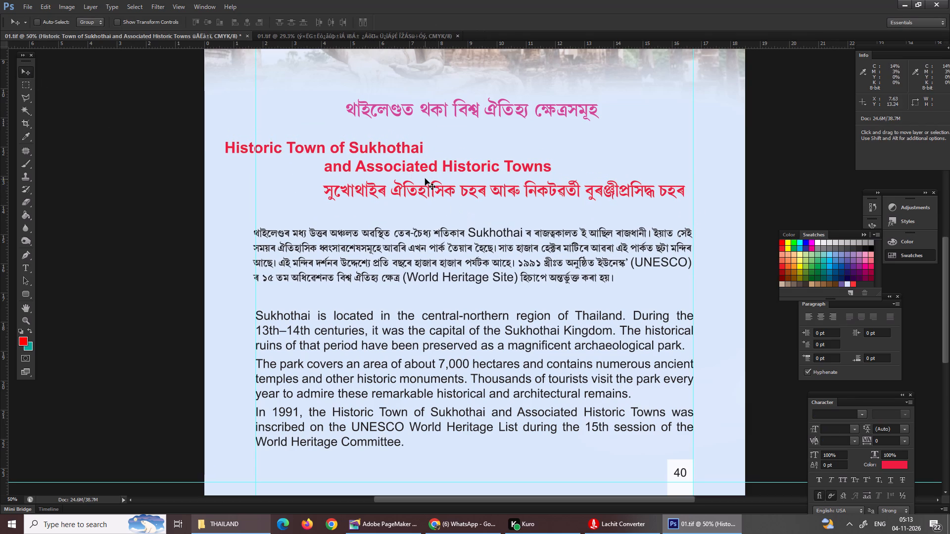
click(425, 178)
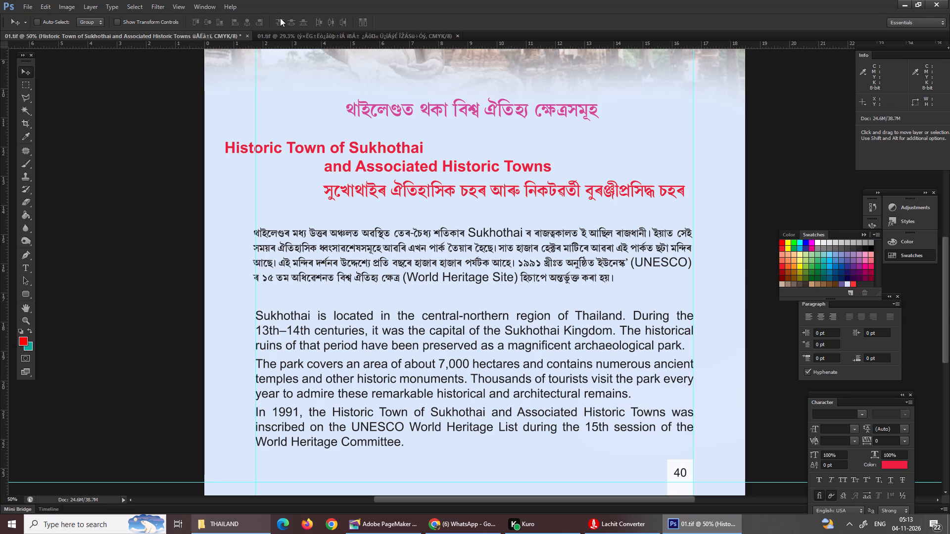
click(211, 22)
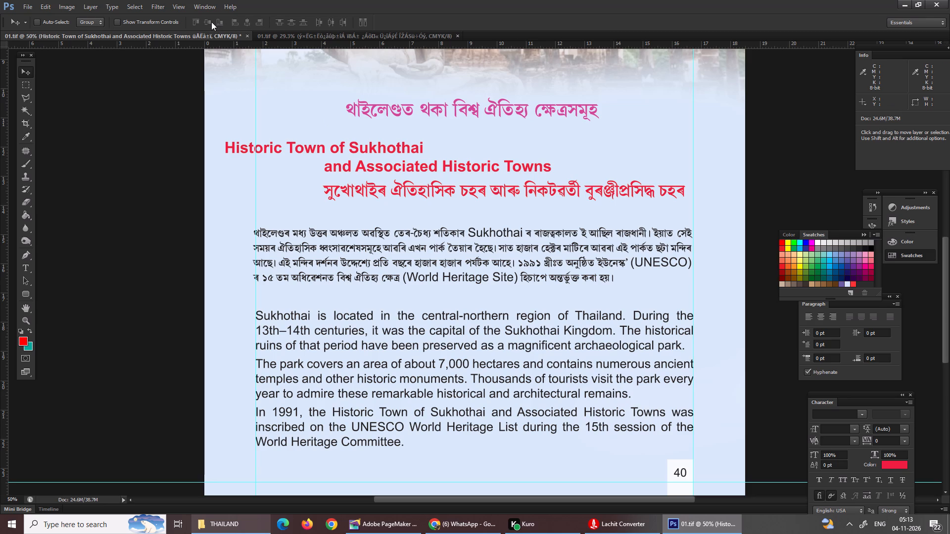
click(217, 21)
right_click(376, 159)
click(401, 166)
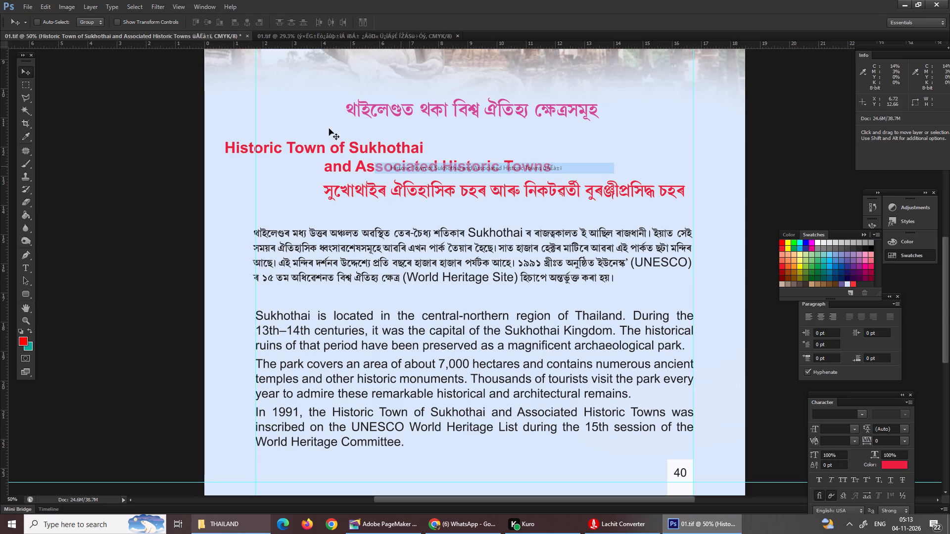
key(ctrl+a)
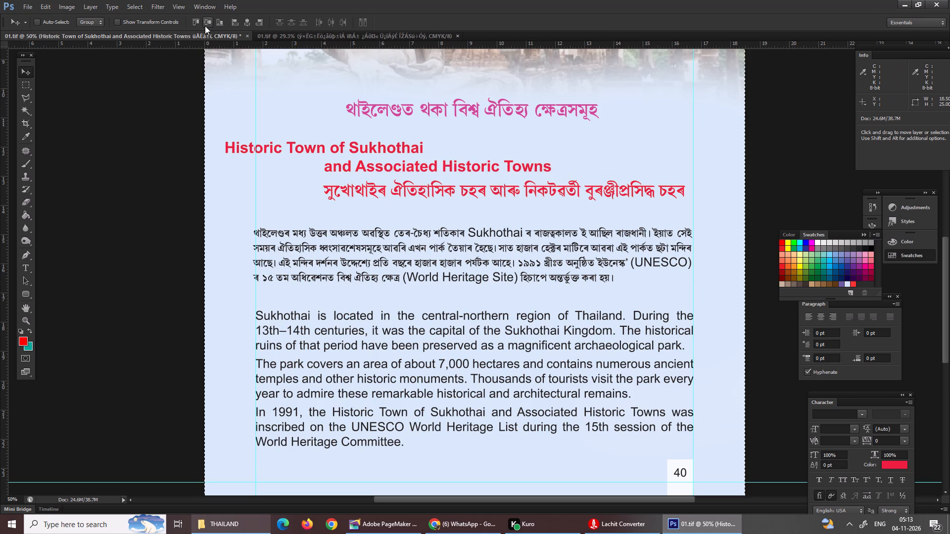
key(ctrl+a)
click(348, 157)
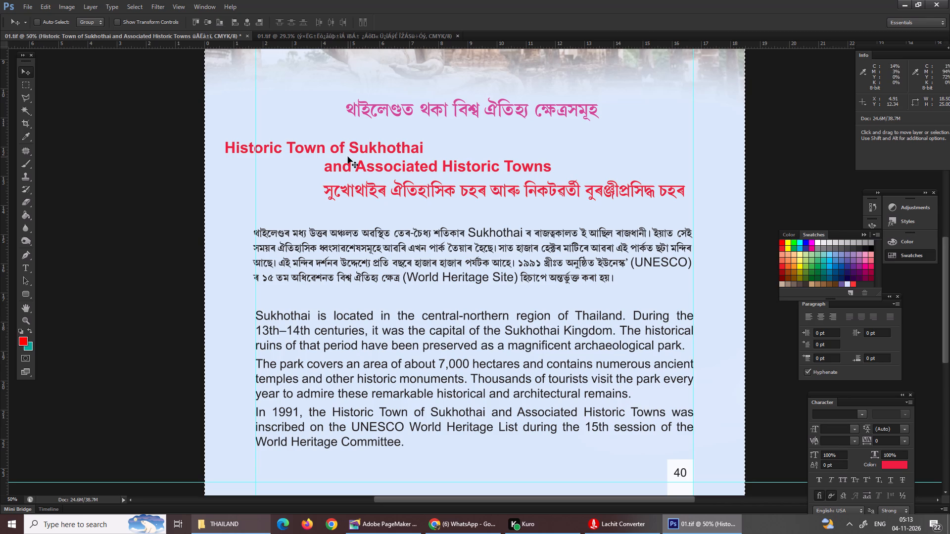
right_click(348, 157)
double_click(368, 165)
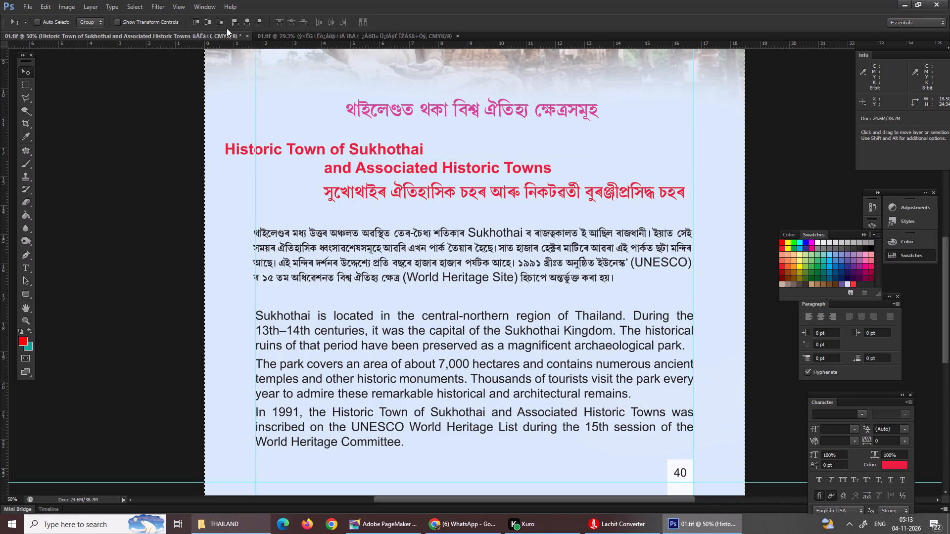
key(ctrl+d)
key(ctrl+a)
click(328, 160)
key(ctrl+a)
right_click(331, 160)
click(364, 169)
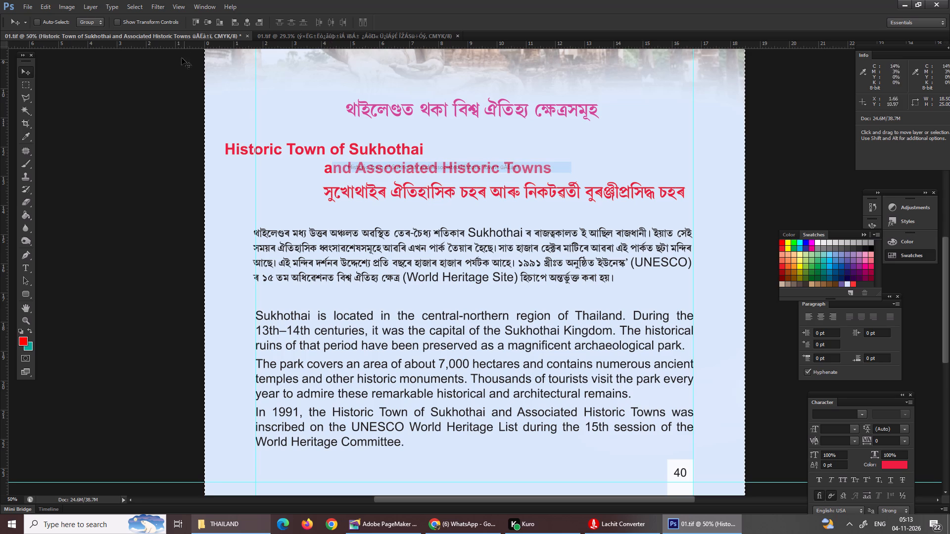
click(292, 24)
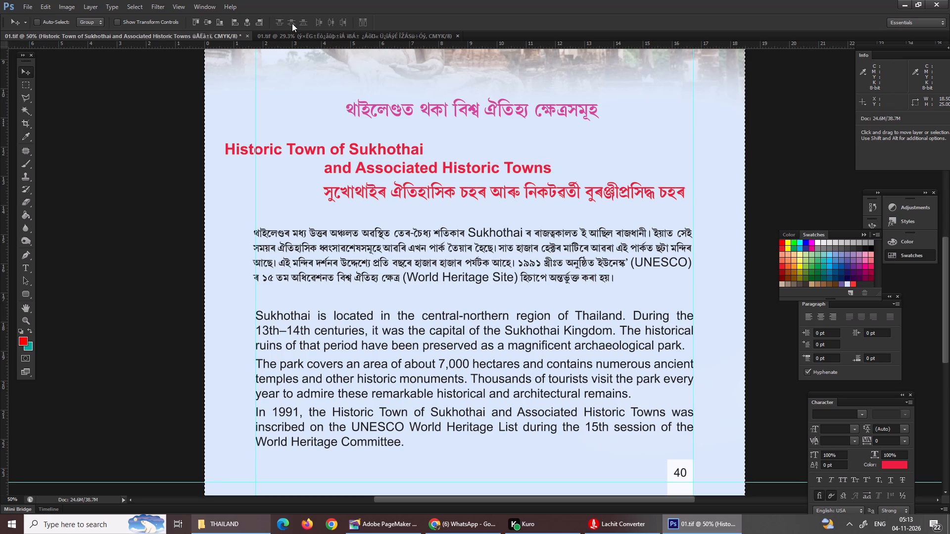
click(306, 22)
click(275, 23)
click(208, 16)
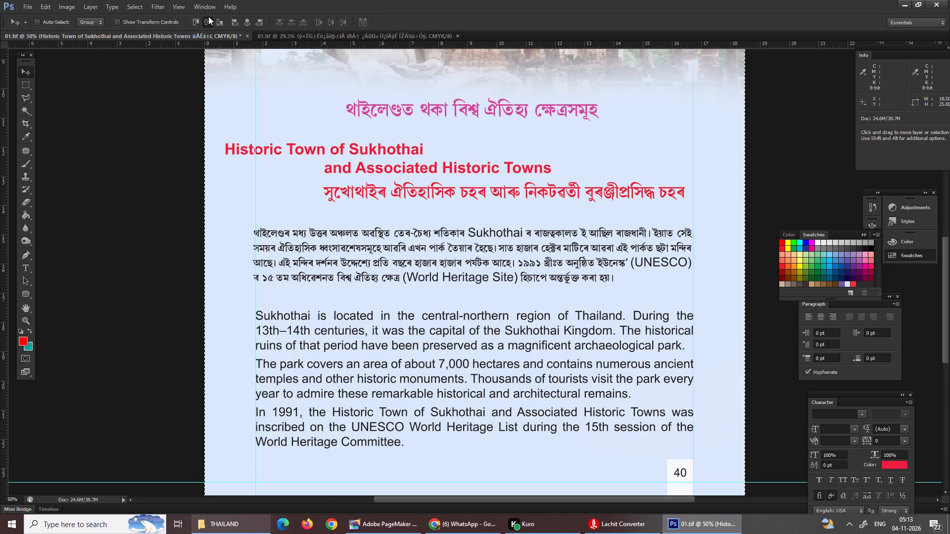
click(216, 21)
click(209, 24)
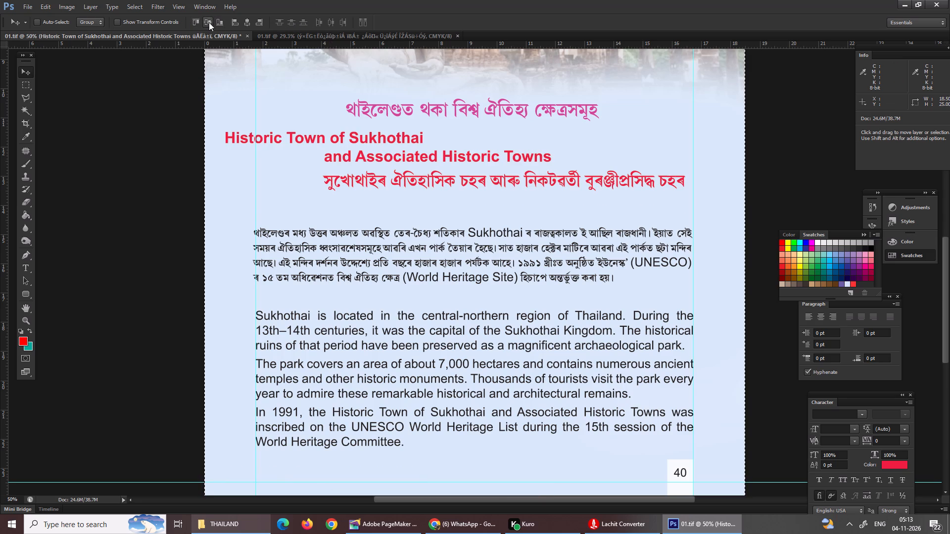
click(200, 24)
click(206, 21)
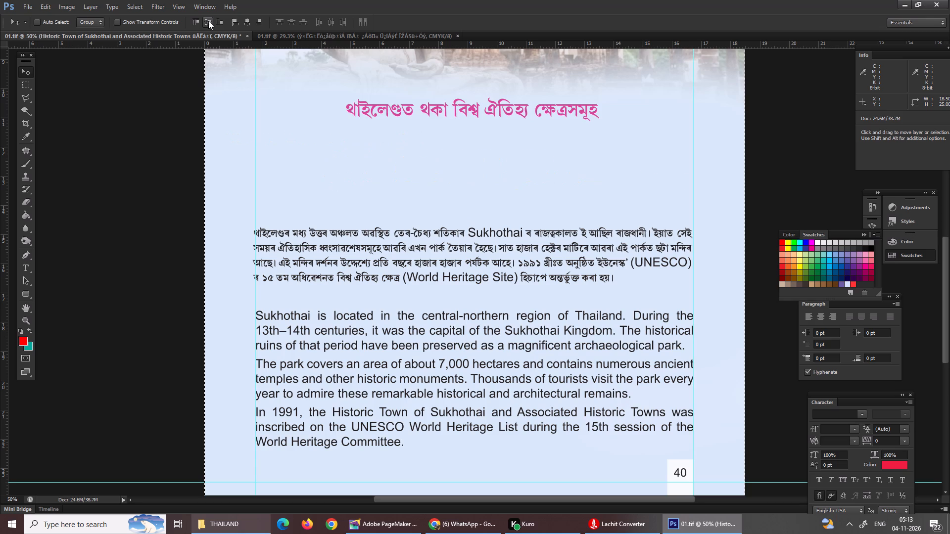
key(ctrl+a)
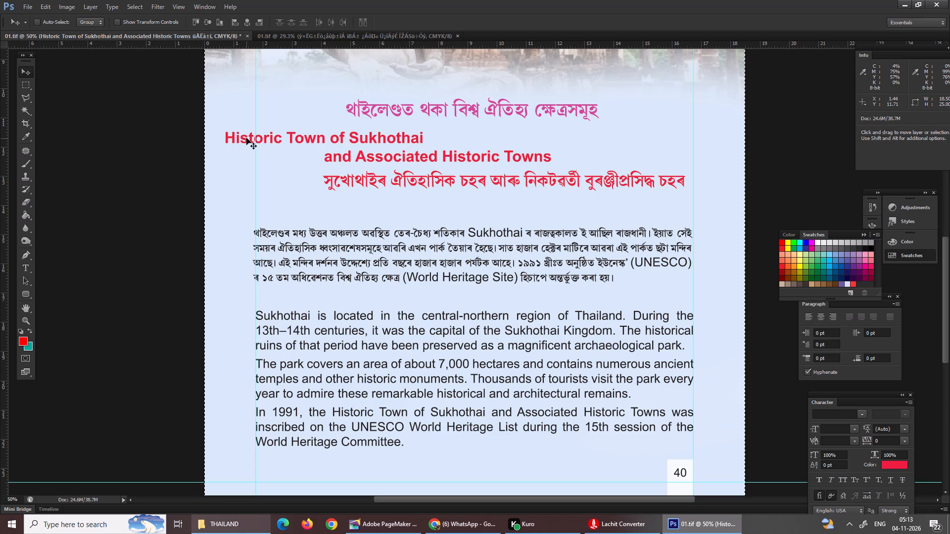
Center-align the text of all three lines of the combined red heading and commit it.
key(t)
click(282, 132)
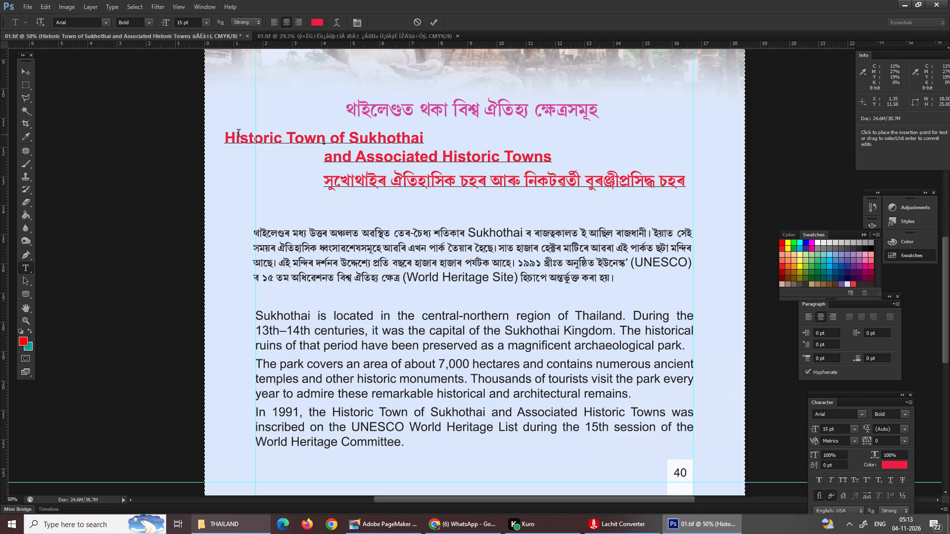
drag(226, 142, 698, 185)
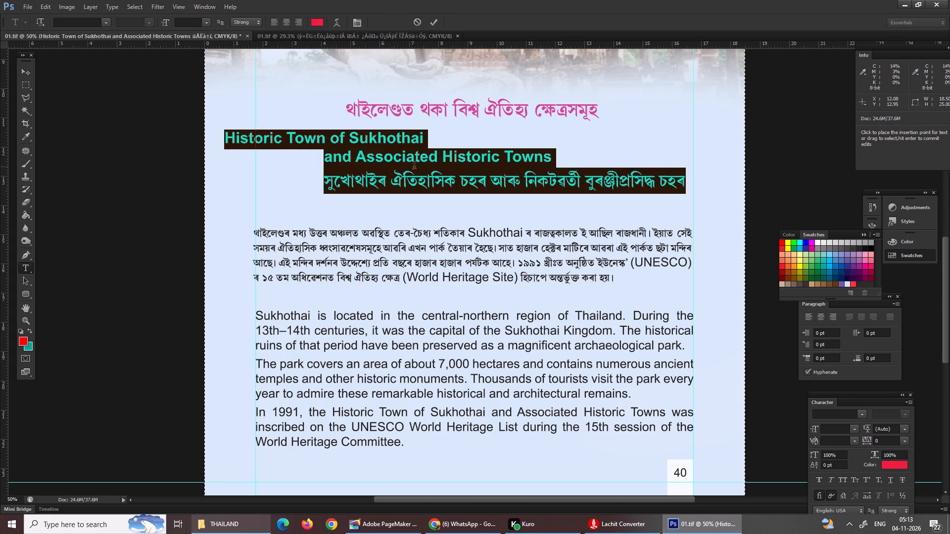
click(291, 22)
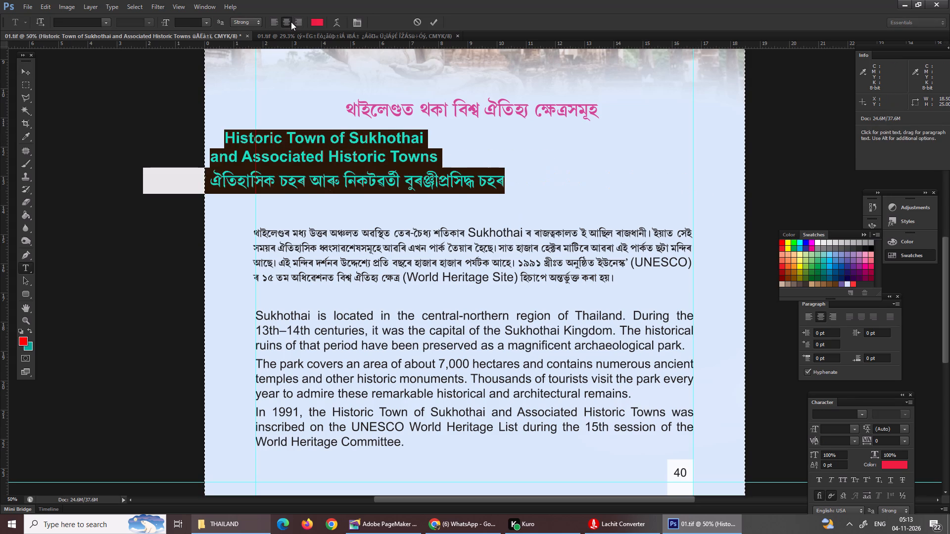
click(22, 75)
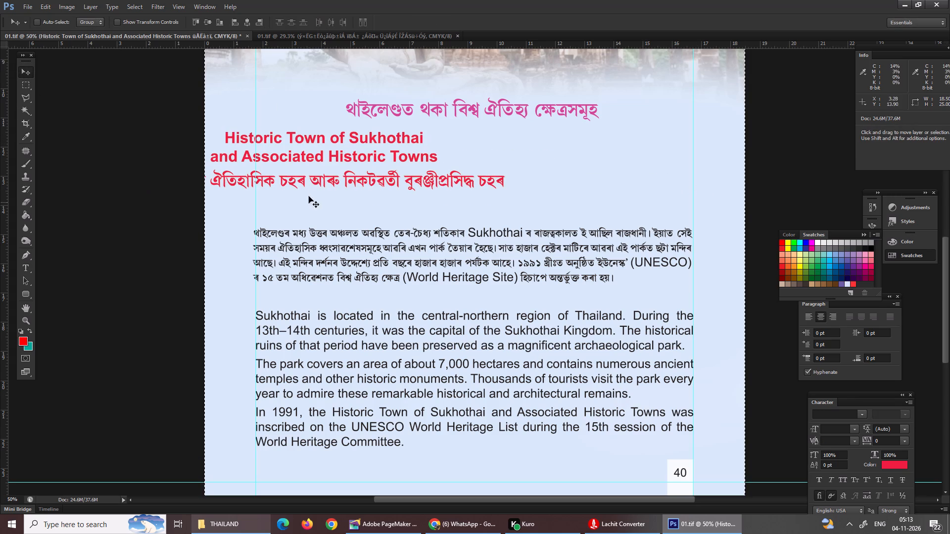
Clear the canvas selection and move the combined red heading so it sits centred below the pink Assamese title.
drag(311, 173, 458, 181)
drag(454, 181, 324, 170)
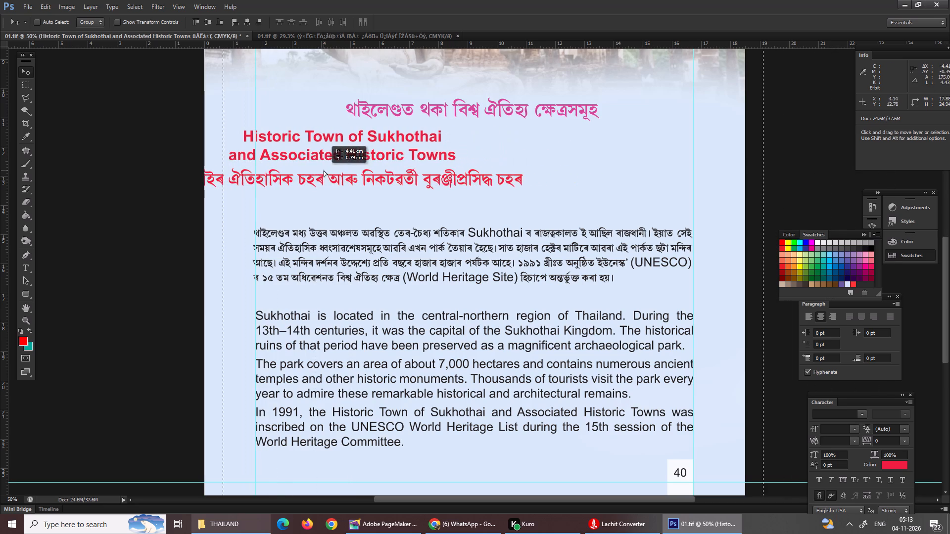
drag(324, 170, 297, 170)
key(ctrl+d)
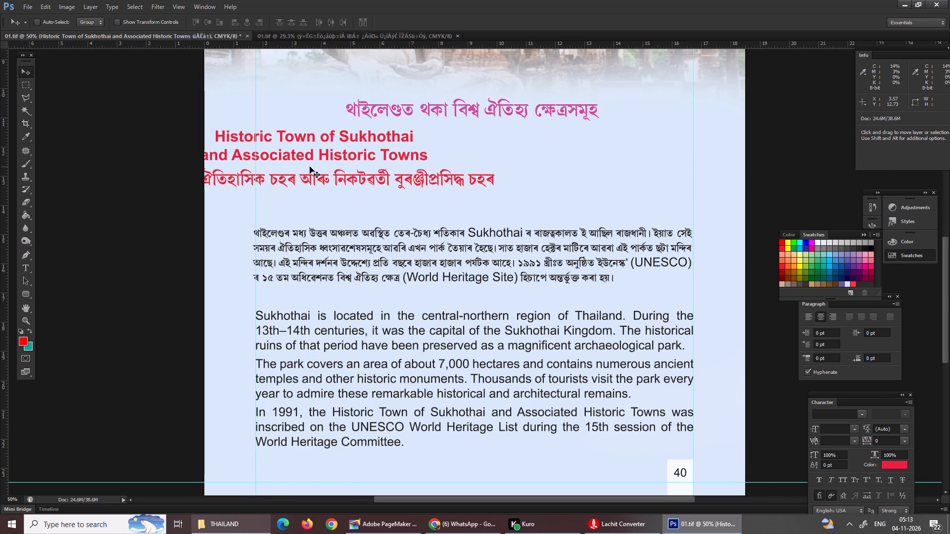
drag(310, 167, 459, 167)
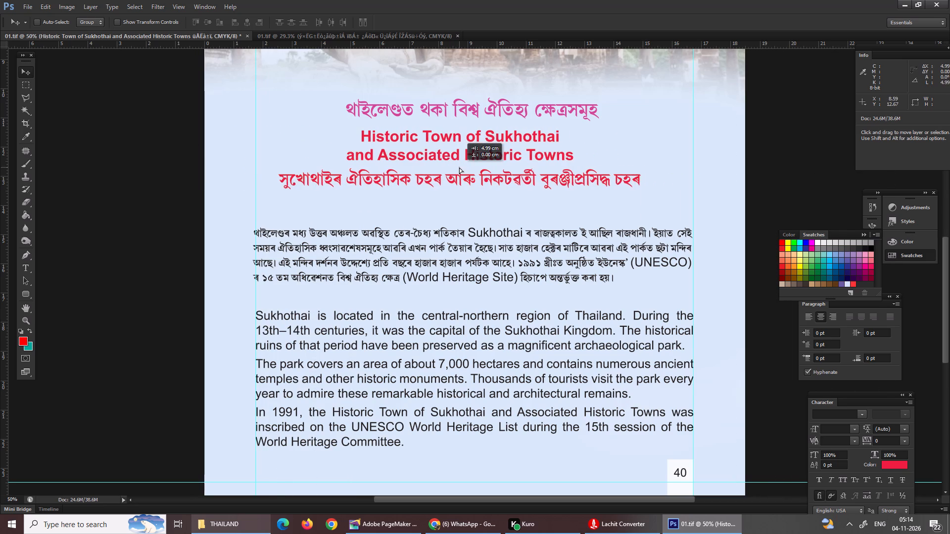
drag(459, 167, 461, 177)
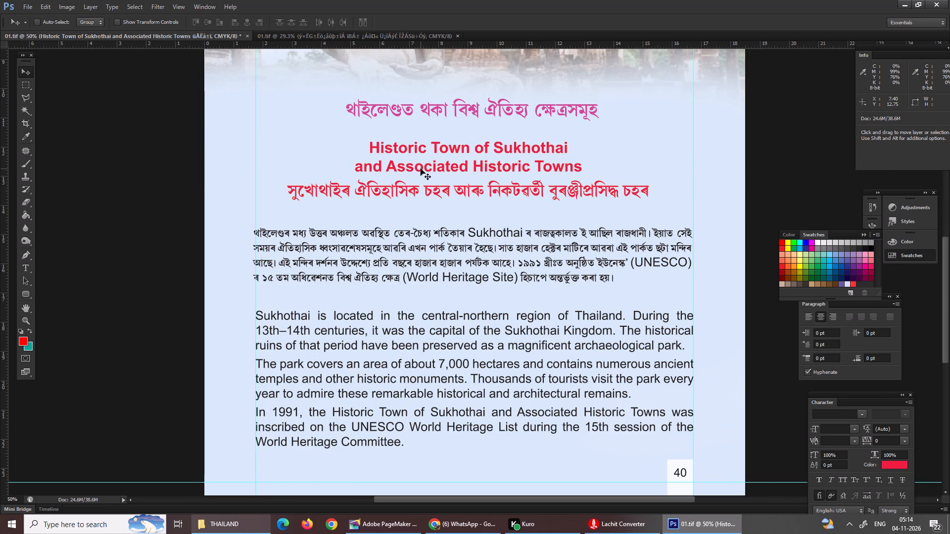
drag(421, 169, 412, 170)
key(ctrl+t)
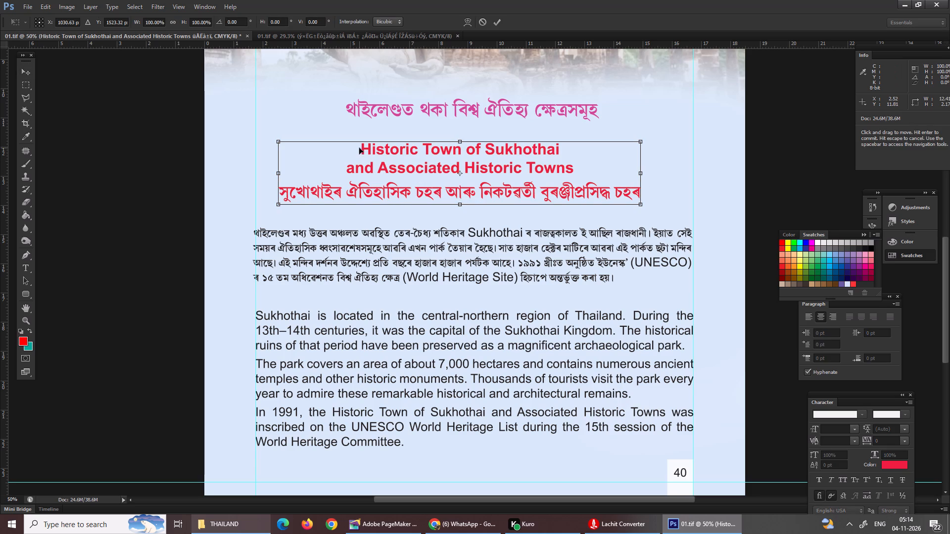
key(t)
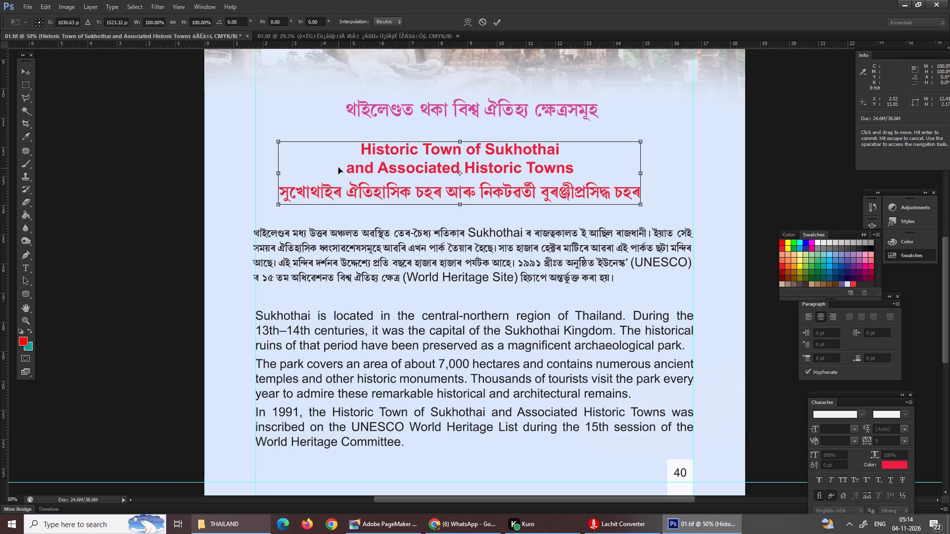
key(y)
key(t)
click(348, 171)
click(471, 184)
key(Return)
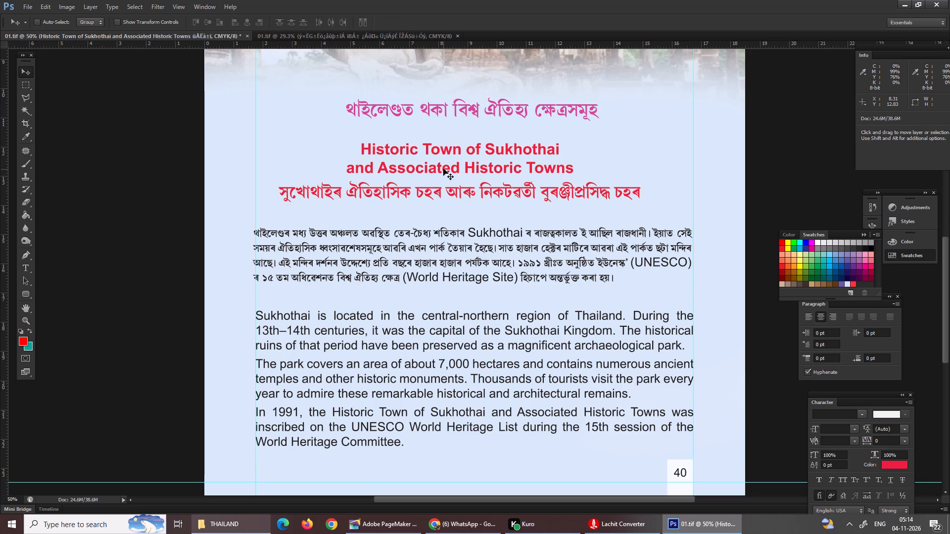
Join the two English heading lines into the single line "Historic Town of Sukhothai and Associated Historic Towns" and commit the text.
key(t)
click(348, 173)
key(BackSpace)
key(space)
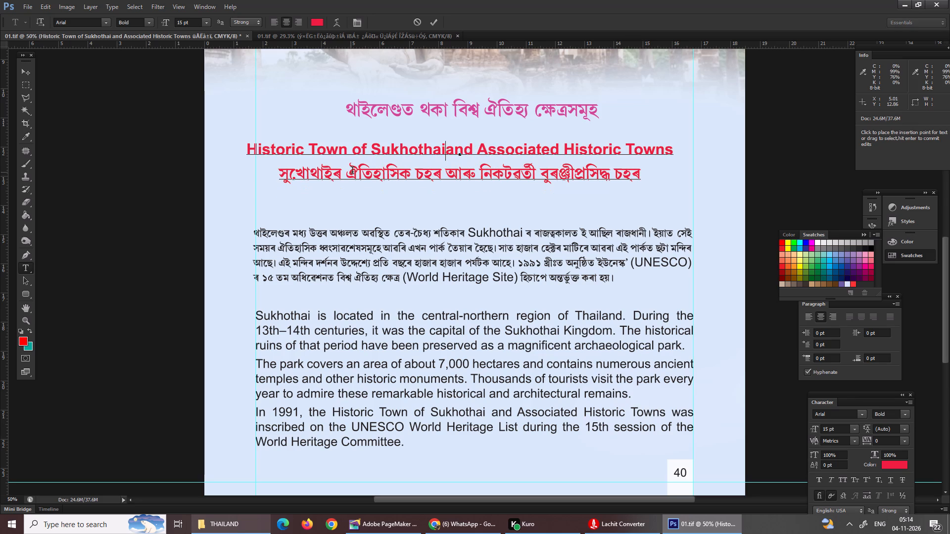
click(23, 75)
Reposition the red heading between the side guides, midway between the pink title and the Assamese paragraph.
right_click(485, 158)
click(517, 168)
drag(514, 161, 518, 178)
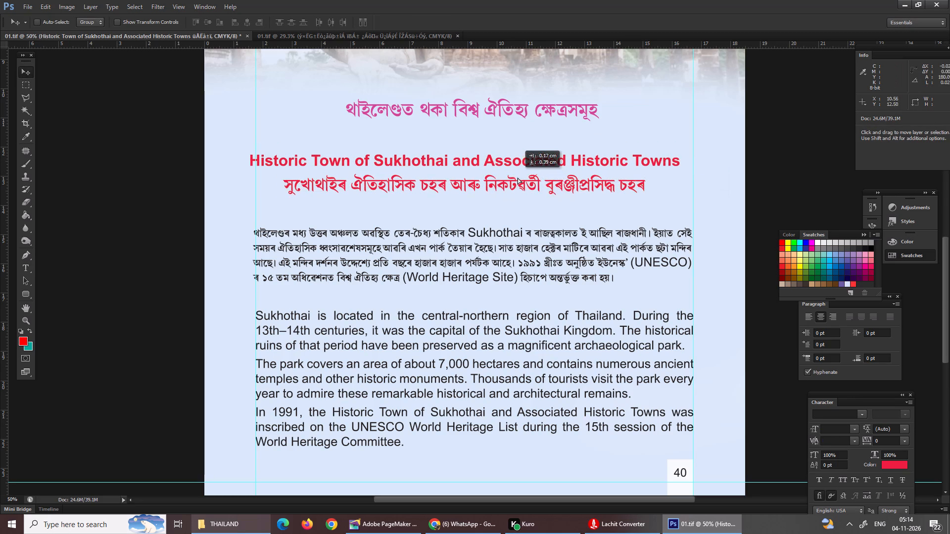
drag(518, 178, 526, 169)
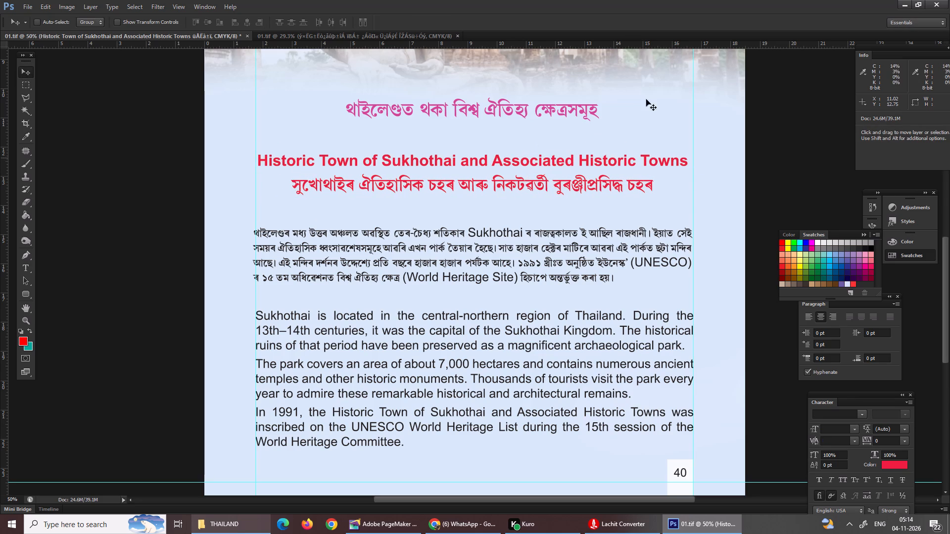
Set the English body paragraphs below the Assamese paragraph to 10 pt.
right_click(354, 339)
click(376, 345)
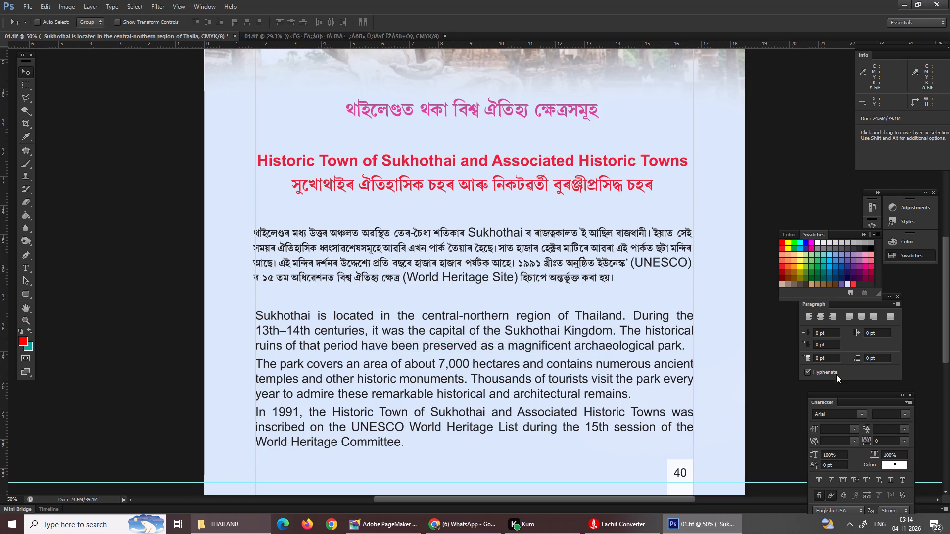
click(826, 430)
key(1)
key(0)
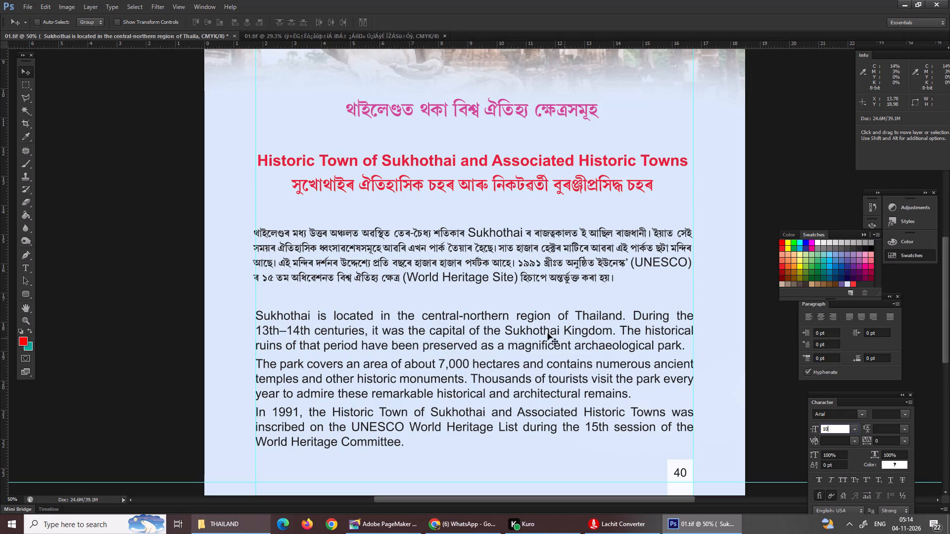
key(Return)
click(368, 372)
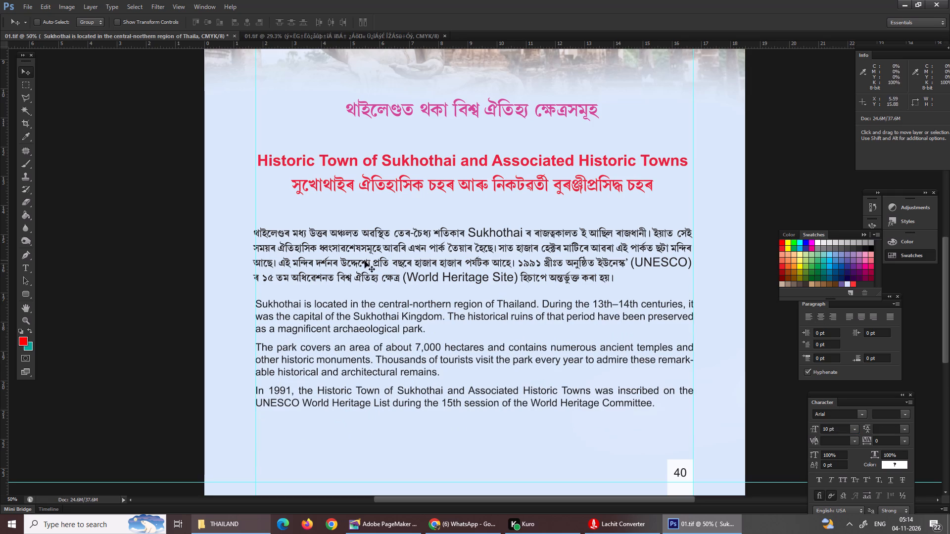
Set the English word "Sukhothai" in the first line of the Assamese paragraph to 10 pt.
key(t)
drag(465, 232, 516, 233)
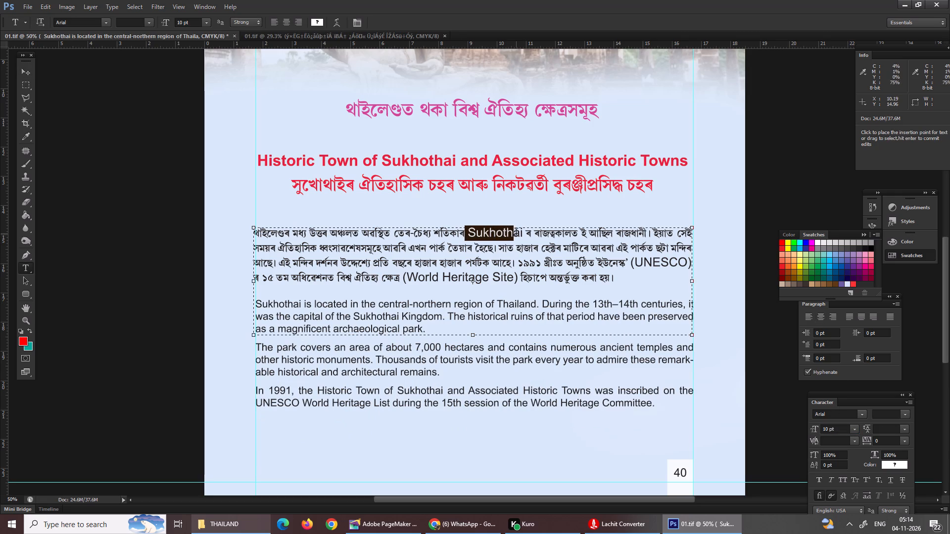
drag(516, 233, 523, 234)
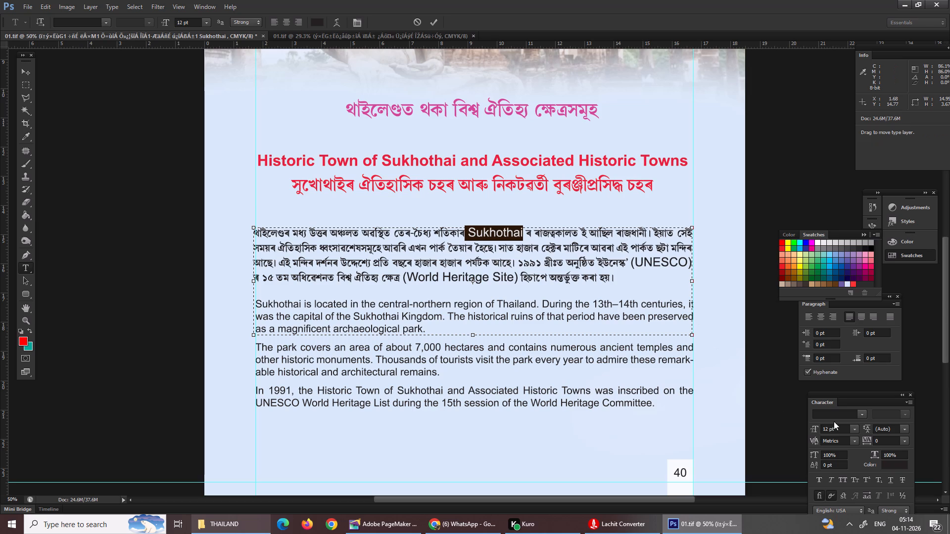
drag(842, 430, 761, 430)
key(1)
key(0)
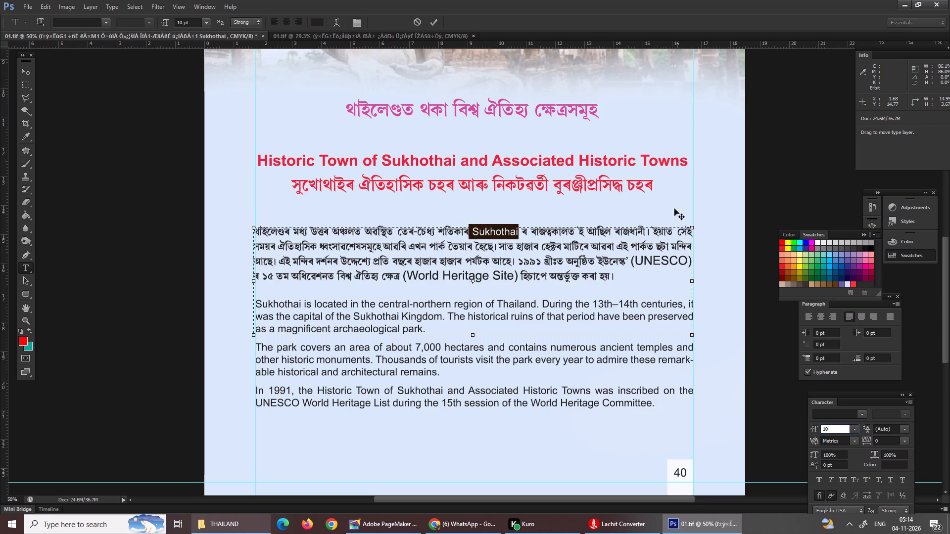
Set "(UNESCO)" in the third line of the Assamese paragraph to 10 pt.
drag(631, 264, 688, 263)
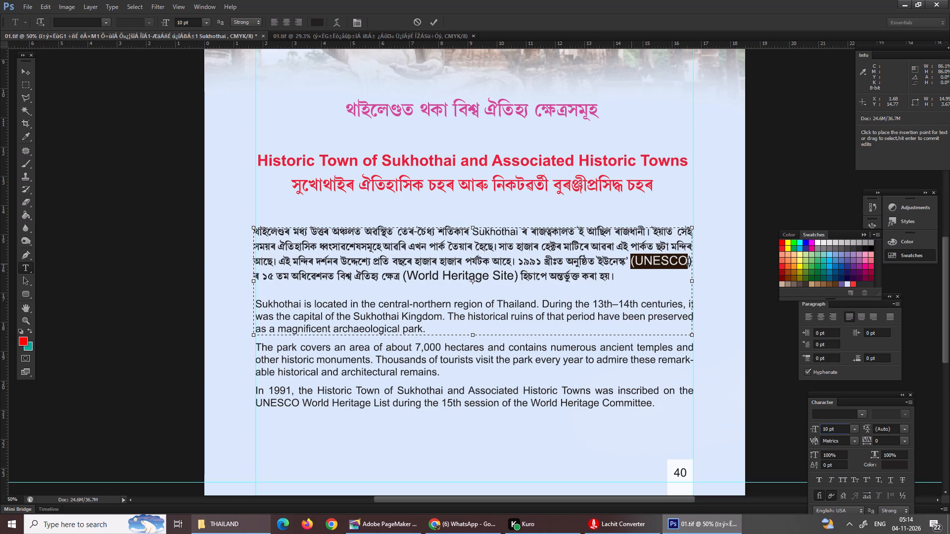
drag(688, 263, 695, 264)
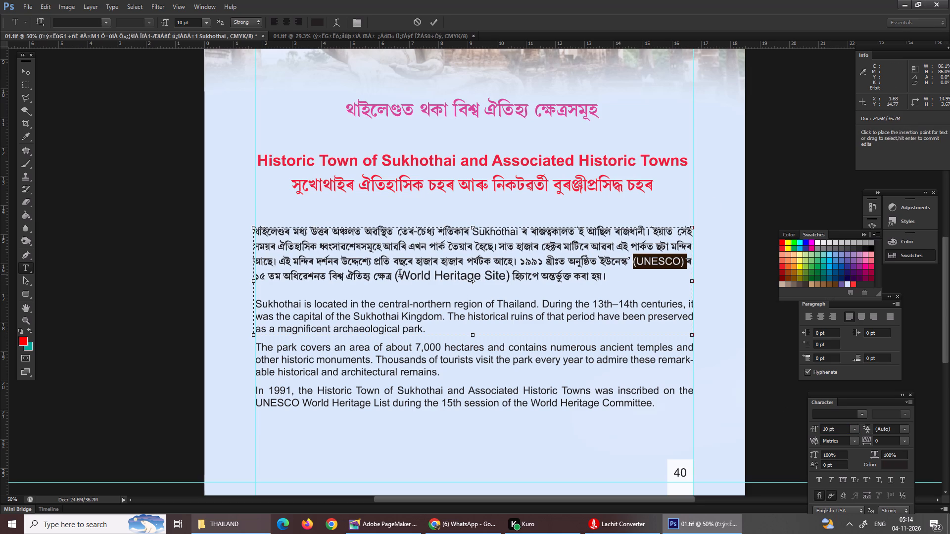
Set "(World Heritage Site)" in the last line of the Assamese paragraph to 10 pt.
drag(397, 275, 514, 280)
click(425, 278)
drag(395, 276, 506, 278)
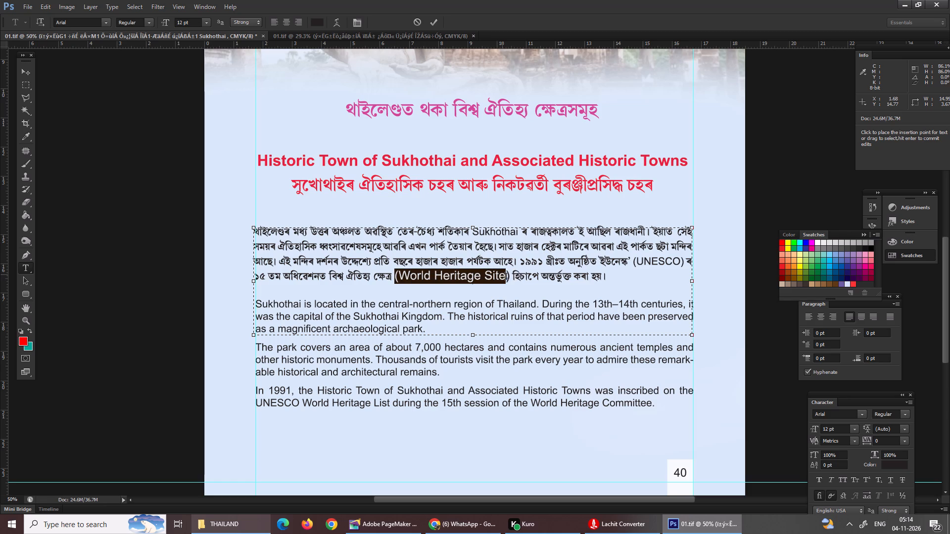
drag(506, 278, 510, 280)
click(836, 426)
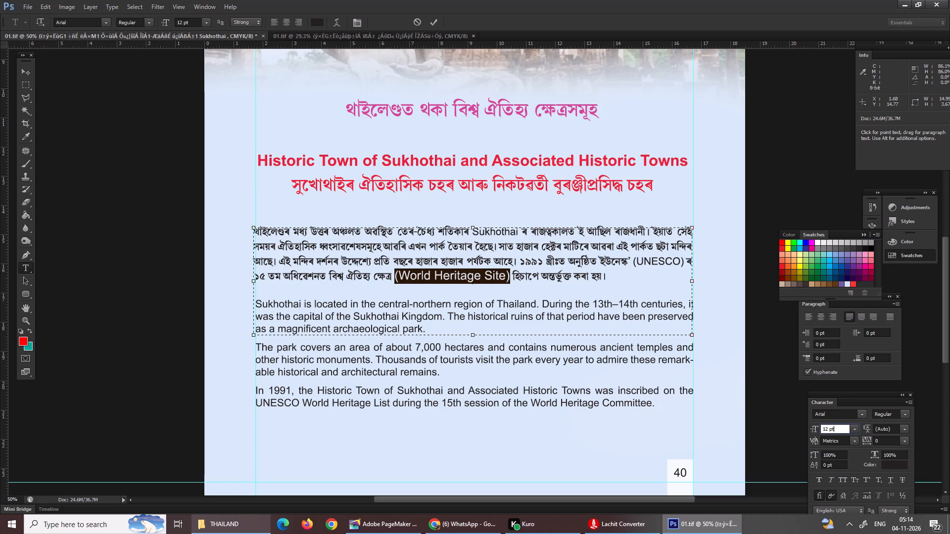
drag(834, 426, 789, 429)
key(1)
key(0)
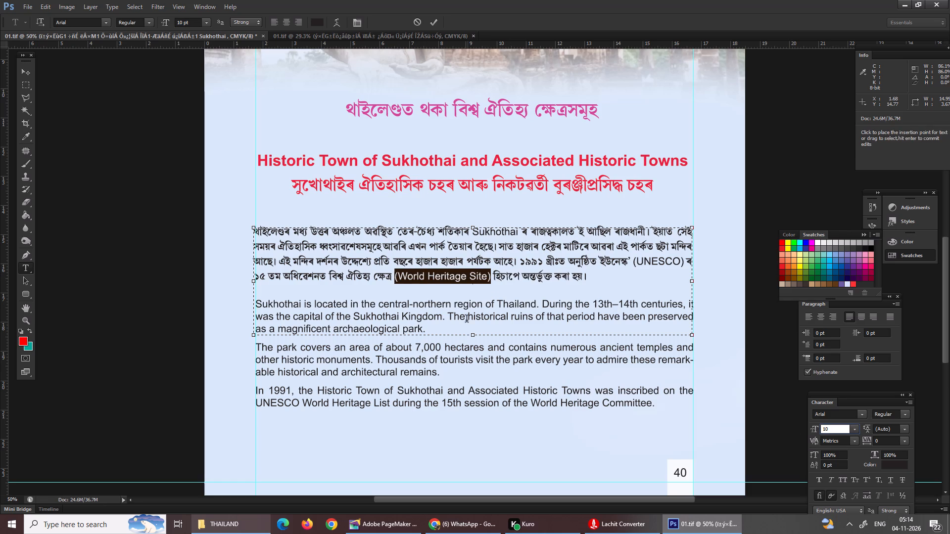
Shorten the Assamese paragraph's text box to end just above the English paragraphs, commit the text and switch to the Move tool.
drag(475, 337, 475, 301)
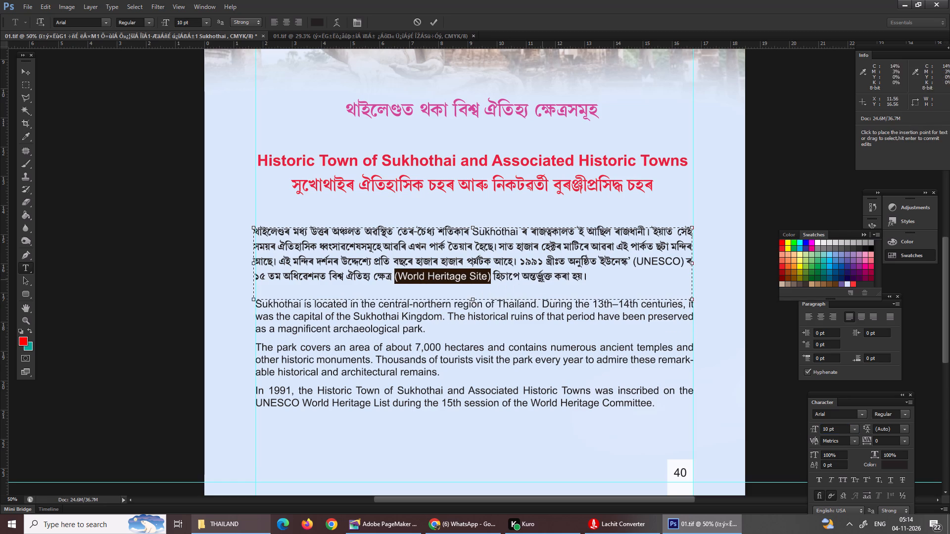
key(Return)
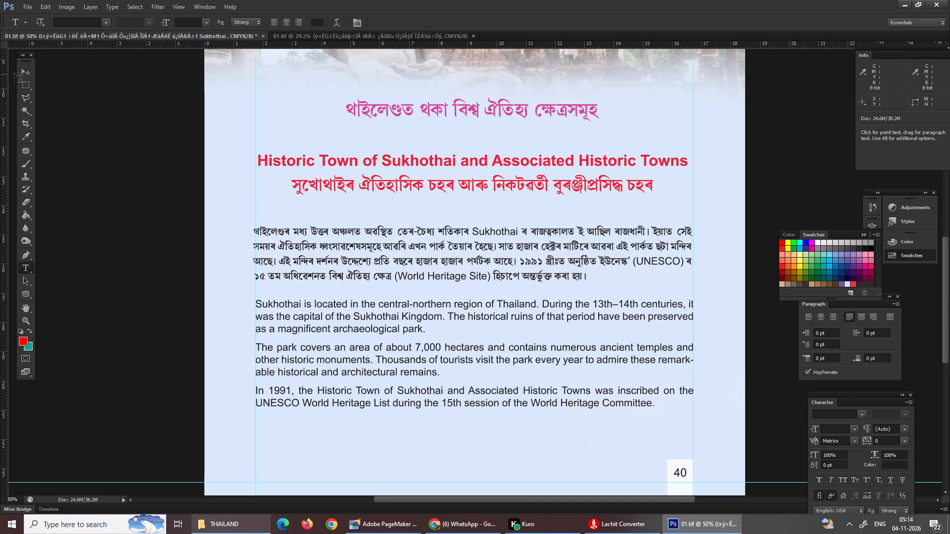
click(15, 70)
double_click(23, 68)
Save the revised Thailand page 01.tif.
key(ctrl+0)
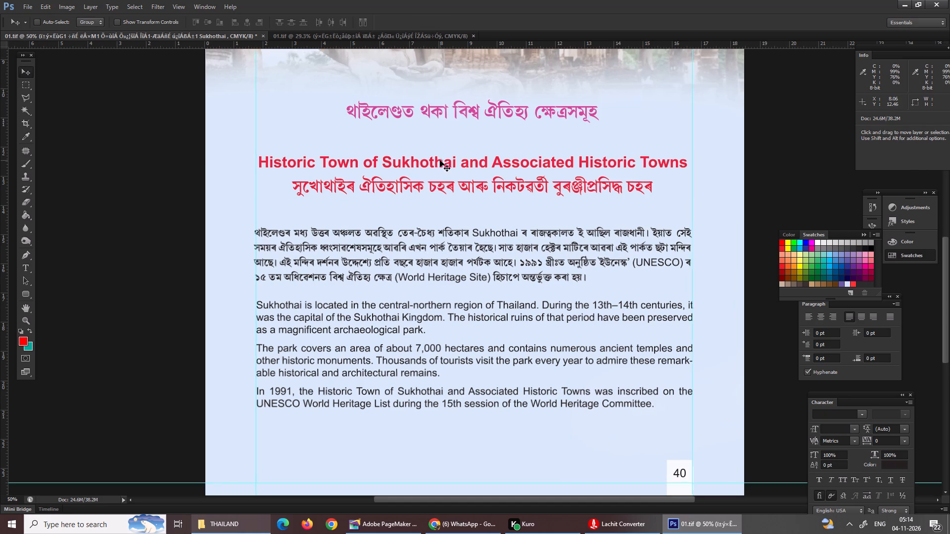
key(ctrl+s)
key(ctrl+s)
key(ctrl+s)
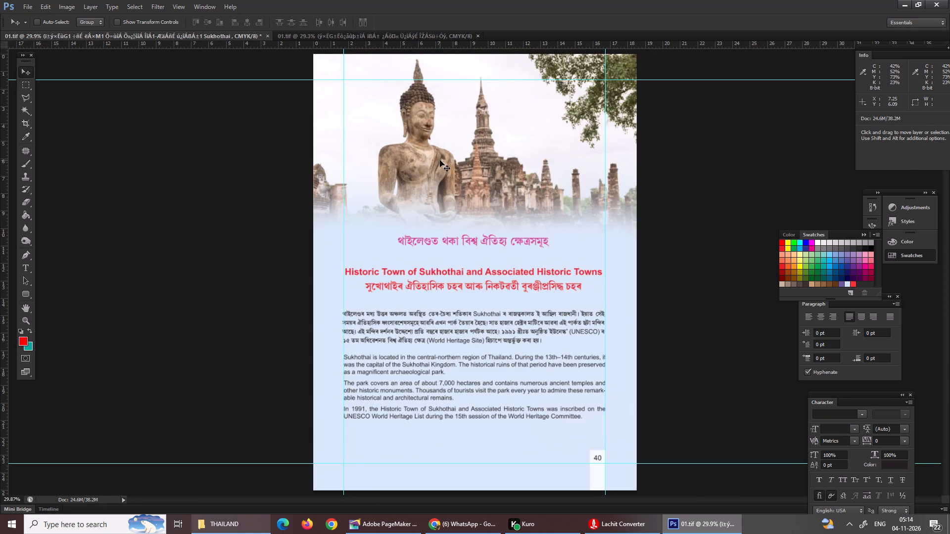
Examine the headings and body text of the Sukhothai page up close and at full-page view.
key(ctrl+equal)
key(ctrl+equal)
key(ctrl+equal)
key(ctrl+equal)
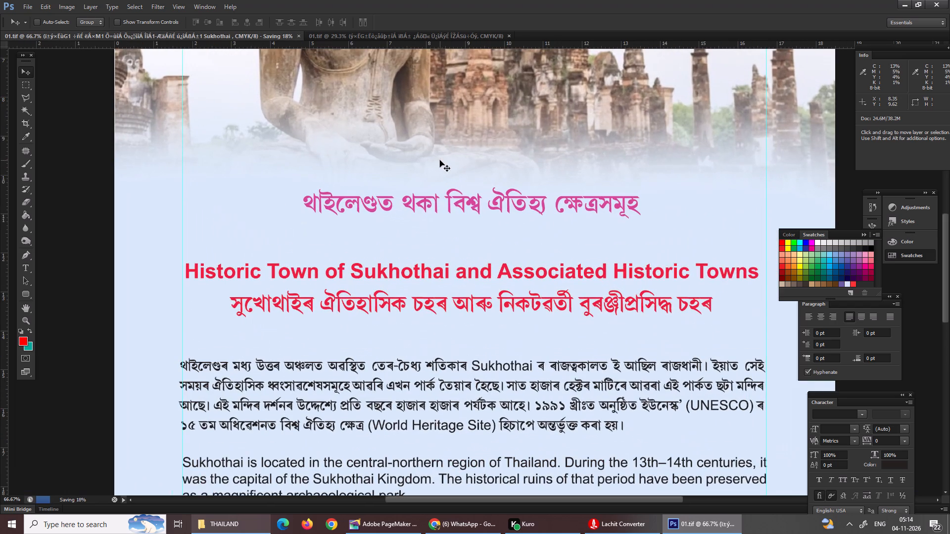
key(ctrl+minus)
key(ctrl+minus)
key(ctrl+equal)
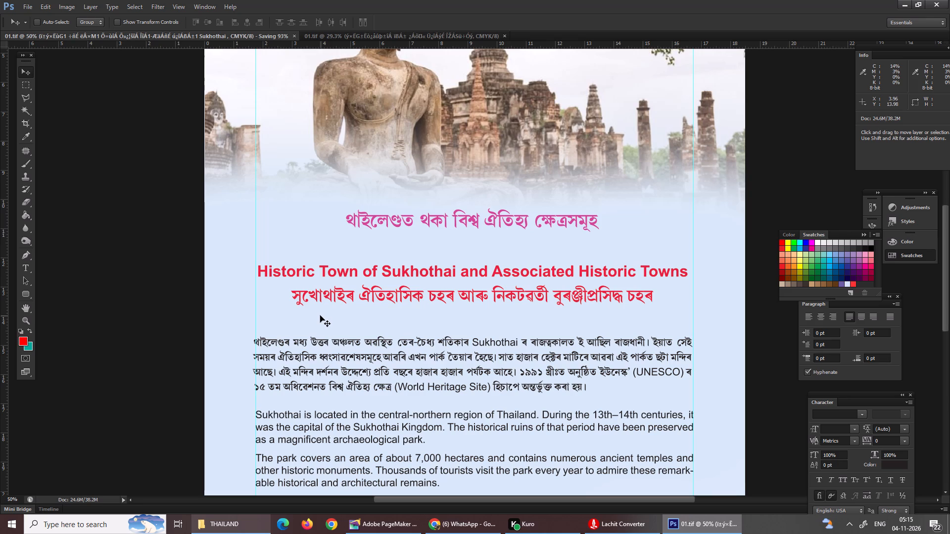
key(ctrl+0)
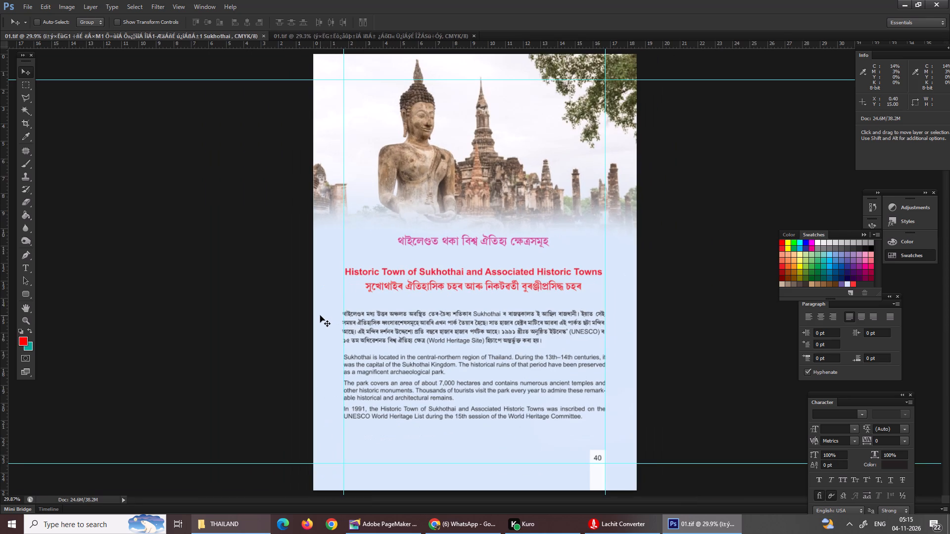
Save 01.tif again.
key(Return)
key(ctrl+s)
key(ctrl+s)
key(ctrl+s)
Select the whole Sukhothai page and copy its merged content.
key(ctrl+a)
key(ctrl+shift+c)
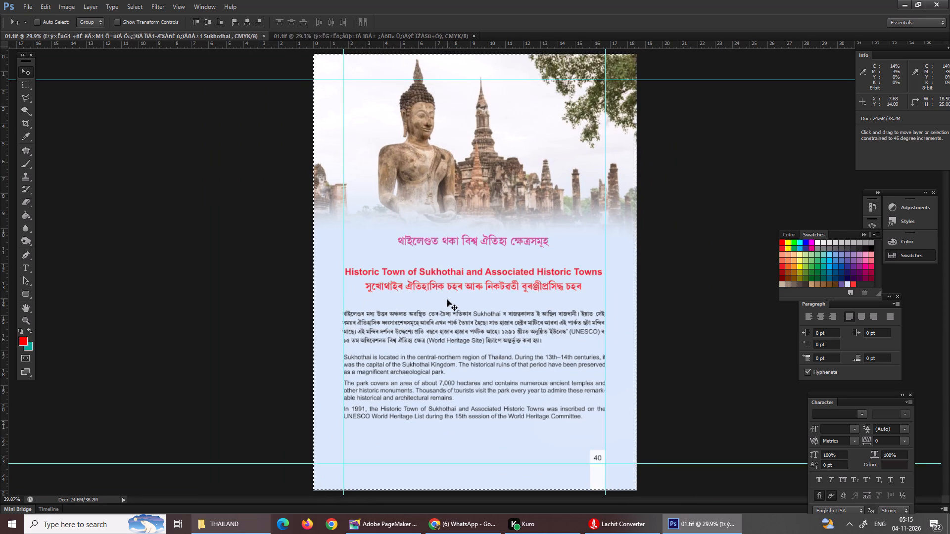
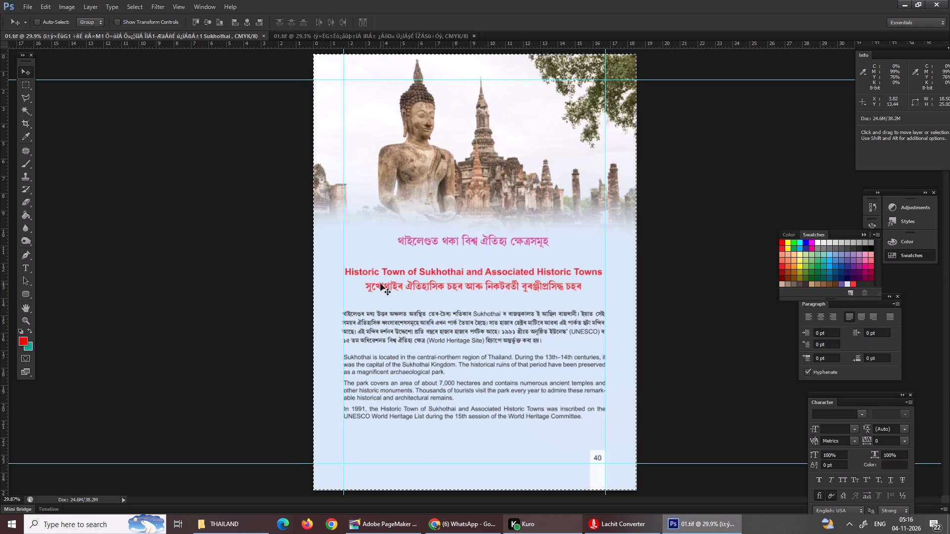
Deselect the page and delete the red Assamese line beneath the "Historic Town of Sukhothai" heading.
key(t)
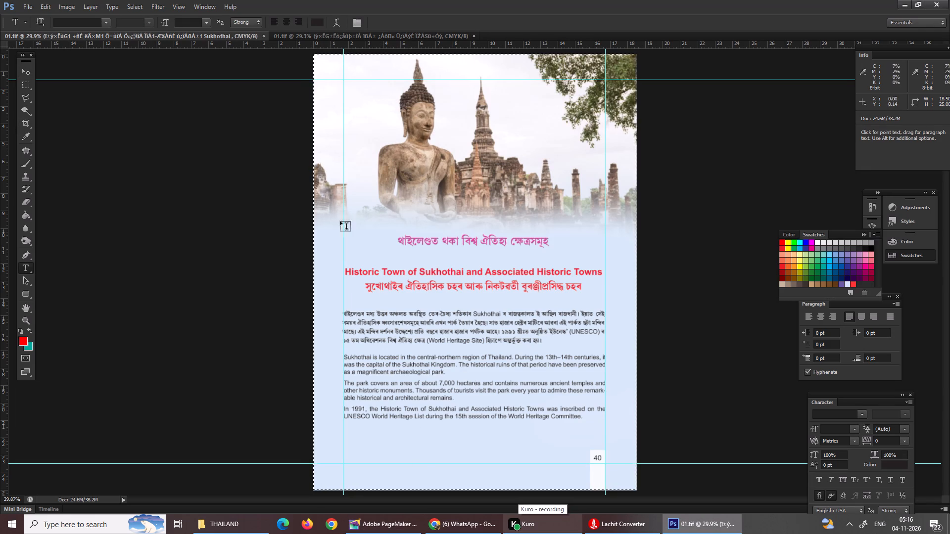
key(ctrl+d)
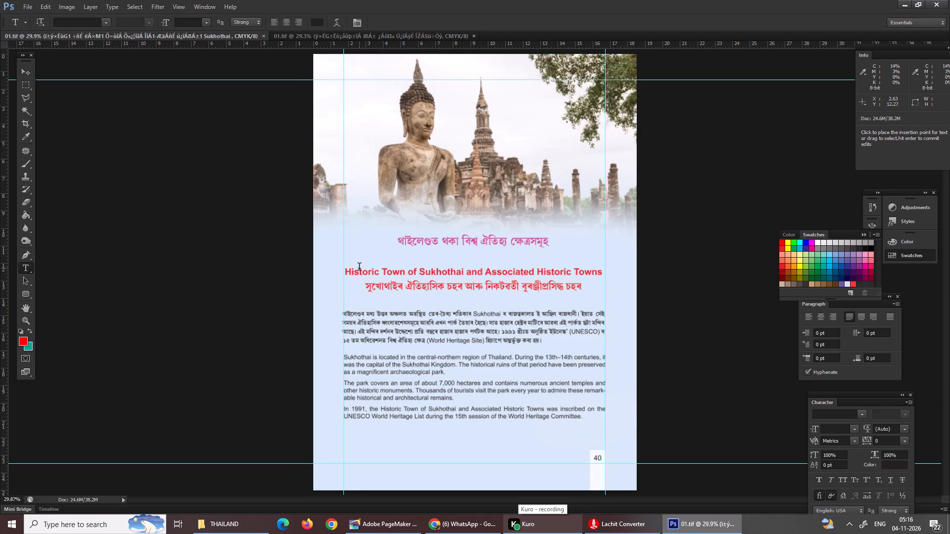
drag(364, 289, 426, 290)
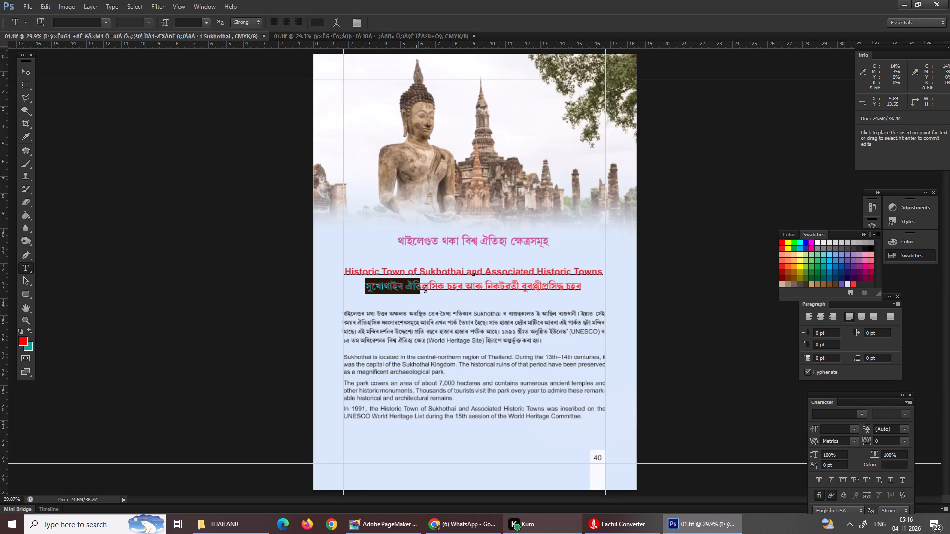
drag(426, 290, 620, 286)
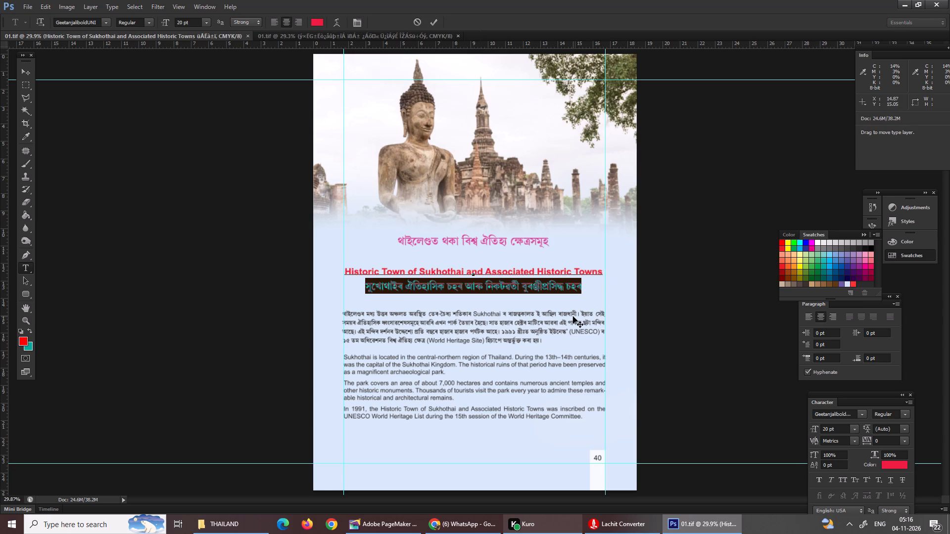
key(BackSpace)
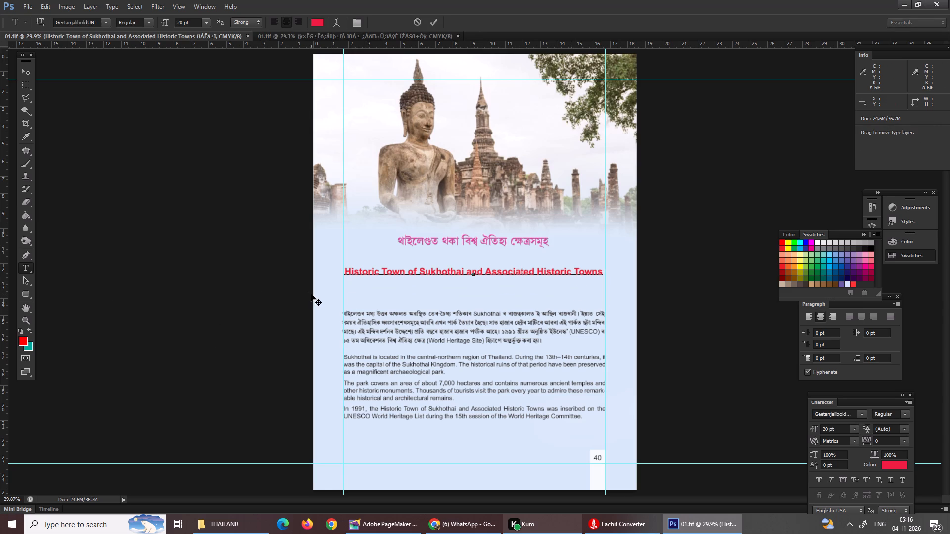
key(Return)
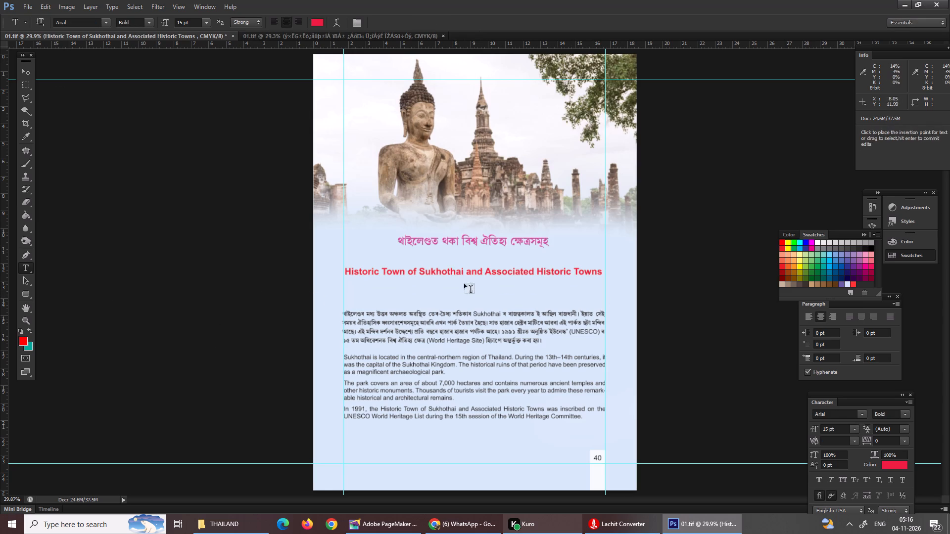
Break the red English heading onto a second line after "Associated" and move the heading slightly down.
click(533, 268)
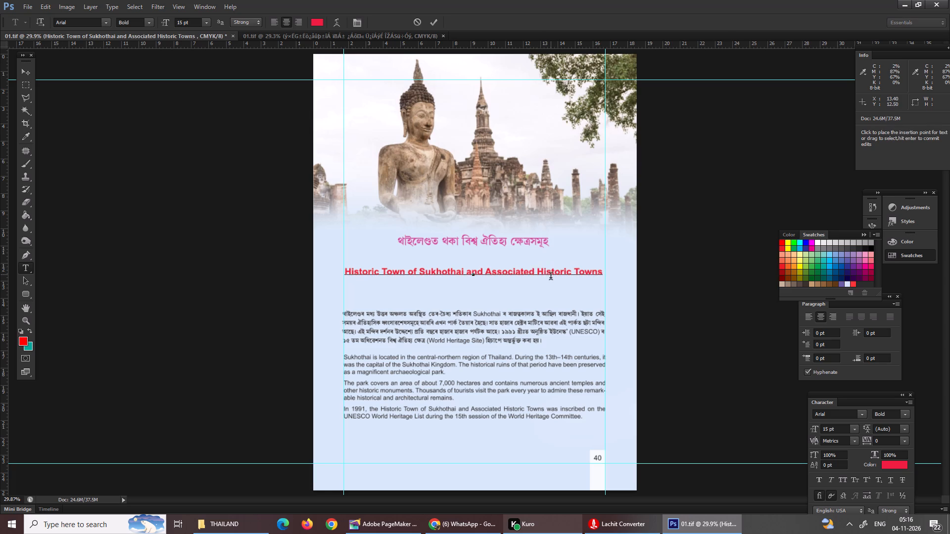
key(Return)
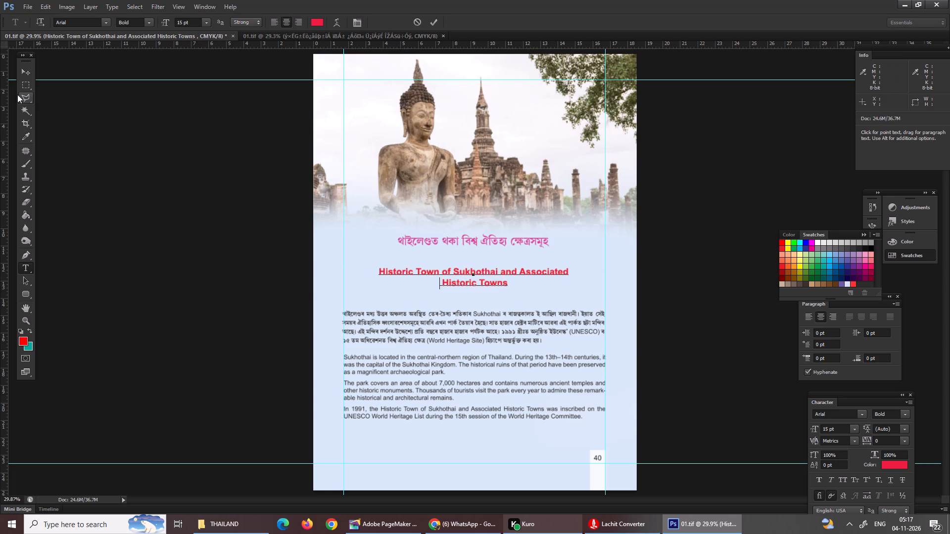
click(24, 70)
right_click(425, 278)
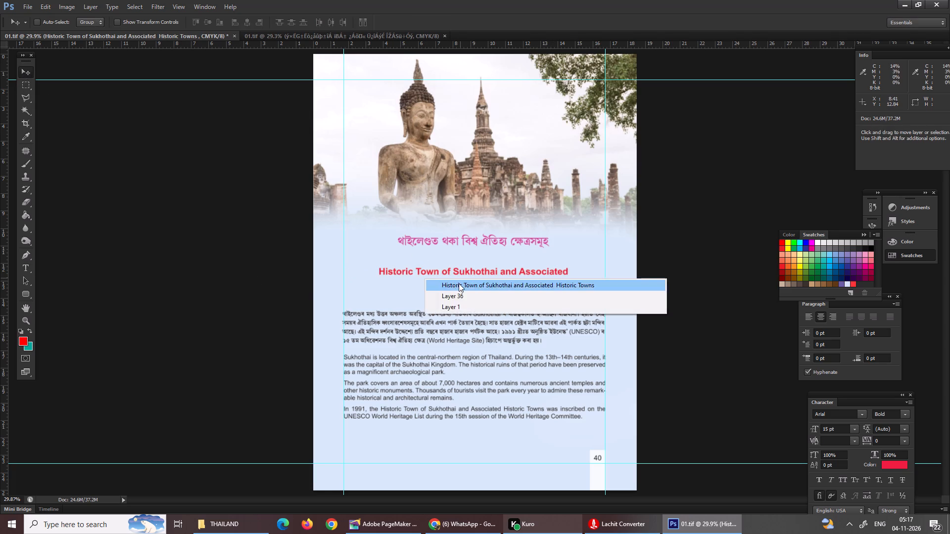
click(459, 283)
drag(465, 270, 465, 275)
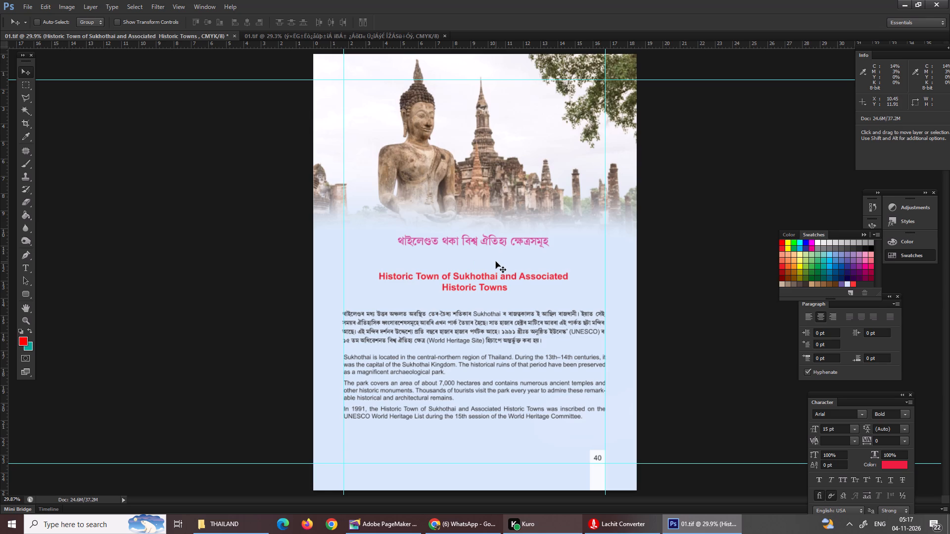
scroll(490, 257, up, 1)
Save the 01.tif page.
key(ctrl+s)
key(ctrl+s)
key(ctrl+s)
key(ctrl+s)
key(ctrl+s)
key(ctrl+s)
key(ctrl+s)
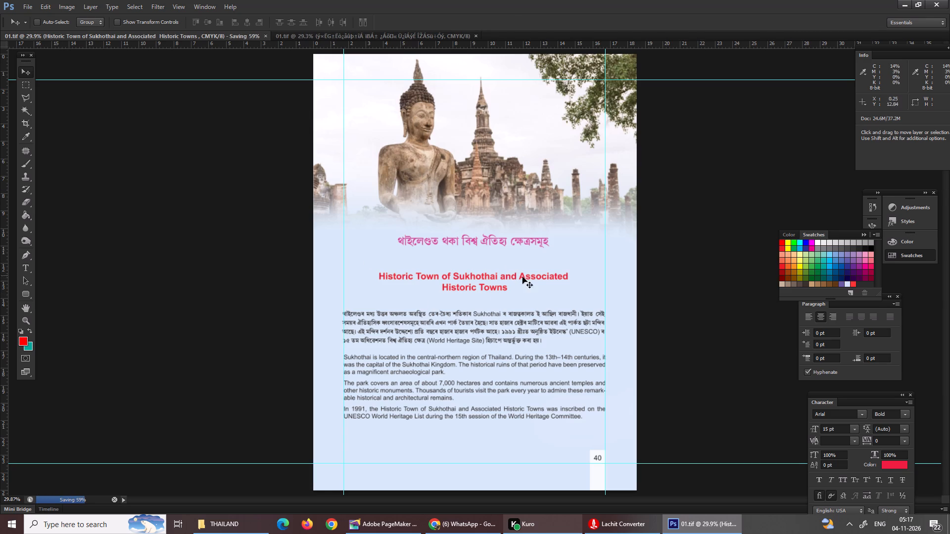
Move the magenta Assamese title down towards the red heading.
right_click(492, 237)
click(506, 239)
drag(507, 240, 506, 252)
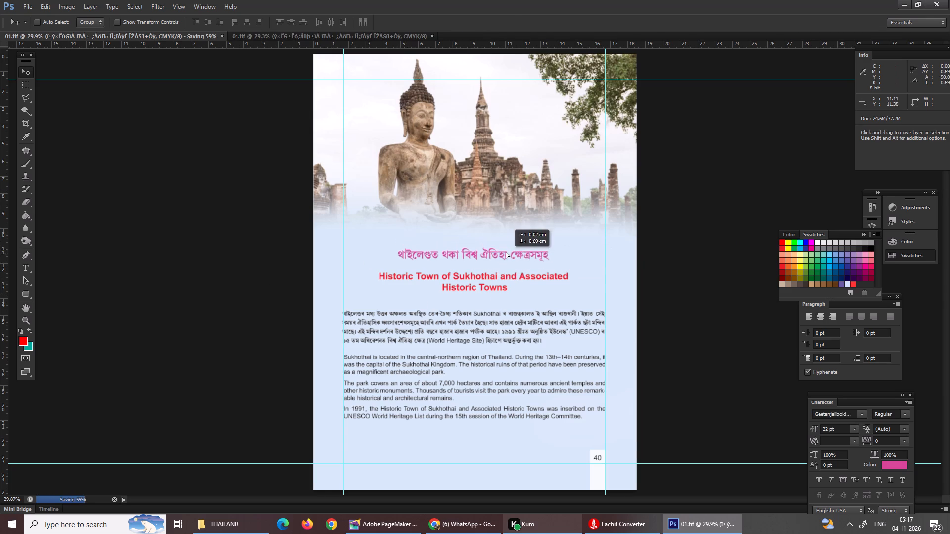
drag(506, 252, 510, 250)
Move the pale blue fade layer, Layer 36, down to uncover more of the Buddha photo's base.
right_click(487, 193)
click(514, 202)
drag(507, 194, 500, 239)
key(Return)
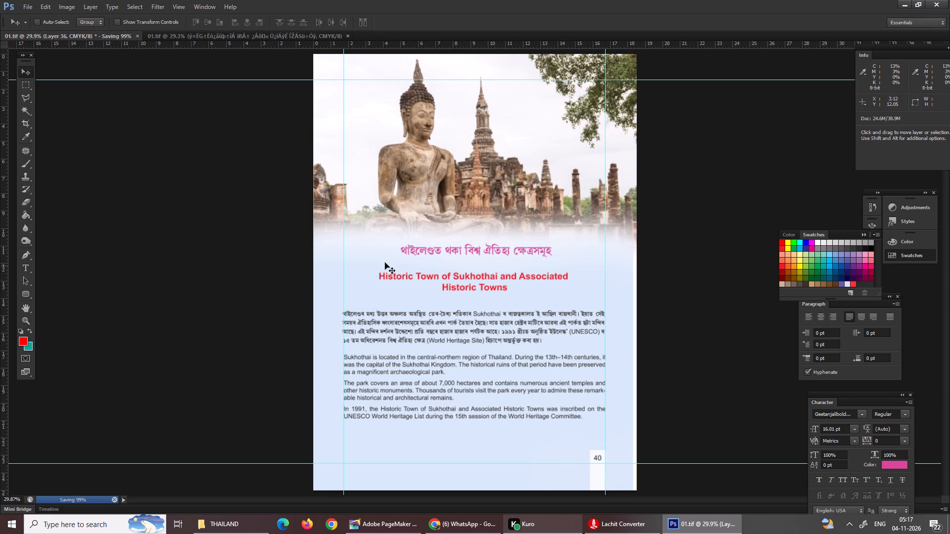
Move the magenta Assamese title a little further down, about 0.25 cm, to sit just above the red heading.
right_click(489, 246)
click(504, 252)
drag(494, 251, 495, 261)
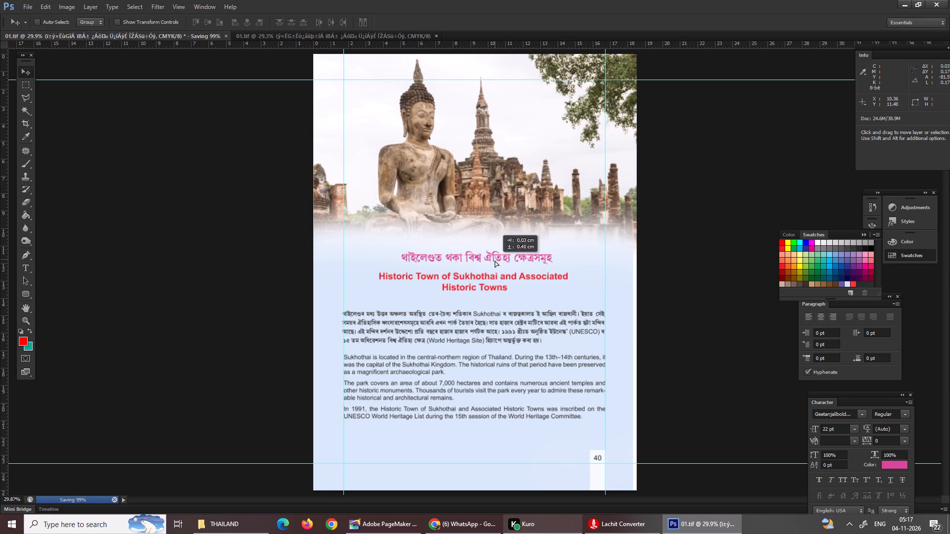
drag(495, 261, 494, 256)
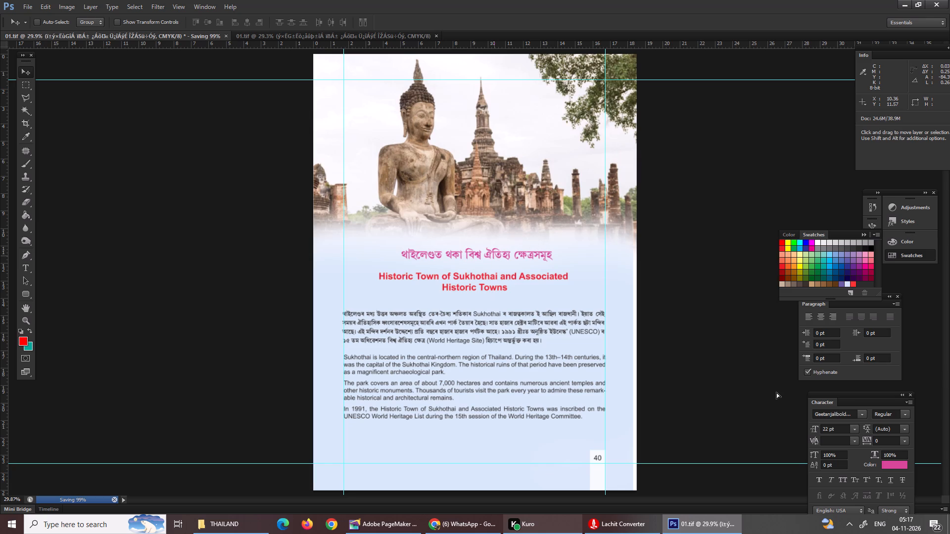
key(Return)
Shift the red two-line heading and the magenta title slightly to the left so they line up.
right_click(468, 283)
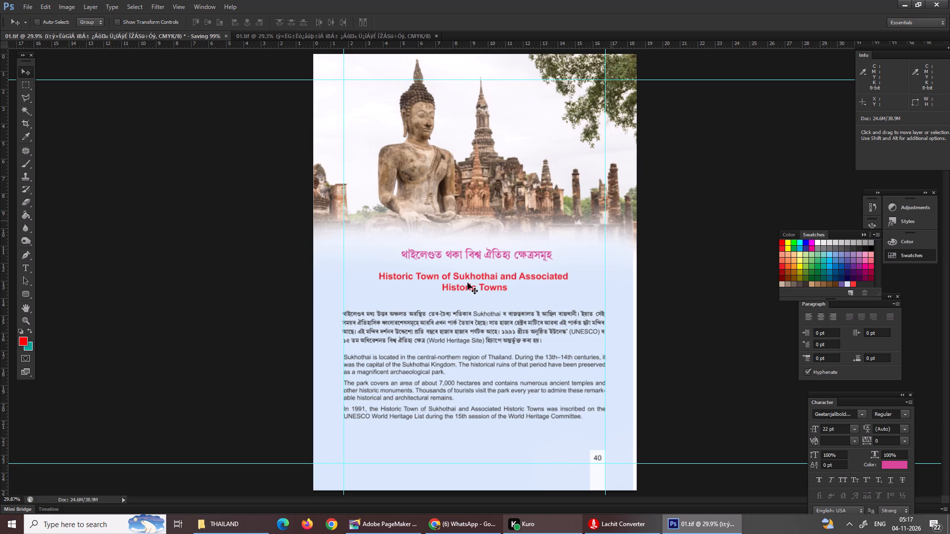
click(499, 292)
click(485, 281)
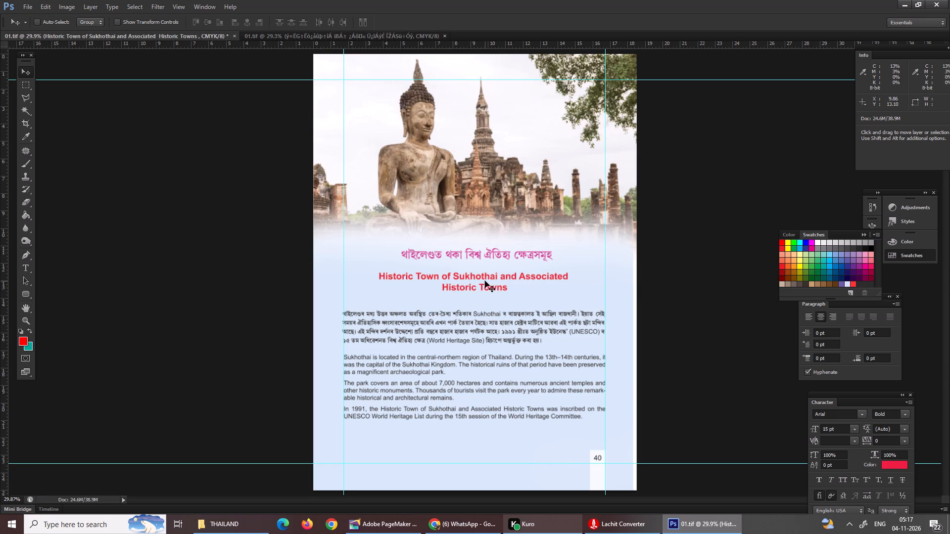
right_click(473, 250)
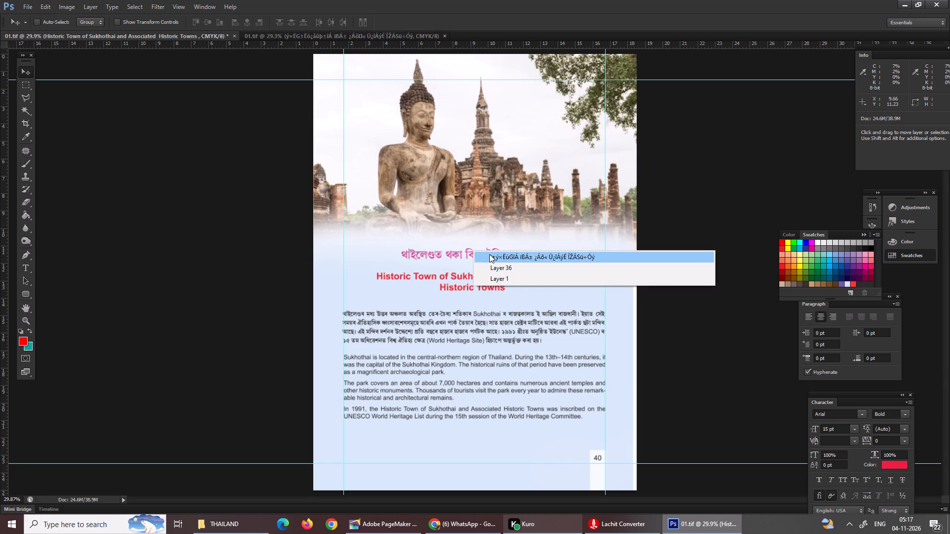
click(489, 254)
drag(484, 255, 478, 256)
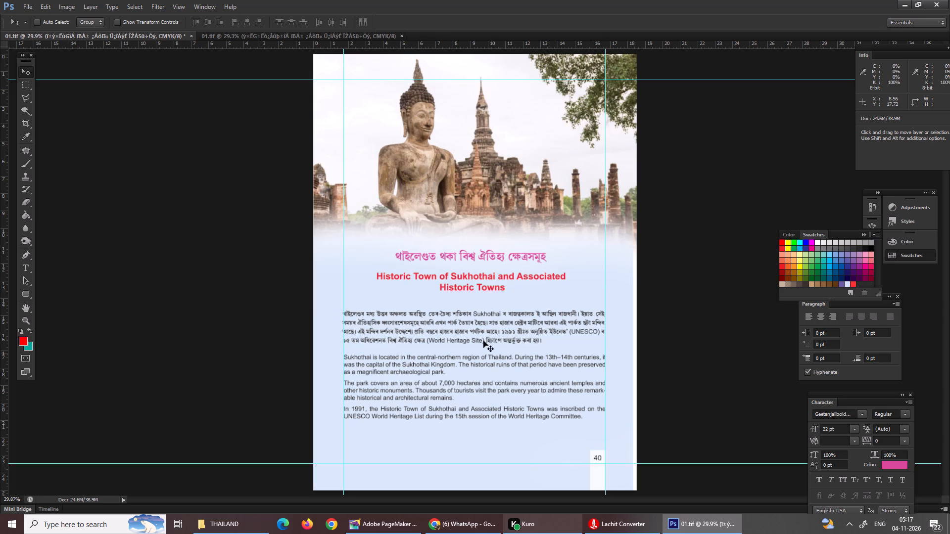
Move the Assamese body paragraph up about 0.4 cm, keeping its start on the left margin guide.
right_click(481, 331)
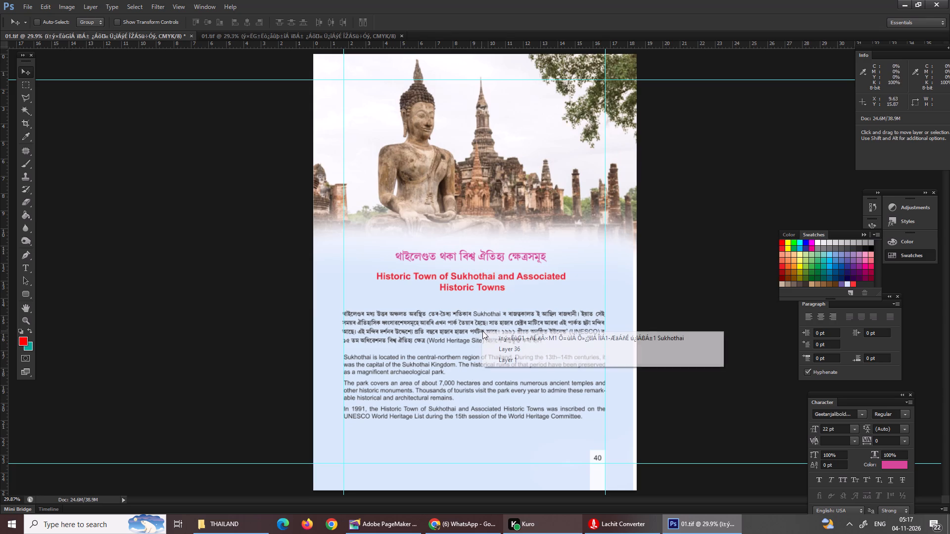
click(505, 338)
drag(499, 332, 504, 324)
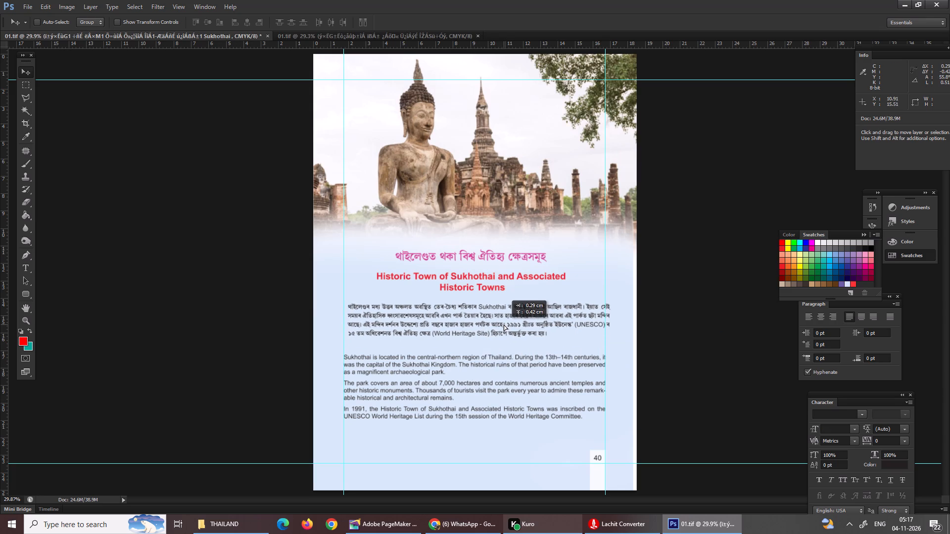
drag(504, 324, 500, 325)
click(523, 312)
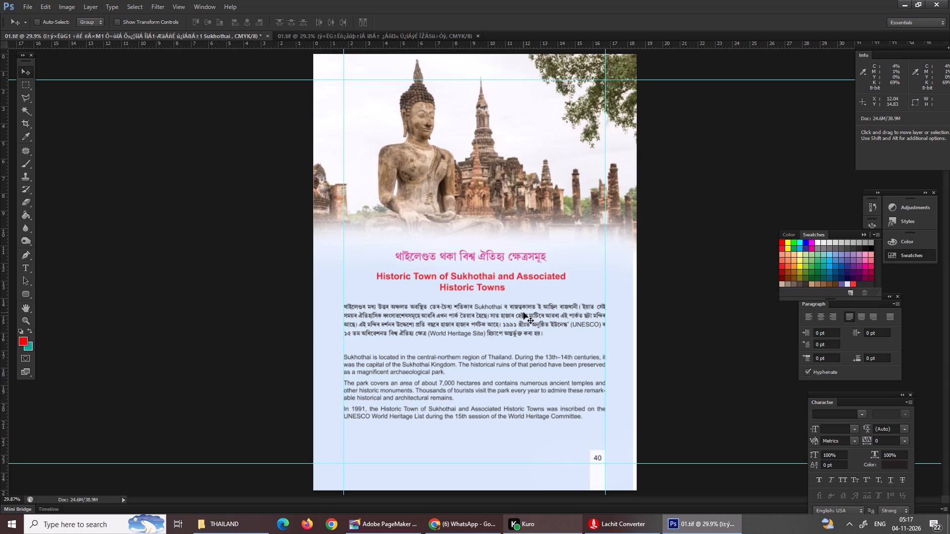
Narrow the Assamese paragraph's text box from its right side to about 14.1 cm wide.
key(t)
click(556, 321)
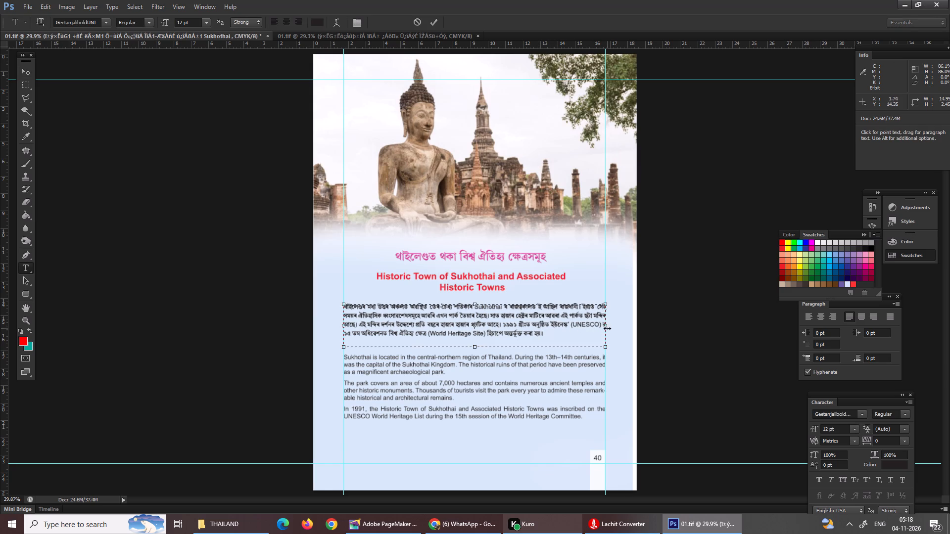
drag(607, 328, 593, 335)
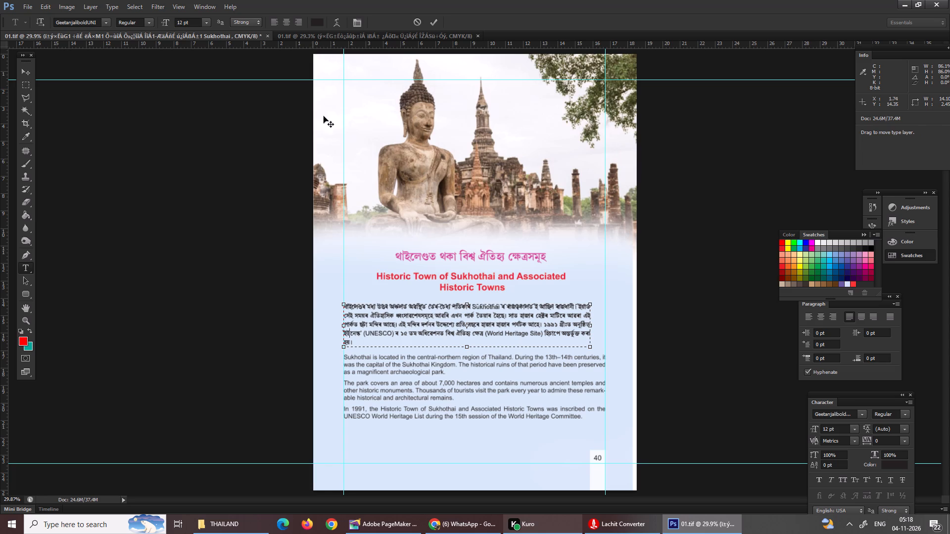
key(Return)
Narrow the English body text box from its right side to about 14.1 cm wide.
click(393, 367)
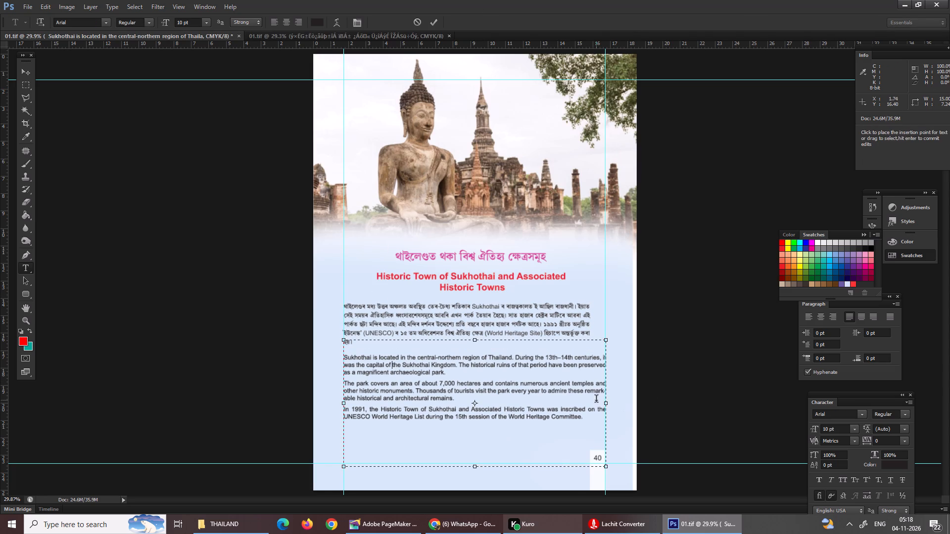
drag(609, 407, 592, 407)
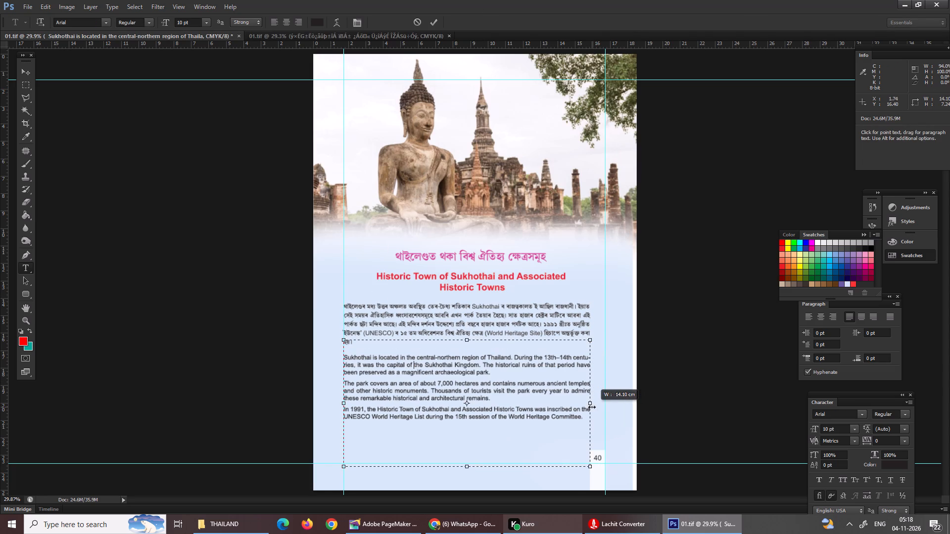
drag(592, 407, 593, 408)
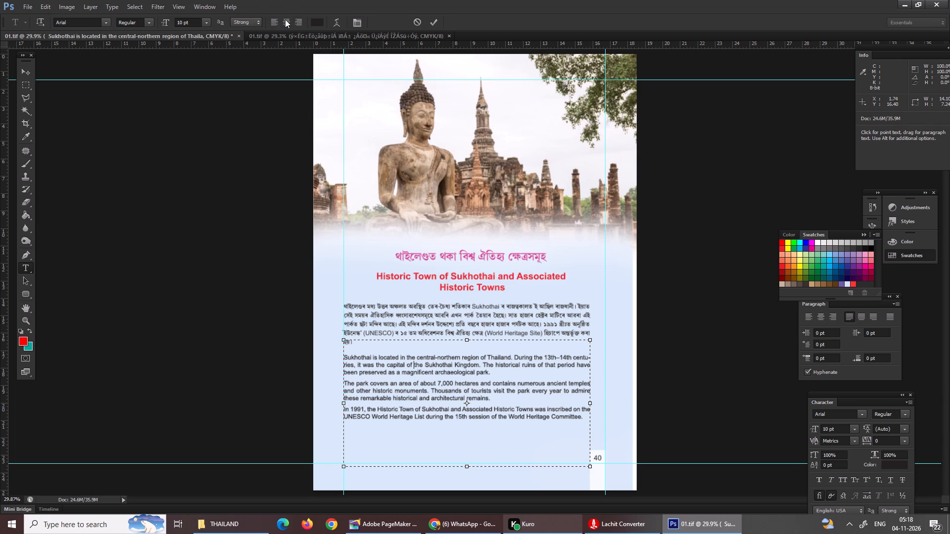
Change the first English paragraph's alignment from justified to left-aligned.
click(286, 19)
click(277, 20)
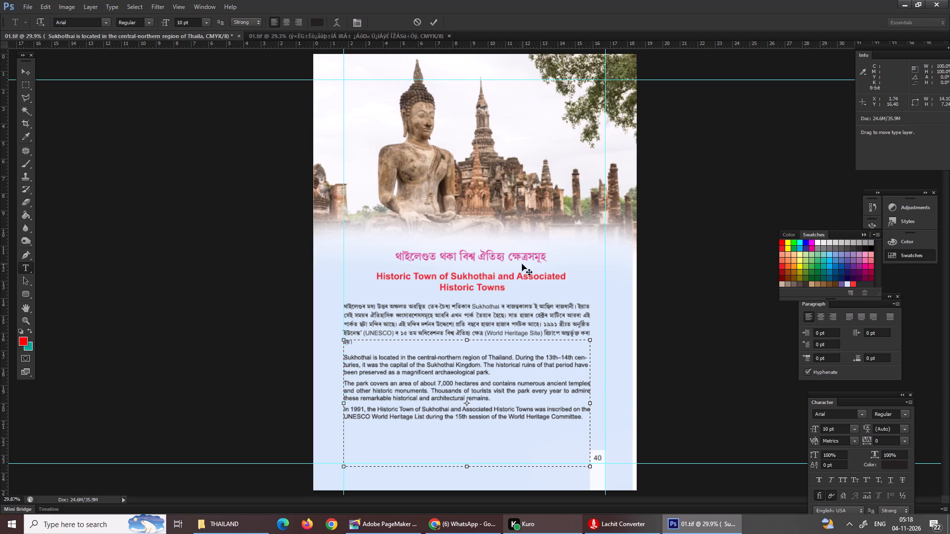
key(Return)
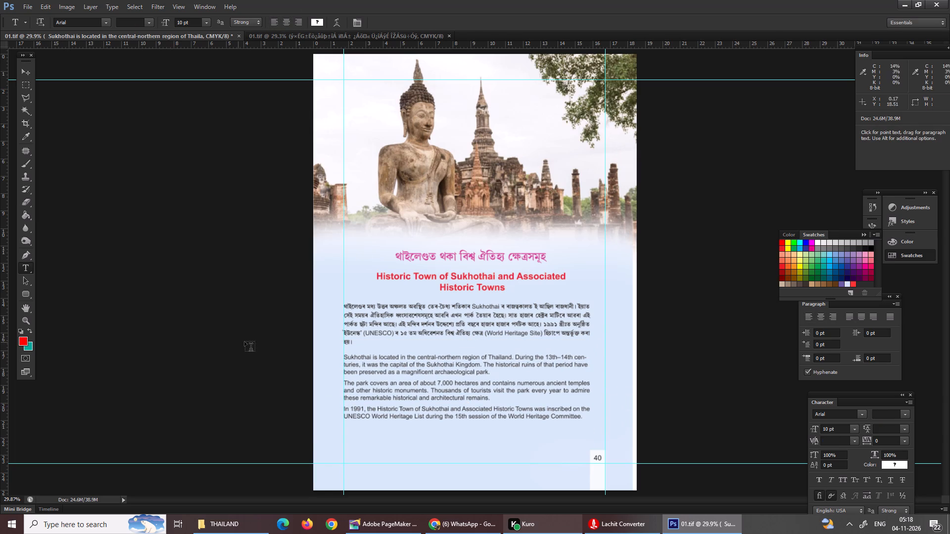
key(Return)
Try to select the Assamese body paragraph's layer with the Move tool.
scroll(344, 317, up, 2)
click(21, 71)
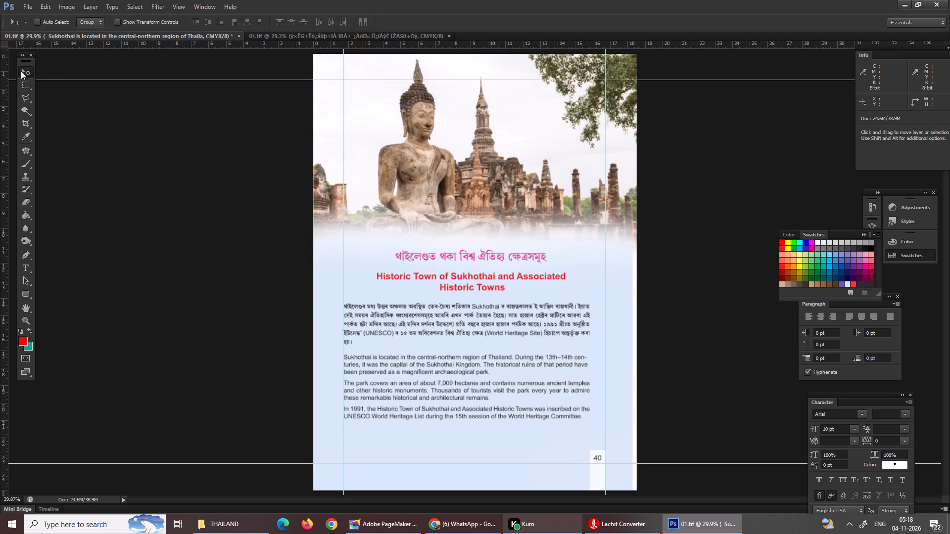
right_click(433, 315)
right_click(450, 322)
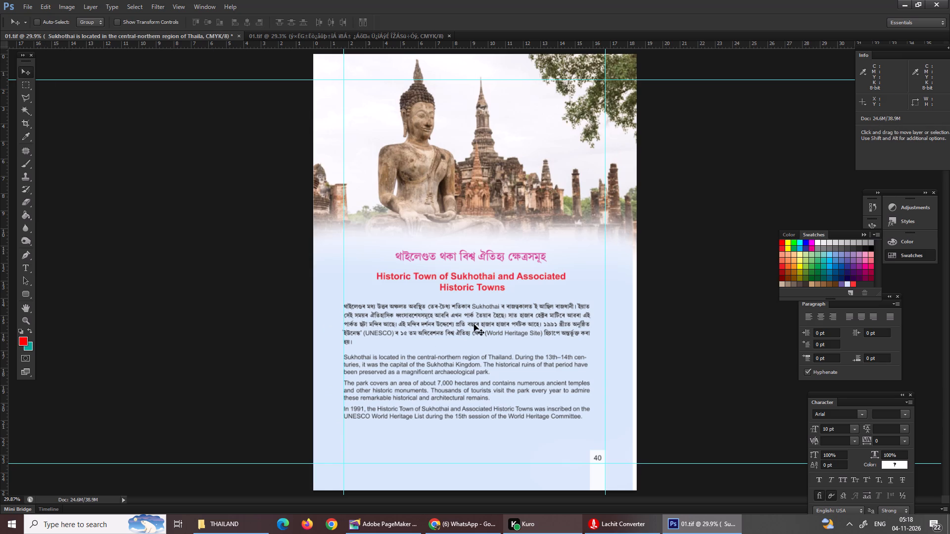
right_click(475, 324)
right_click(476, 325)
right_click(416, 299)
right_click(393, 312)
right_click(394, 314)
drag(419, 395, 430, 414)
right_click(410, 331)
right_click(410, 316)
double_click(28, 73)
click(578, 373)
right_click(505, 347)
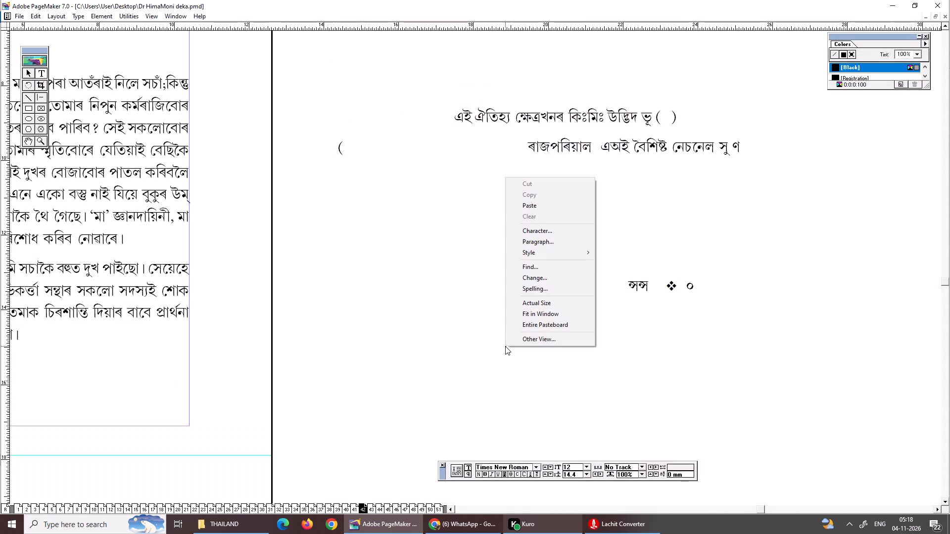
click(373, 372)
Open the TIFF file 01 from the THAILAND folder in Photoshop.
click(232, 523)
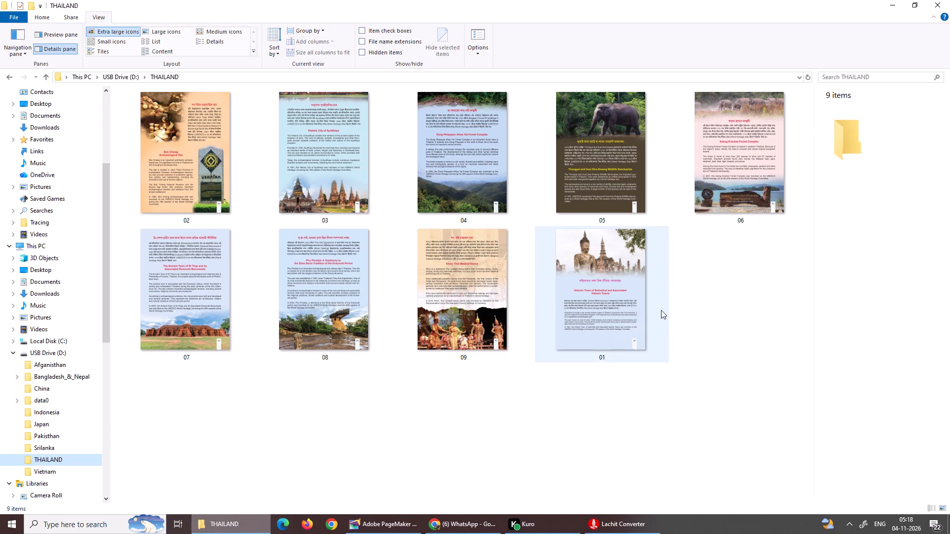
double_click(605, 299)
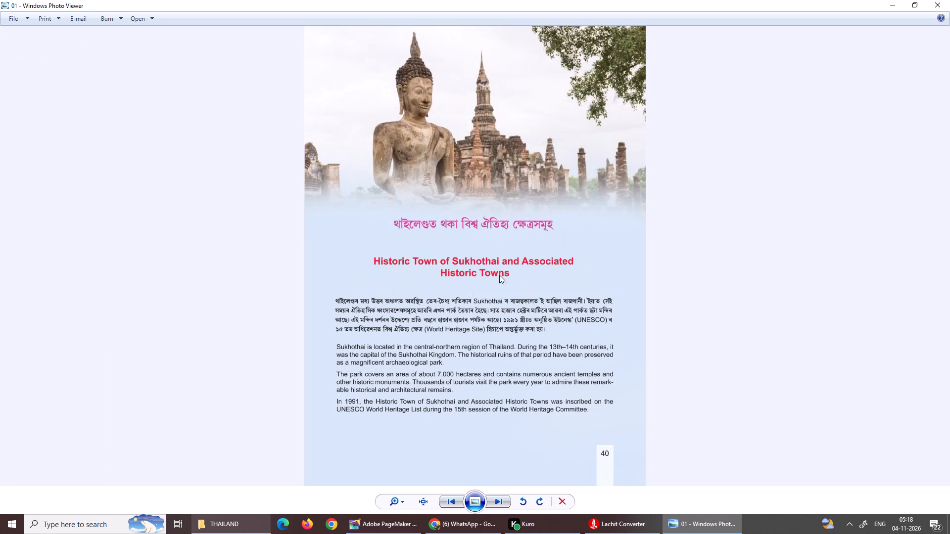
click(940, 0)
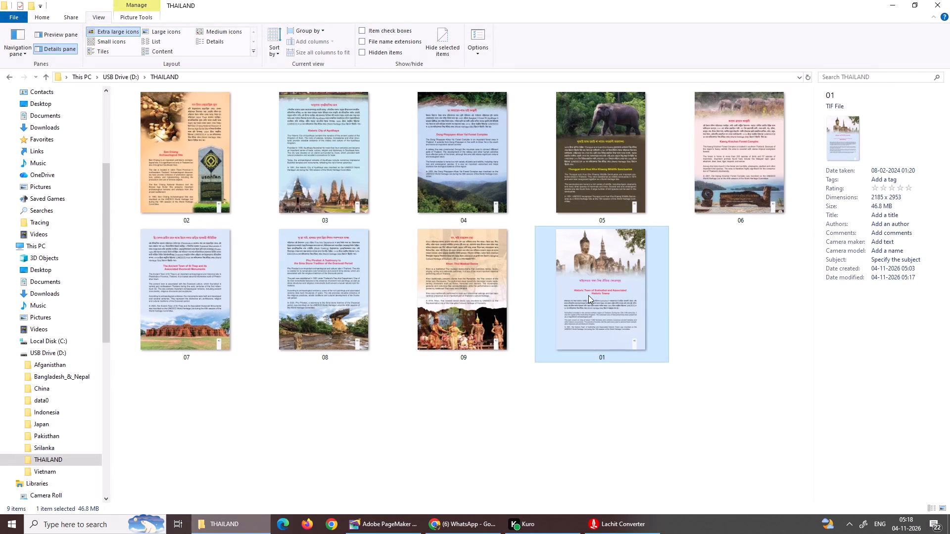
drag(589, 290, 564, 351)
right_click(577, 298)
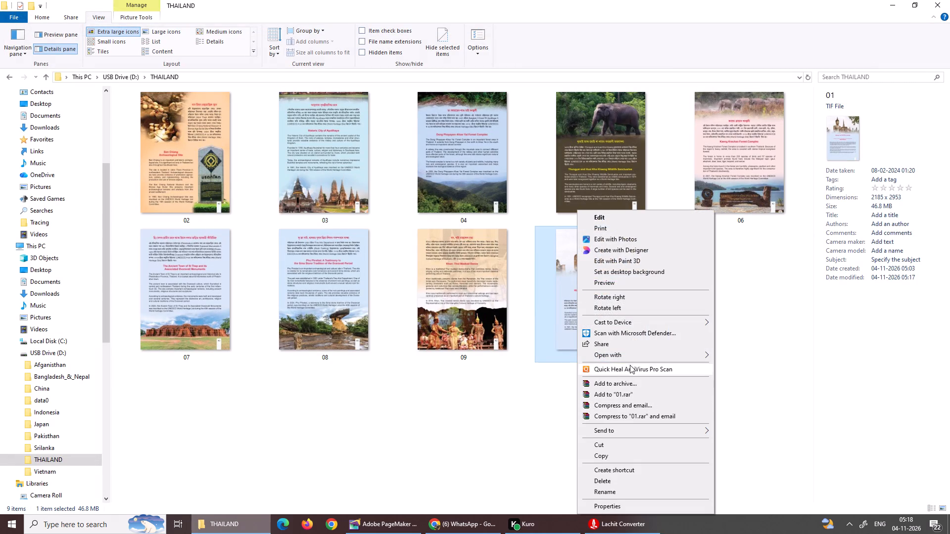
click(763, 353)
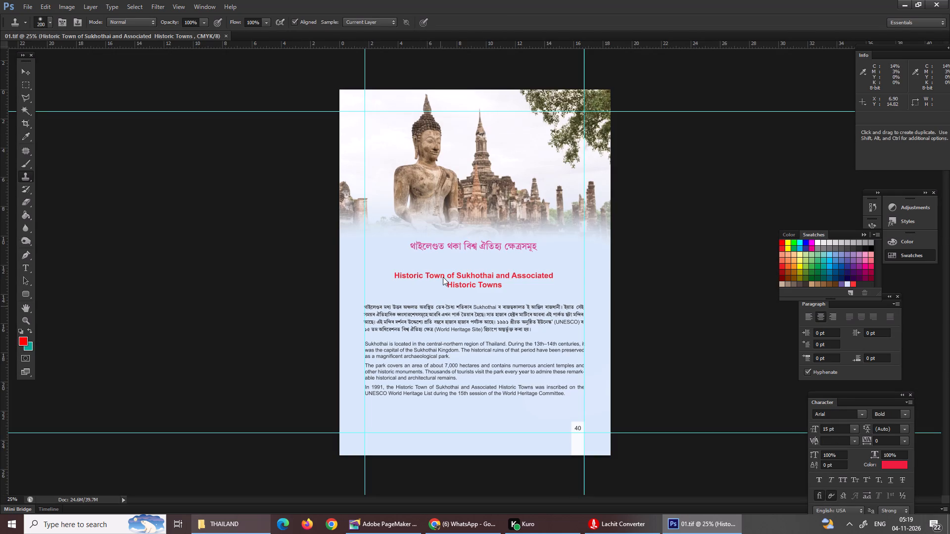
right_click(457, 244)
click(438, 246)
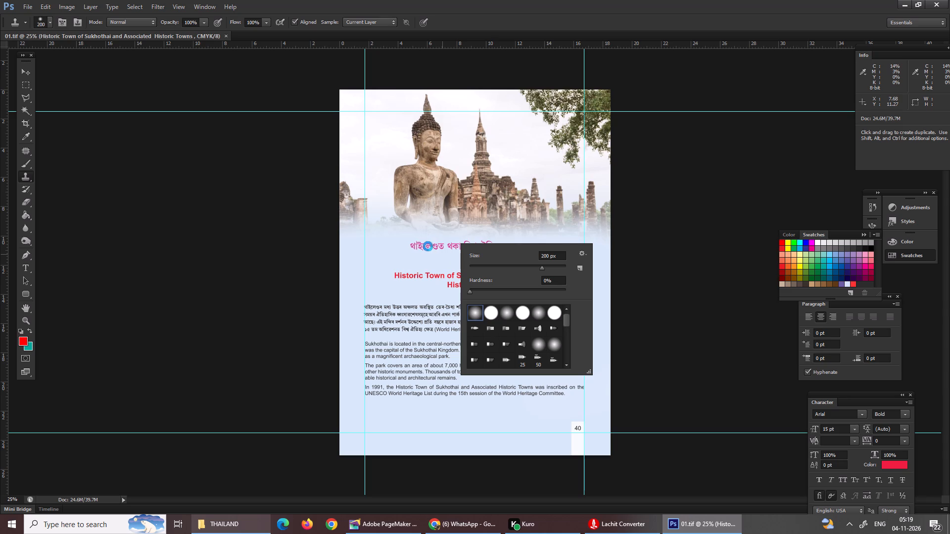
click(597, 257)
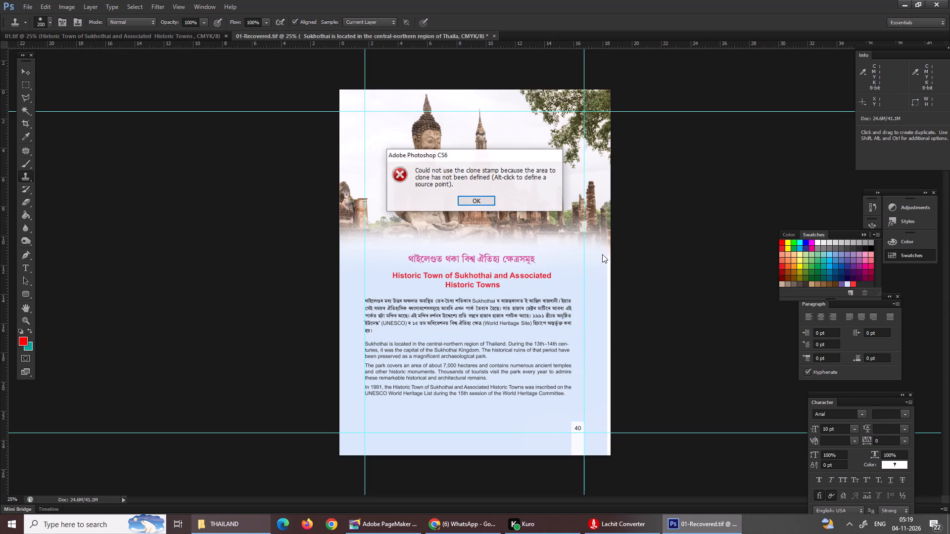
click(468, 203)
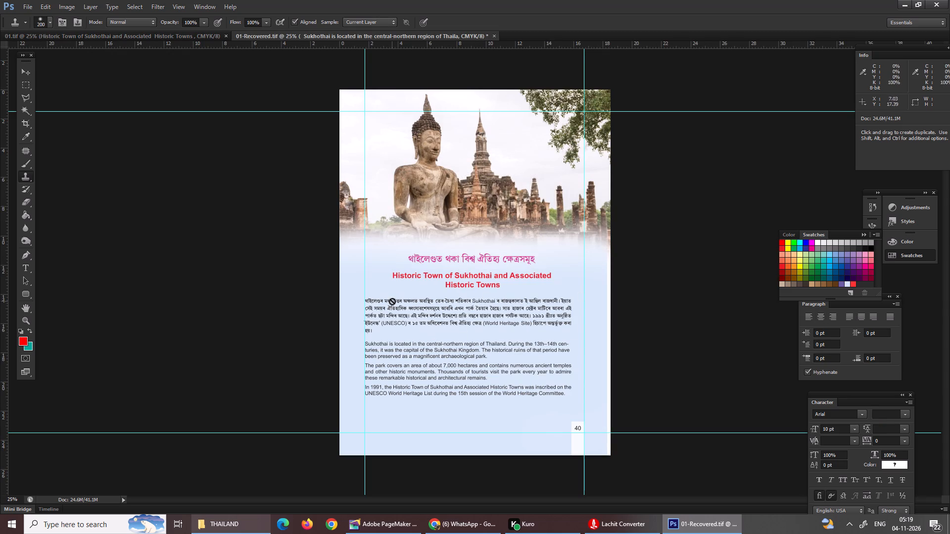
In the recovered document, move the Assamese body paragraph about 0.3 cm right and 0.4 cm up, closer to the English heading.
click(35, 73)
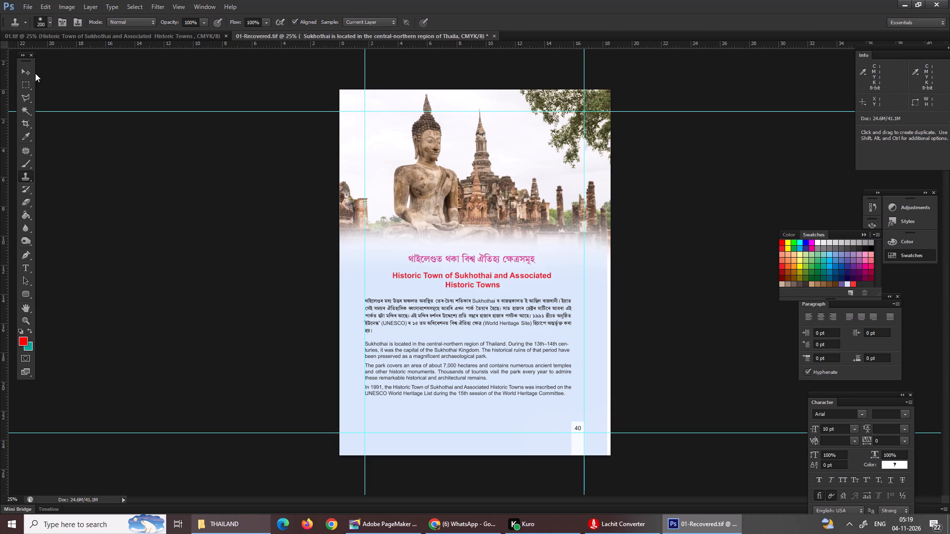
double_click(30, 73)
click(463, 322)
right_click(463, 322)
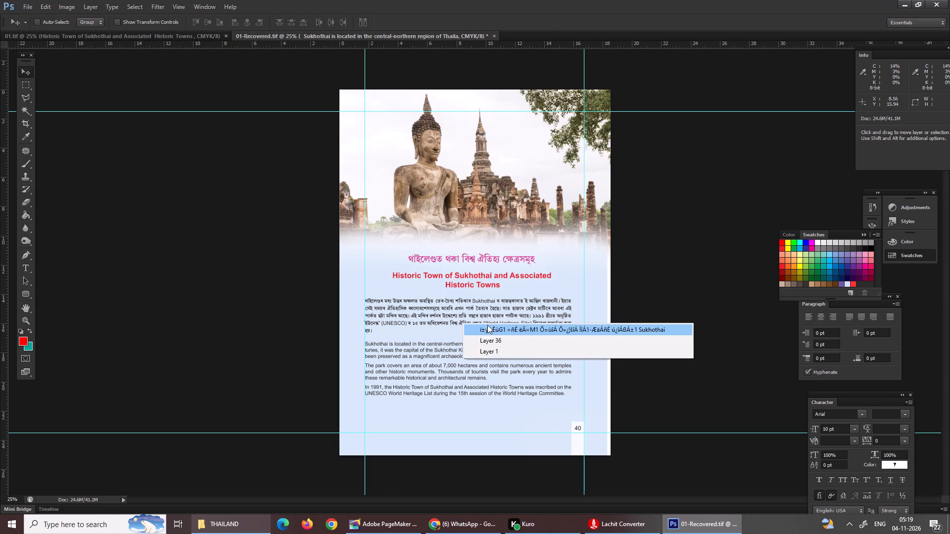
click(488, 325)
drag(489, 319, 494, 314)
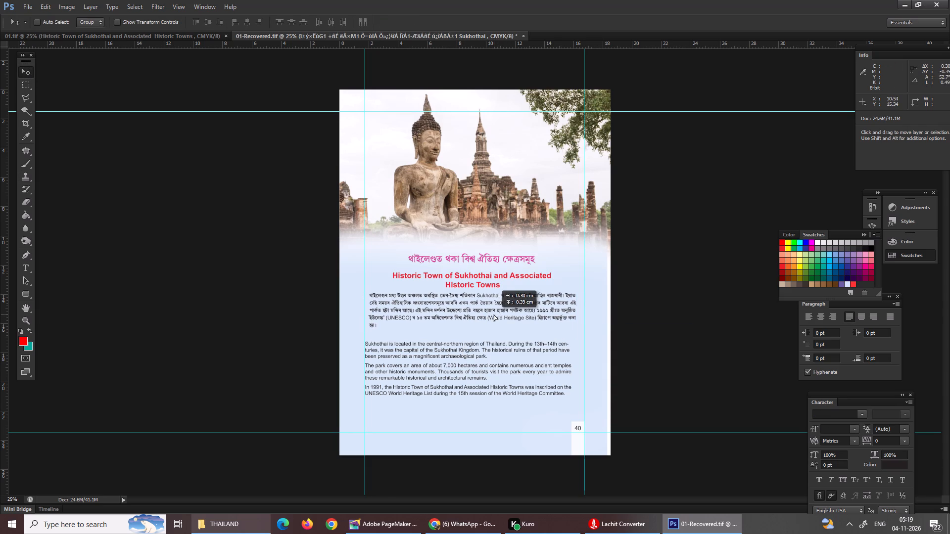
drag(494, 314, 494, 313)
Move the English body text slightly right and up so its left edge lines up with the Assamese paragraph.
click(477, 357)
right_click(477, 357)
click(498, 364)
drag(495, 364, 501, 357)
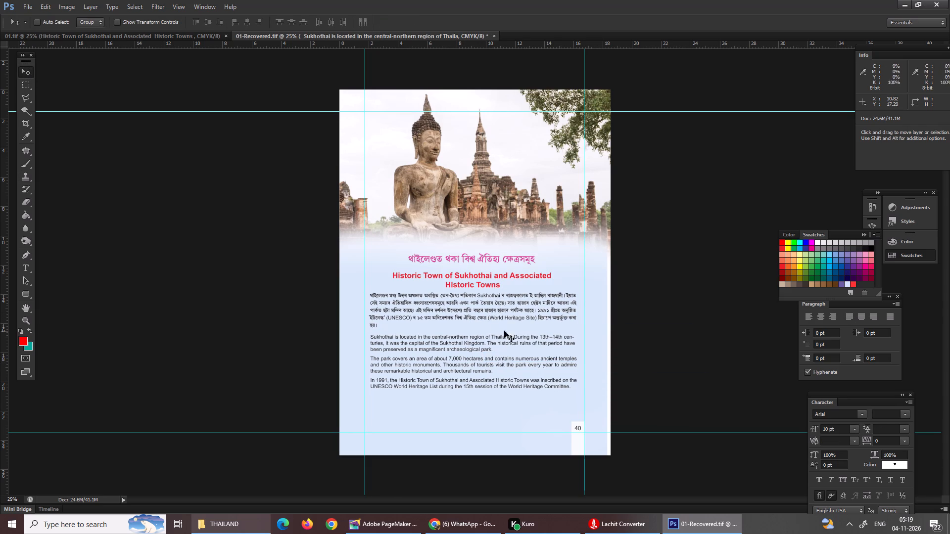
click(515, 310)
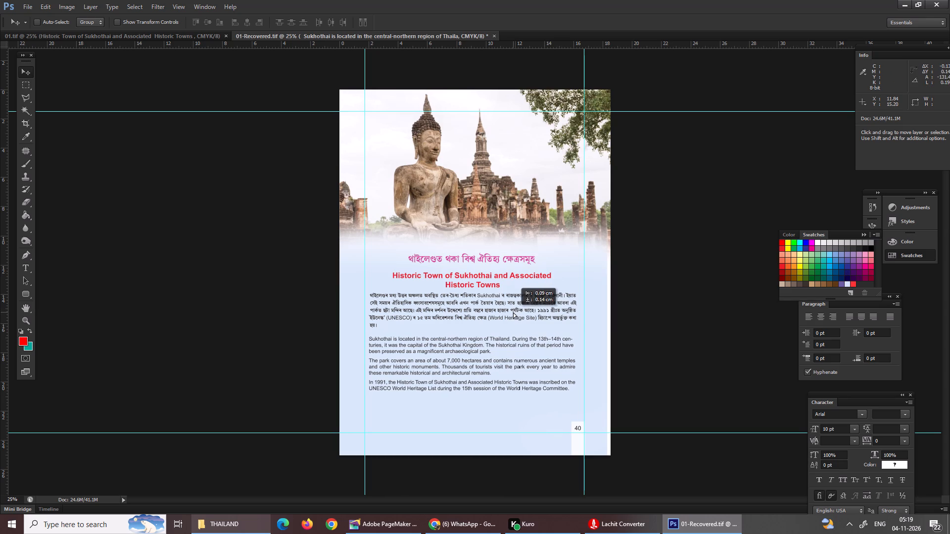
Nudge the Assamese body paragraph about 0.1 cm right and 0.1 cm up.
right_click(505, 305)
double_click(522, 308)
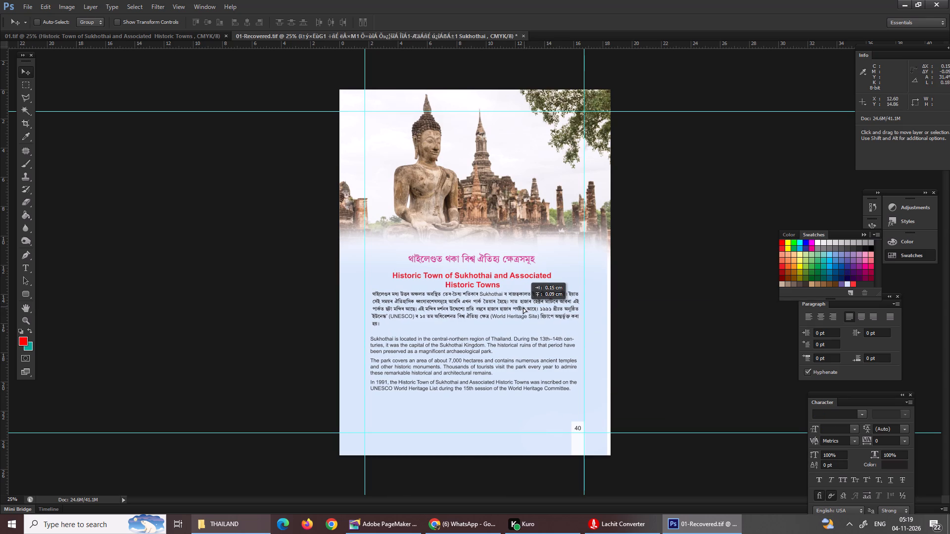
Move the English body text about 0.3 cm up, closer to the Assamese paragraph.
right_click(479, 376)
click(504, 384)
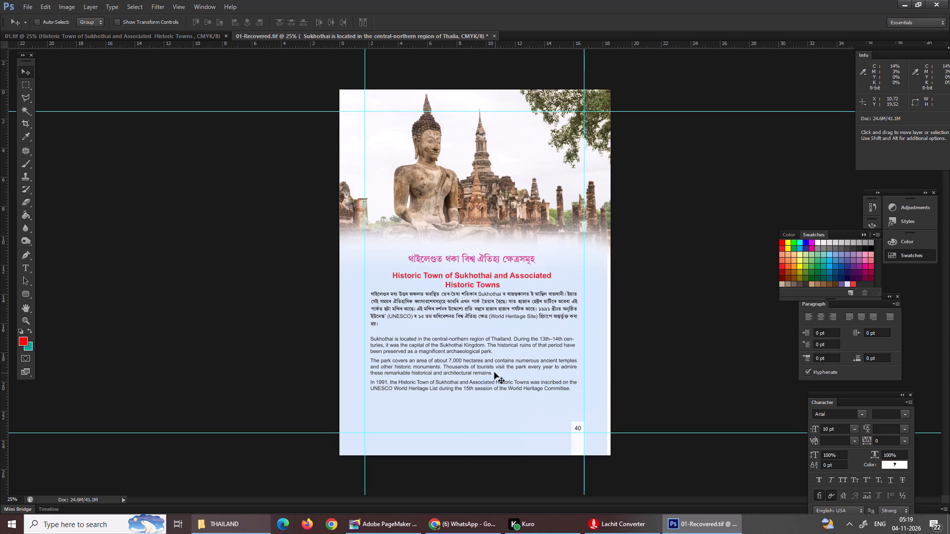
click(494, 372)
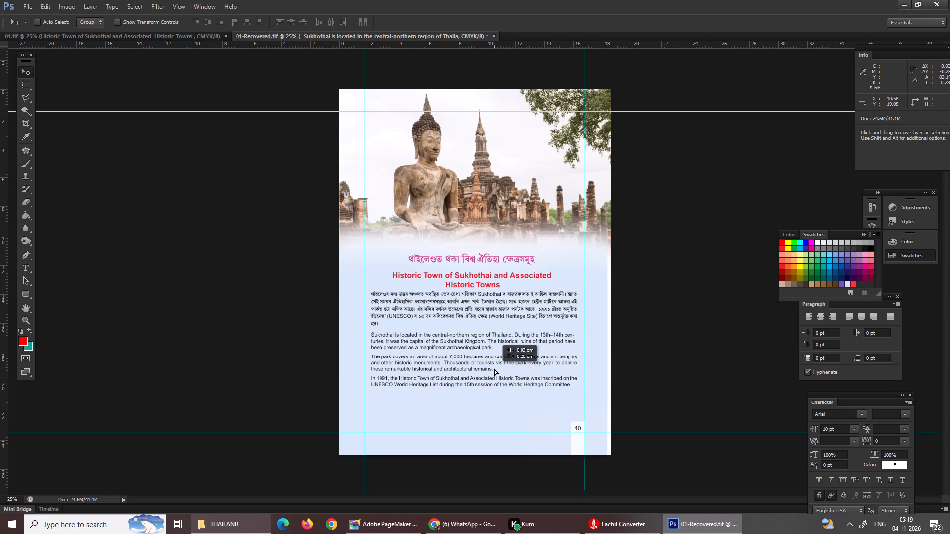
key(Return)
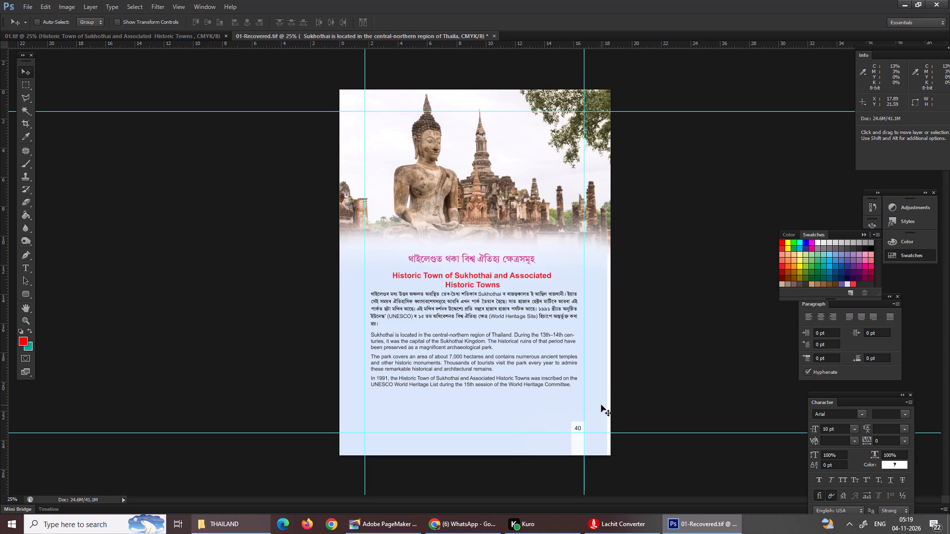
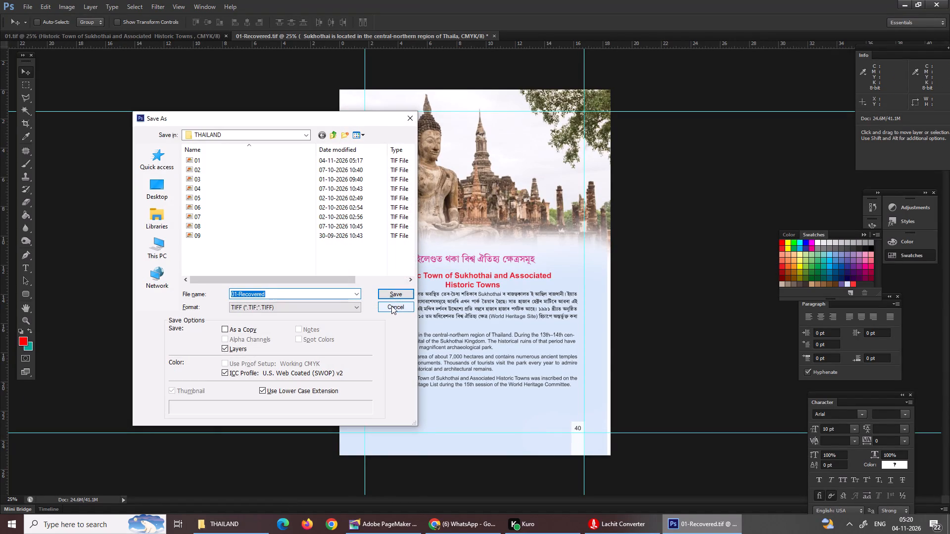
Leave the save dialog, compare the recovered page with the open 01.tif, and close 01.tif.
click(392, 306)
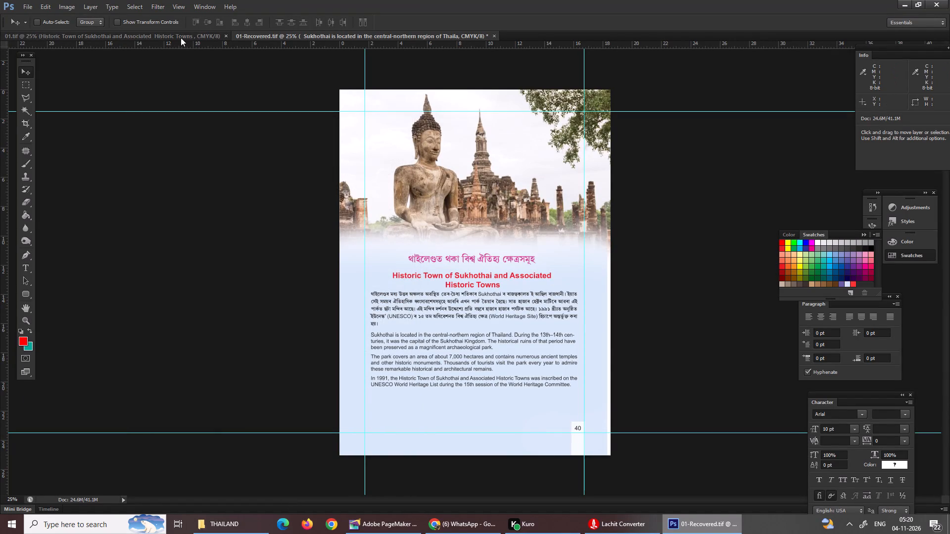
click(181, 38)
click(351, 40)
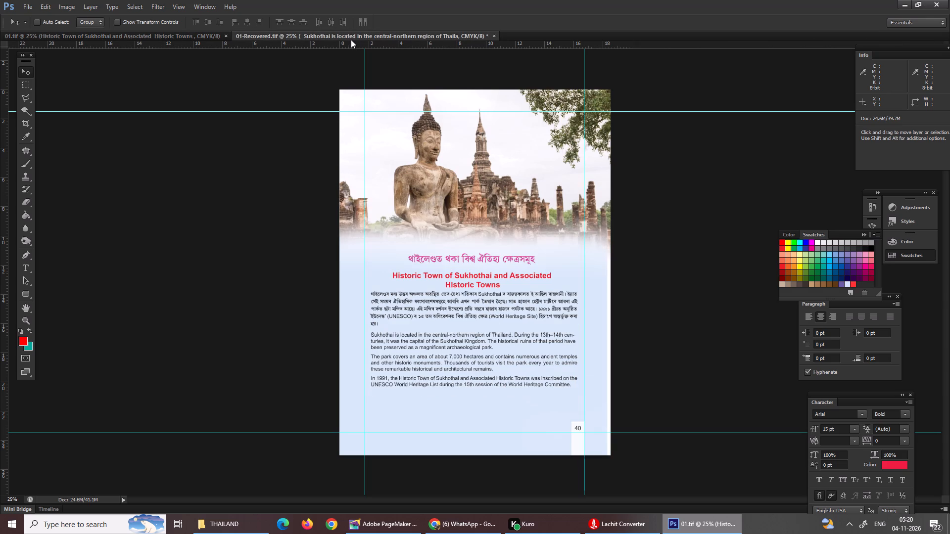
click(217, 36)
click(224, 36)
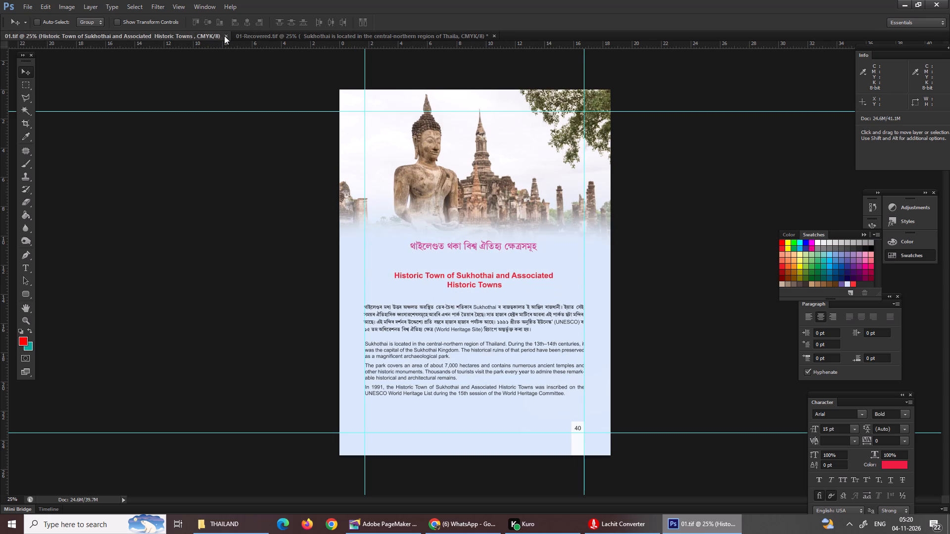
Save the recovered page in the THAILAND folder as 1, in TIFF format with LZW compression and layers included.
key(ctrl+s)
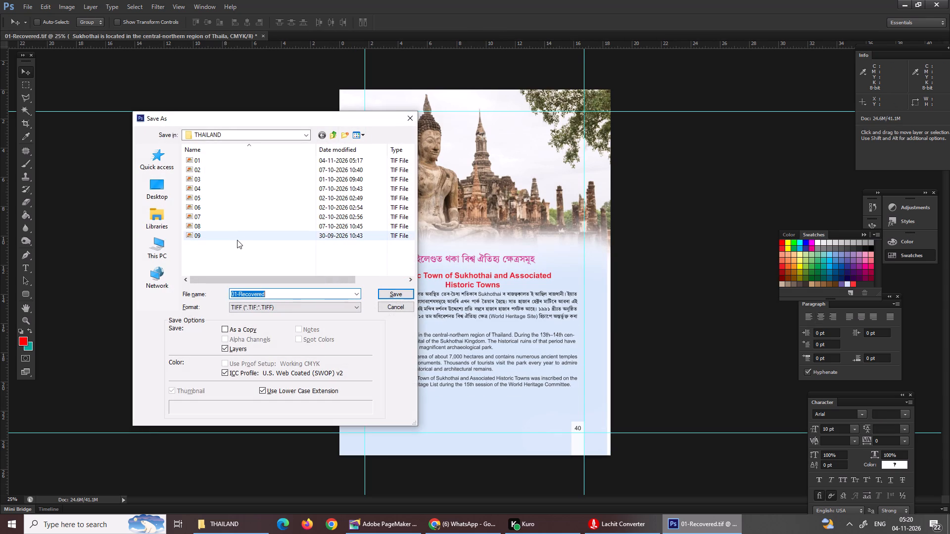
drag(278, 292, 180, 288)
key(1)
key(Return)
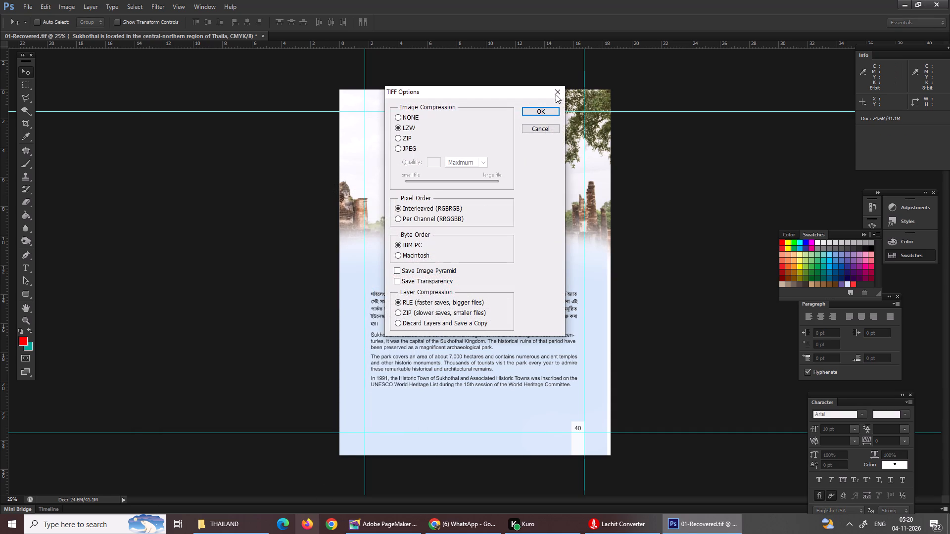
click(543, 110)
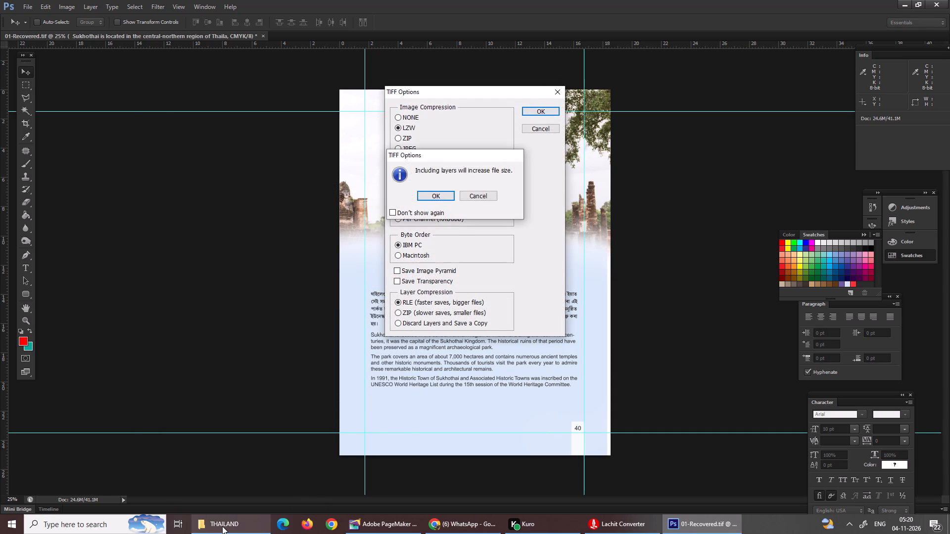
click(222, 526)
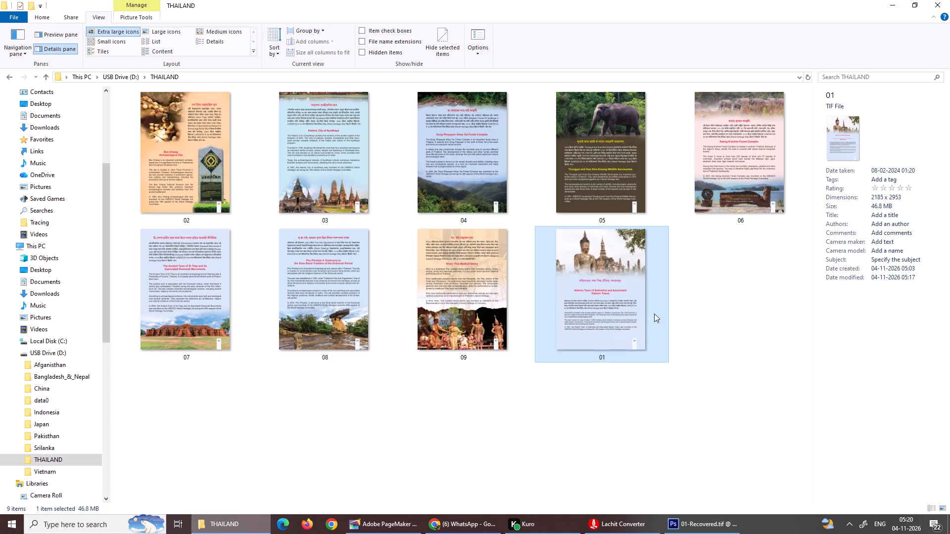
click(696, 525)
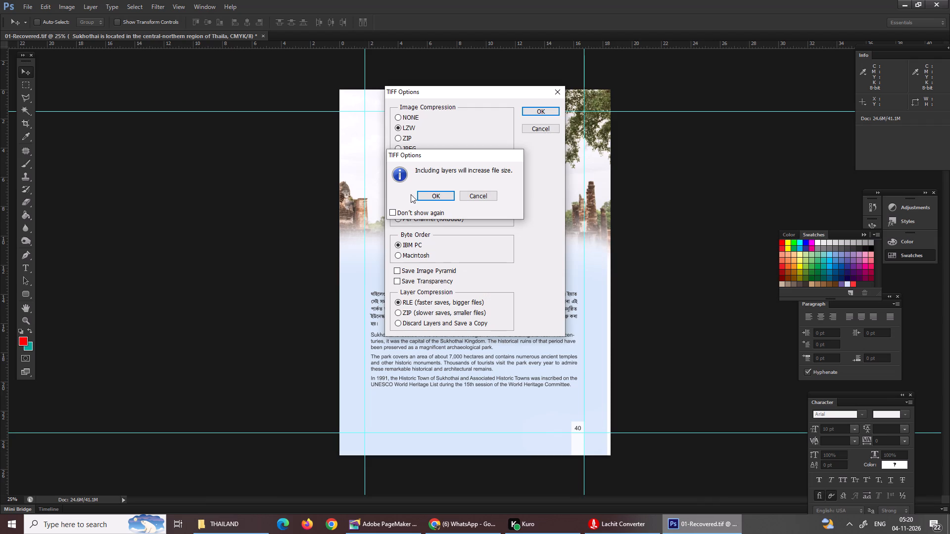
click(496, 197)
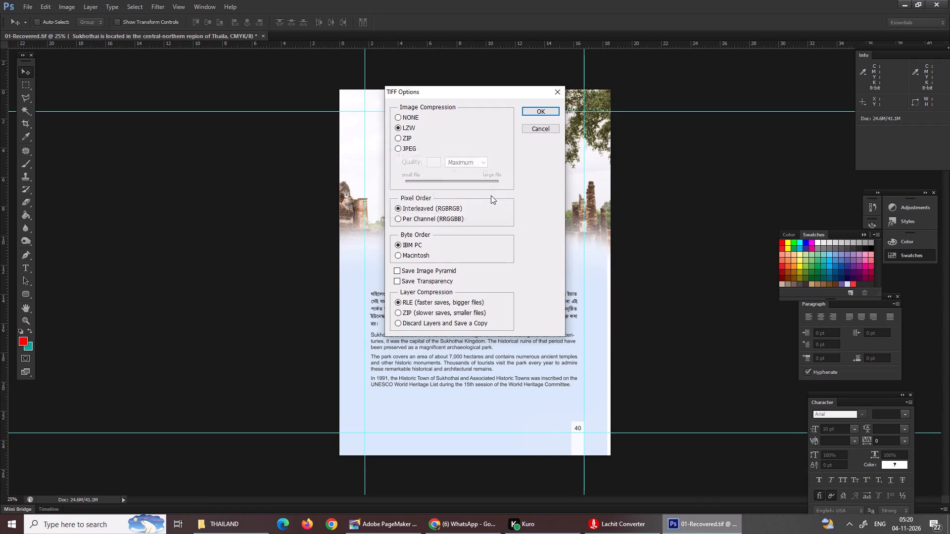
click(551, 106)
click(447, 192)
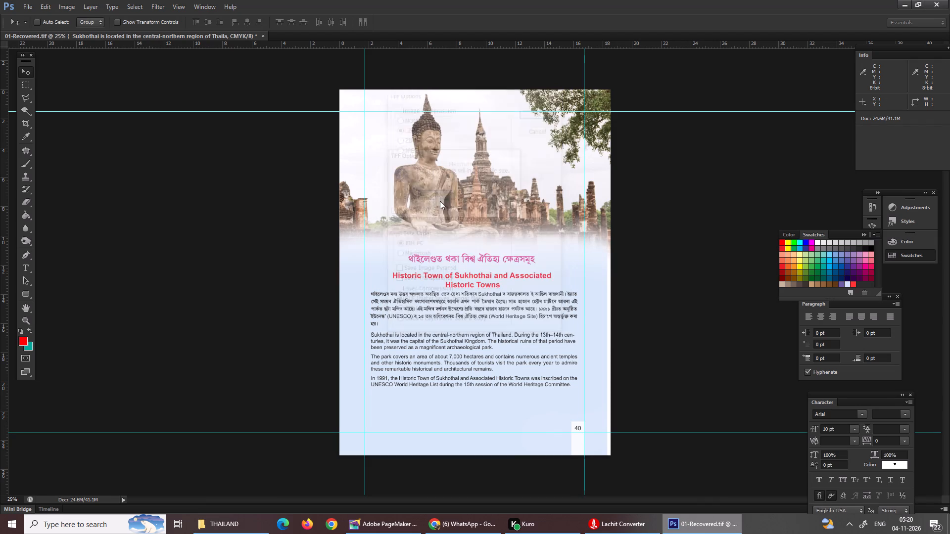
Preview the older 01 file in the THAILAND folder to check its layout.
click(255, 528)
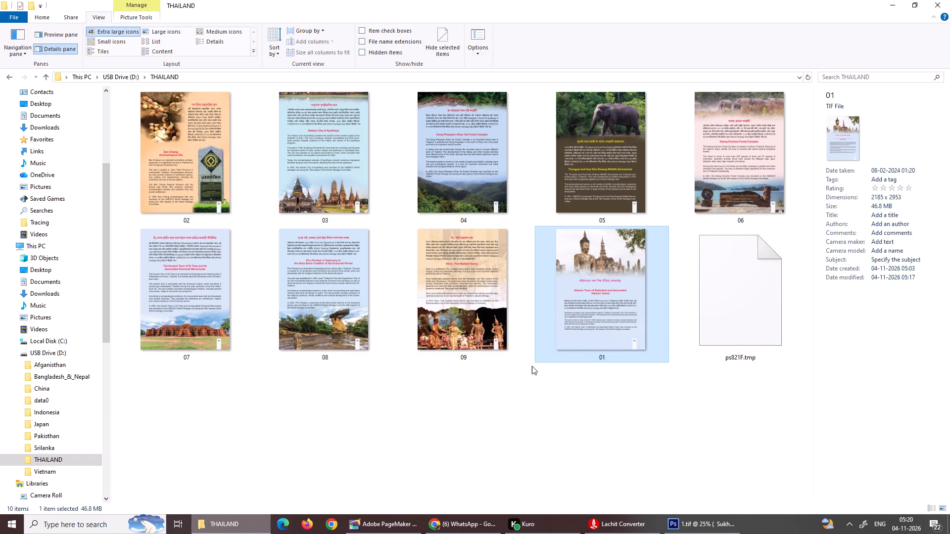
click(575, 330)
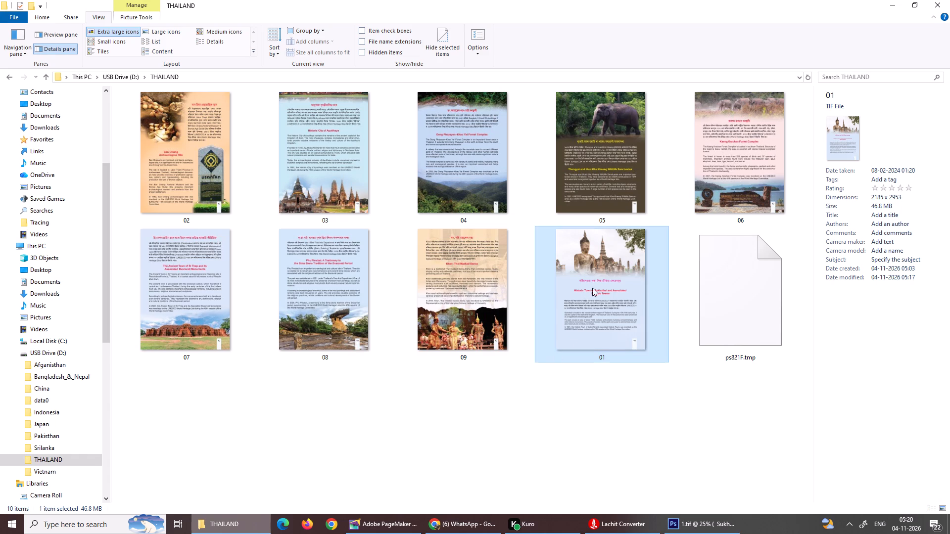
double_click(598, 288)
click(596, 393)
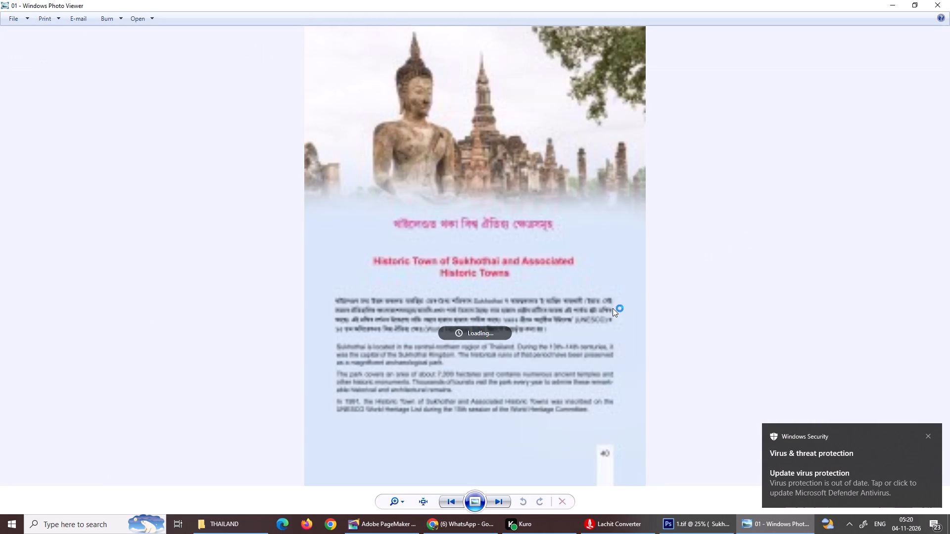
click(949, 0)
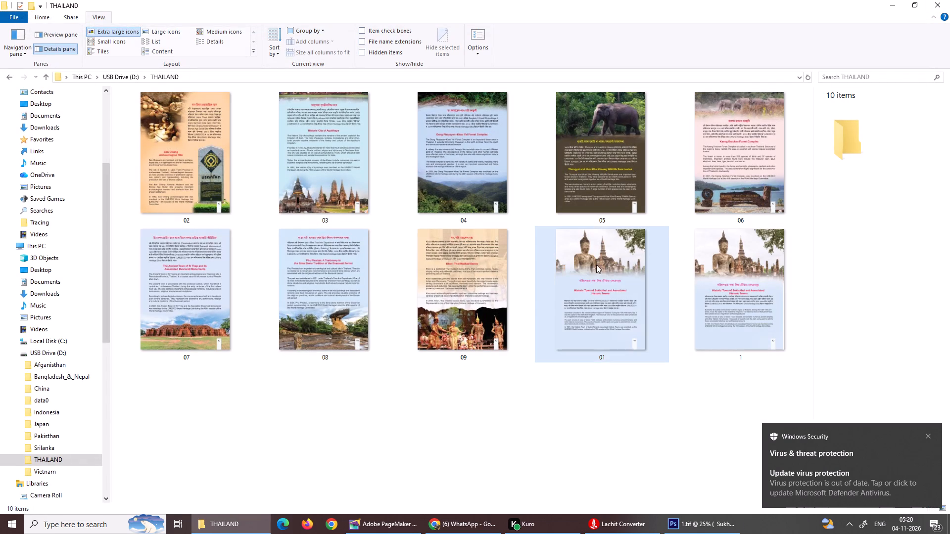
Delete the older 01 TIFF file from the THAILAND folder.
right_click(581, 277)
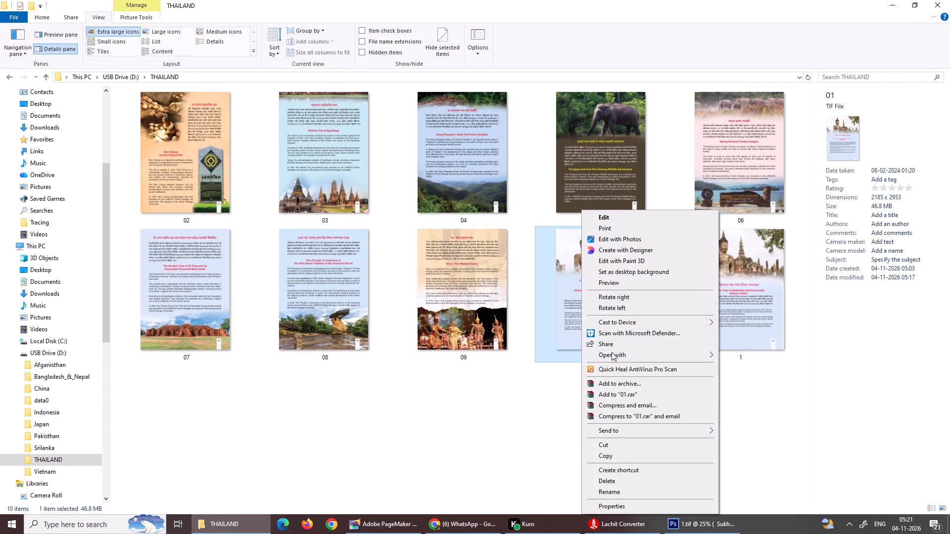
click(617, 481)
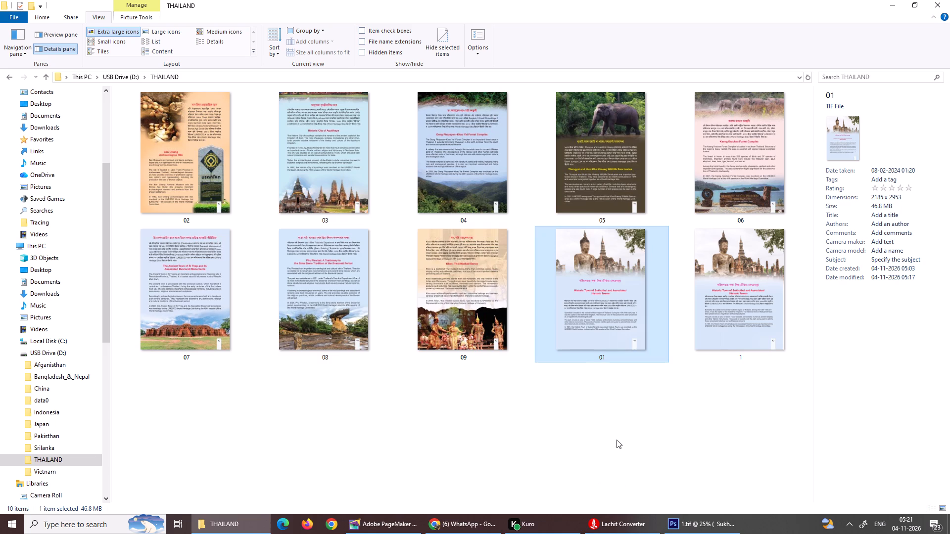
click(526, 303)
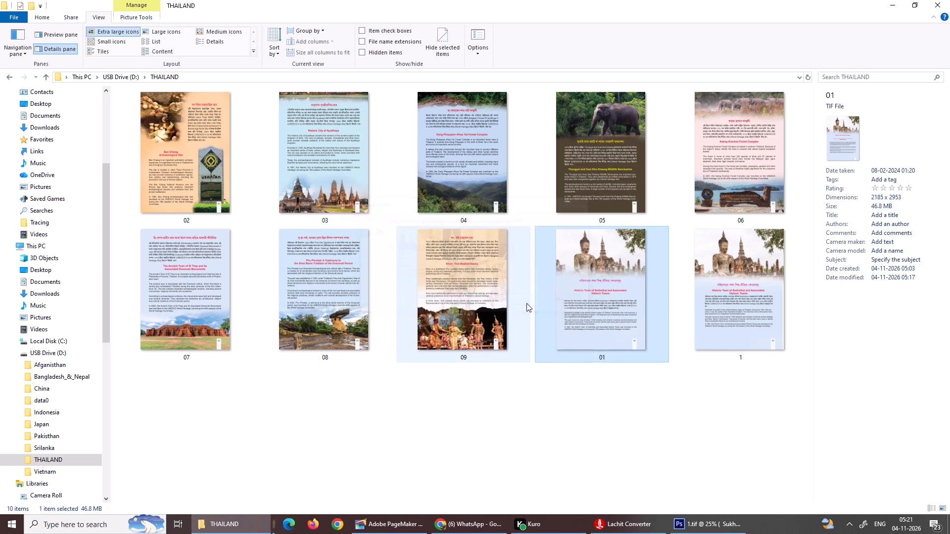
Preview the newly saved file 1 to check the Sukhothai page.
double_click(606, 306)
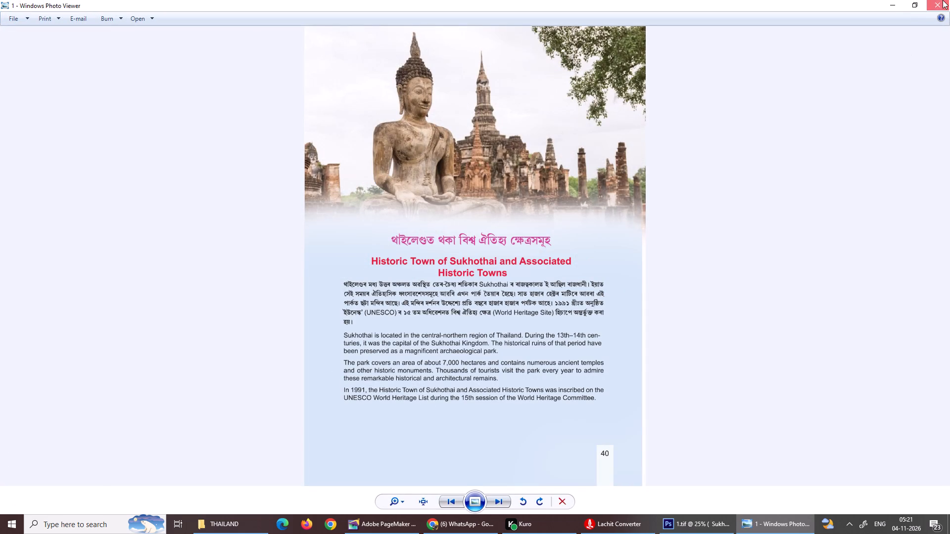
click(943, 0)
Open file 02, the Ban Chiang page, from the THAILAND folder in Photoshop.
right_click(163, 136)
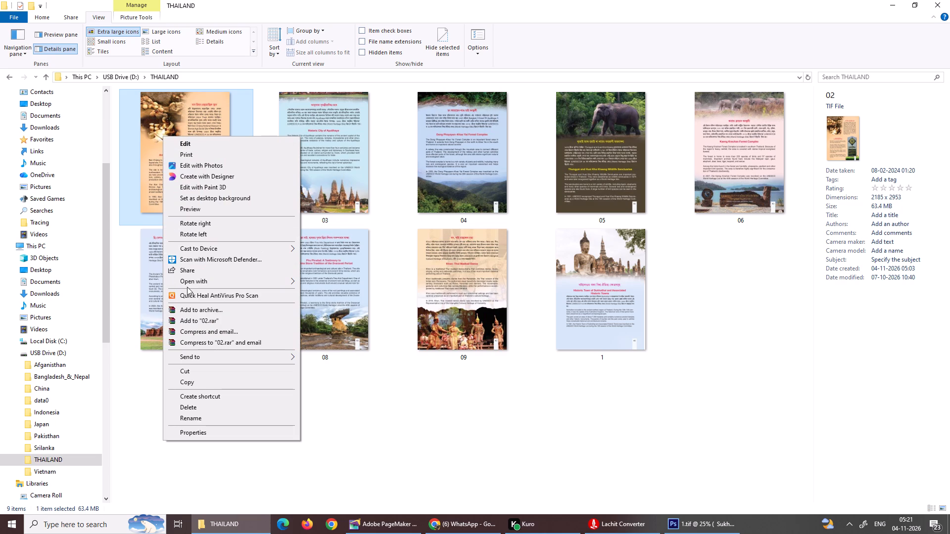
click(356, 277)
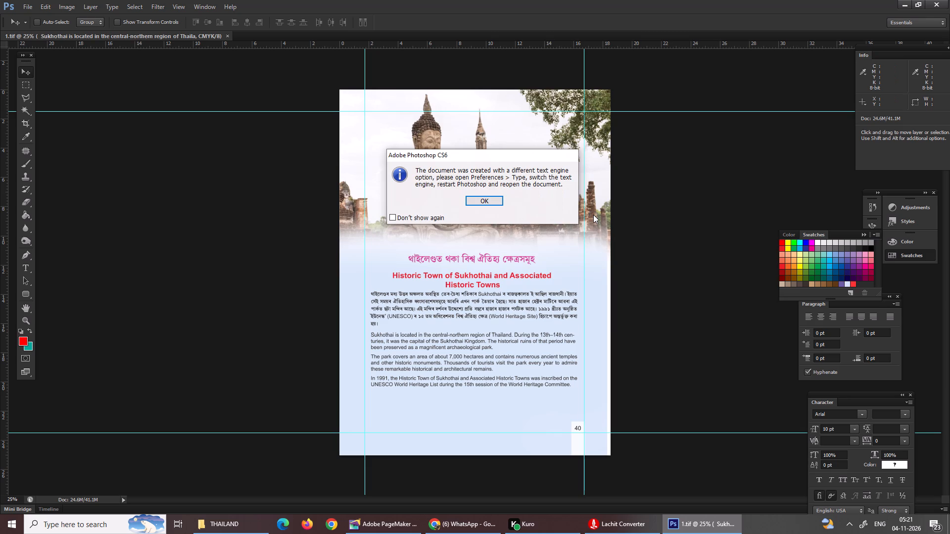
key(Return)
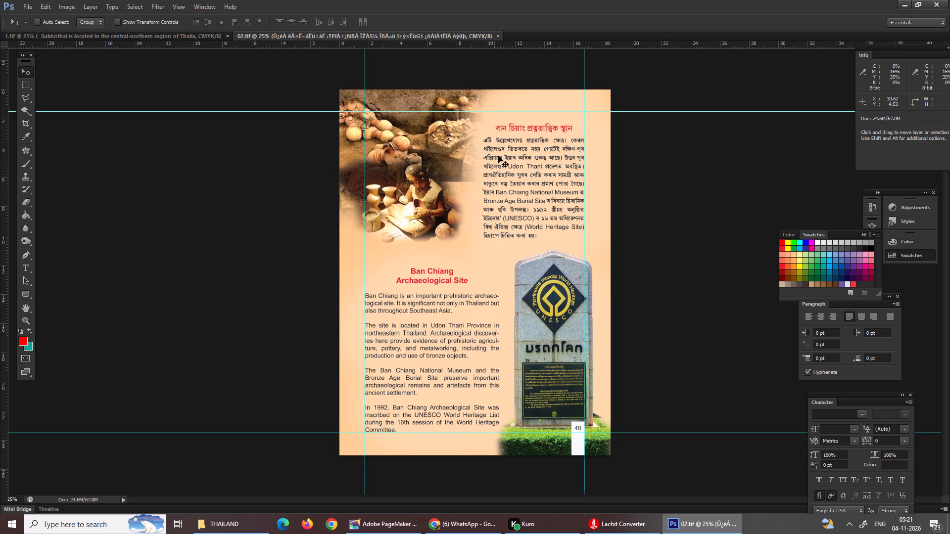
Move the Assamese body paragraph on the Ban Chiang page about 0.1 cm left and 0.3 cm down, away from its heading.
key(ctrl+equal)
key(ctrl+equal)
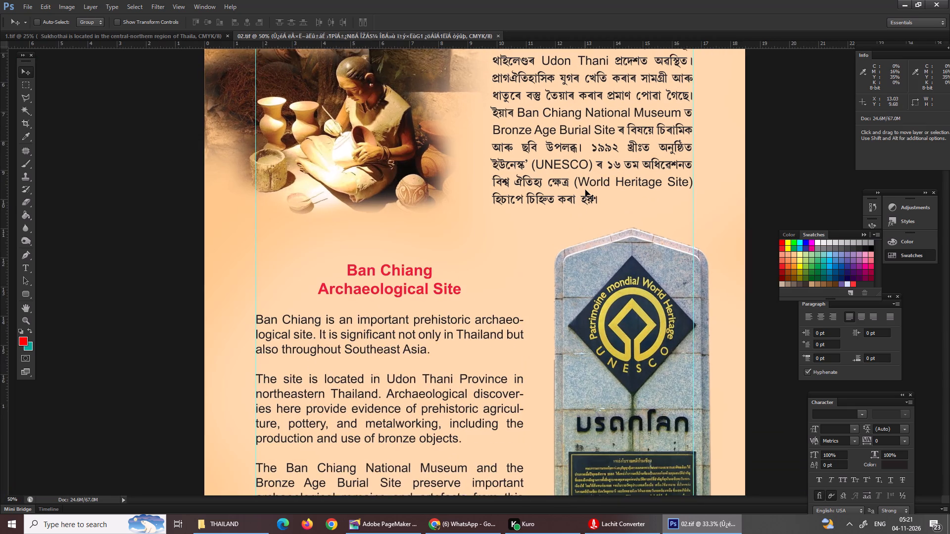
scroll(594, 184, up, 4)
scroll(596, 182, down, 1)
scroll(596, 182, up, 3)
scroll(596, 182, down, 1)
scroll(596, 182, up, 1)
scroll(596, 182, down, 1)
scroll(596, 182, up, 2)
scroll(596, 182, down, 1)
scroll(596, 182, up, 3)
scroll(596, 182, down, 1)
scroll(596, 182, up, 4)
scroll(597, 180, down, 2)
scroll(597, 180, up, 1)
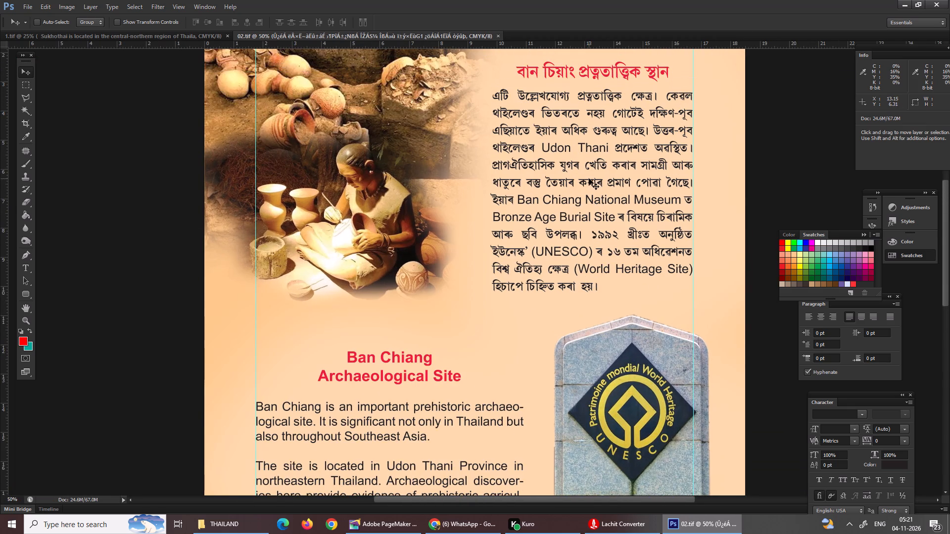
scroll(589, 178, up, 6)
drag(587, 120, 586, 131)
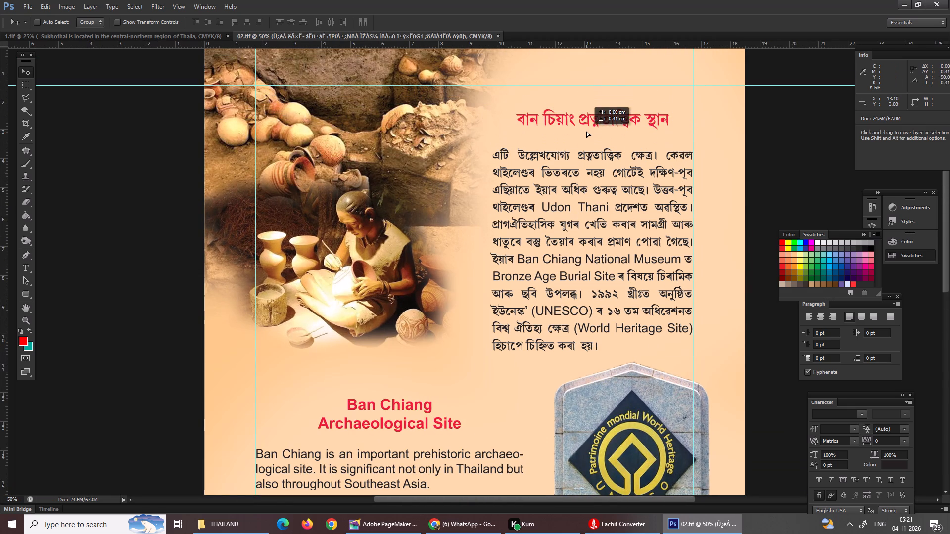
drag(586, 131, 583, 126)
Move the red Assamese heading about 0.2 cm right and 0.3 cm up.
right_click(591, 121)
click(619, 137)
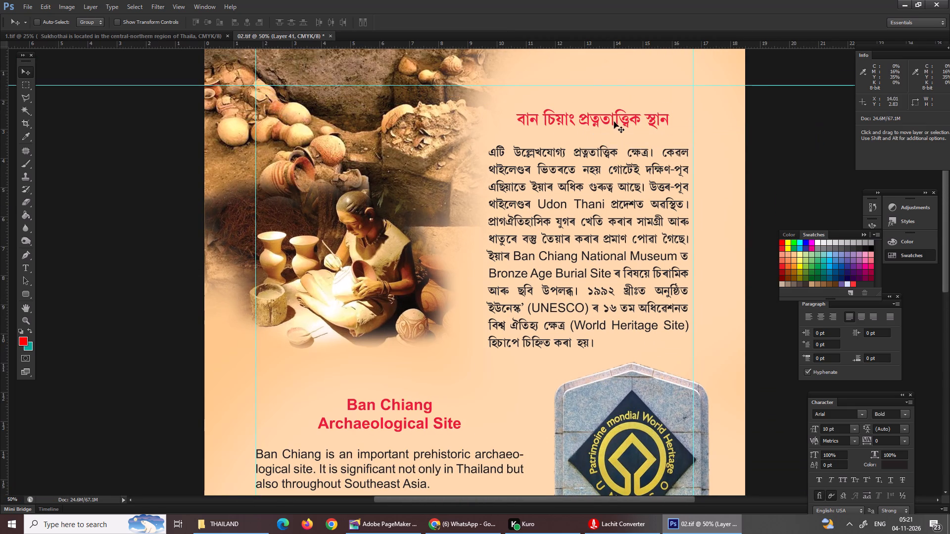
right_click(614, 121)
click(636, 129)
drag(630, 121, 637, 112)
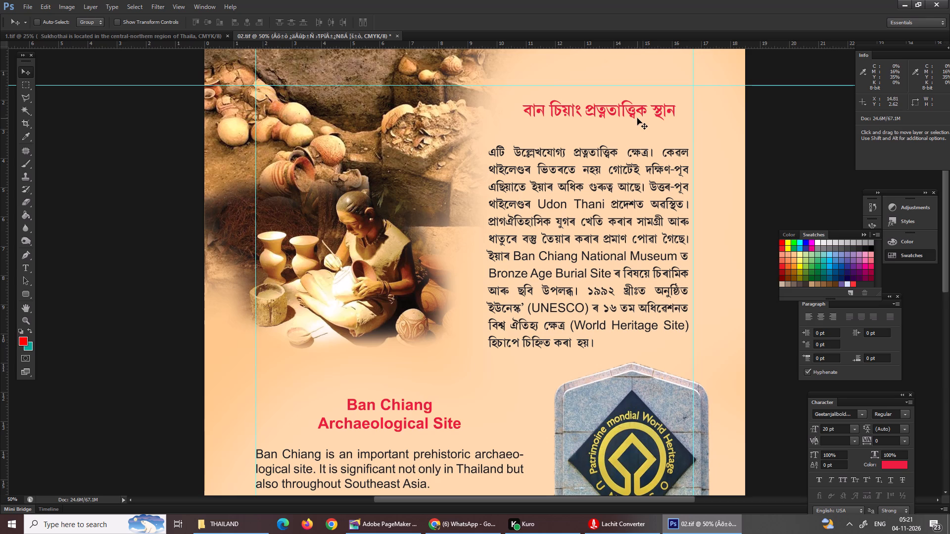
Shift the English text block, including the Ban Chiang Archaeological Site heading, about 0.1 cm right and slightly down.
right_click(381, 404)
click(395, 406)
drag(395, 405, 395, 394)
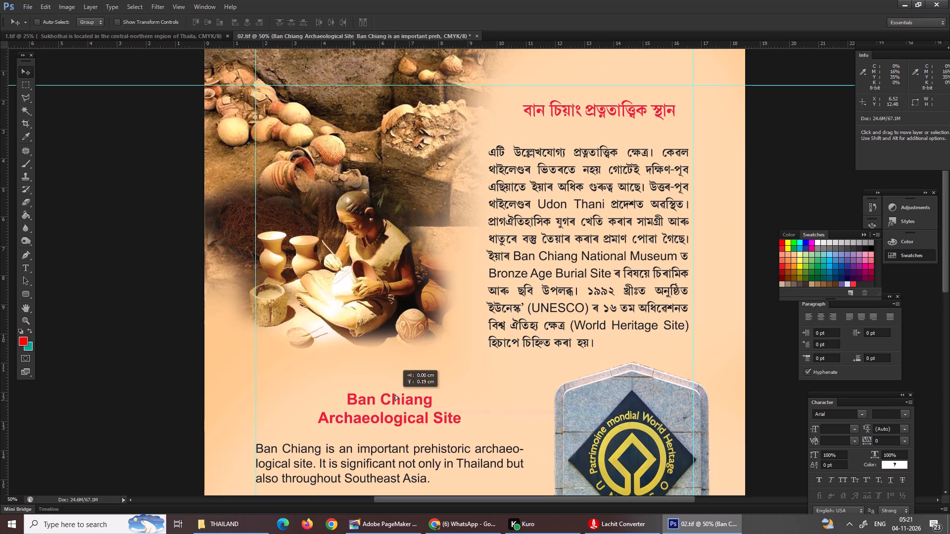
drag(395, 394, 402, 407)
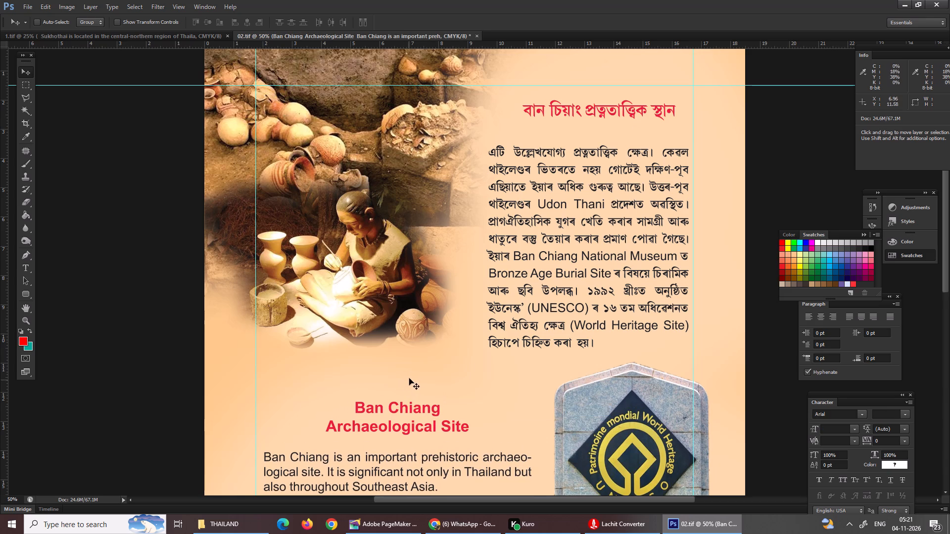
drag(596, 106, 600, 112)
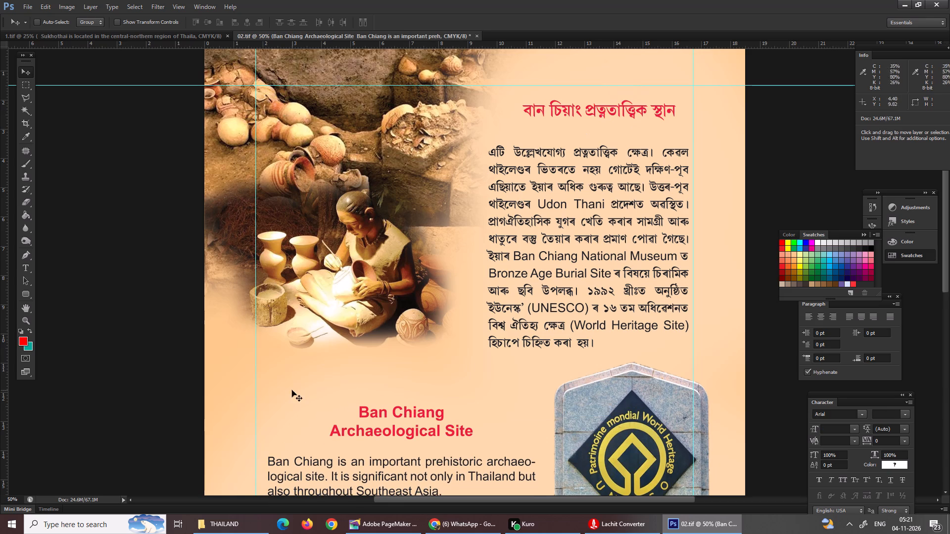
drag(366, 428, 359, 427)
Cut the two-line heading "Ban Chiang Archaeological Site" out of the English text block.
scroll(359, 414, up, 1)
scroll(359, 414, down, 11)
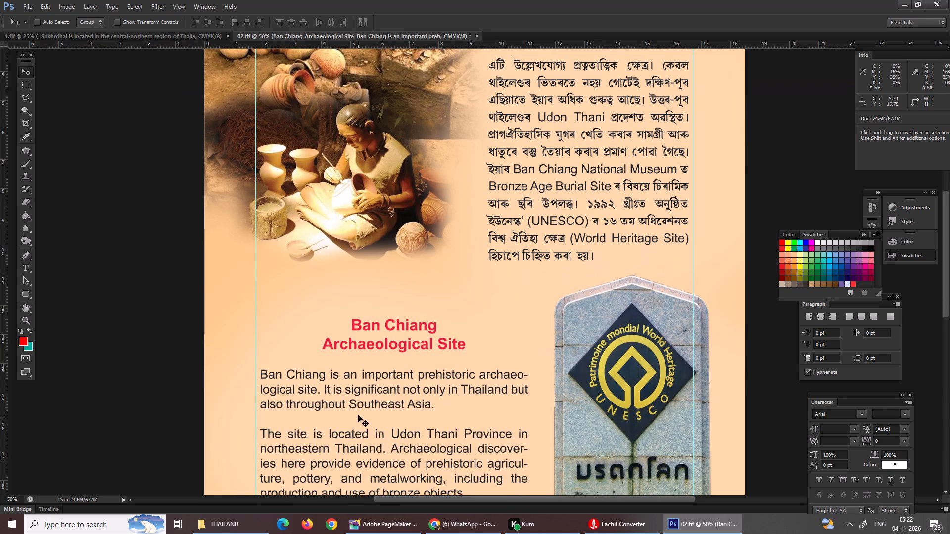
scroll(358, 415, down, 4)
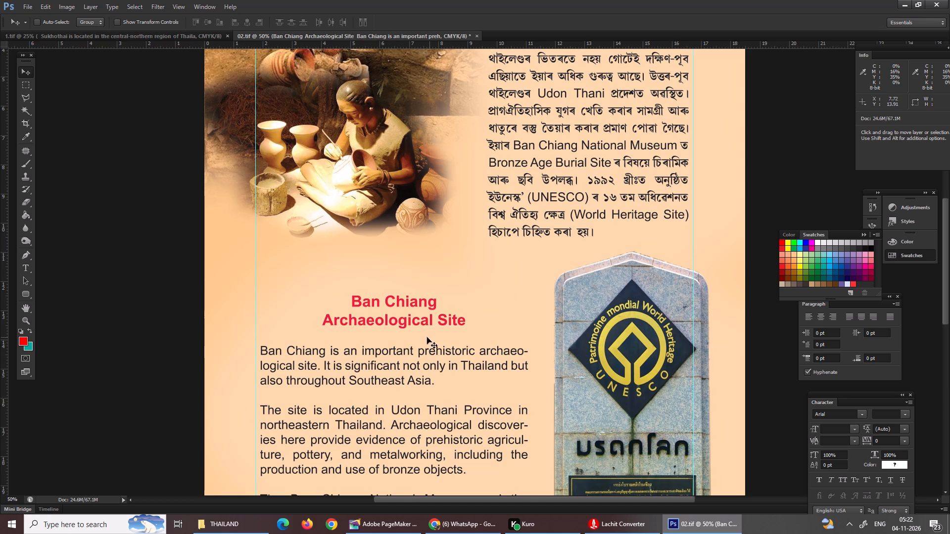
key(t)
click(381, 316)
drag(346, 300, 390, 307)
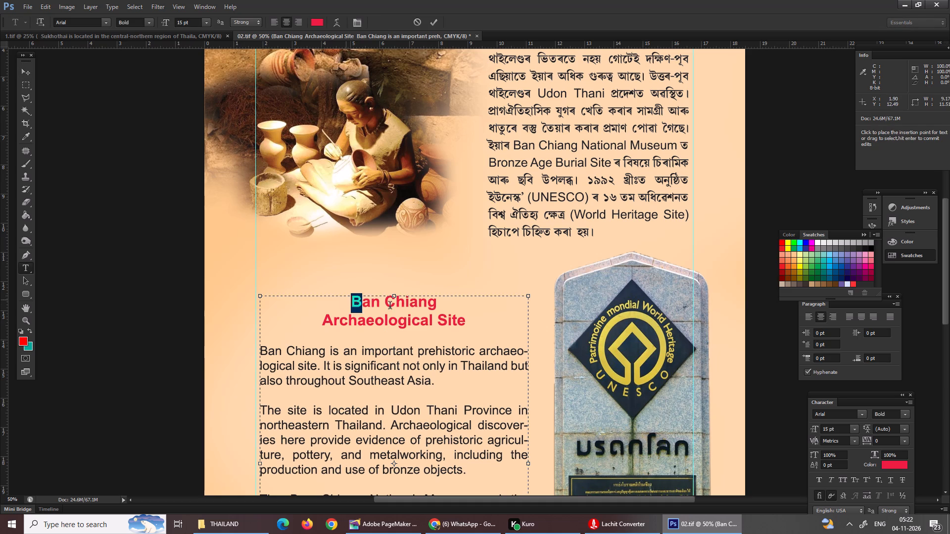
drag(390, 307, 473, 318)
key(ctrl+x)
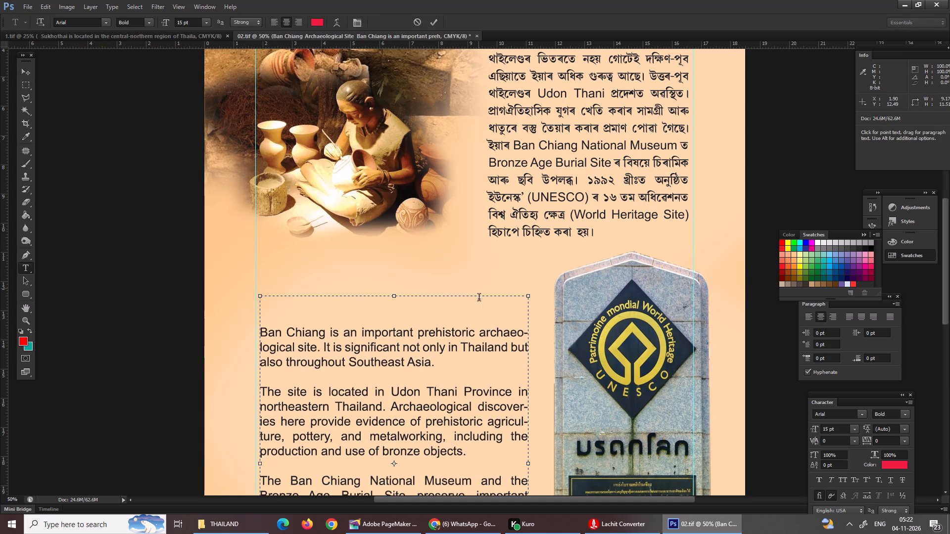
key(Return)
Replace the red Assamese heading's text with the cut heading "Ban Chiang Archaeological Site".
scroll(472, 312, up, 6)
scroll(471, 313, down, 2)
scroll(471, 313, up, 14)
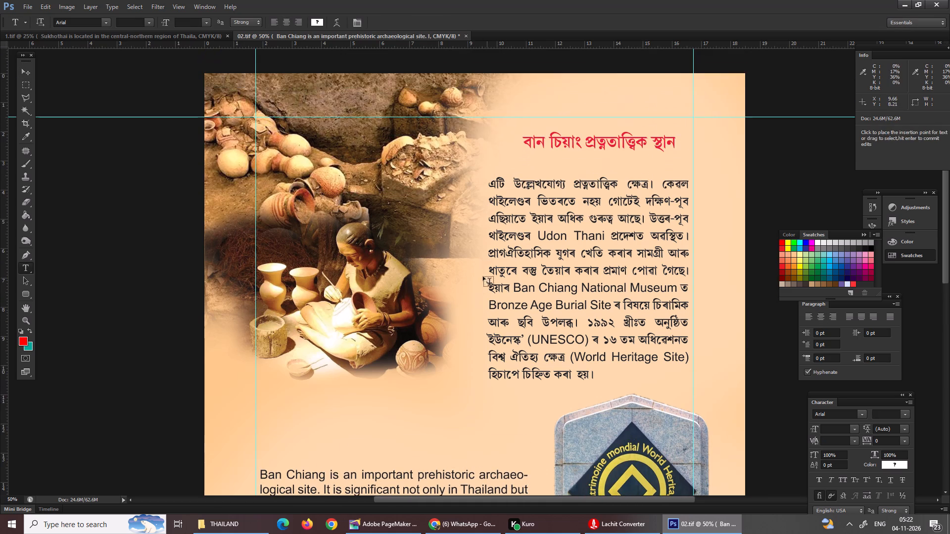
click(591, 150)
key(ctrl+a)
key(ctrl+XF86Stop)
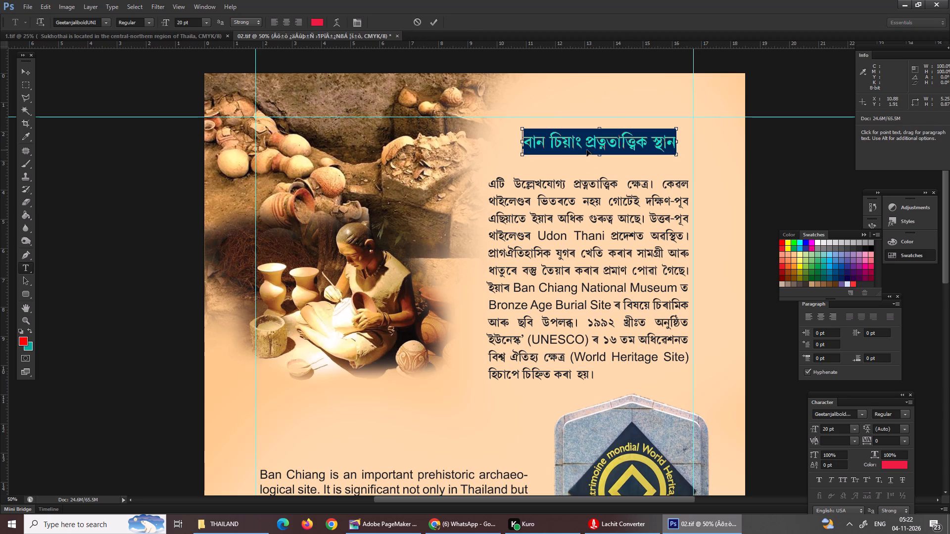
key(ctrl+v)
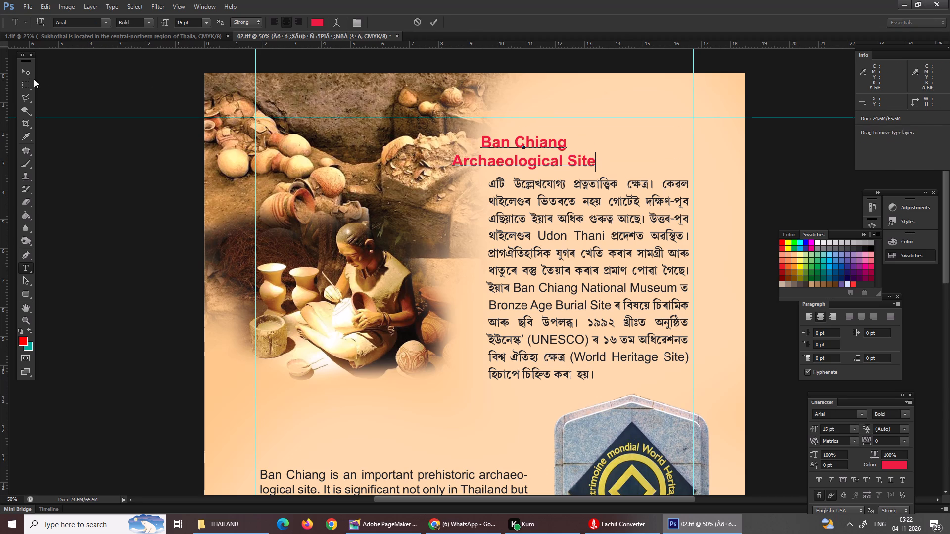
Move the red English heading about 2.6 cm right and 0.2 cm up, centring it above the Assamese paragraph.
click(22, 73)
drag(540, 144, 614, 134)
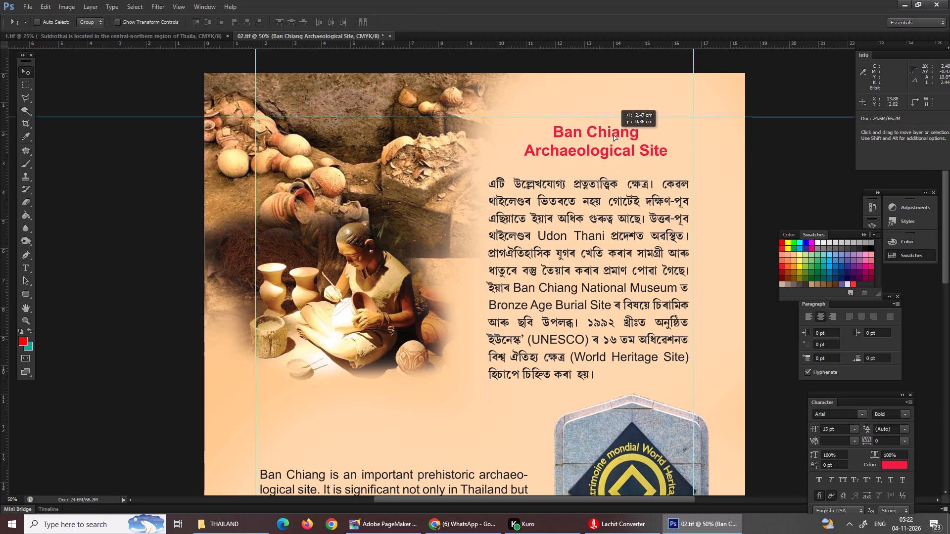
drag(614, 134, 615, 138)
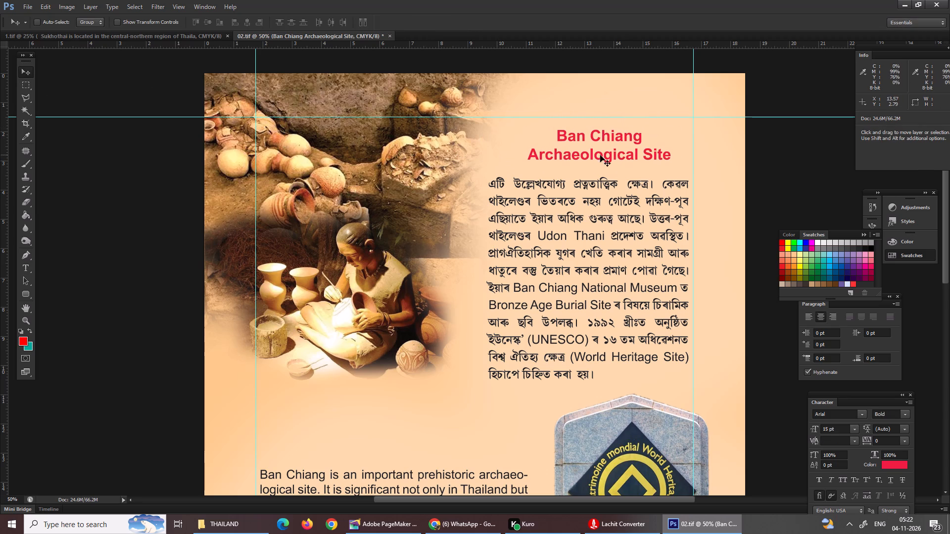
Set the whole Assamese body paragraph to 12 pt.
right_click(674, 281)
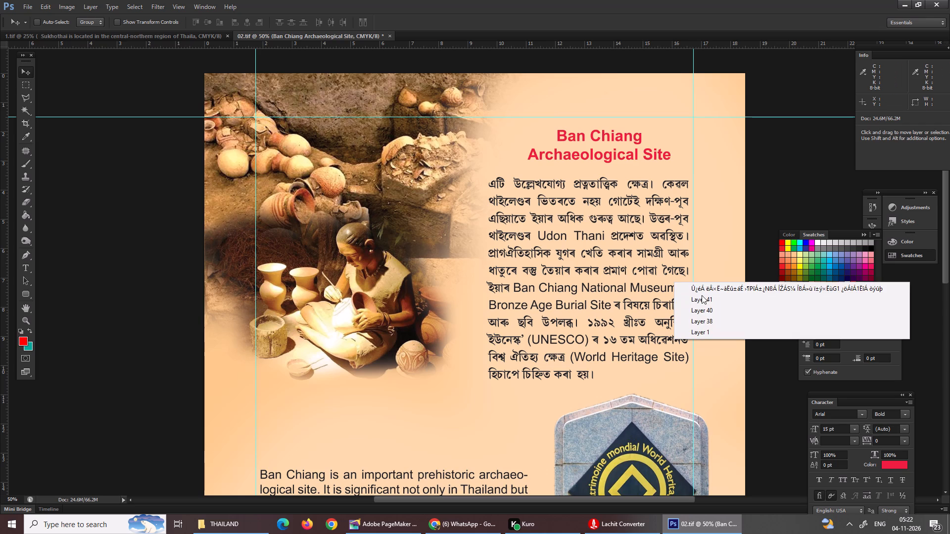
click(707, 293)
click(838, 432)
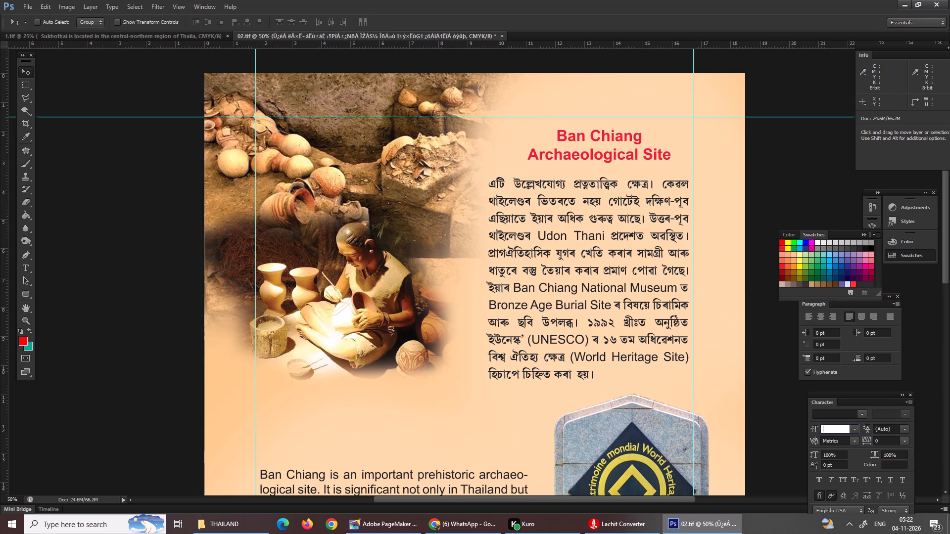
key(1)
key(2)
key(Return)
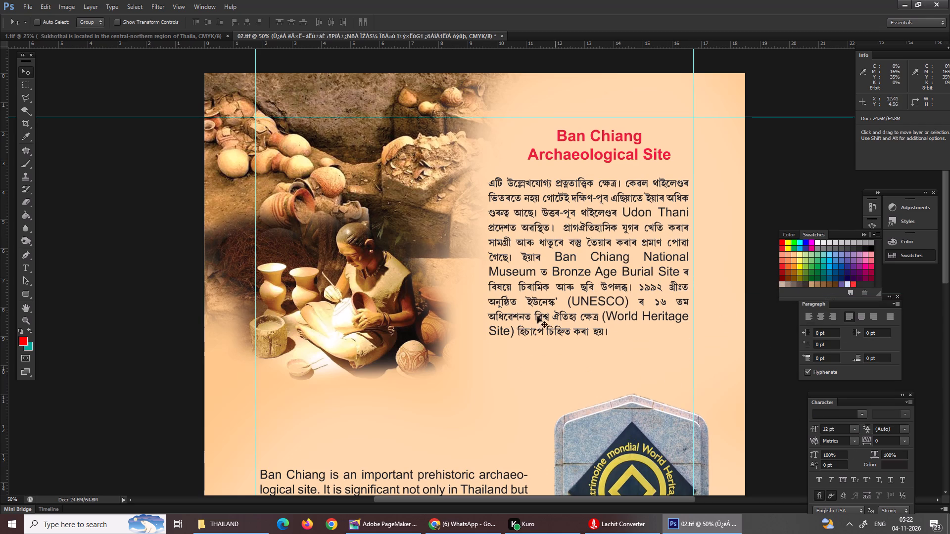
Set the English body text block below the potter photo to 10 pt.
scroll(605, 295, down, 6)
scroll(574, 377, down, 1)
scroll(574, 379, up, 2)
scroll(574, 384, down, 3)
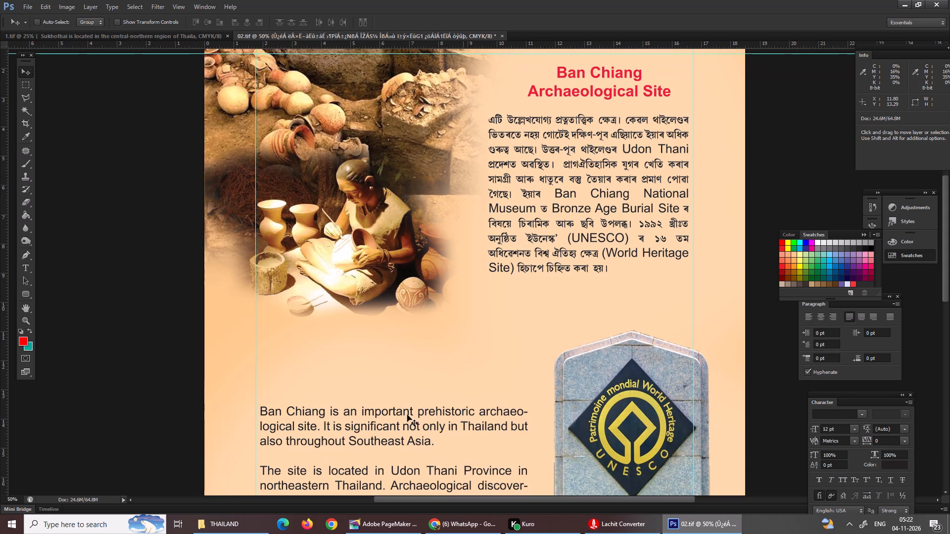
right_click(407, 413)
click(433, 417)
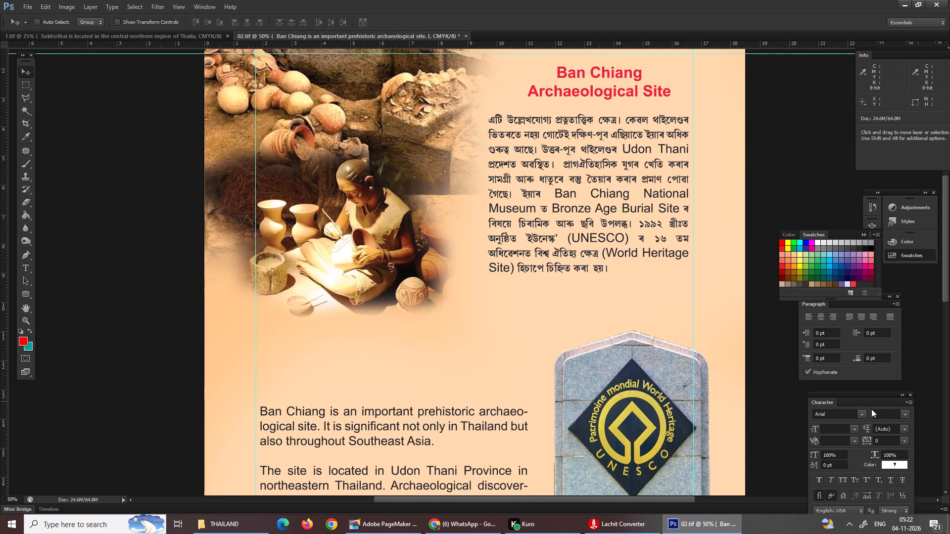
click(830, 425)
drag(829, 428, 842, 429)
key(1)
key(0)
key(Return)
Move the English body text block about 1.6 cm up and 0.1 cm right.
scroll(661, 410, down, 7)
scroll(841, 350, down, 3)
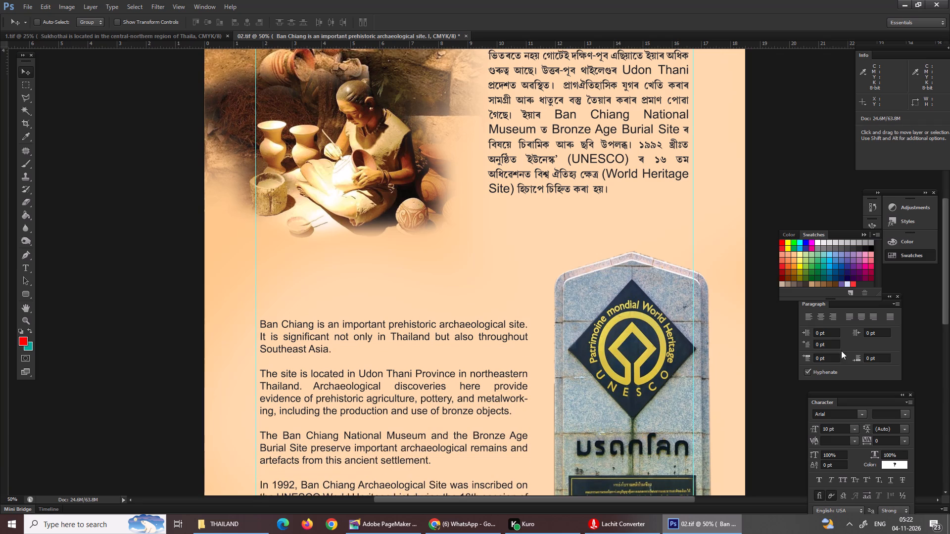
right_click(326, 352)
click(380, 362)
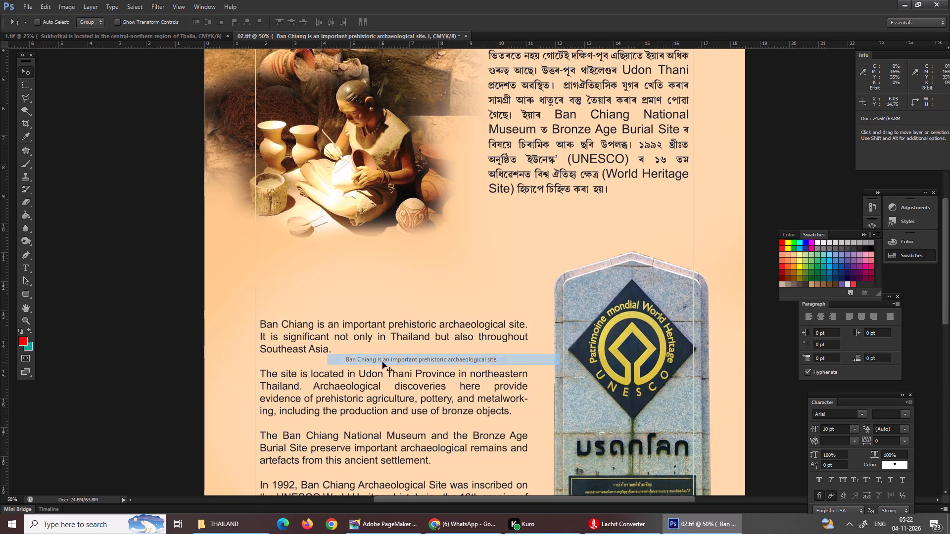
drag(383, 362, 387, 315)
scroll(468, 296, down, 6)
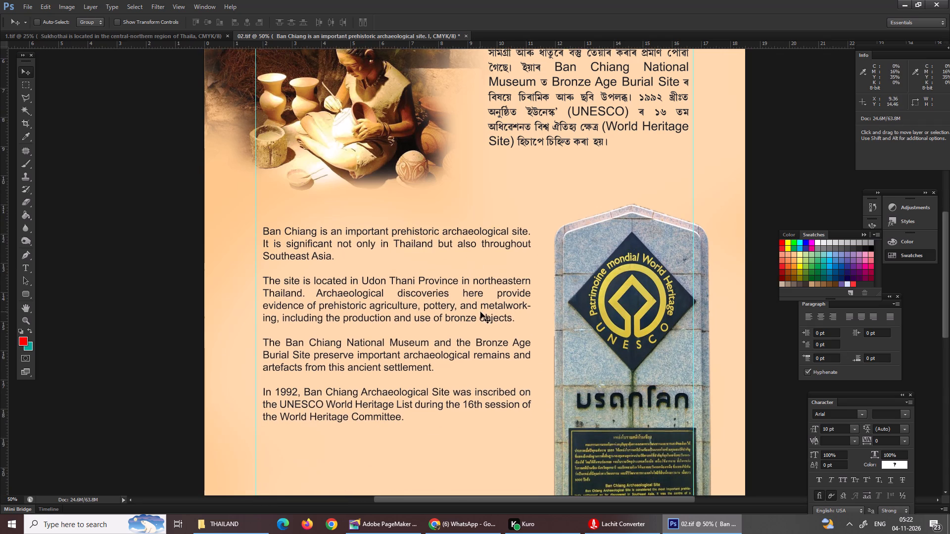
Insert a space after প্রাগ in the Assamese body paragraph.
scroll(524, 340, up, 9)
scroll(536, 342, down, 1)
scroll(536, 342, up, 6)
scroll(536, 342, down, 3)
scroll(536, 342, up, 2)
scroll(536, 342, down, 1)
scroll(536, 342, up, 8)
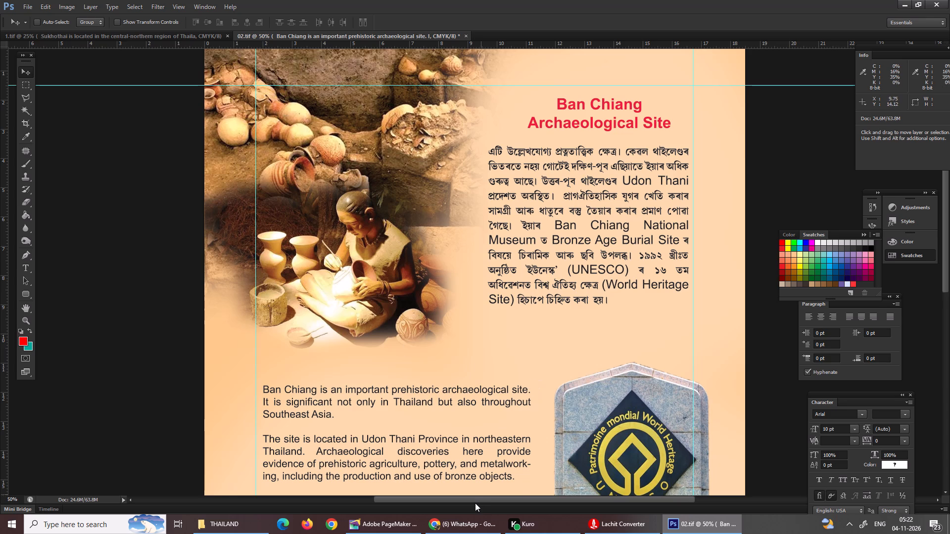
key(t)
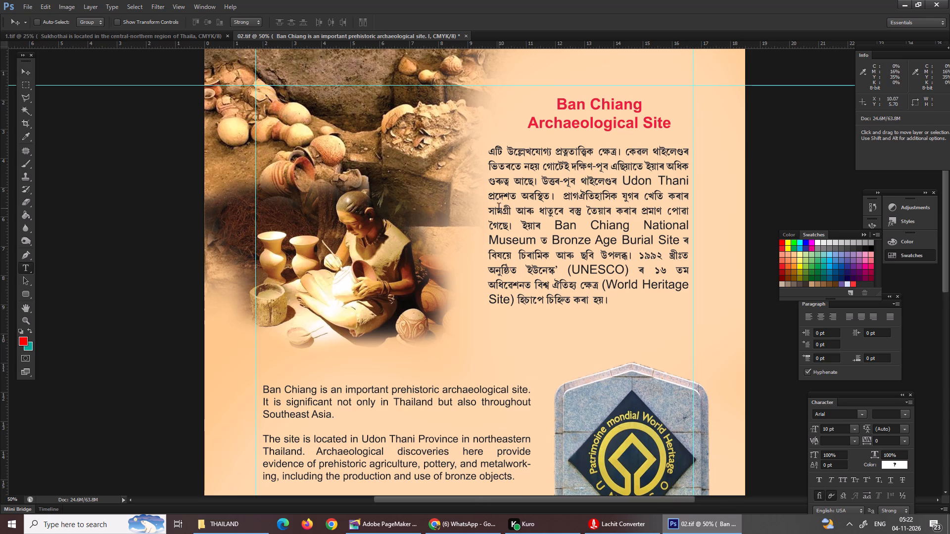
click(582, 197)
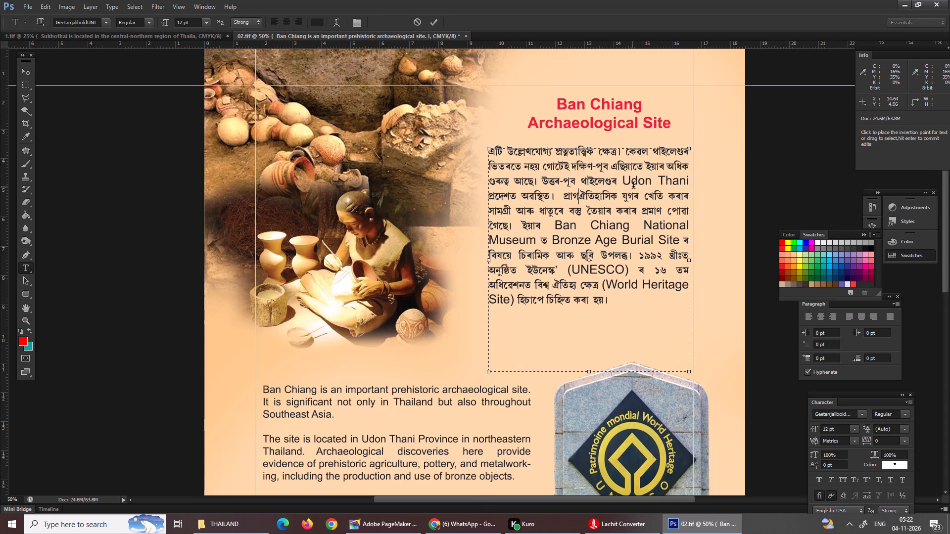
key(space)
Set the phrases "Udon Thani", "Ban Chiang National Museum" and "Bronze Age Burial Site" in the Assamese paragraph to 10 pt.
drag(623, 175, 704, 176)
drag(837, 426, 783, 423)
key(1)
key(0)
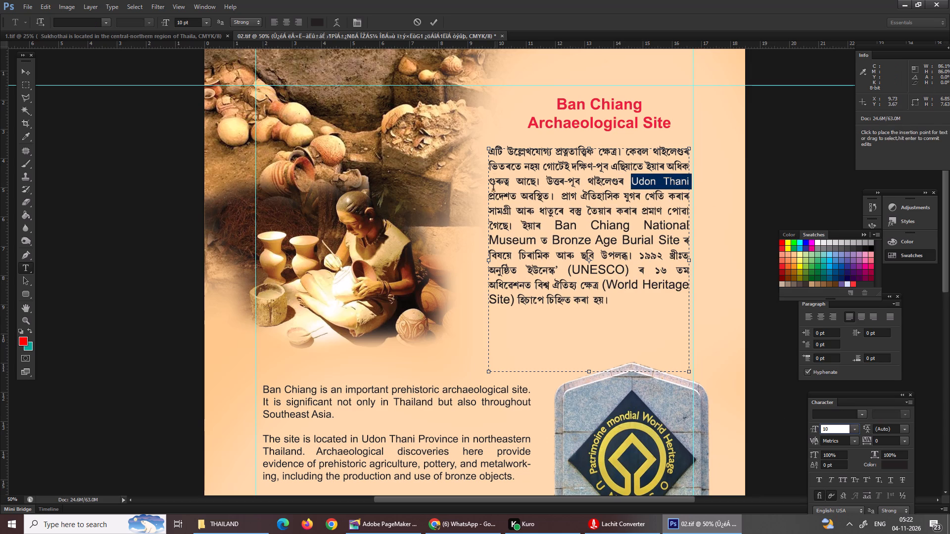
drag(554, 223, 532, 238)
drag(618, 239, 535, 237)
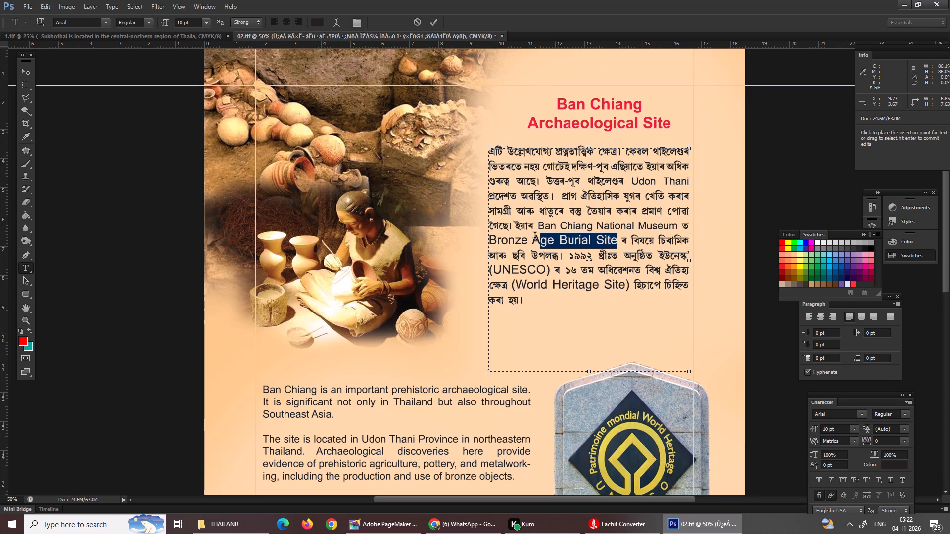
drag(535, 237, 466, 238)
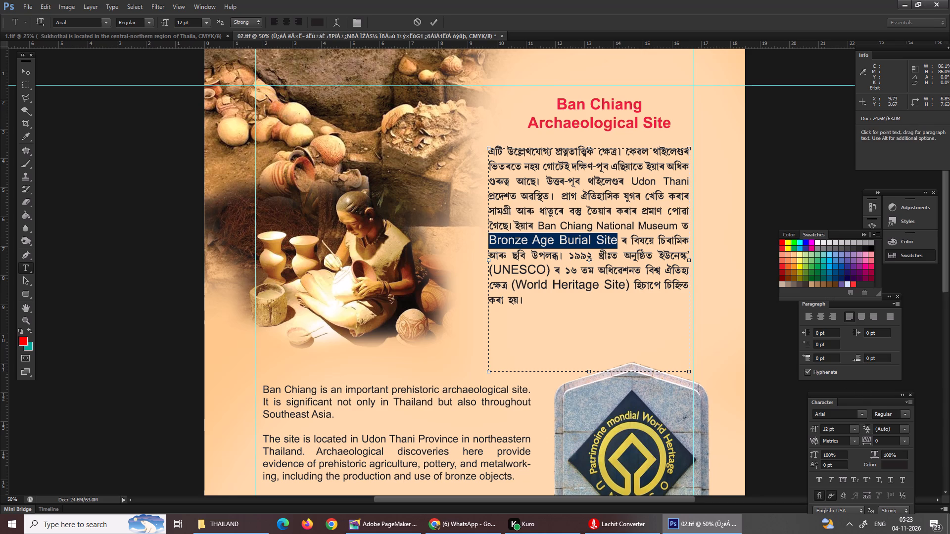
drag(838, 430, 768, 430)
key(1)
key(0)
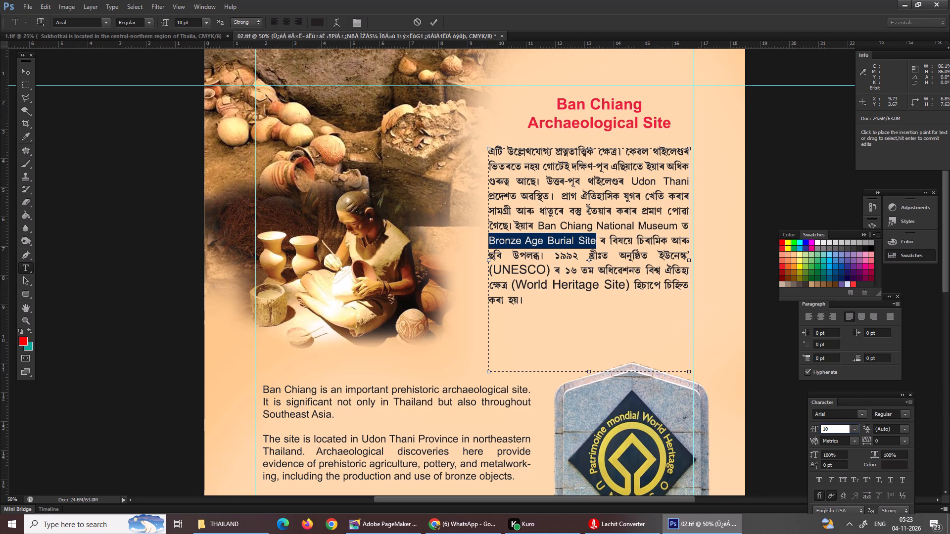
Set "(UNESCO)" and "(World Heritage Site)" in the Assamese paragraph to 10 pt.
drag(551, 275, 469, 278)
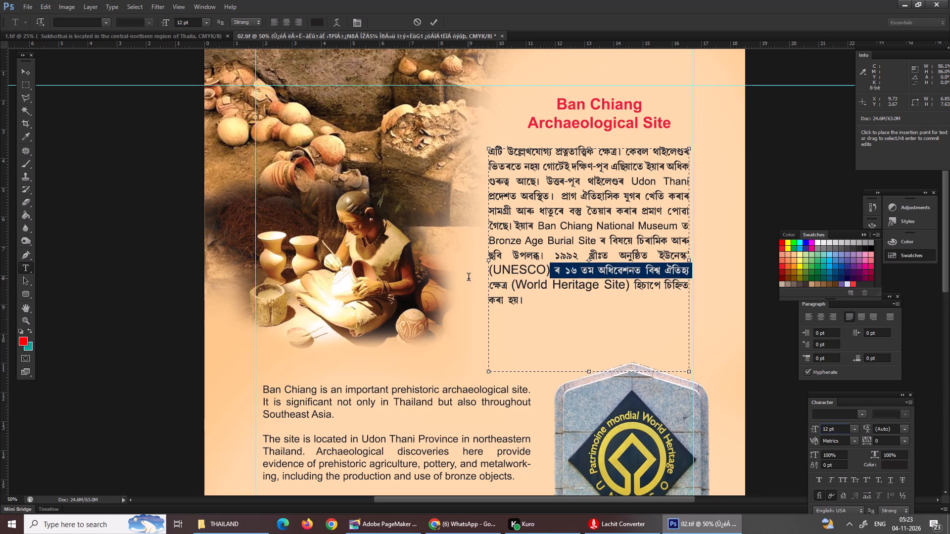
click(515, 267)
click(545, 276)
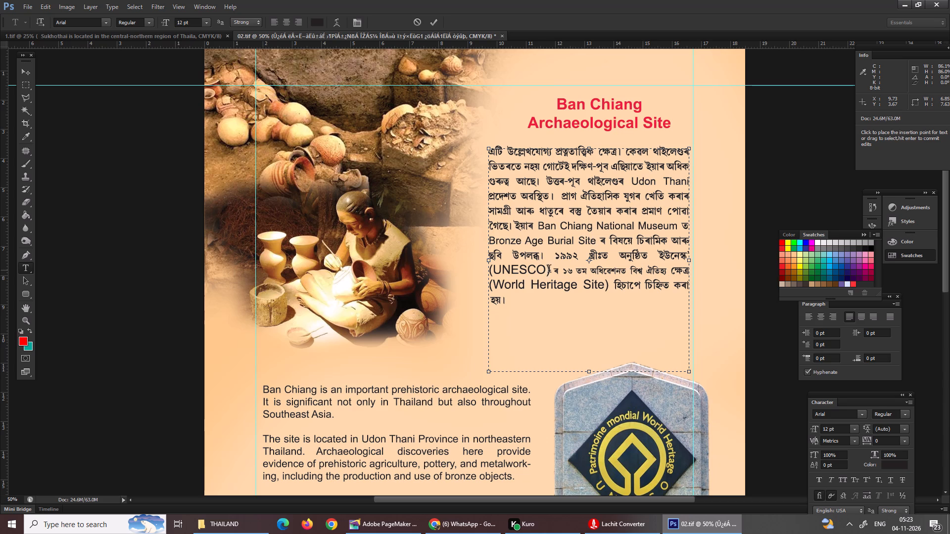
drag(551, 270, 450, 267)
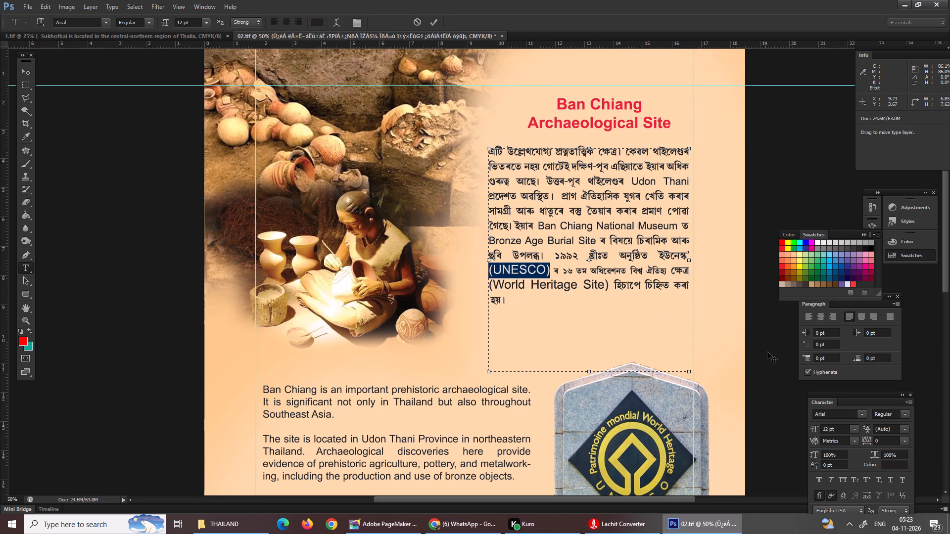
drag(838, 427, 781, 427)
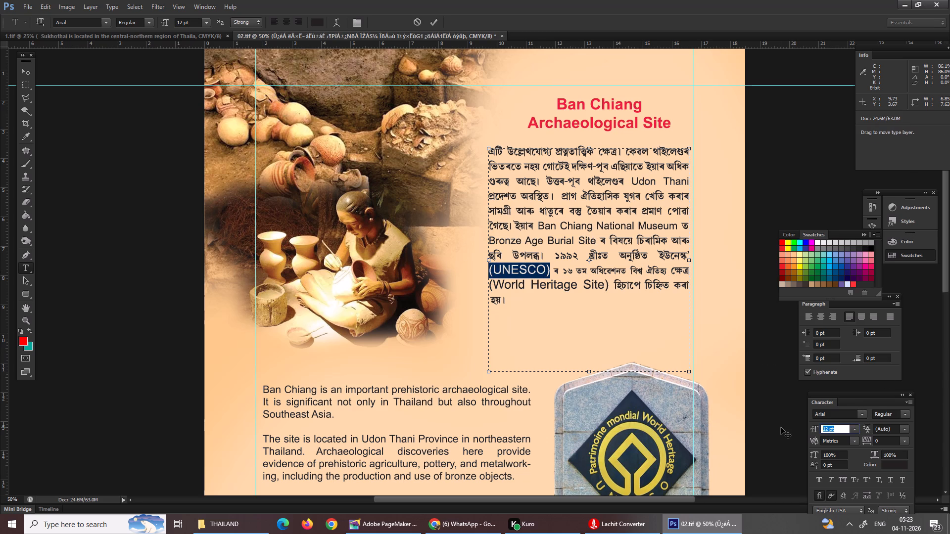
text(10)
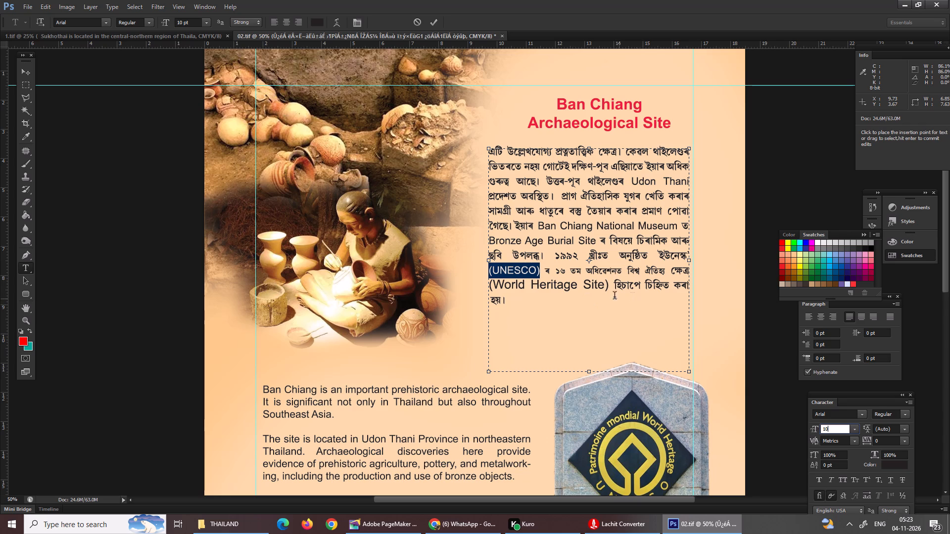
drag(613, 286, 409, 286)
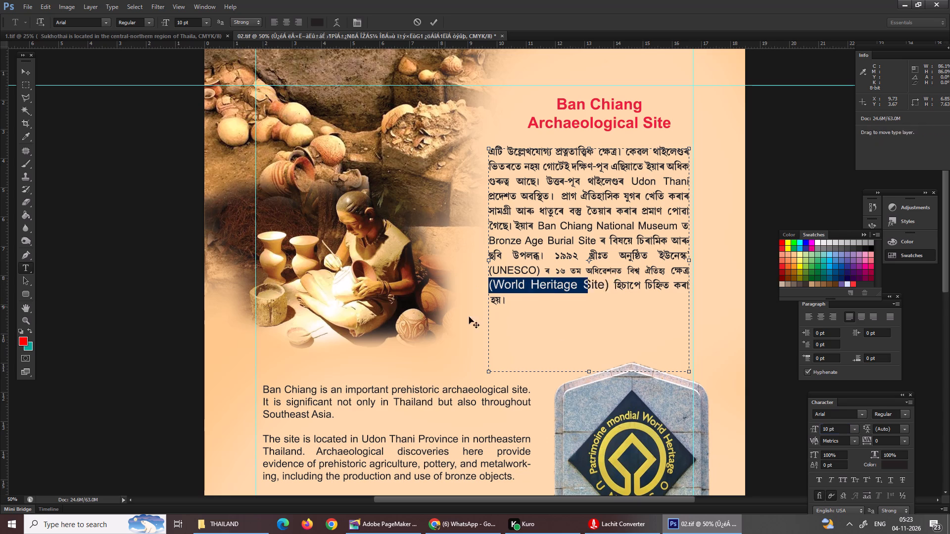
Shorten the Assamese paragraph's text frame from its bottom edge to about 5.75 cm high.
drag(591, 372, 589, 317)
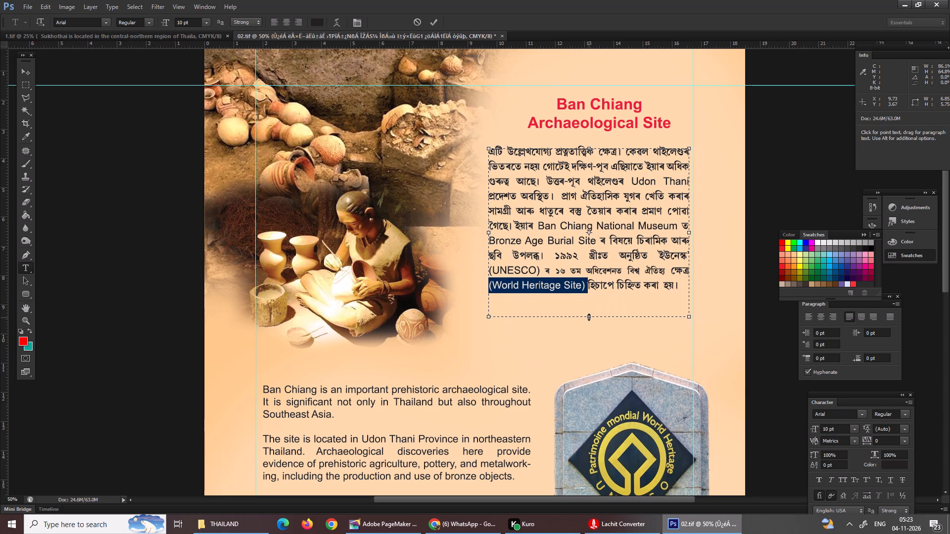
key(Return)
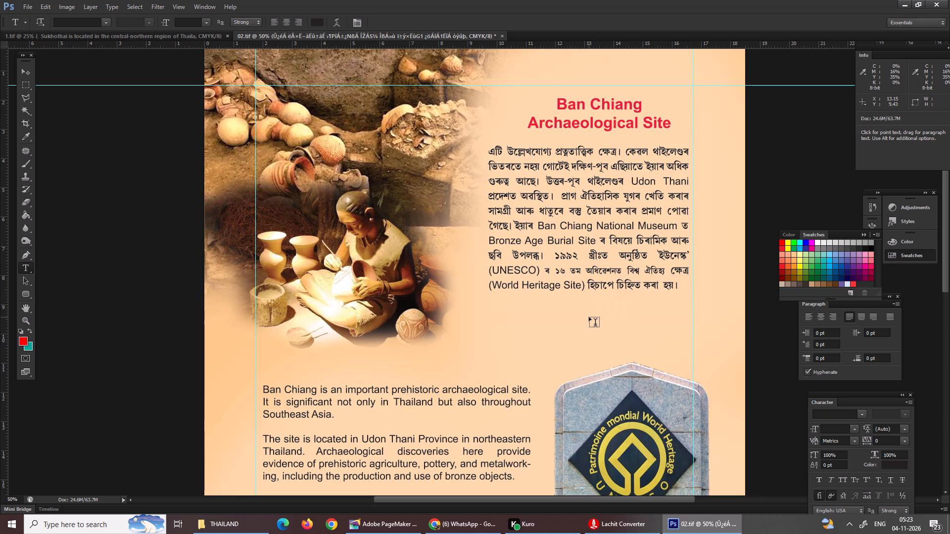
Remove the letter ঐ and the space before it from প্রাগ ঐতিহাসিক in the Assamese paragraph.
scroll(589, 317, up, 1)
scroll(589, 317, down, 1)
scroll(589, 317, up, 2)
click(546, 215)
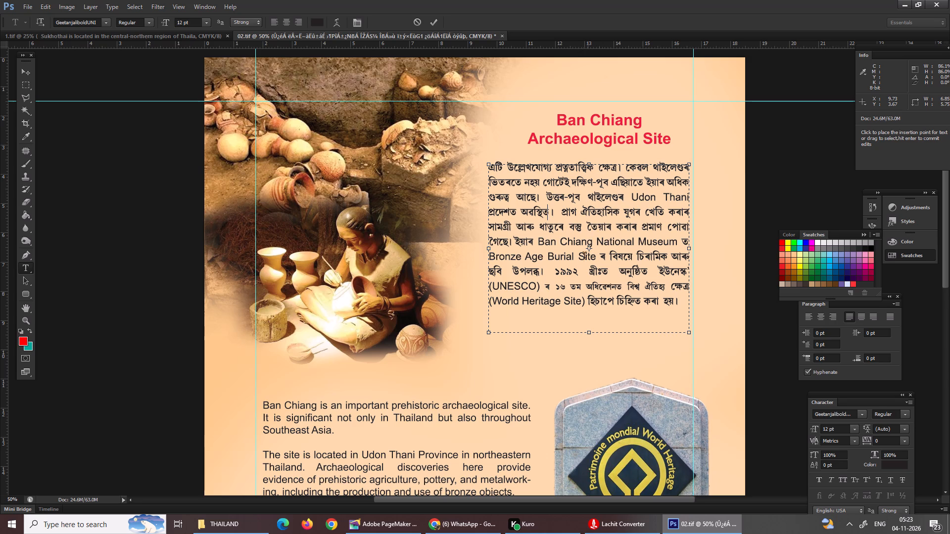
click(587, 210)
key(BackSpace)
key(BackSpace)
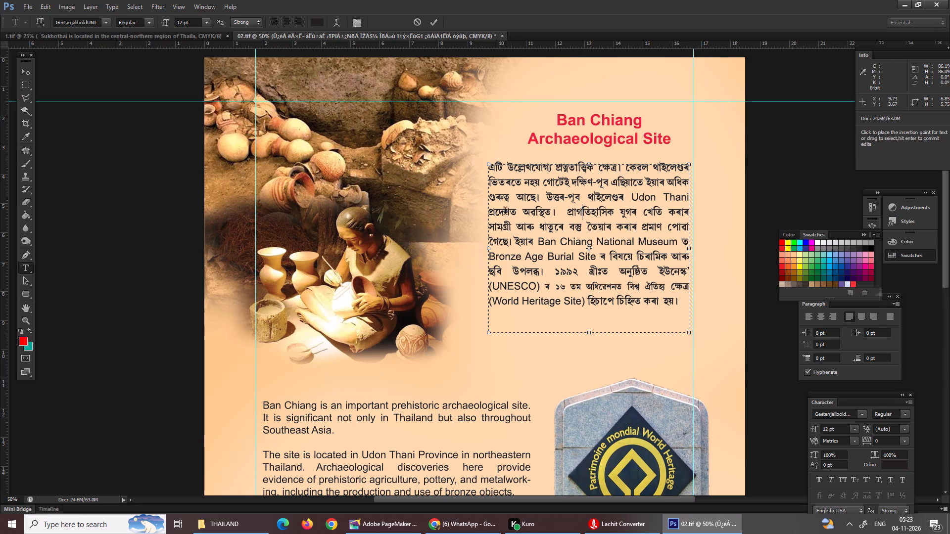
click(575, 211)
Set the Assamese paragraph's closing words "হিচাপে চিহ্নিত কৰা হয়।" to 12 pt.
click(601, 299)
drag(586, 302, 704, 307)
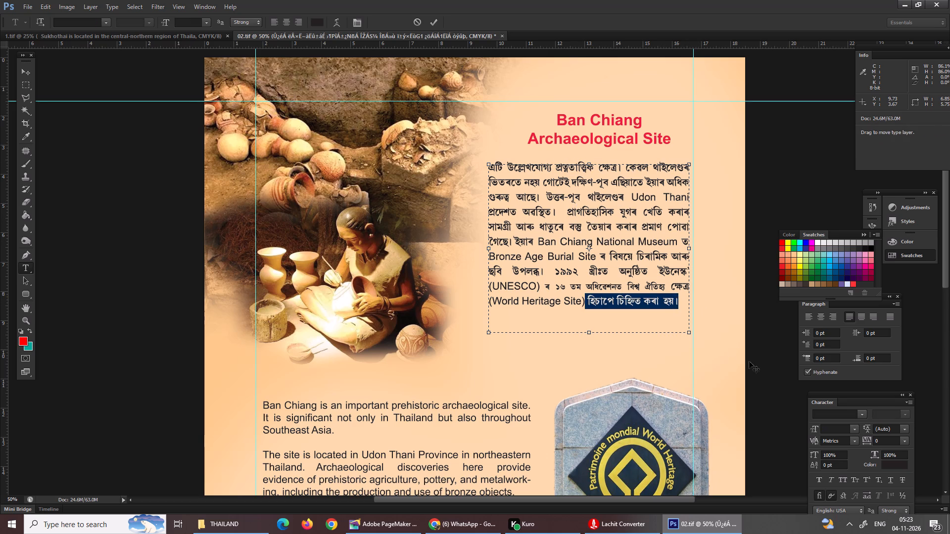
click(833, 426)
key(1)
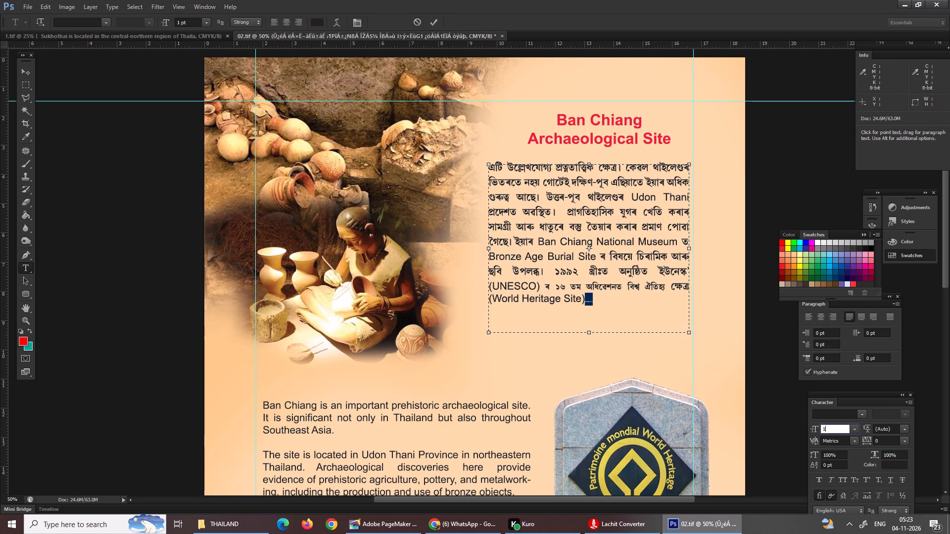
key(2)
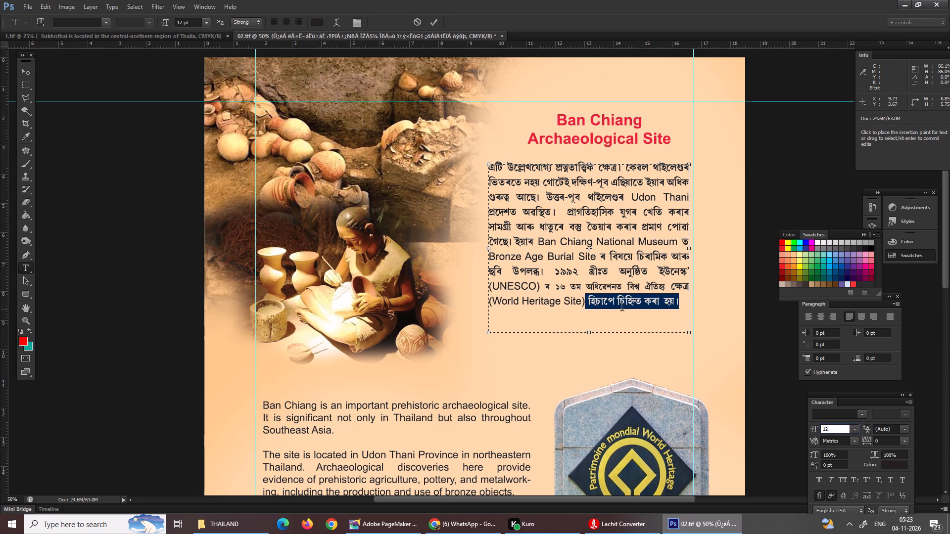
click(622, 309)
Set the Assamese words between "(UNESCO)" and "(World Heritage Site)" to 12 pt.
click(603, 293)
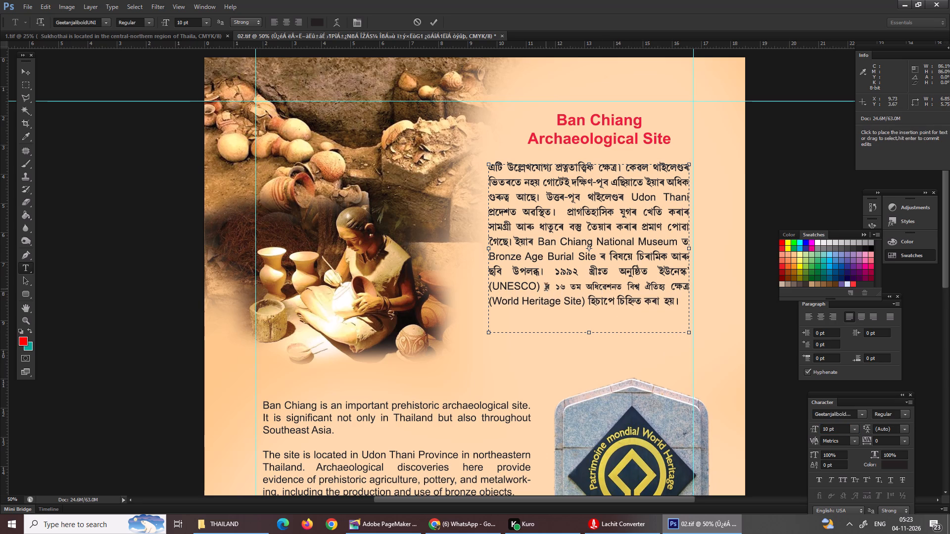
drag(546, 288, 697, 290)
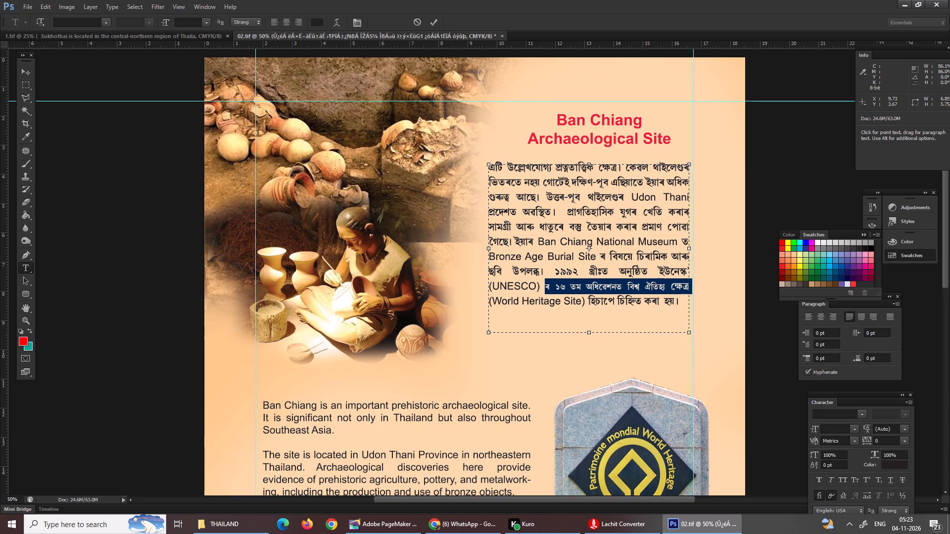
click(836, 430)
text(12)
click(610, 308)
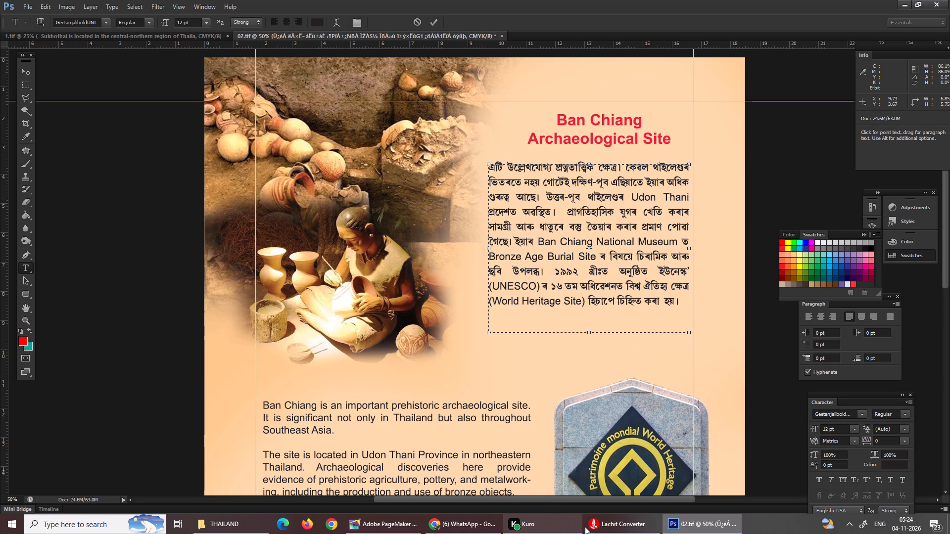
Compose the glyph গৈ in PageMaker, cut it, and paste it over গ in প্রাগতিহাসিক in Photoshop's Assamese paragraph.
click(397, 532)
click(744, 152)
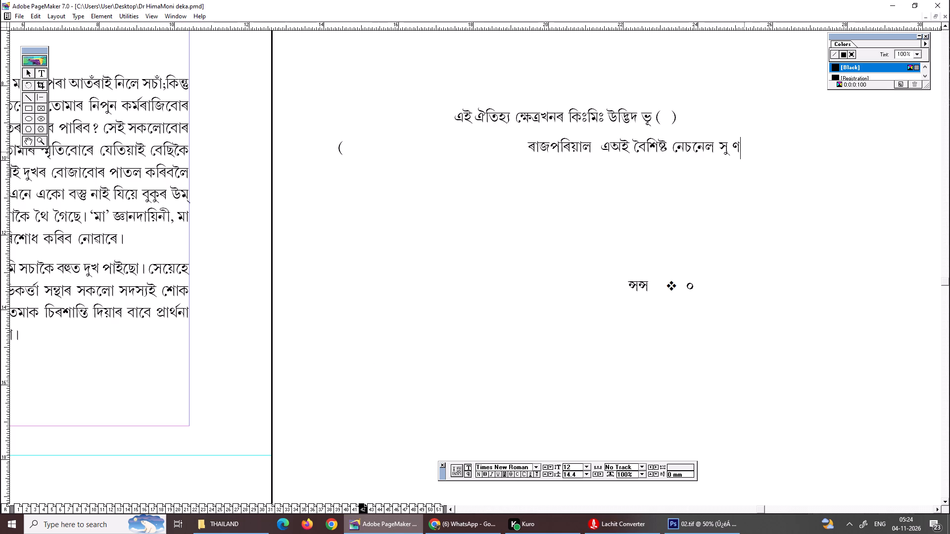
key(space)
key(q)
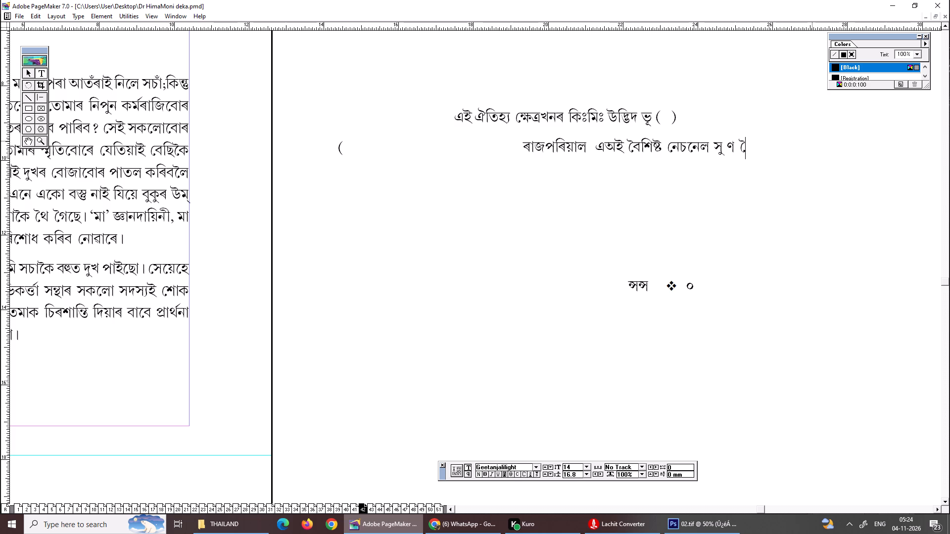
scroll(812, 141, up, 1)
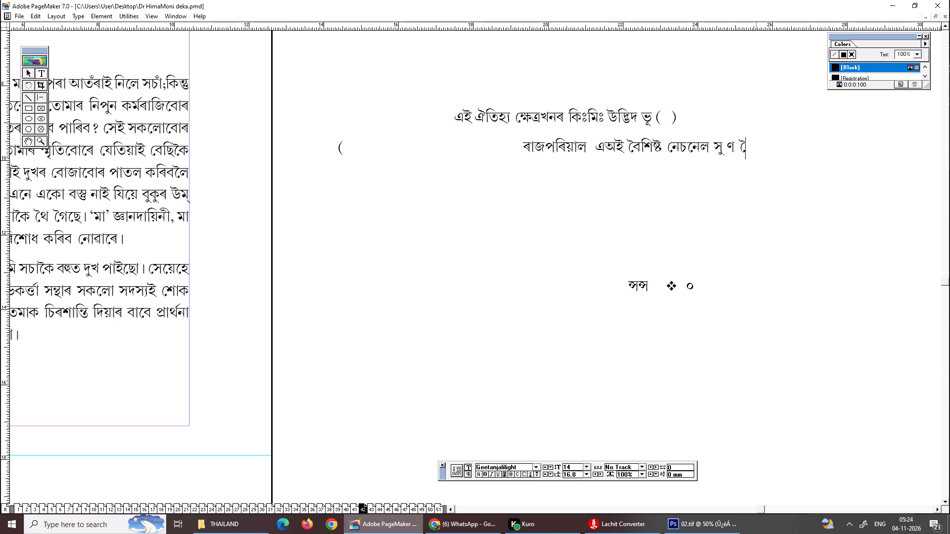
click(756, 144)
key(i)
drag(734, 145, 777, 146)
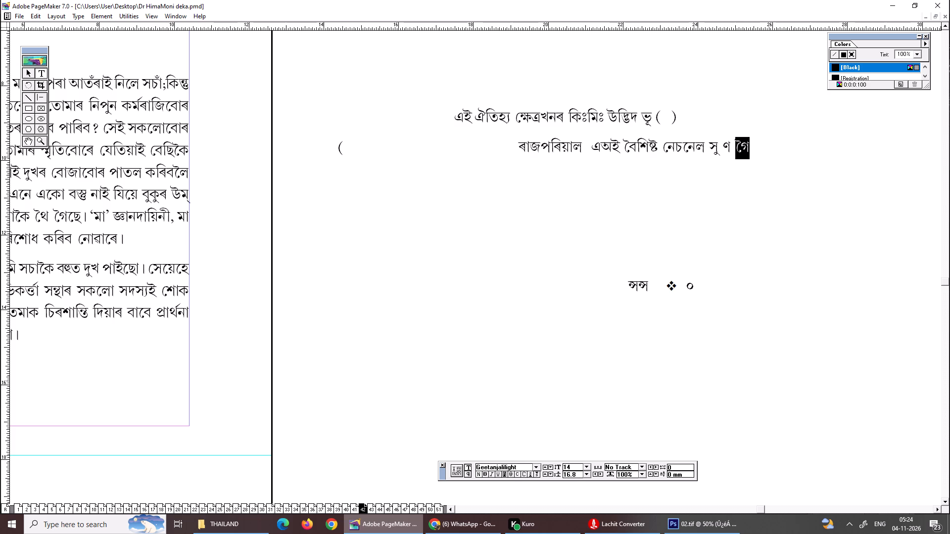
key(ctrl+x)
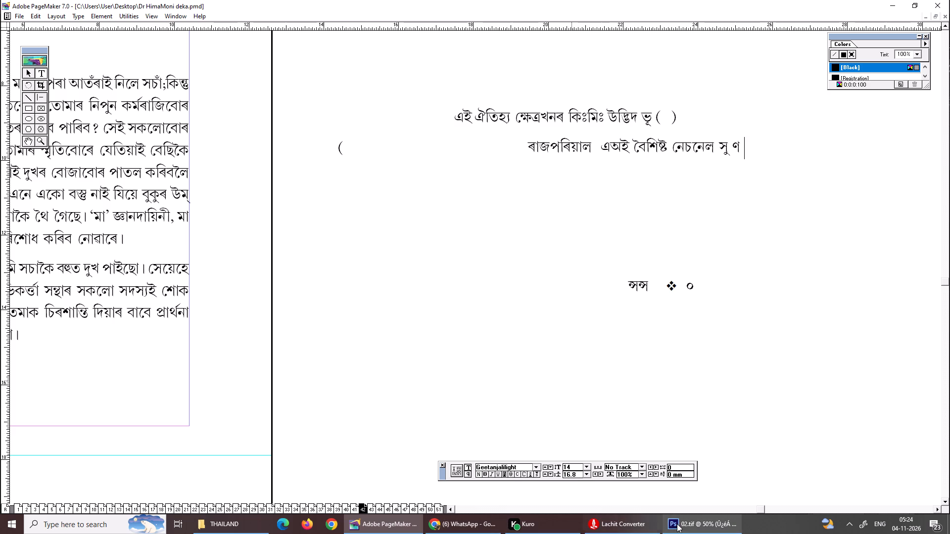
click(679, 527)
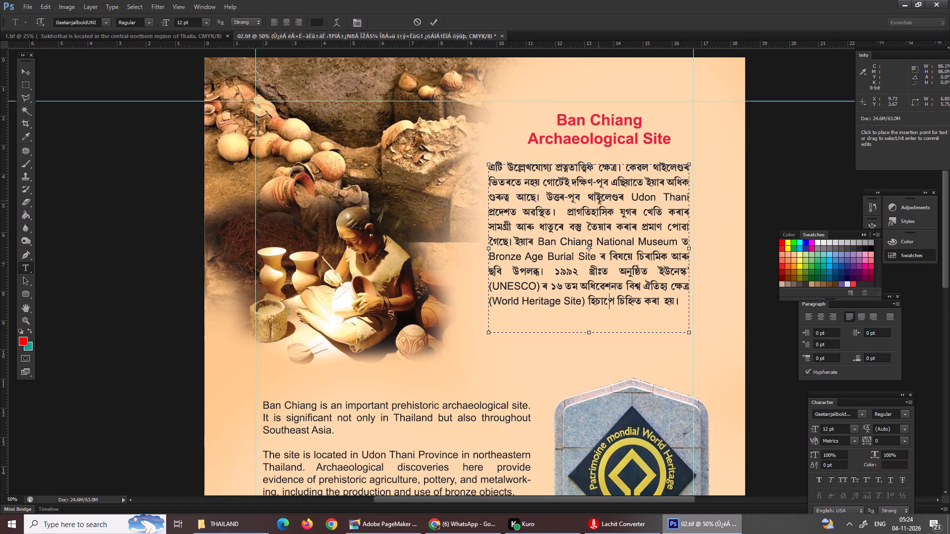
drag(577, 213, 582, 215)
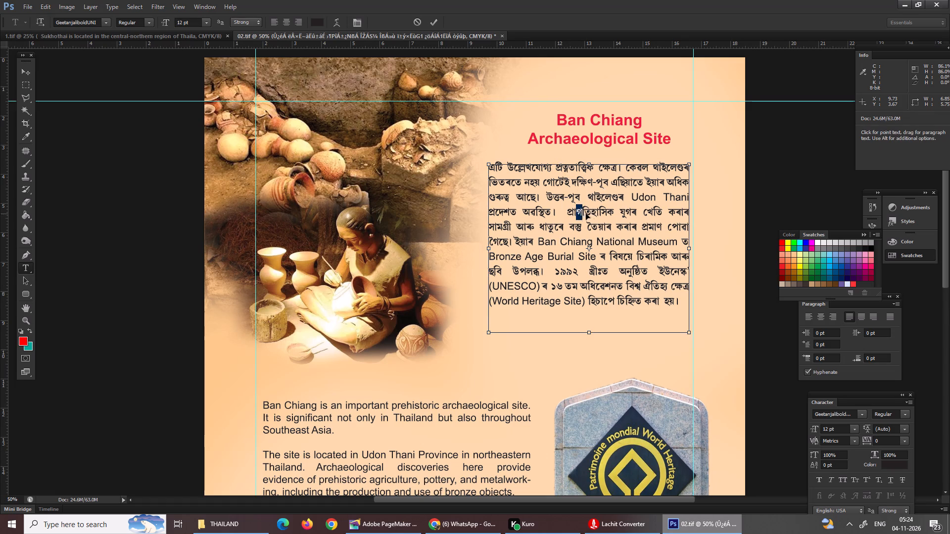
key(ctrl+v)
click(575, 213)
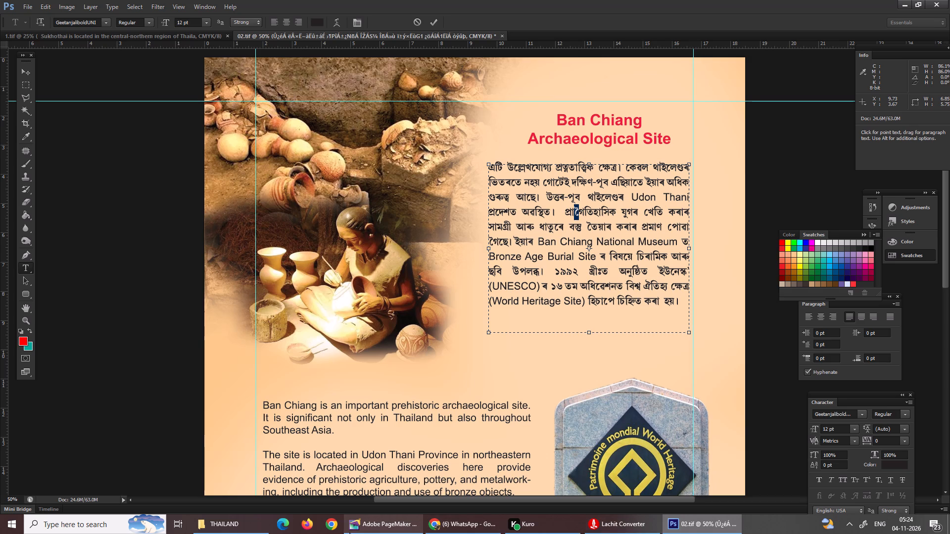
Compose গৈ again in PageMaker with the other vowel-sign form, copy it, and paste over the vowel sign in Photoshop's Assamese word প্রাগৈতিহাসিক.
click(355, 520)
key(ctrl+c)
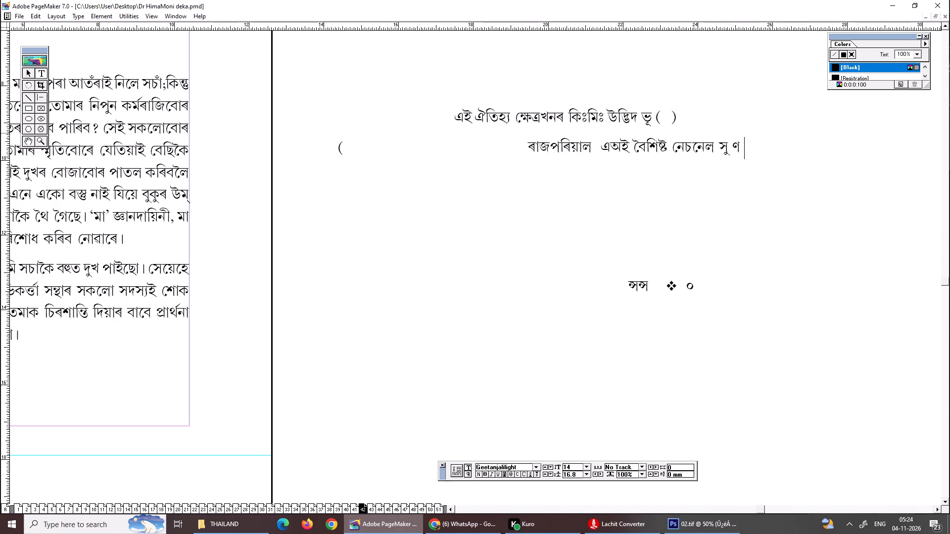
key(ctrl+z)
key(w)
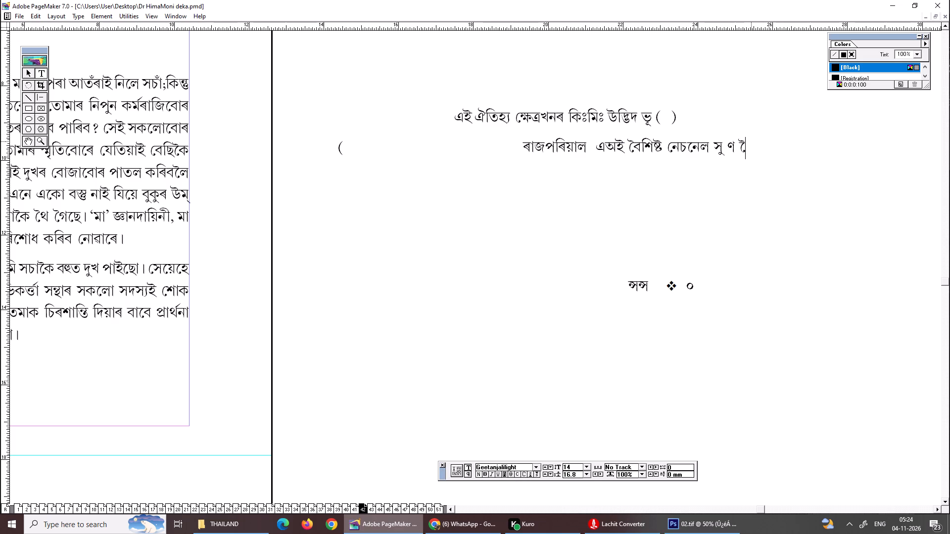
key(i)
drag(736, 149, 749, 149)
key(ctrl+c)
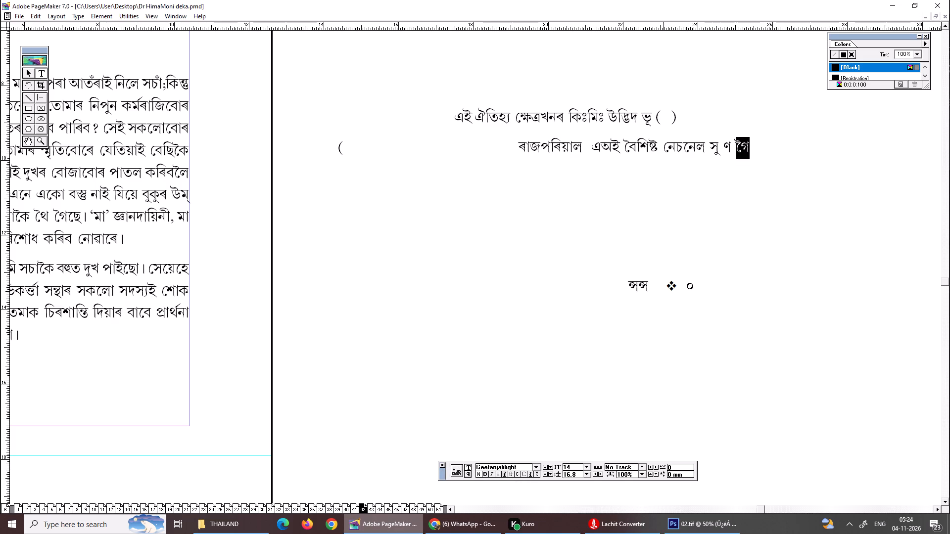
key(ctrl+c)
click(676, 531)
key(ctrl+c)
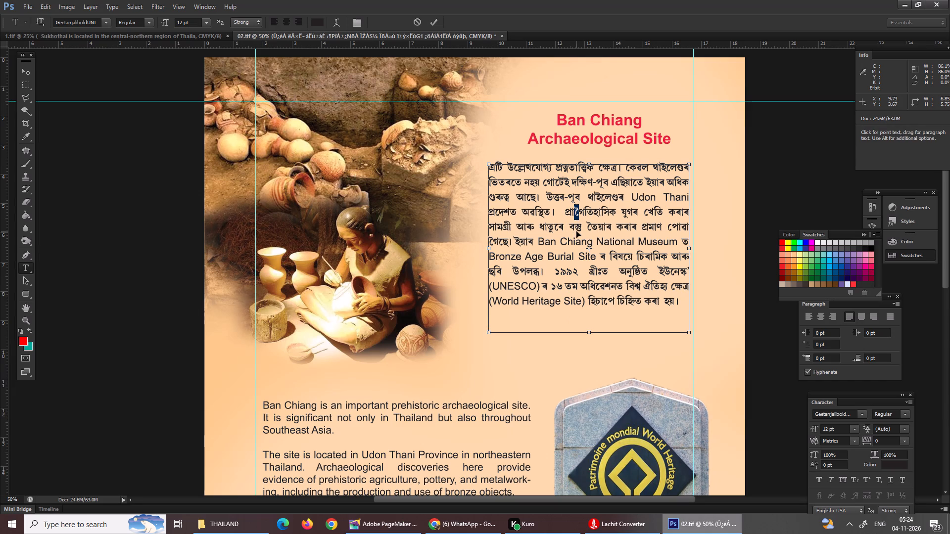
key(ctrl+v)
click(576, 209)
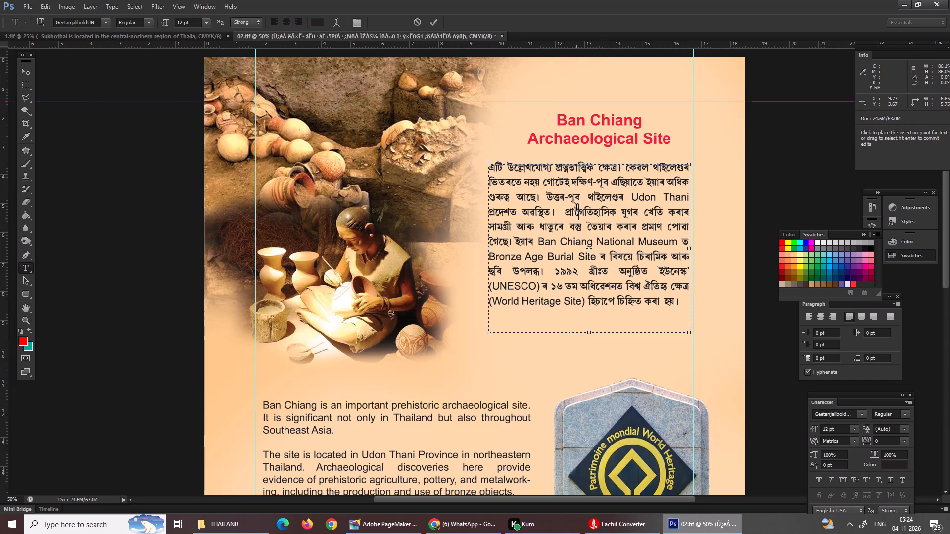
click(576, 209)
click(590, 213)
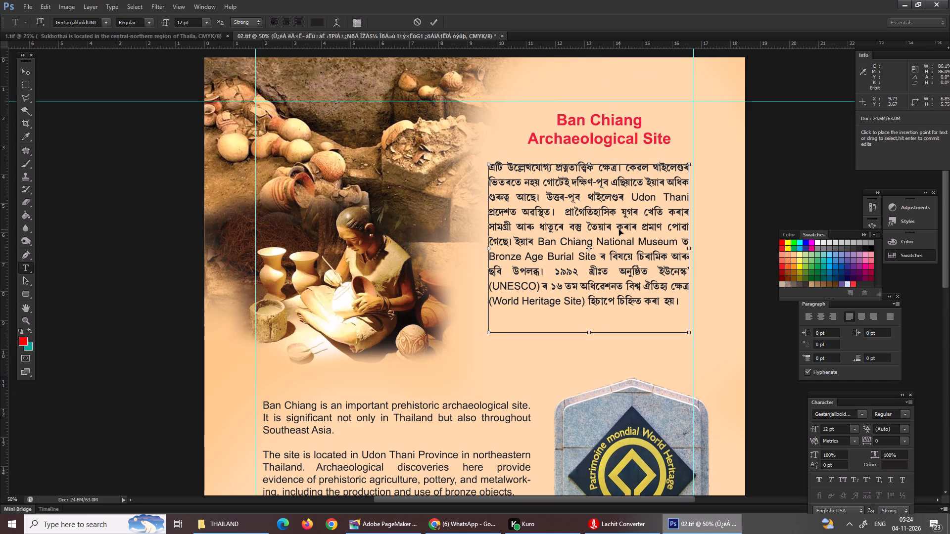
Save the Ban Chiang page document 02.tif.
key(ctrl+s)
key(ctrl+s)
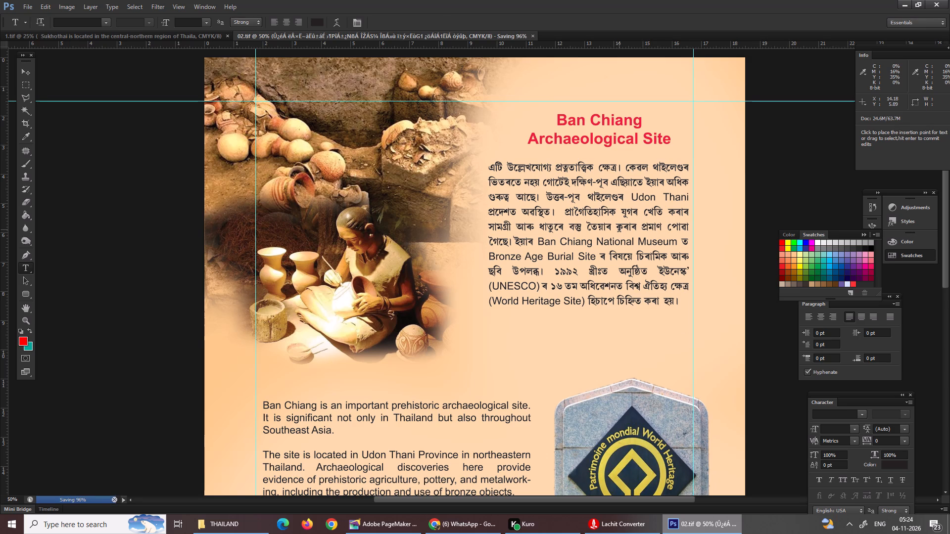
Move the English text block down about 0.86 cm and about 0.12 cm to the left.
key(ctrl+0)
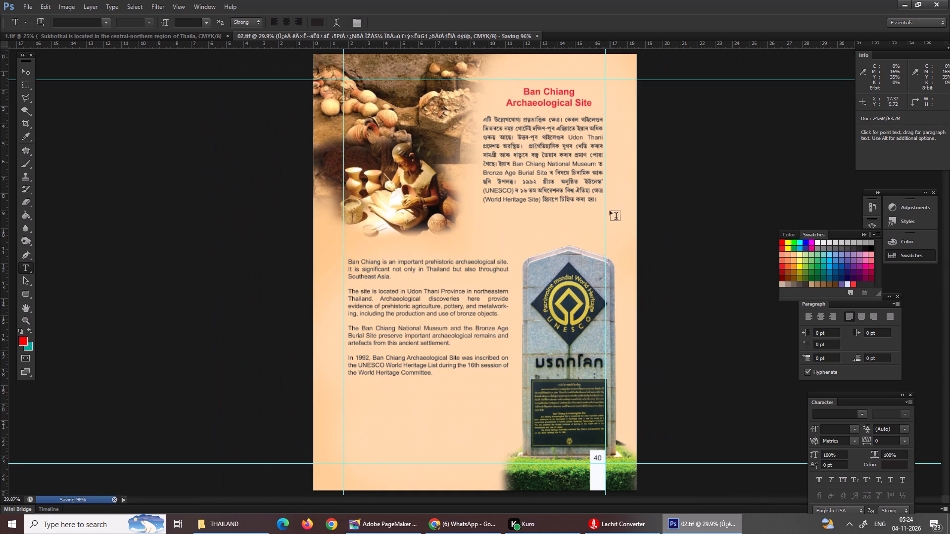
click(24, 70)
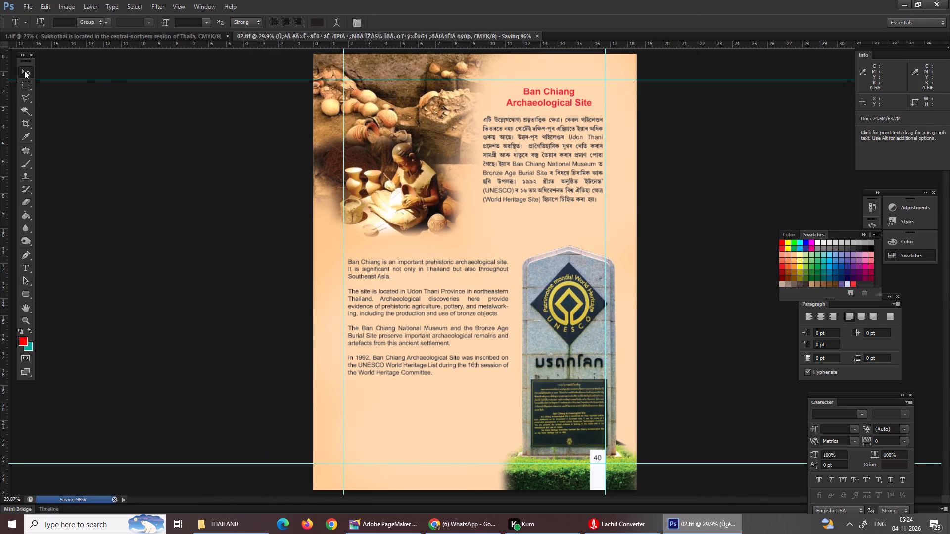
right_click(428, 331)
click(446, 342)
drag(440, 329, 439, 343)
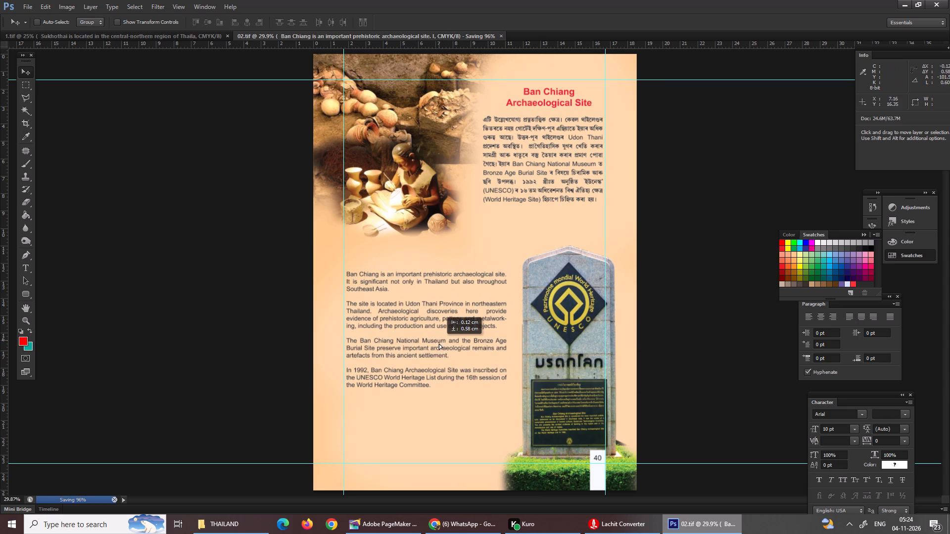
drag(439, 343, 439, 345)
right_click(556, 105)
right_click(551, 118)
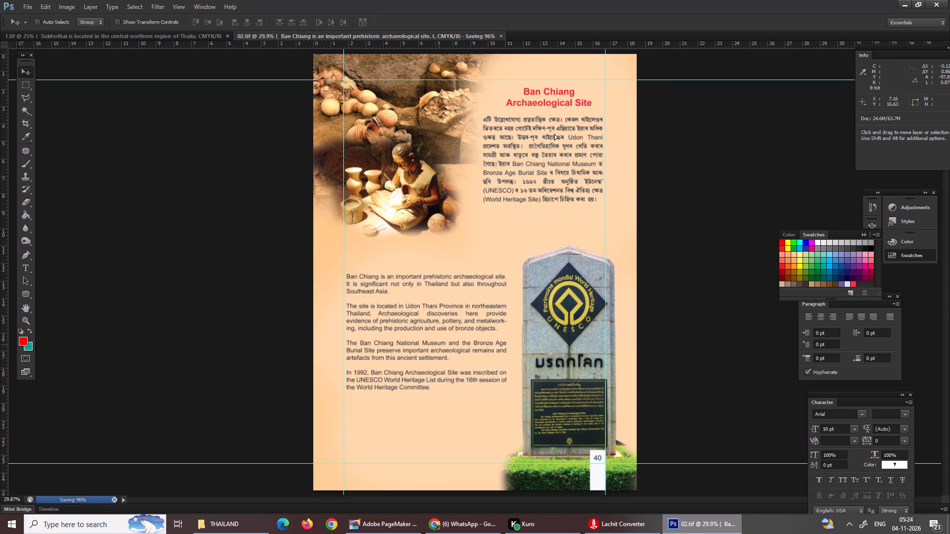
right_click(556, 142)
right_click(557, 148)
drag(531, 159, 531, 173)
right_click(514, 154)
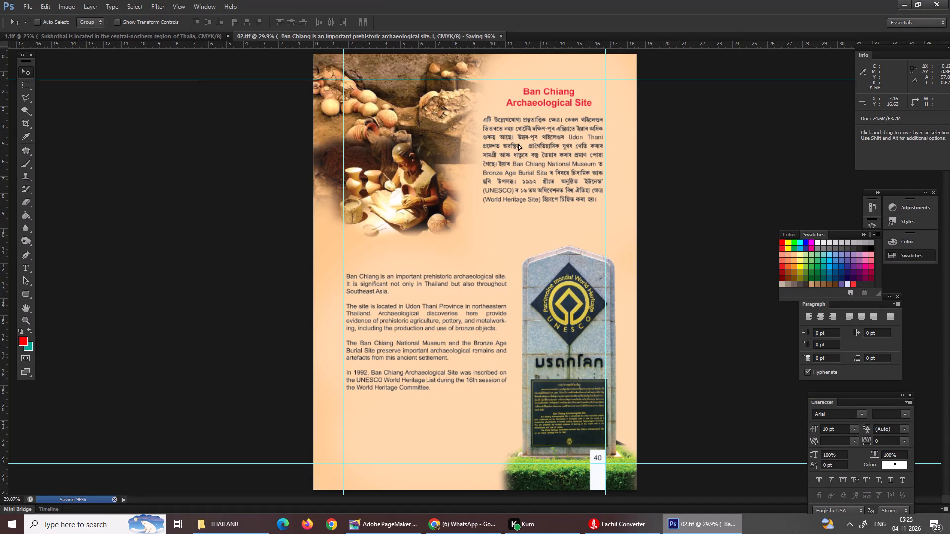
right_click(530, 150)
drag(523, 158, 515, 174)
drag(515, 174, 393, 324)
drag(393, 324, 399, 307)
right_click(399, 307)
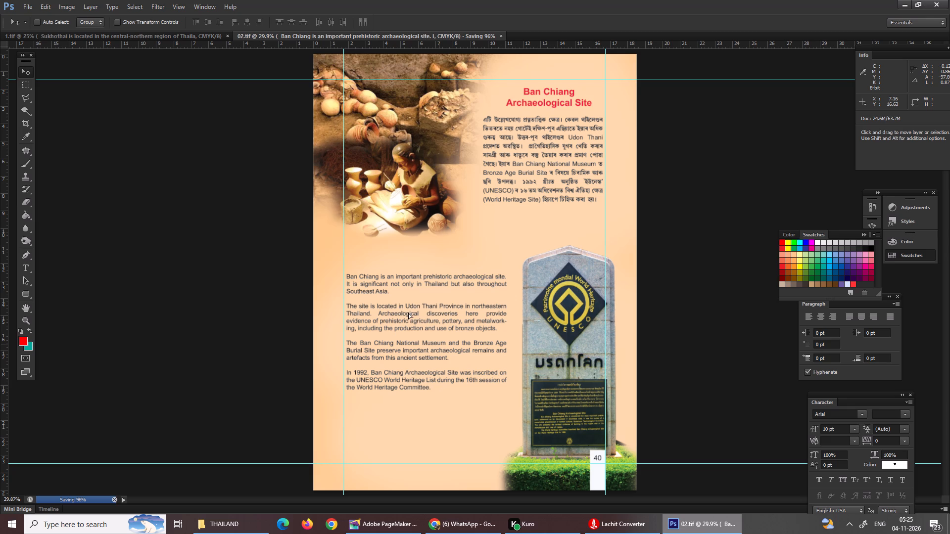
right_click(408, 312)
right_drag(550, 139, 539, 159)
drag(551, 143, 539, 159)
Select the Assamese paragraph's text layer and move it up about 0.09 cm and left about 0.04 cm.
right_drag(539, 159, 545, 163)
drag(539, 159, 545, 163)
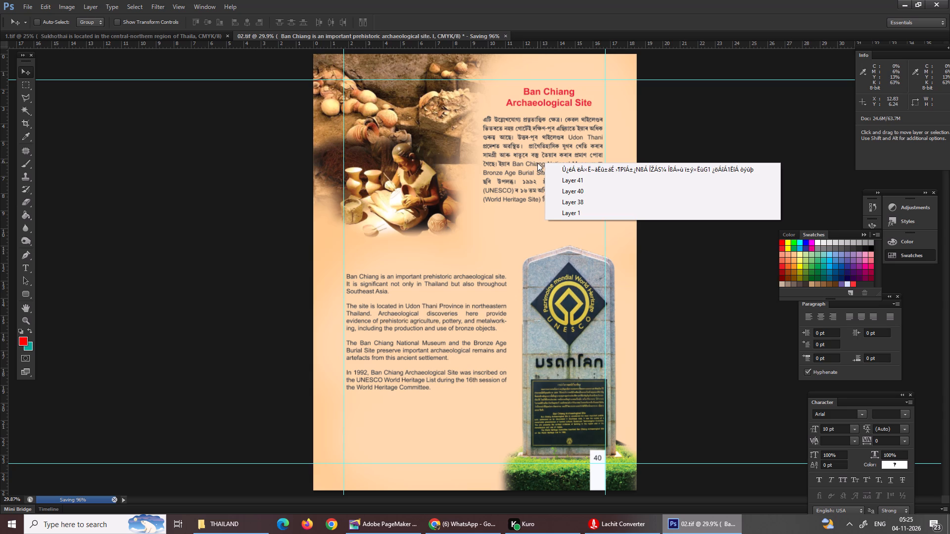
click(568, 174)
click(567, 165)
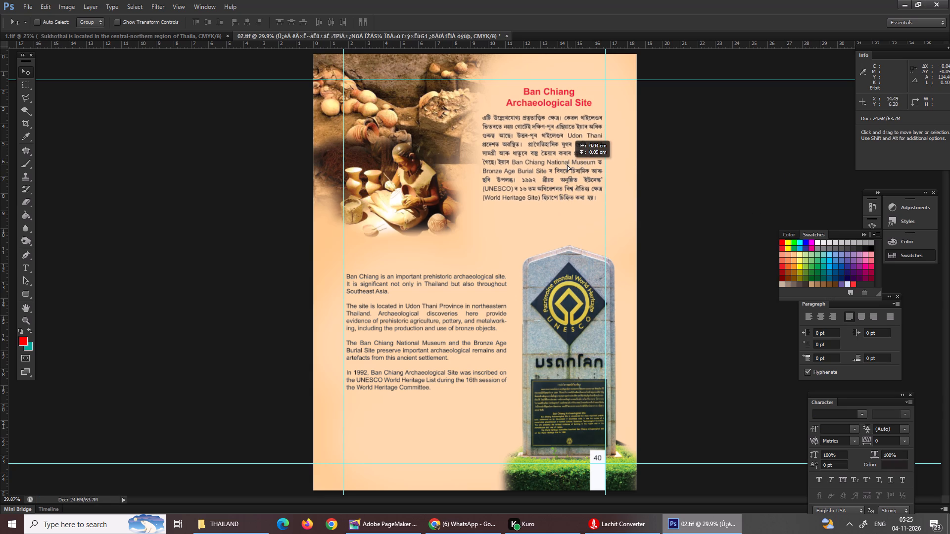
key(Return)
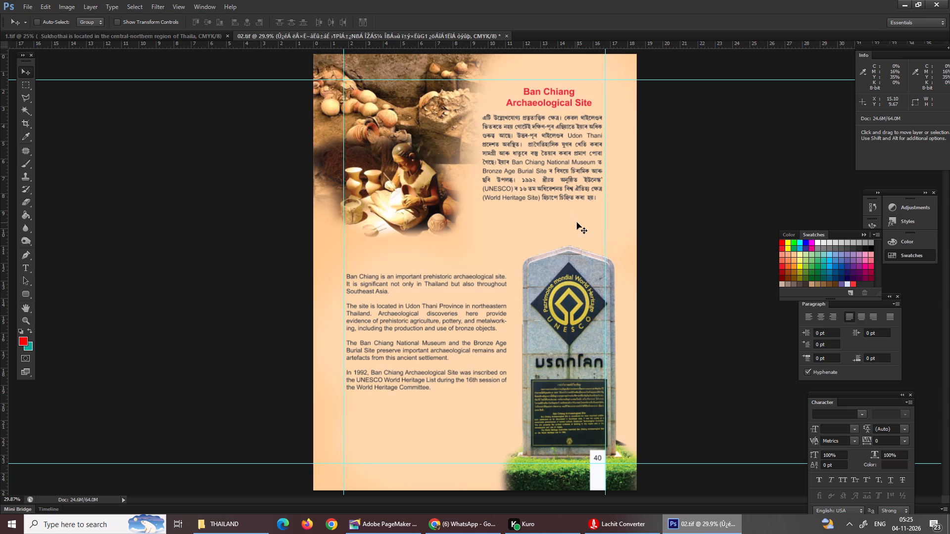
key(Return)
key(Return)
Select the entire canvas of the Ban Chiang page.
key(ctrl+a)
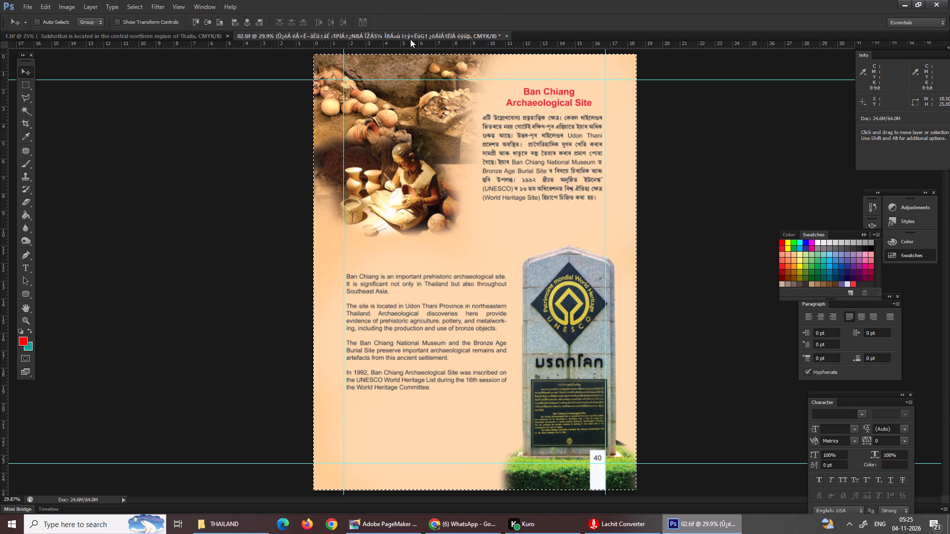
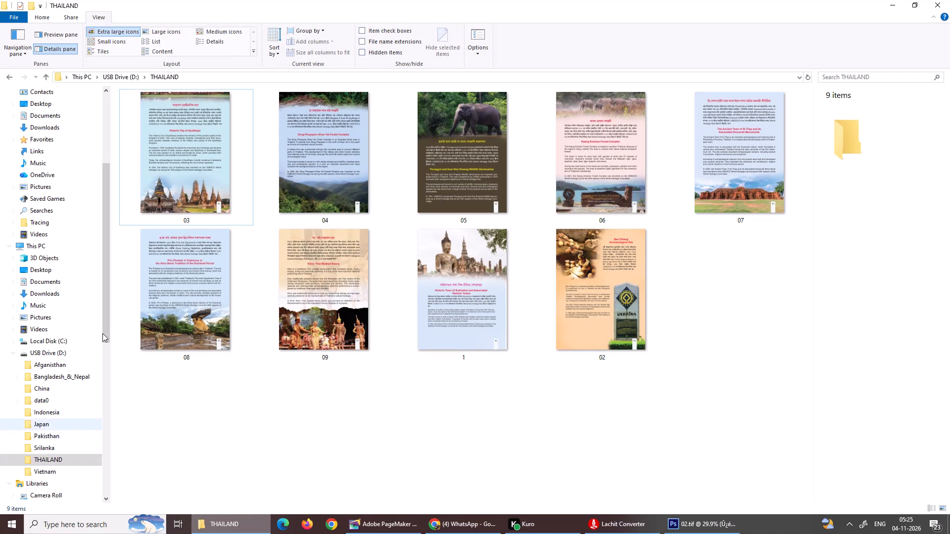
Open the Historic City of Ayutthaya page, file 03, from the THAILAND folder in Adobe Photoshop CS6.
right_click(171, 190)
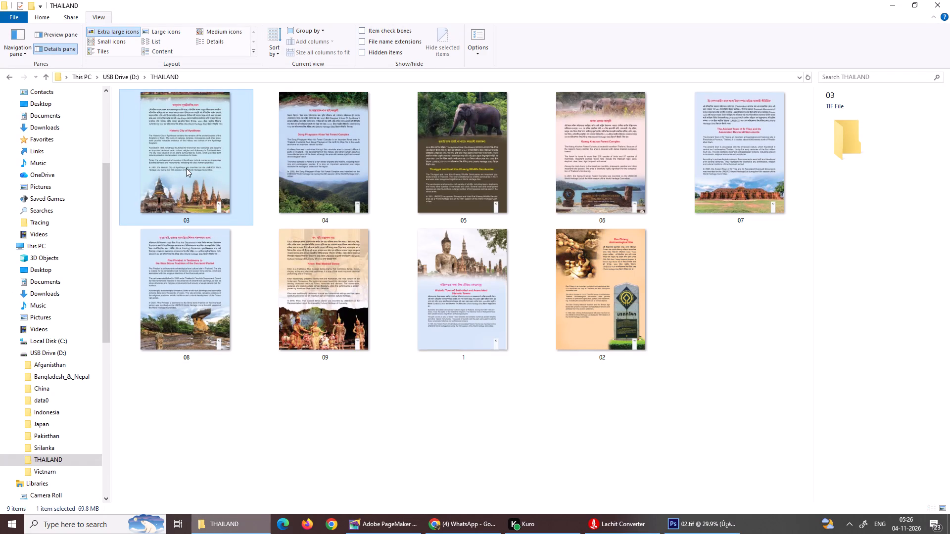
right_click(186, 168)
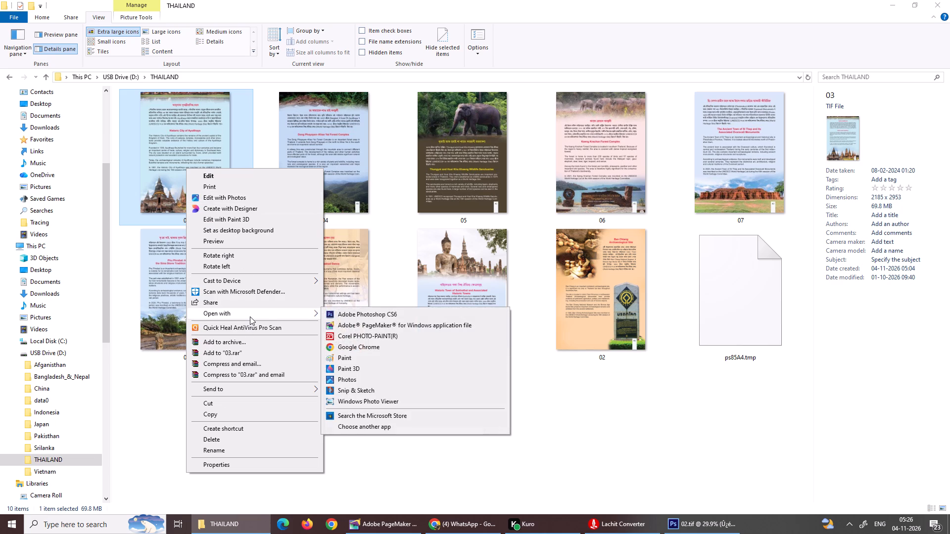
click(354, 311)
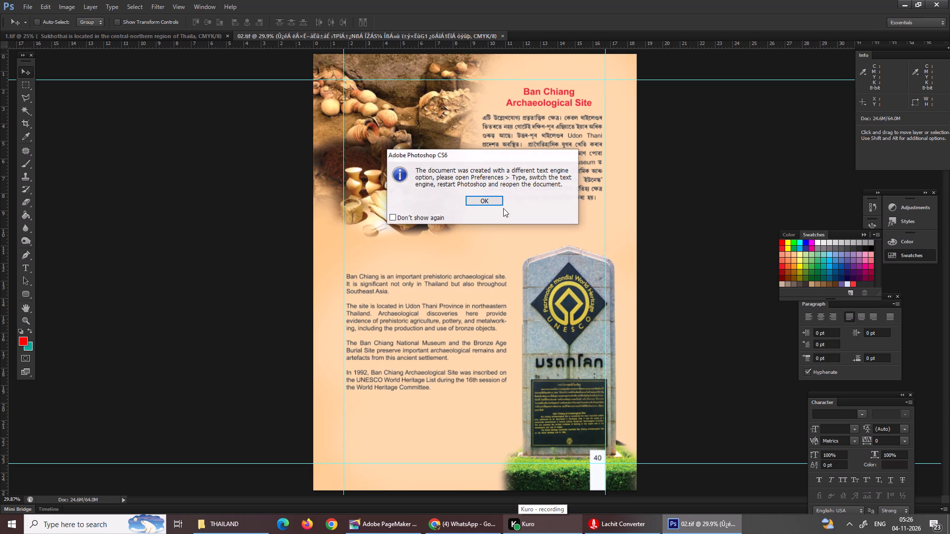
key(Return)
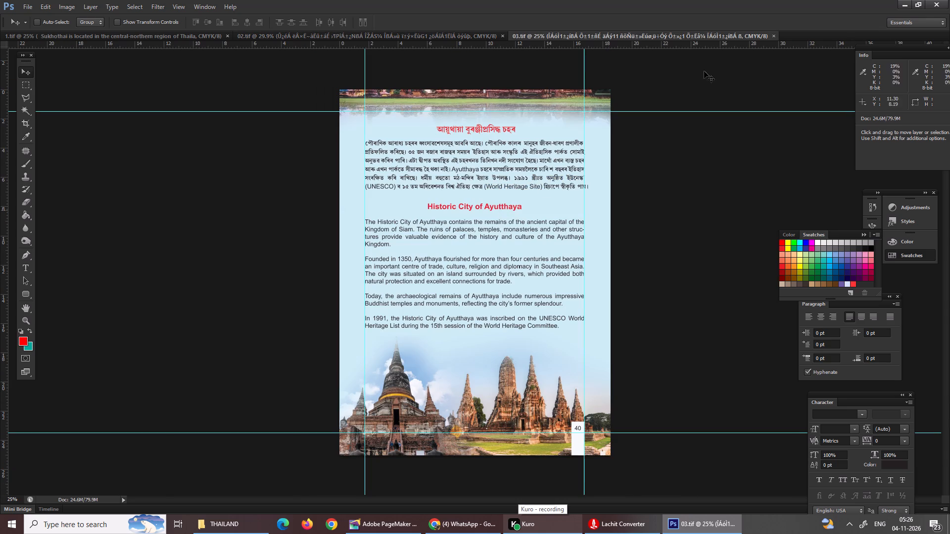
Minimize Photoshop and the THAILAND folder window to bring the Adobe PageMaker document with the Assamese text into view.
click(900, 0)
click(901, 0)
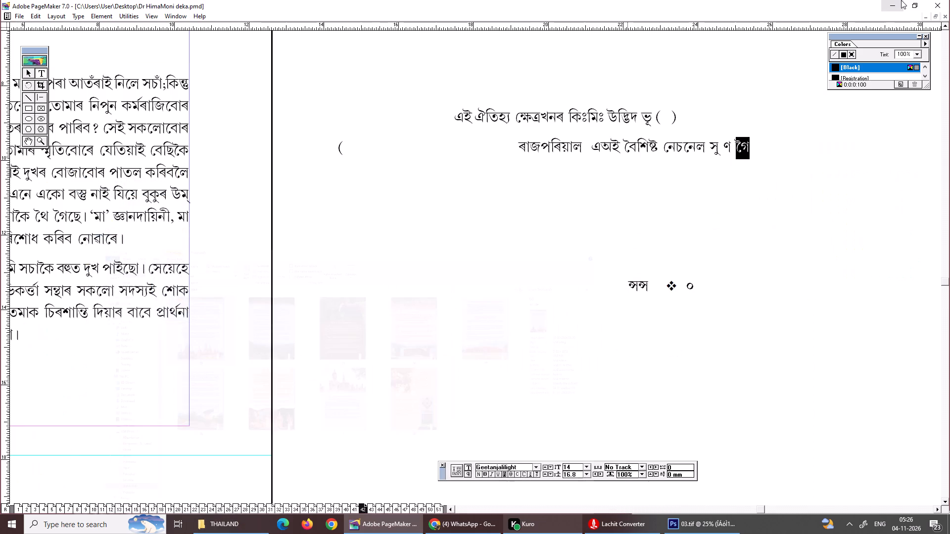
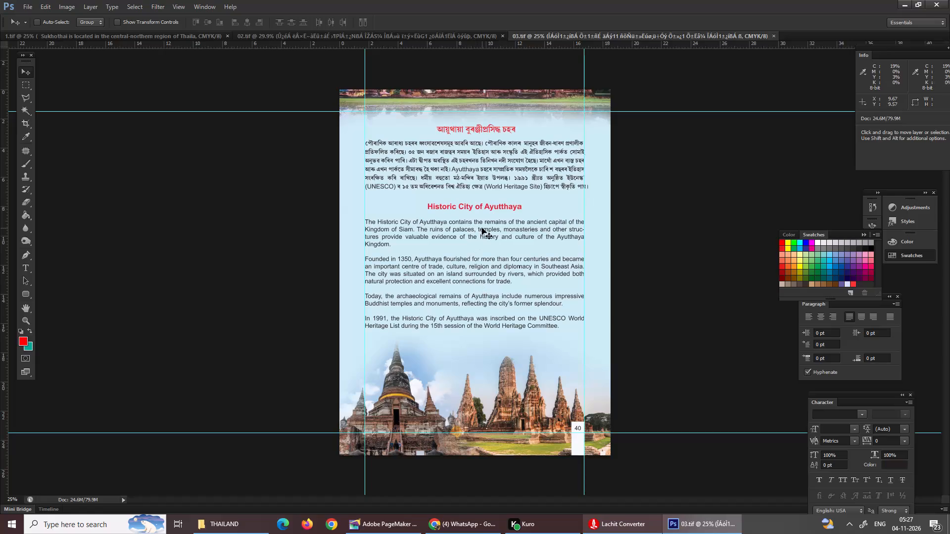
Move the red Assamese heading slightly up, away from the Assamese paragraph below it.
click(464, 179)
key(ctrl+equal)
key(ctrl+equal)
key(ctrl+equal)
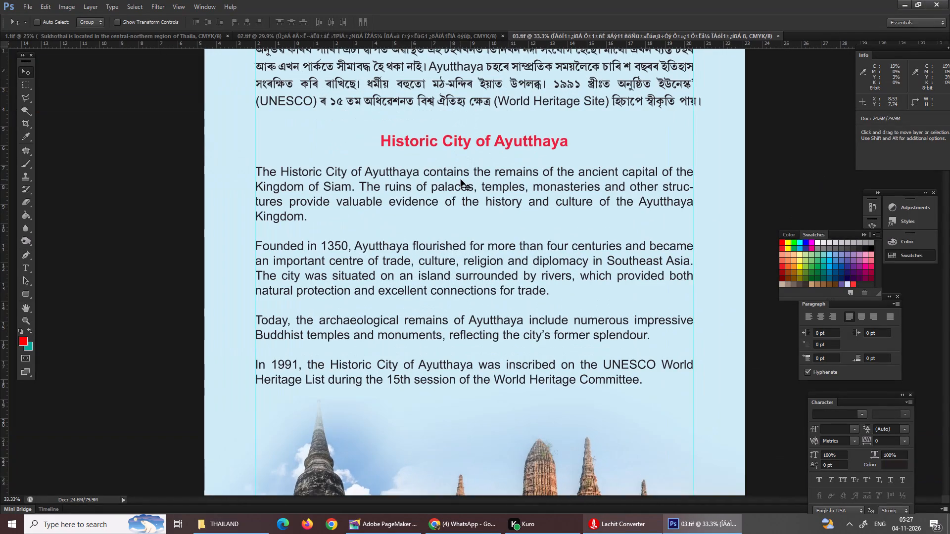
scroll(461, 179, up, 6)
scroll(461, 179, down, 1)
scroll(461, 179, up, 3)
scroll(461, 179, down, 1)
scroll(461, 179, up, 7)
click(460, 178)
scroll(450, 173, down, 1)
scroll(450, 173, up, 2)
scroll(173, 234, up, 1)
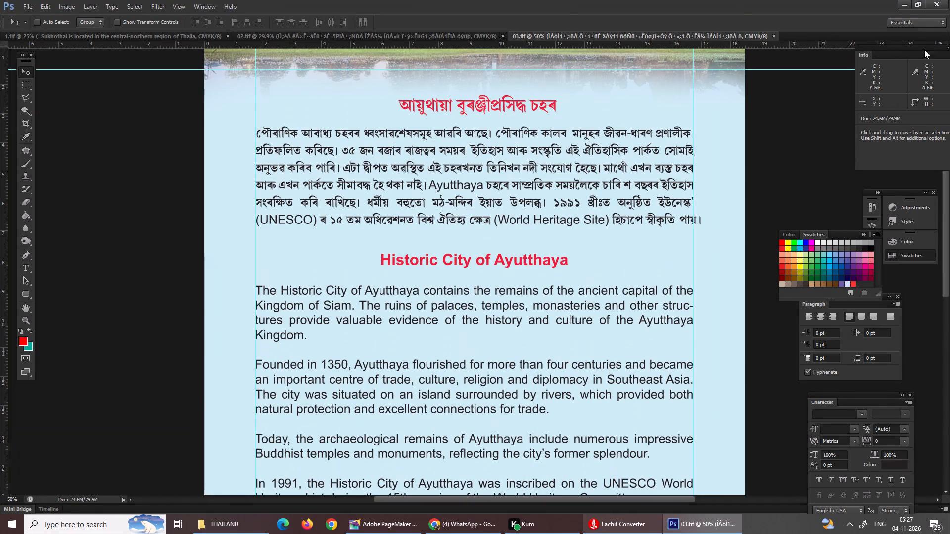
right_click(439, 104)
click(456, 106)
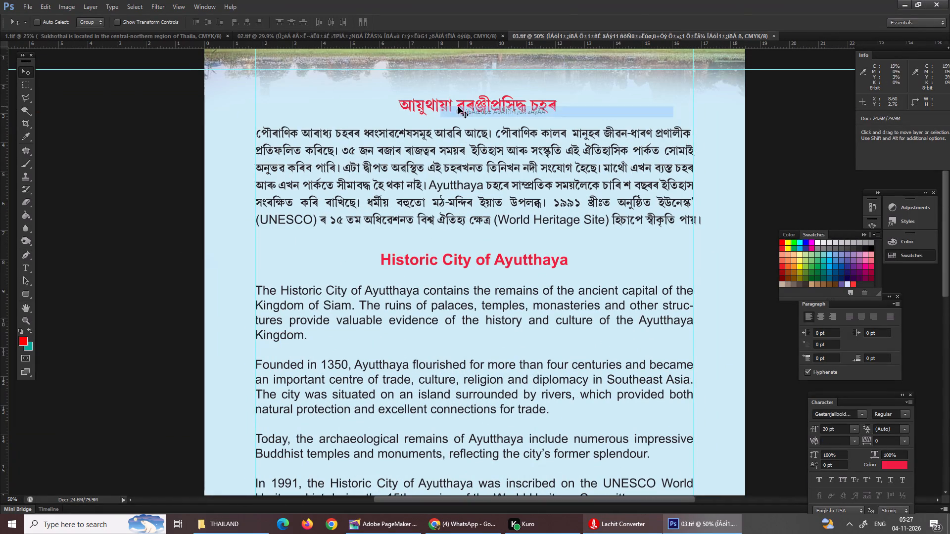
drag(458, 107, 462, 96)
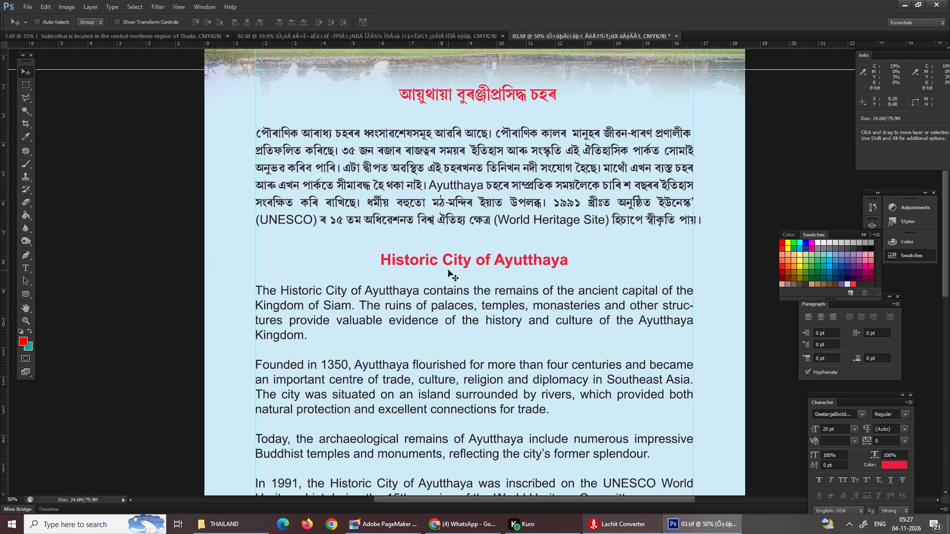
Cut the Historic City of Ayutthaya heading from the English text block and paste it in place of the red Assamese heading.
right_click(448, 270)
double_click(462, 274)
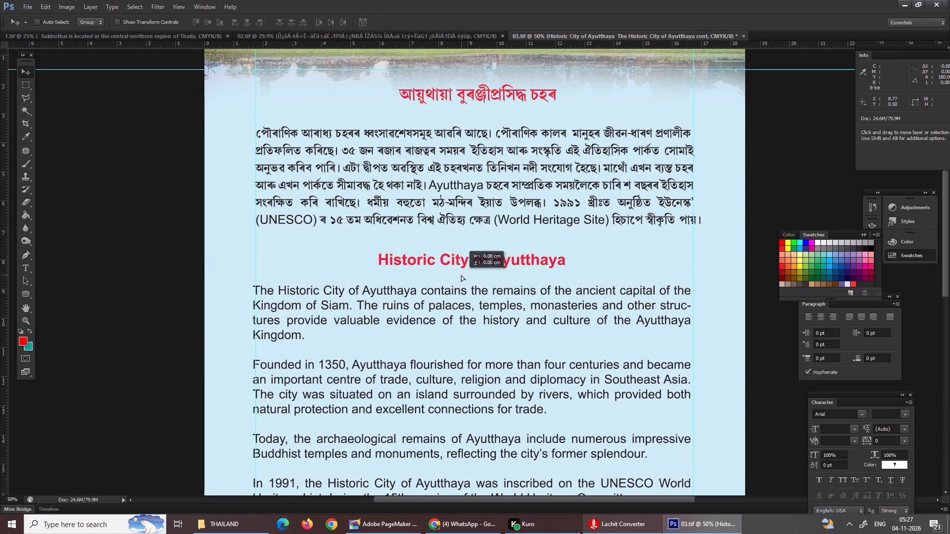
click(22, 71)
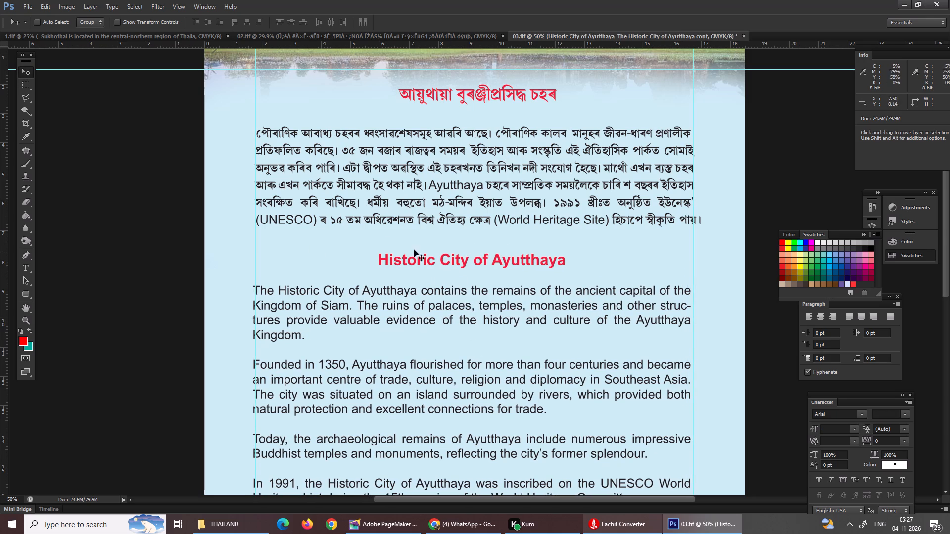
key(t)
click(425, 266)
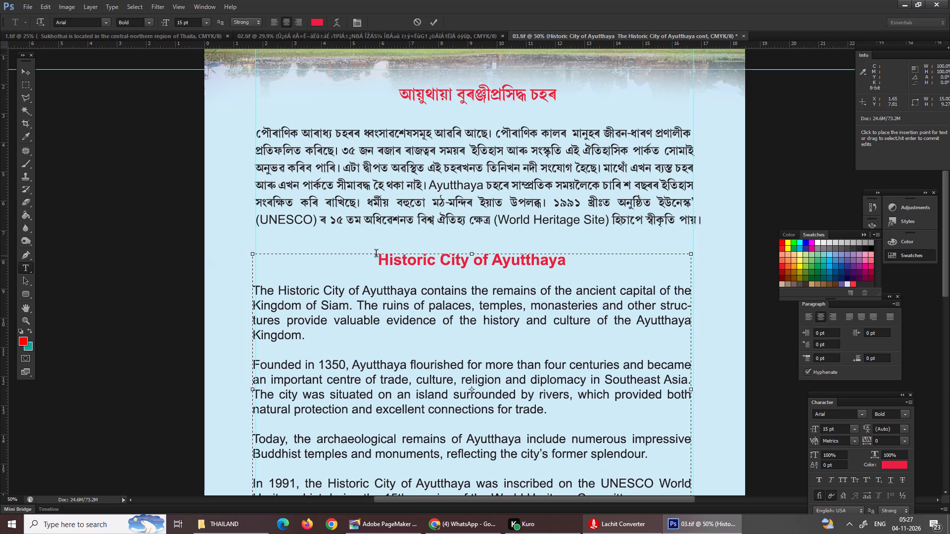
drag(373, 254, 586, 257)
key(ctrl+x)
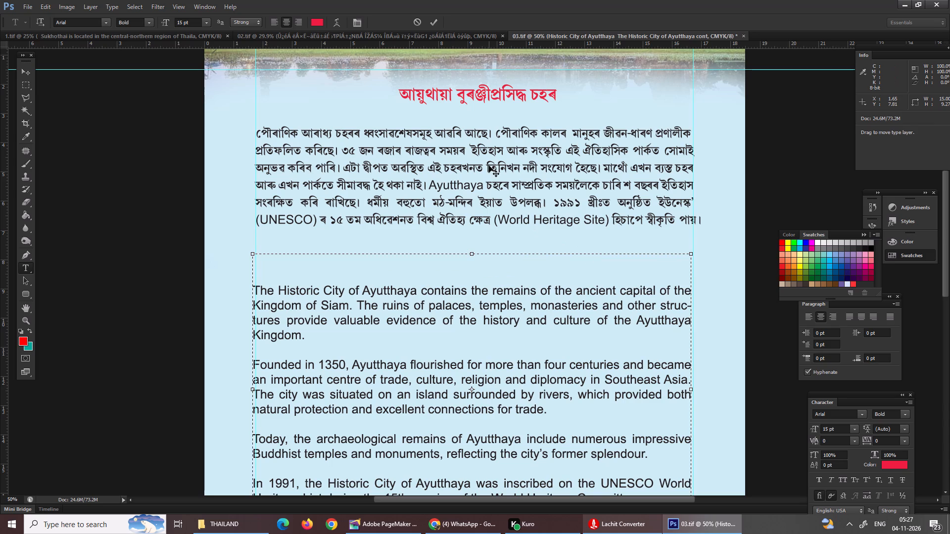
key(Return)
click(451, 89)
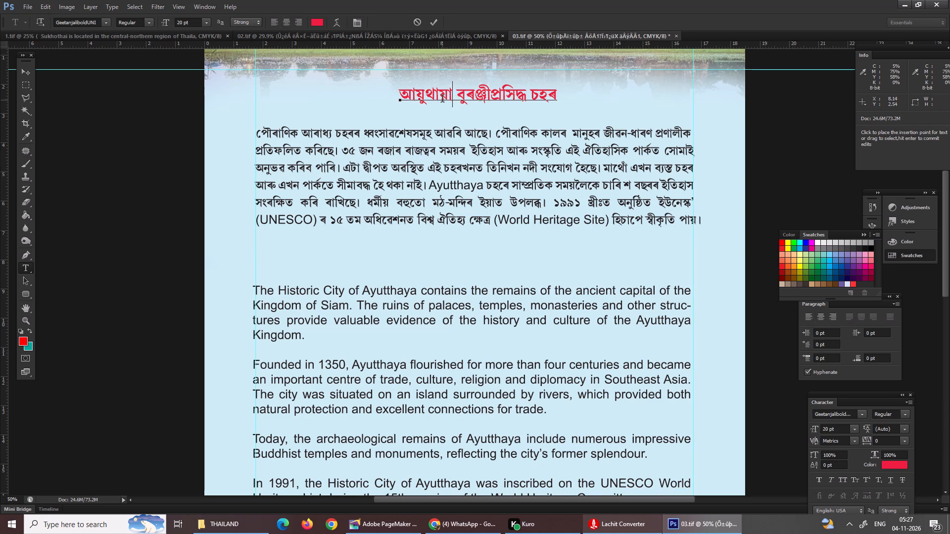
key(ctrl+a)
key(ctrl+v)
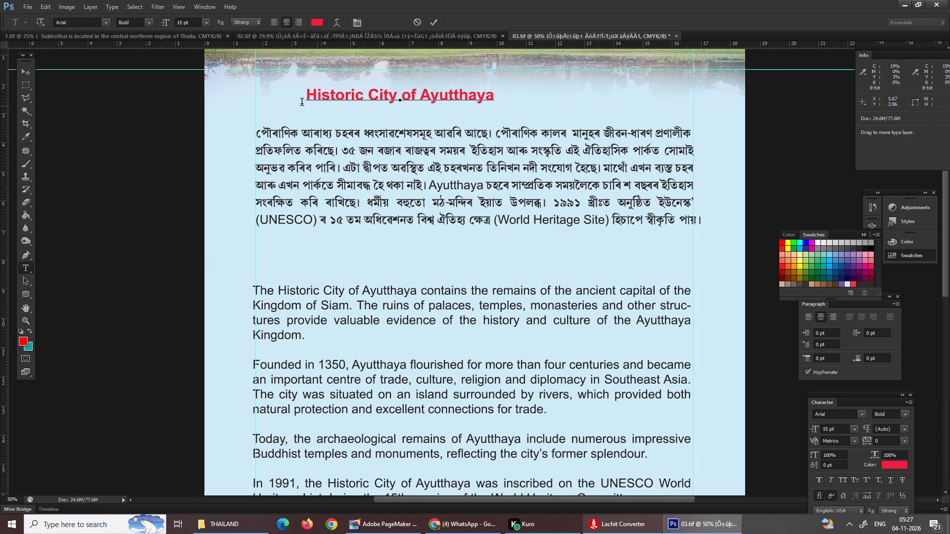
Move the pasted English heading about 2.45 cm across to centre it above the Assamese paragraph.
click(21, 69)
right_click(329, 92)
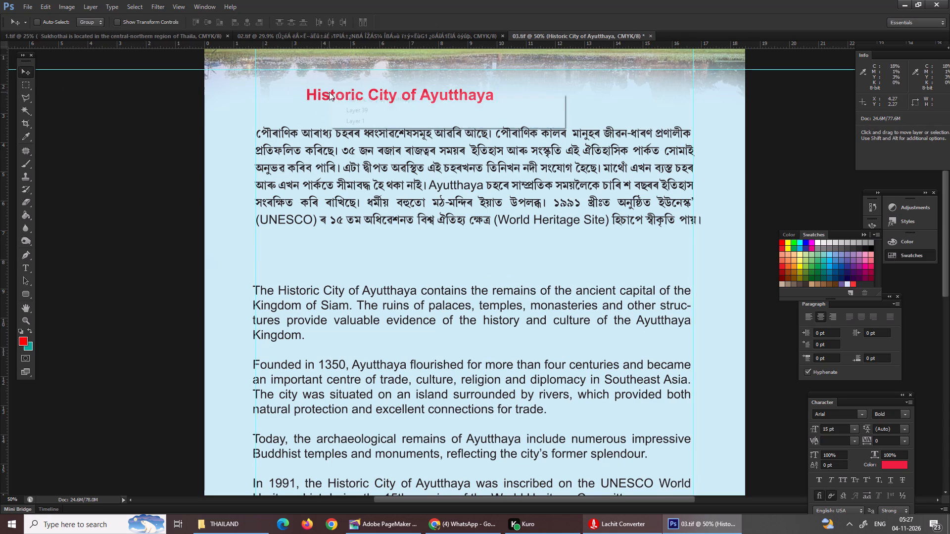
click(351, 102)
drag(362, 93, 431, 102)
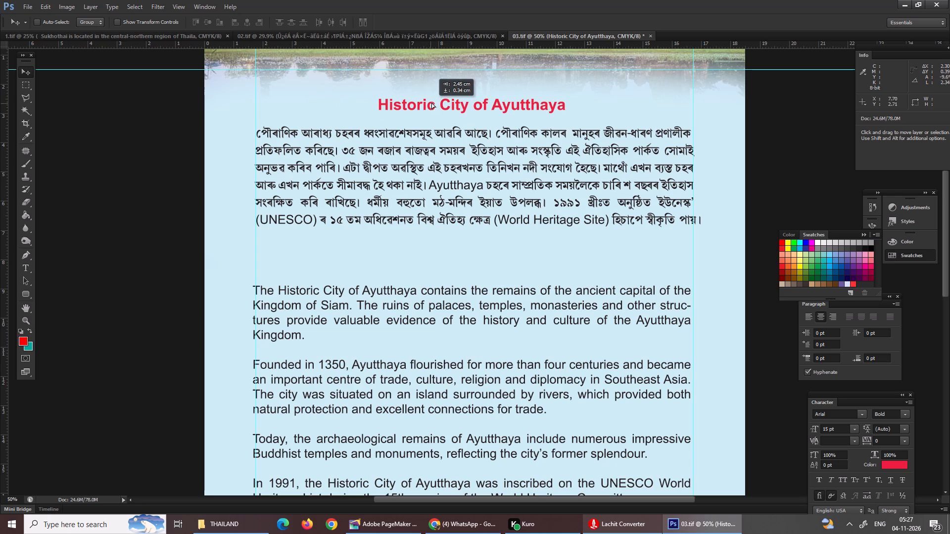
drag(431, 102, 432, 102)
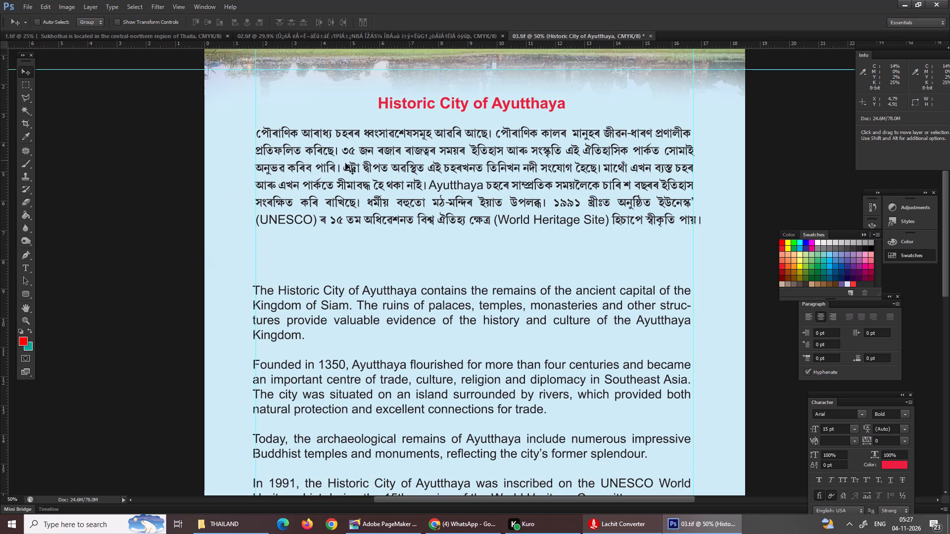
Set the font size of the whole Assamese paragraph layer to 12 pt.
right_click(343, 162)
click(400, 167)
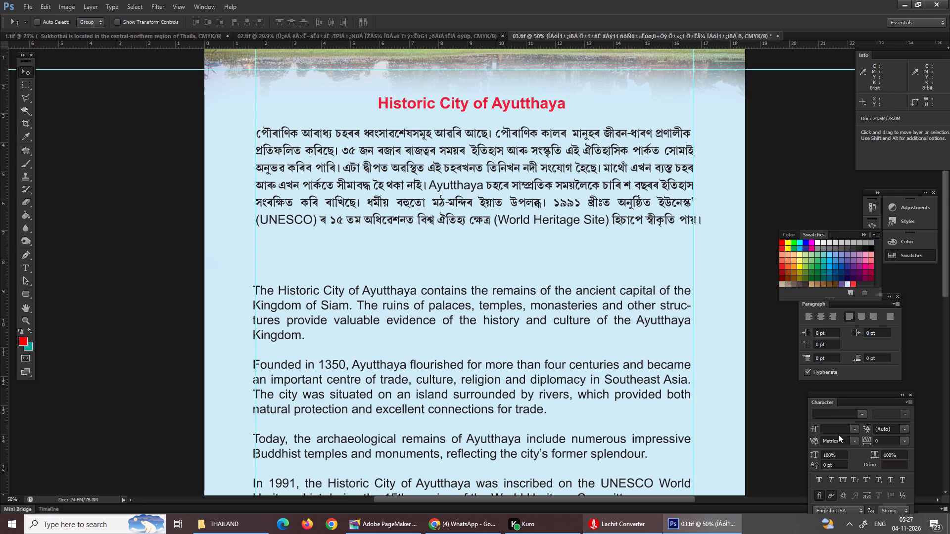
click(838, 428)
text(12)
key(Return)
Set the font size of the English body text layer to 10 pt.
right_click(307, 309)
click(338, 320)
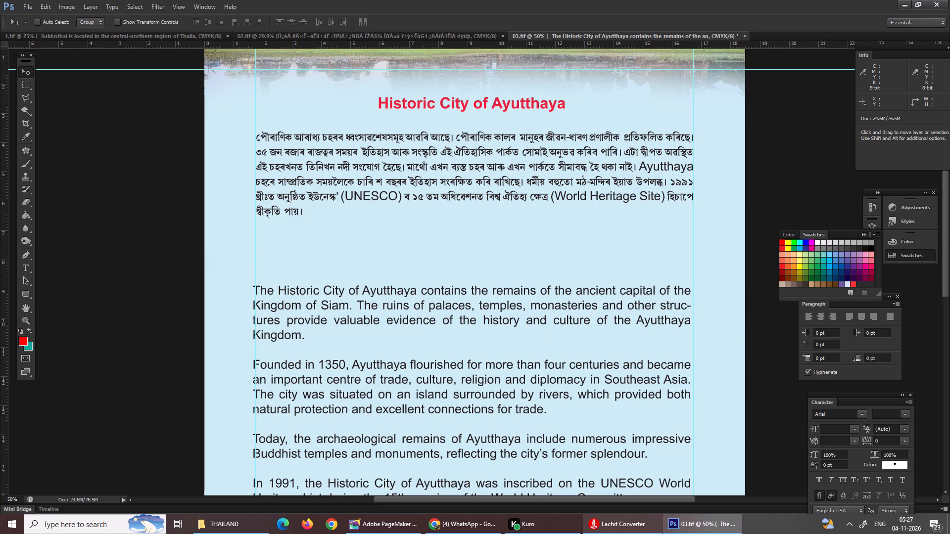
click(831, 431)
text(10)
key(Return)
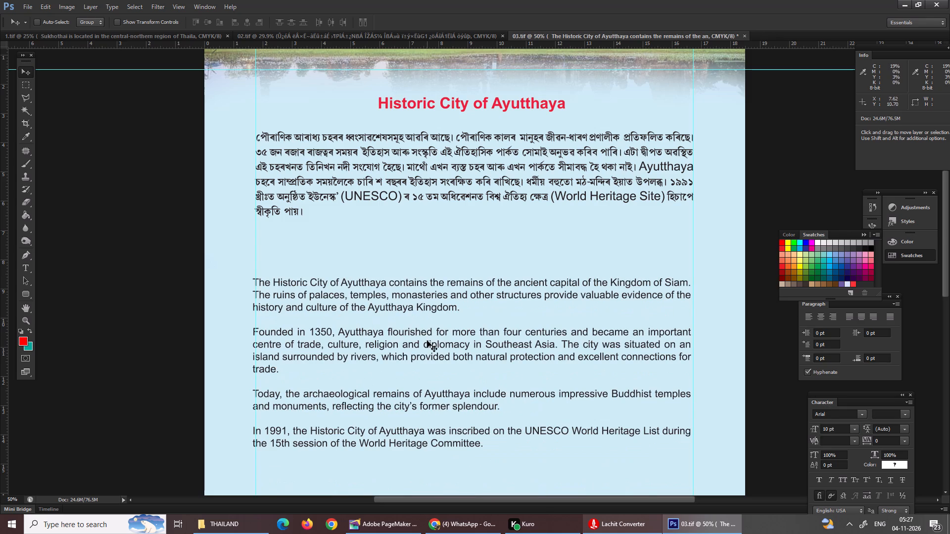
Even out the spacing by moving the English body text up and the Assamese paragraph and red heading down.
drag(427, 341, 429, 324)
click(412, 169)
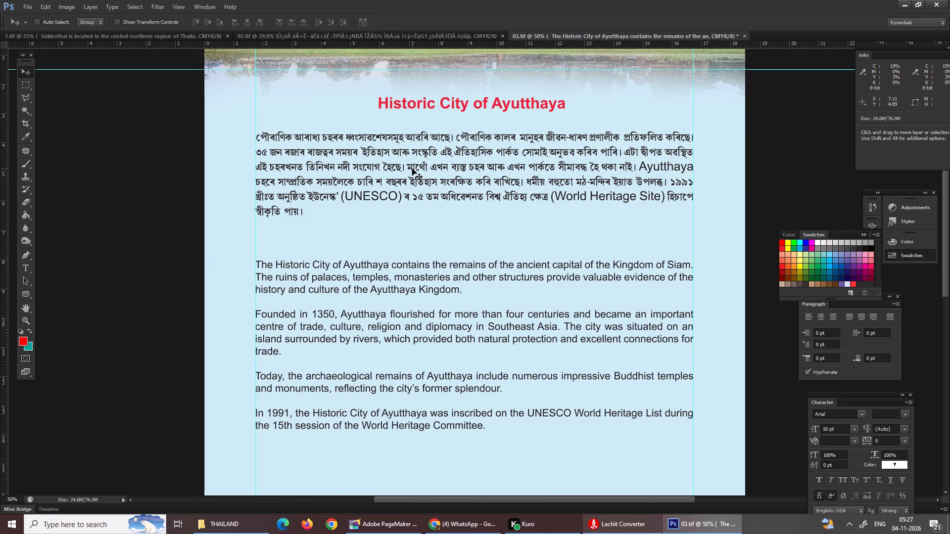
right_click(412, 169)
click(419, 175)
drag(419, 175, 422, 188)
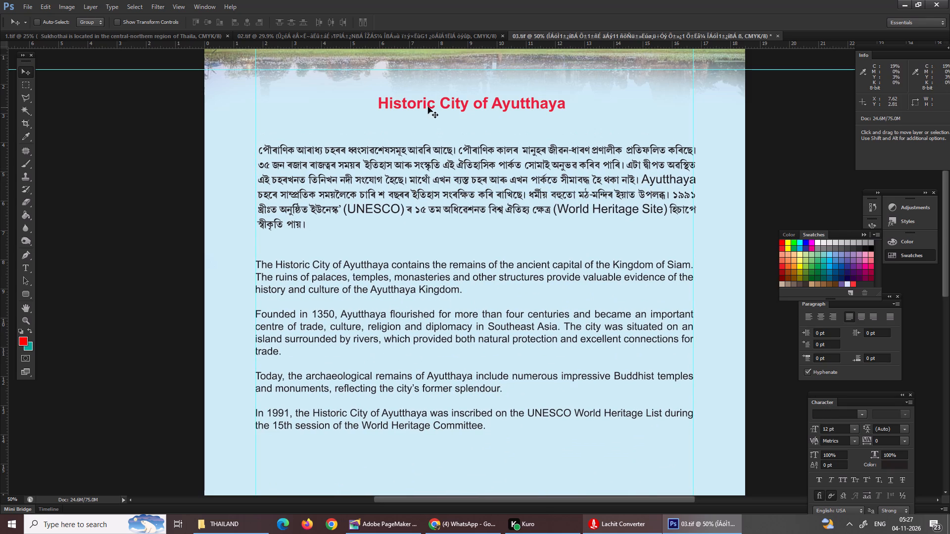
right_click(428, 107)
click(440, 114)
drag(441, 112, 442, 126)
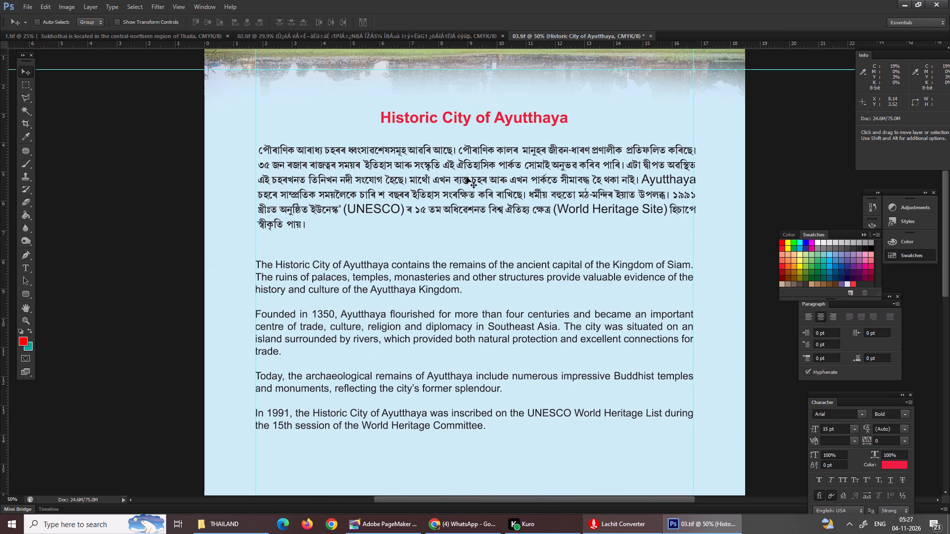
Set the English words Ayutthaya, (UNESCO) and (World Heritage Site) within the Assamese paragraph to 10 pt.
key(t)
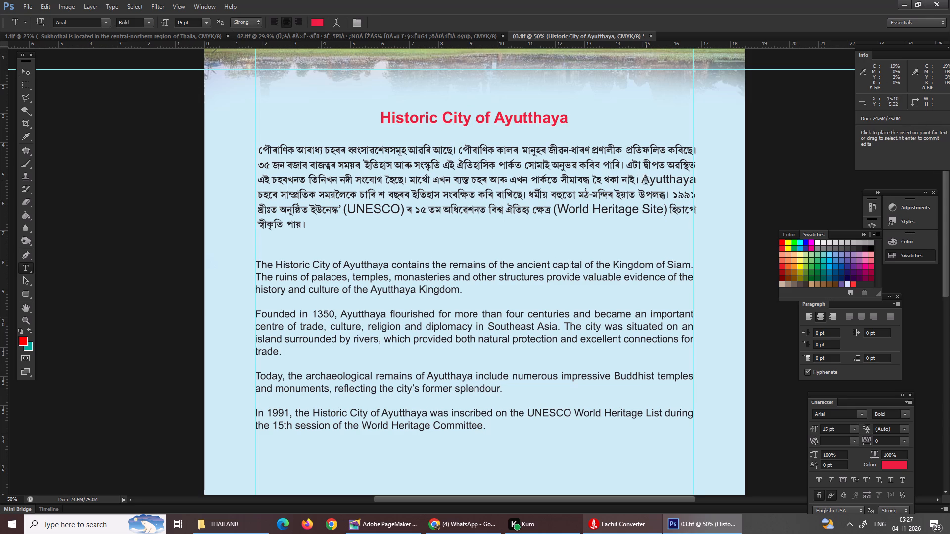
drag(644, 179, 693, 177)
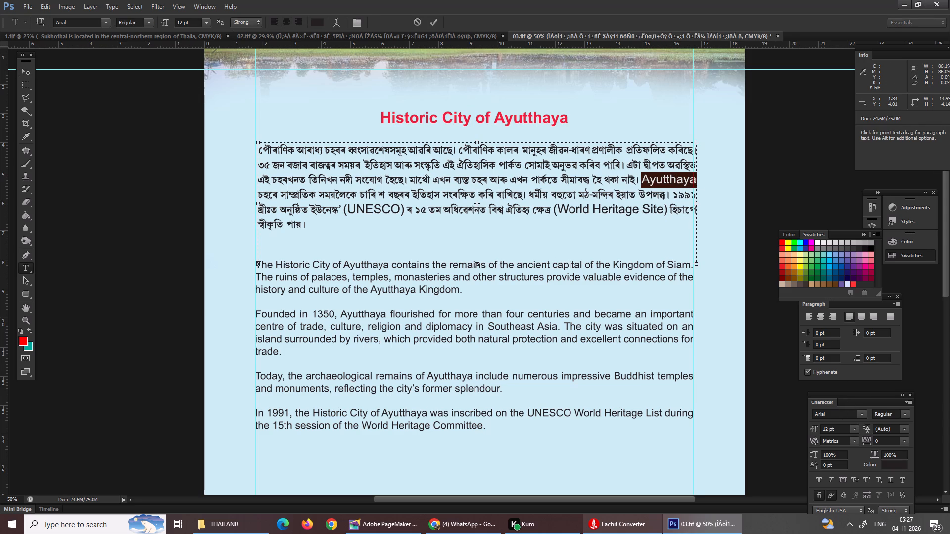
drag(842, 424, 826, 426)
drag(847, 432, 801, 433)
key(1)
key(0)
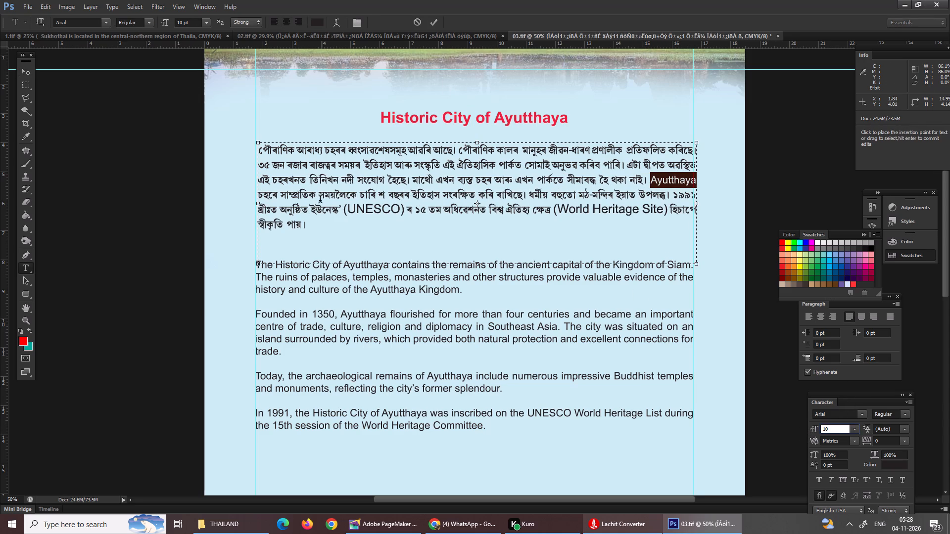
drag(342, 208, 405, 212)
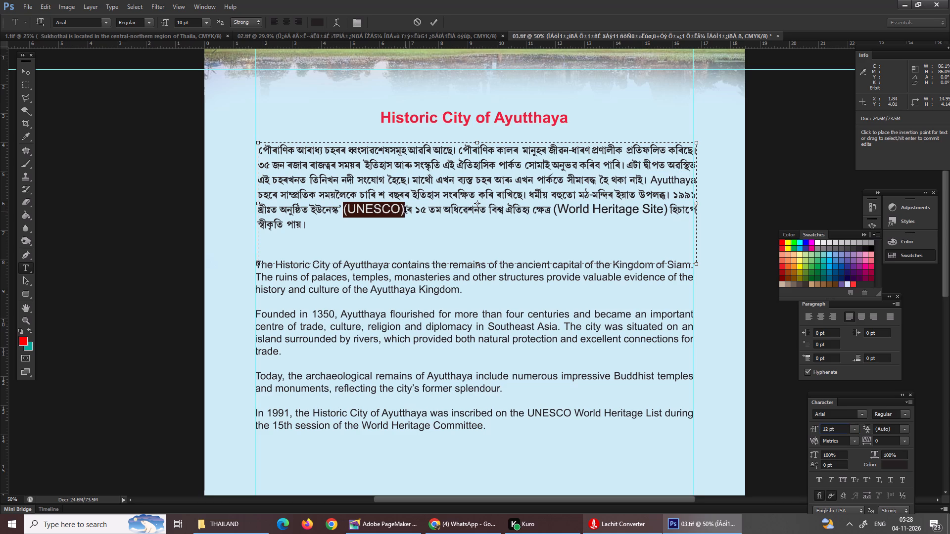
click(553, 214)
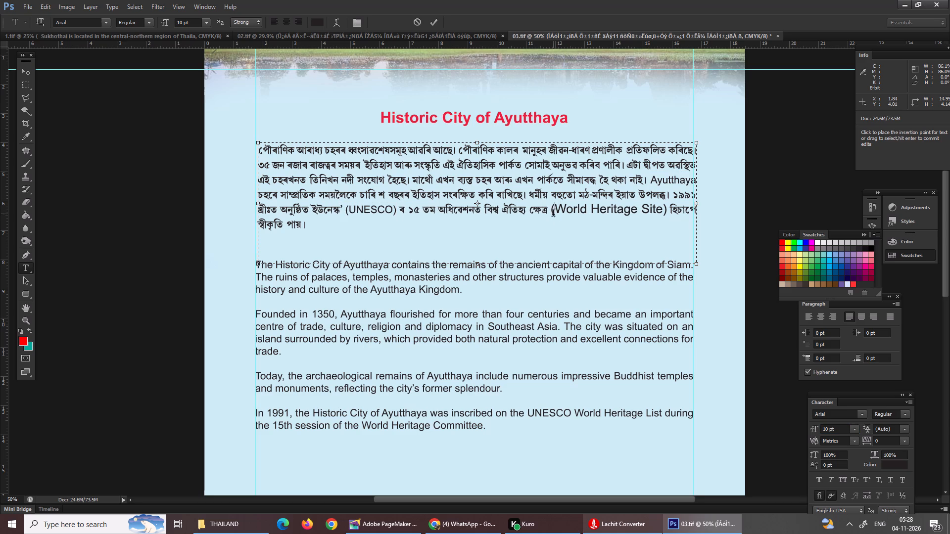
drag(553, 212, 666, 212)
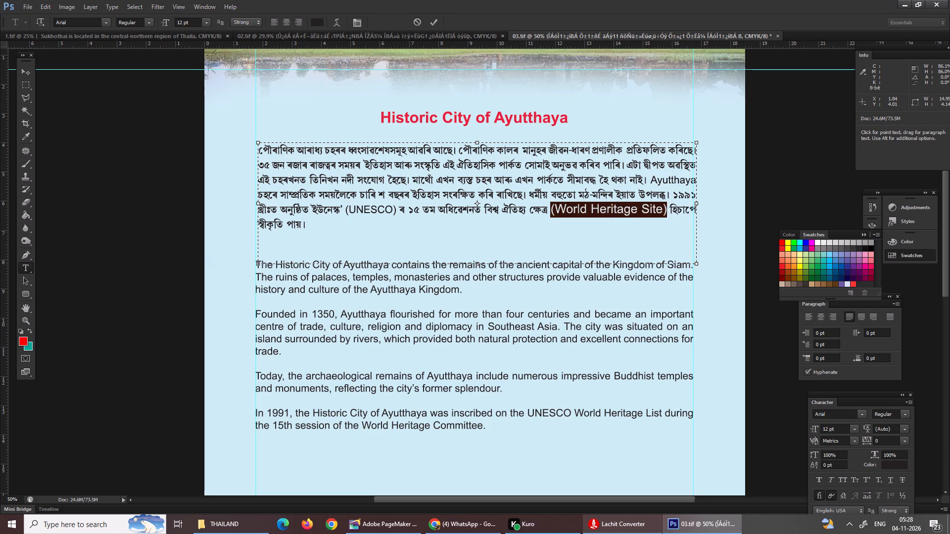
drag(837, 427, 798, 426)
key(1)
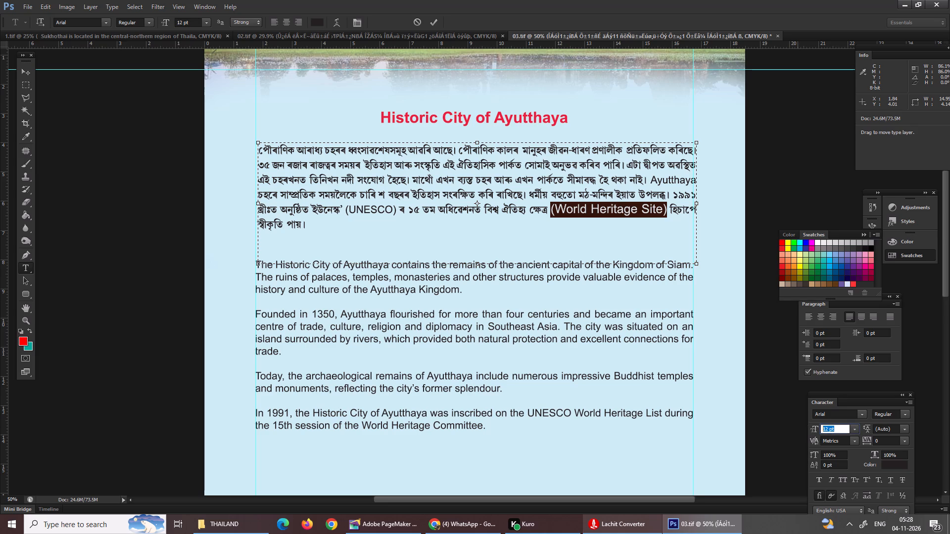
key(0)
key(Return)
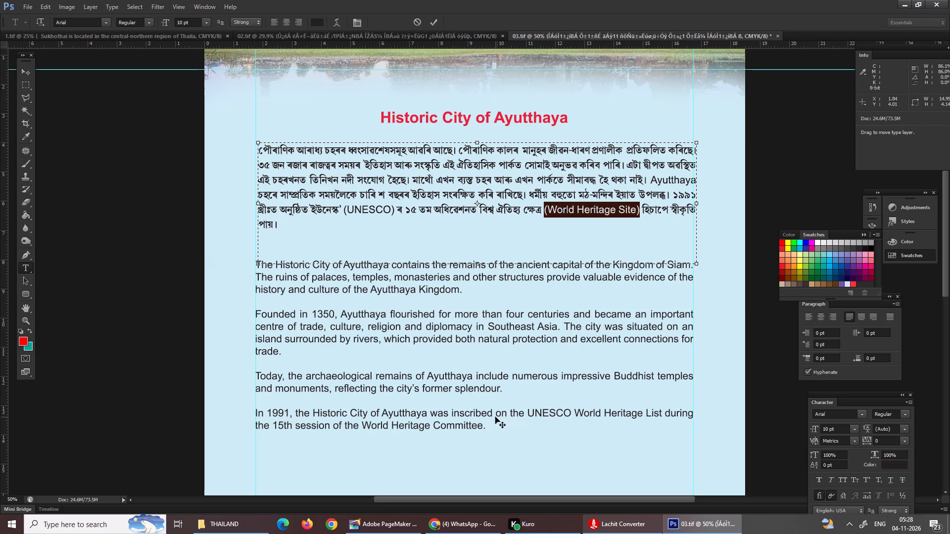
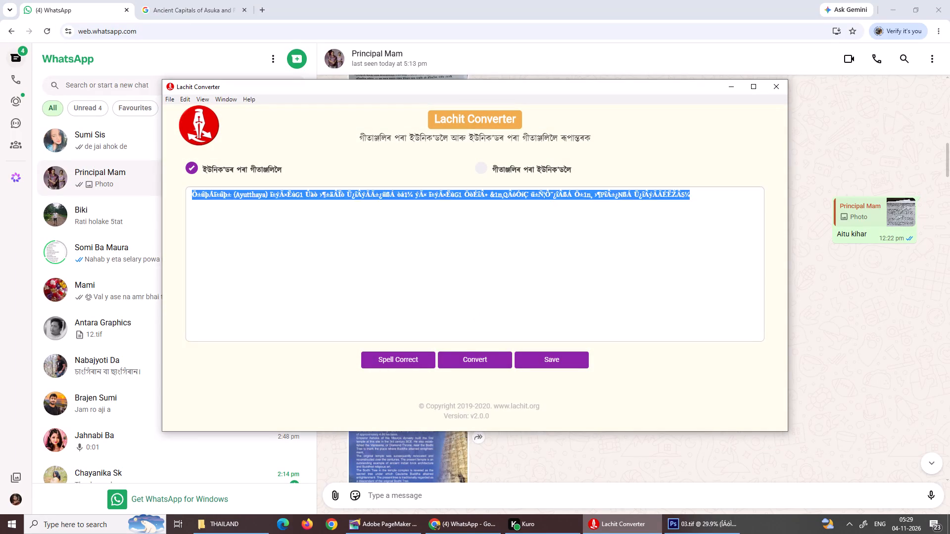
Copy all of the converted Assamese text containing (Ayutthaya) from Lachit Converter.
key(ctrl+a)
key(ctrl+c)
key(ctrl+c)
key(ctrl+c)
key(ctrl+c)
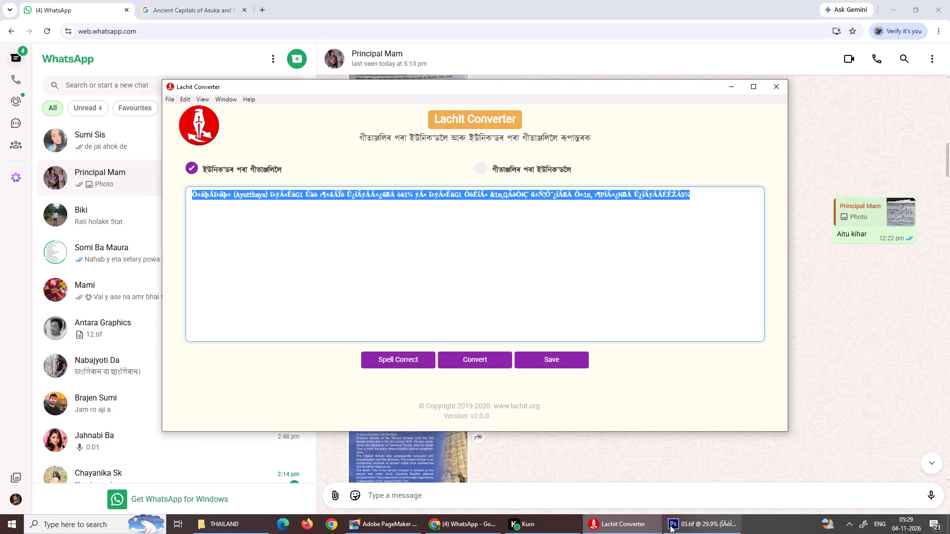
Switch to 03.tif in Photoshop and replace the opening sentence of the Assamese paragraph with the copied converted text.
click(674, 524)
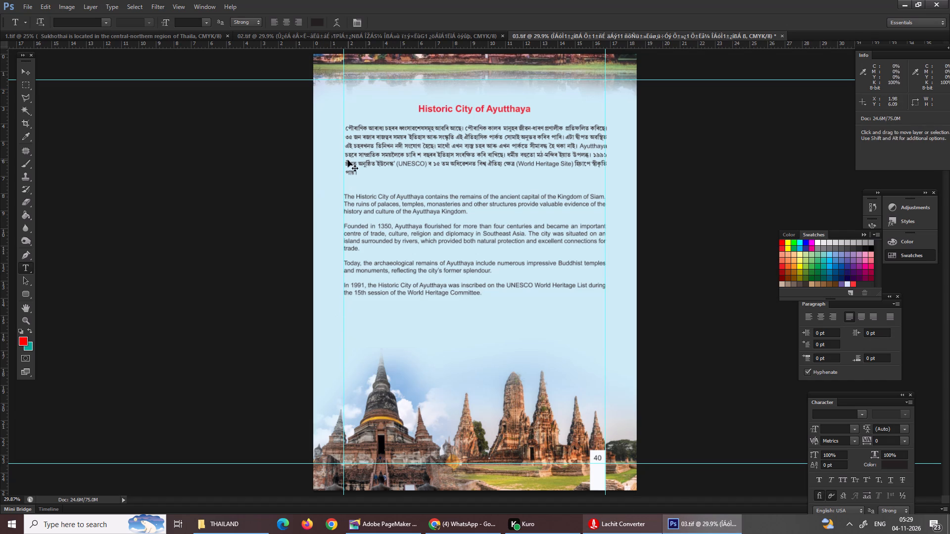
key(ctrl+equal)
key(ctrl+equal)
key(ctrl+equal)
key(ctrl+equal)
scroll(348, 160, up, 2)
scroll(348, 160, down, 1)
scroll(348, 160, up, 10)
scroll(348, 160, down, 1)
scroll(348, 160, up, 2)
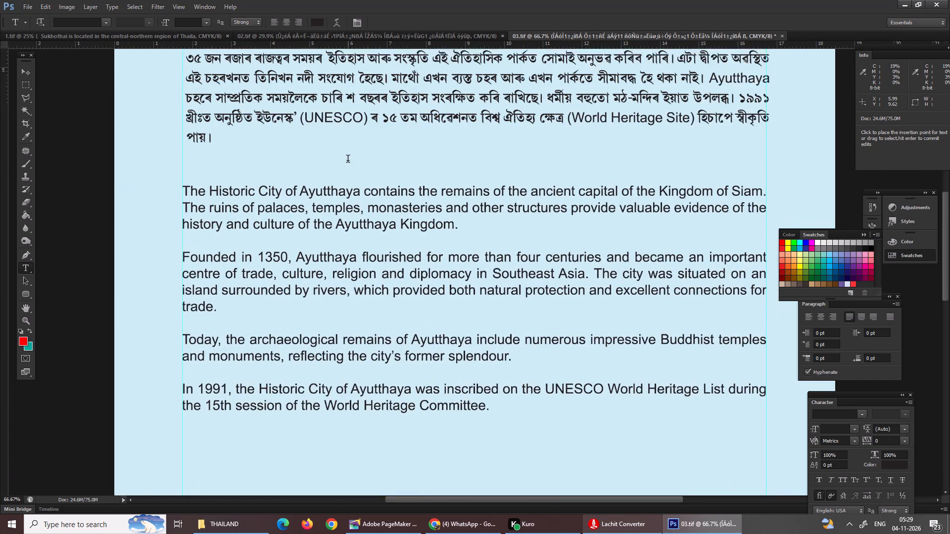
scroll(348, 160, down, 1)
scroll(348, 160, up, 12)
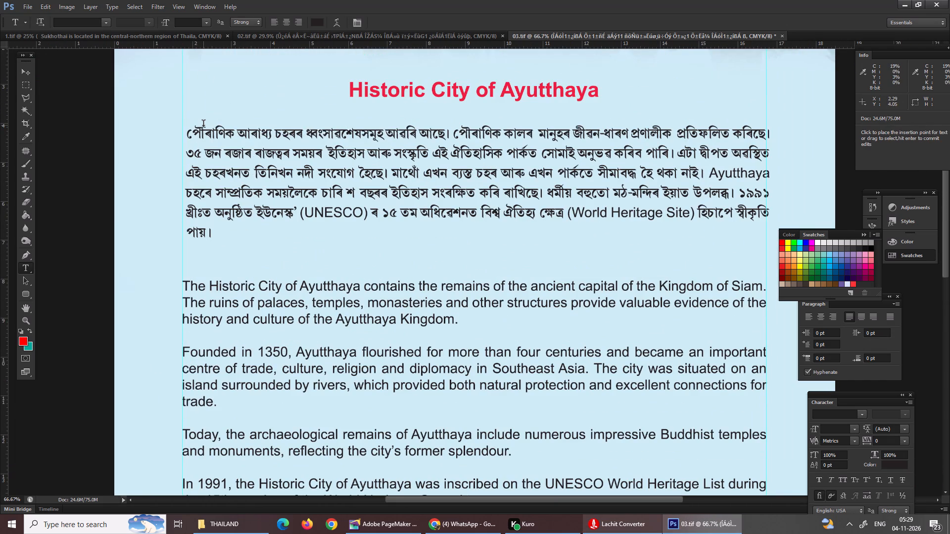
drag(185, 129, 403, 119)
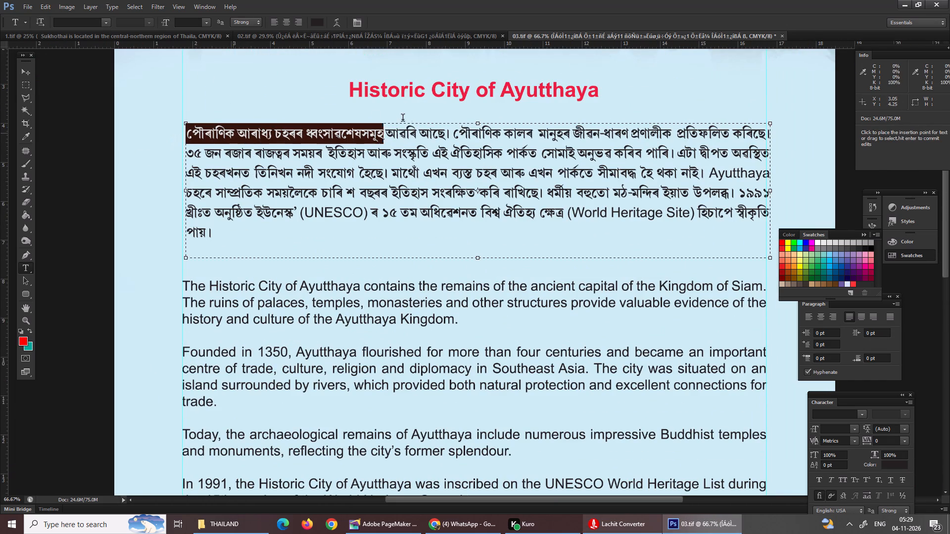
drag(403, 119, 451, 119)
key(ctrl+v)
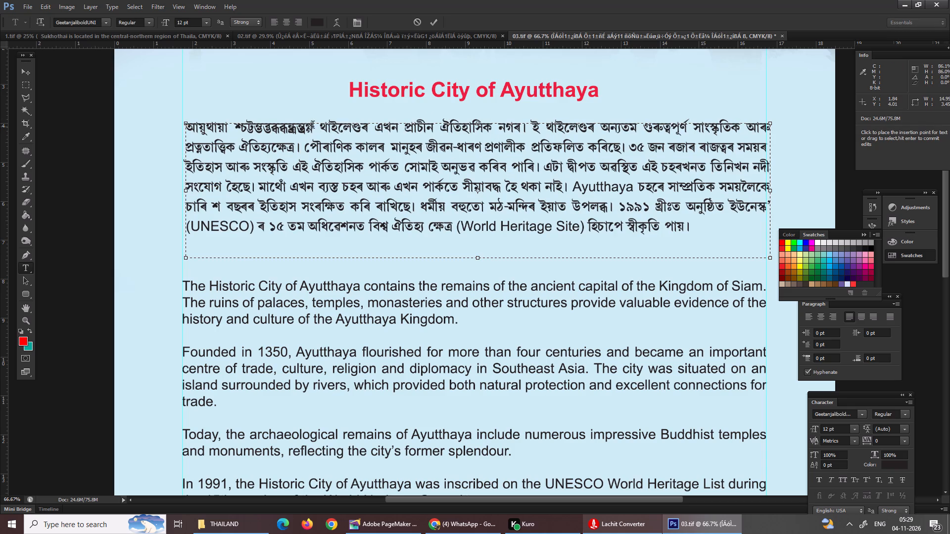
Open the font choices for the garbled bracketed word after আয়ুথায়া in the first line of the Assamese paragraph.
drag(313, 125, 237, 127)
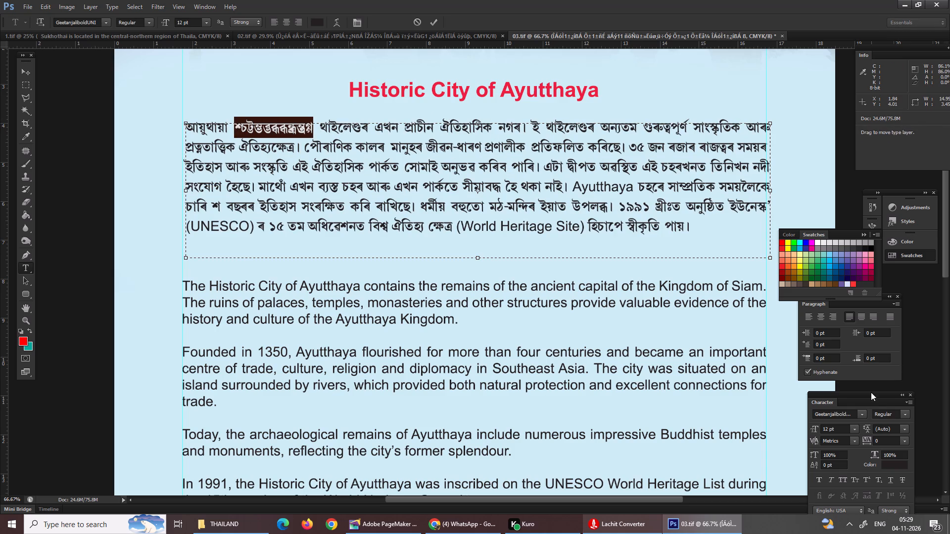
click(857, 413)
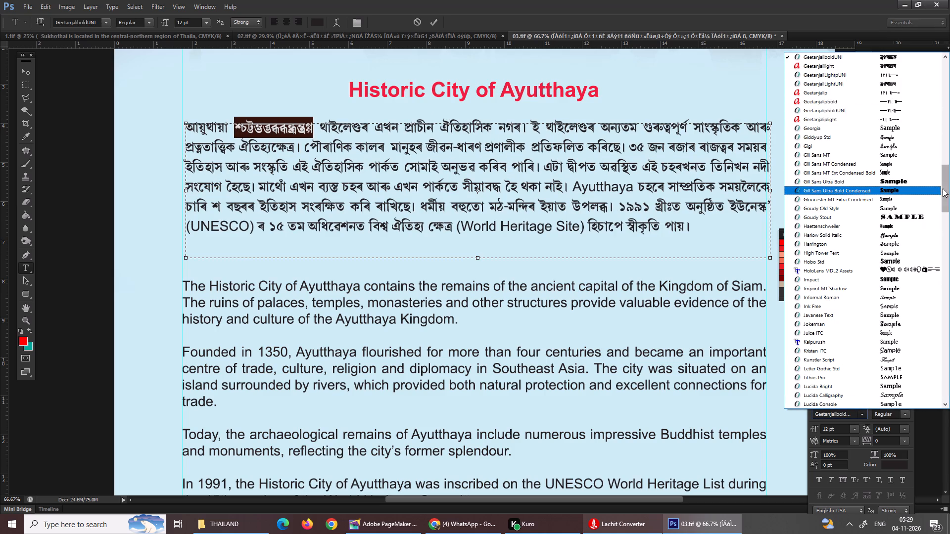
Set the garbled bracketed word (Ayutthaya) in the Assamese paragraph's first line to Arial at 10 pt.
drag(944, 188, 924, 36)
click(838, 99)
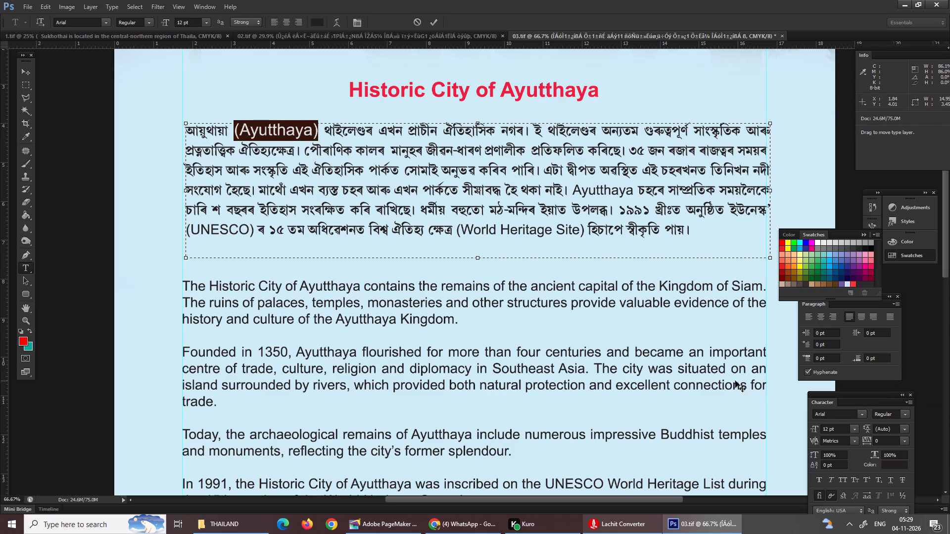
drag(837, 431, 747, 431)
text(10)
key(Return)
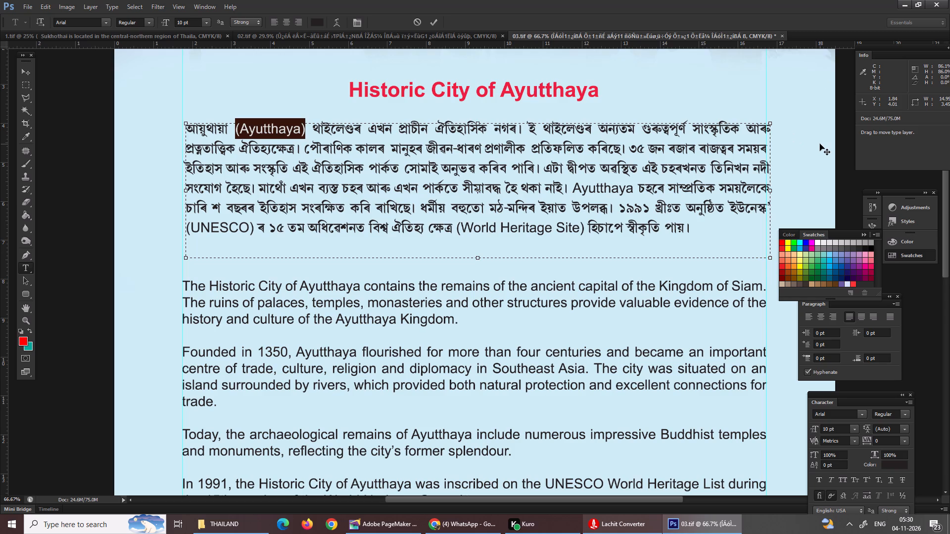
key(Return)
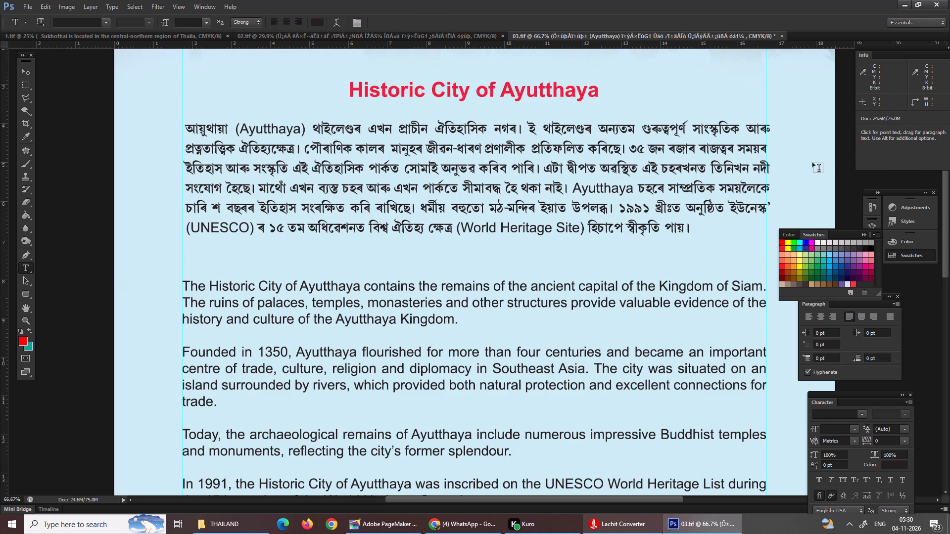
Shift the English body text, the Assamese paragraph and the red heading down the page to free space below the top photo.
key(ctrl+0)
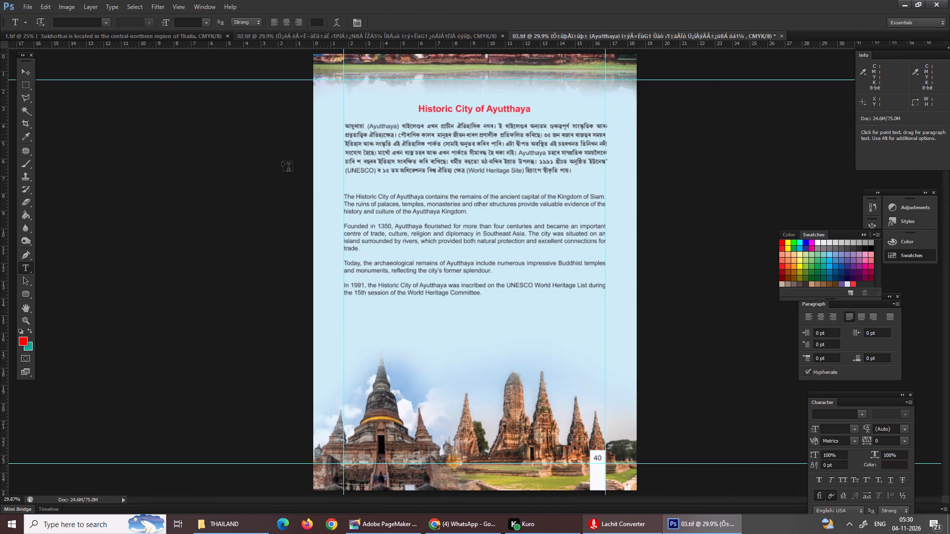
click(20, 73)
right_click(395, 237)
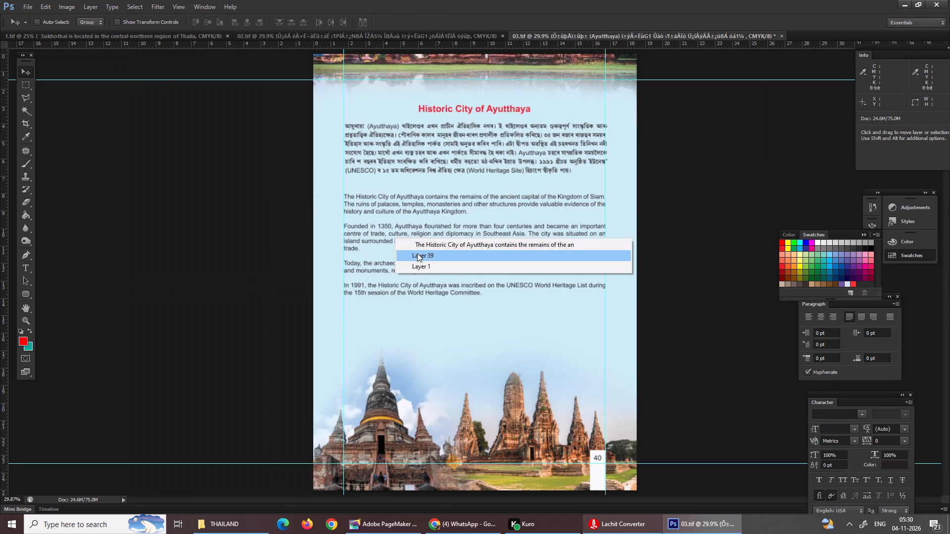
click(419, 249)
drag(418, 248, 422, 282)
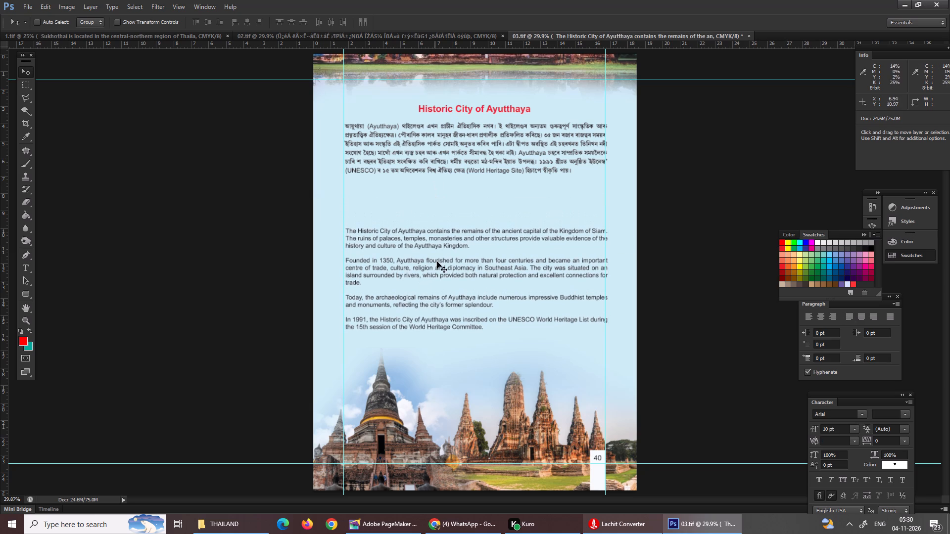
drag(437, 262, 433, 263)
right_click(422, 154)
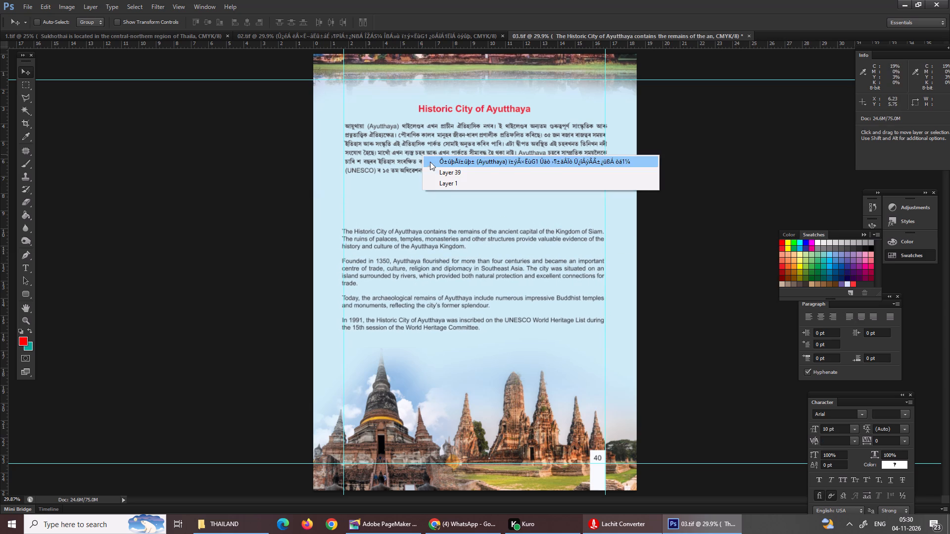
click(432, 165)
drag(441, 149, 440, 185)
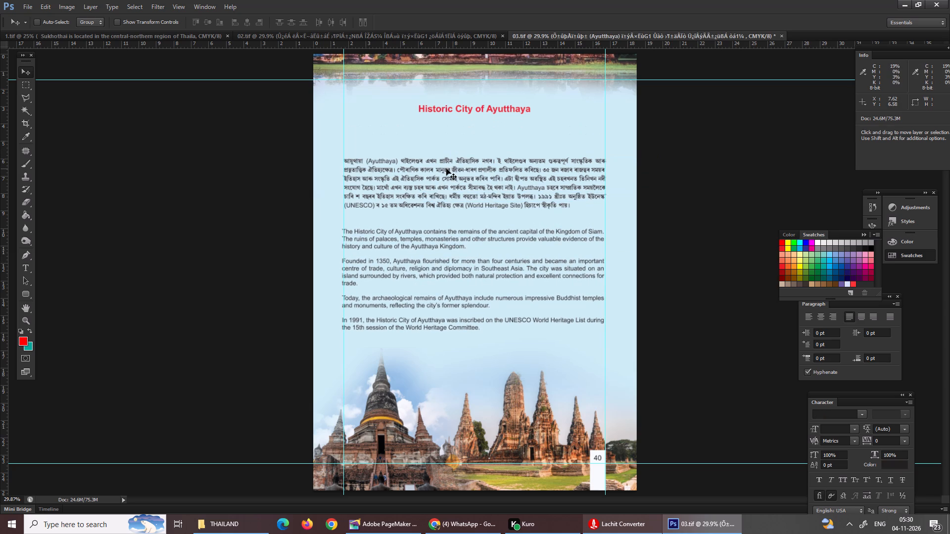
right_click(453, 116)
right_click(463, 104)
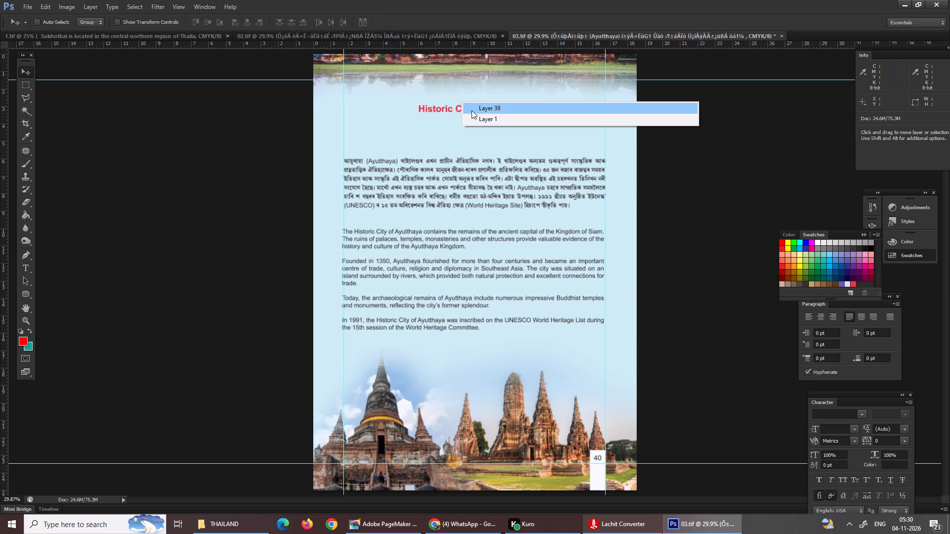
right_click(447, 109)
click(462, 114)
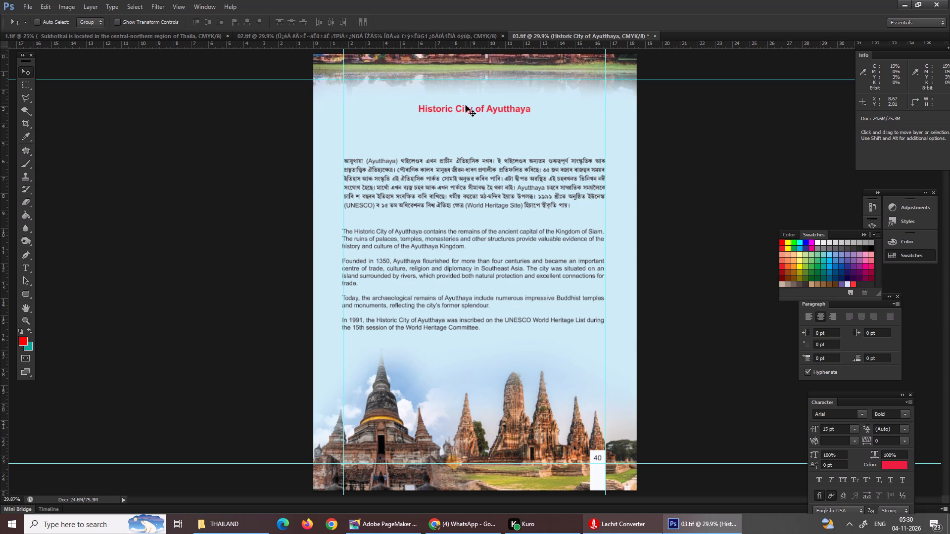
drag(467, 104, 466, 129)
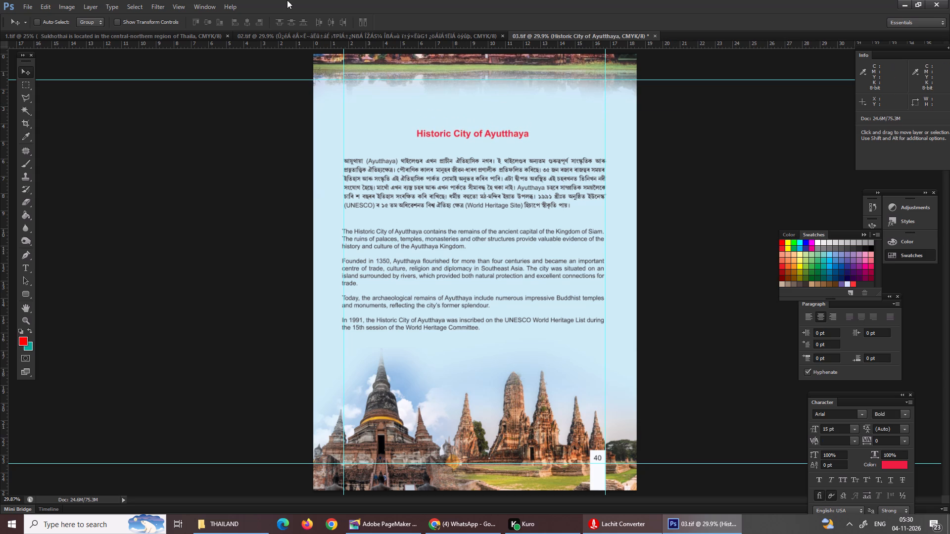
Move the top temple photo down so more of the ruins shows above the heading.
right_click(430, 63)
click(447, 70)
drag(449, 70, 450, 76)
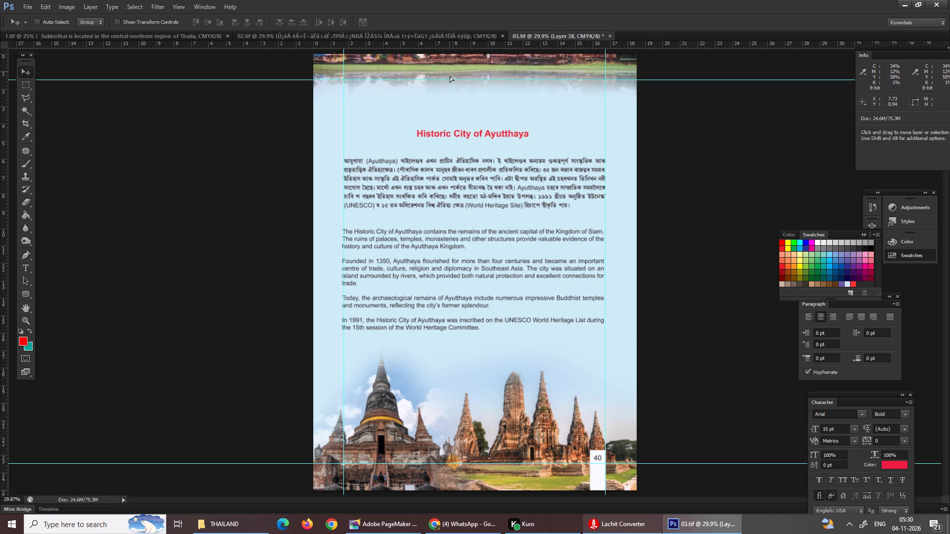
drag(450, 76, 456, 114)
key(Return)
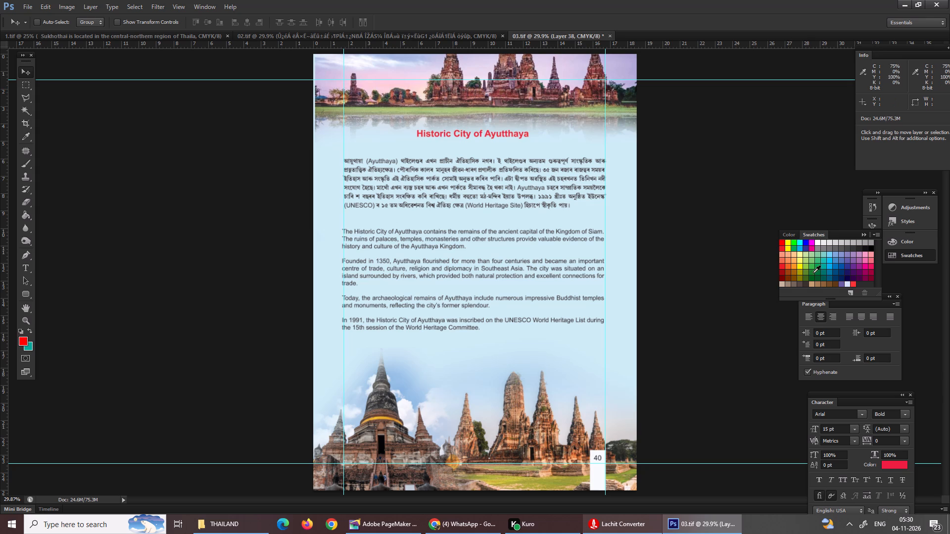
Reposition the red Historic City of Ayutthaya heading slightly lower, centred between the top photo and the Assamese paragraph.
right_click(434, 135)
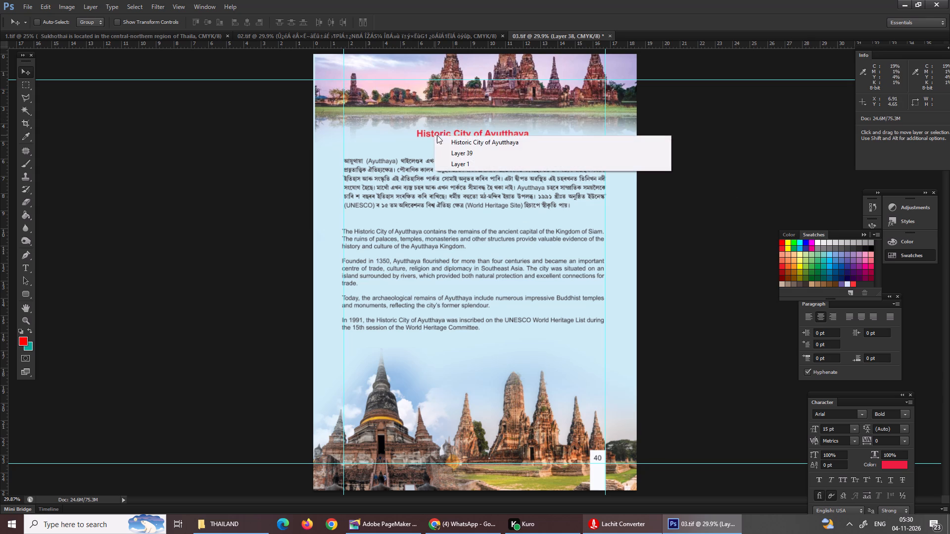
click(466, 139)
drag(470, 134, 469, 143)
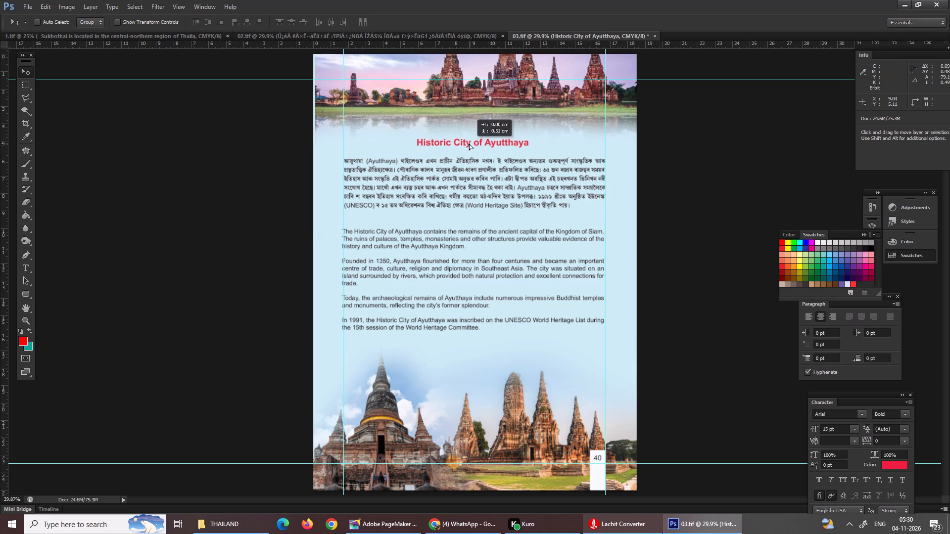
drag(469, 143, 470, 145)
key(Return)
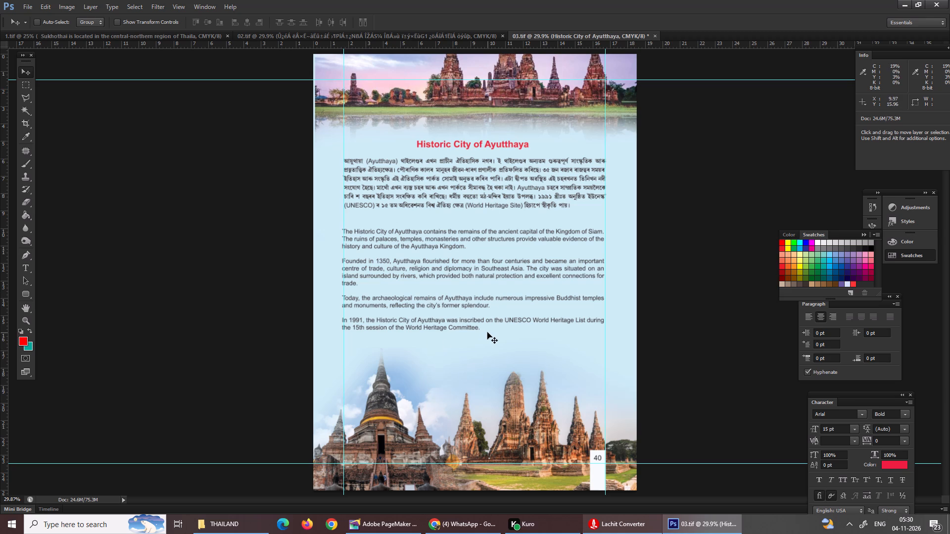
drag(364, 88, 359, 88)
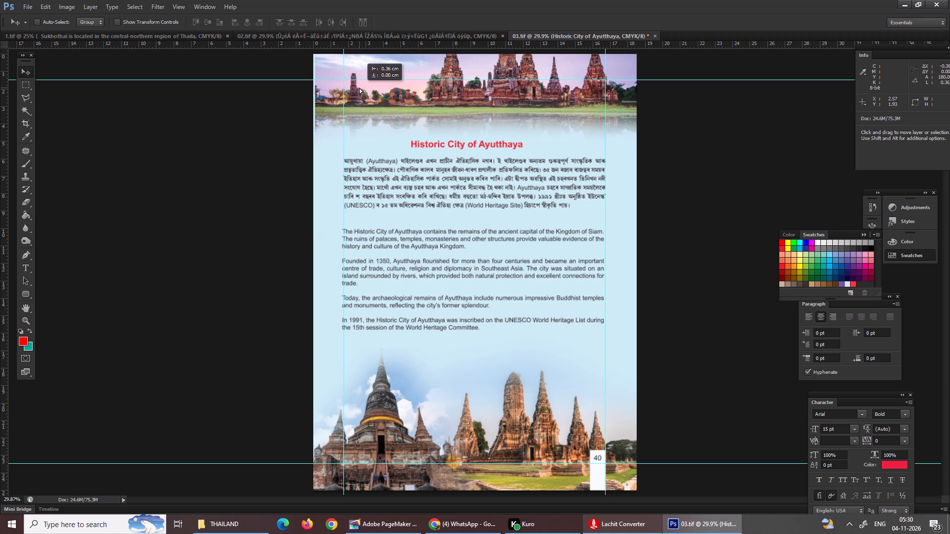
drag(359, 88, 332, 97)
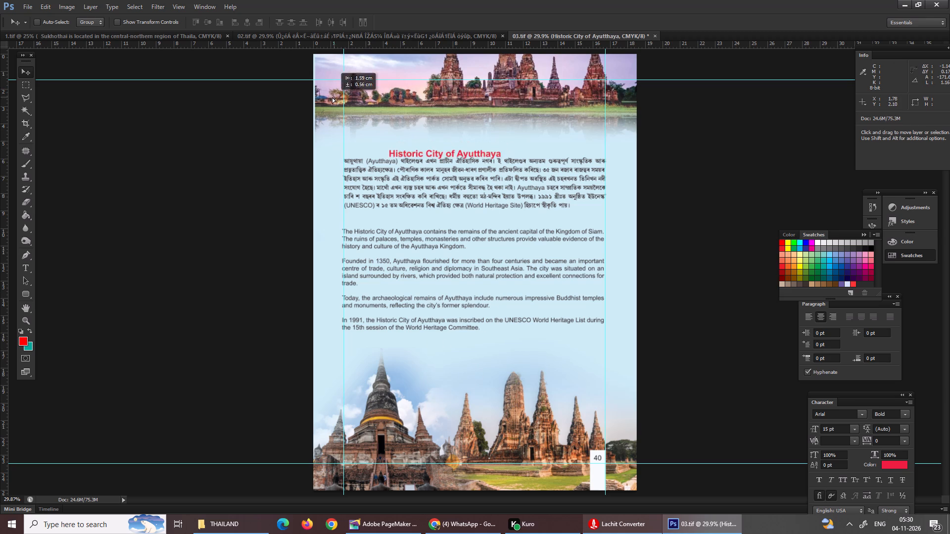
drag(332, 97, 366, 79)
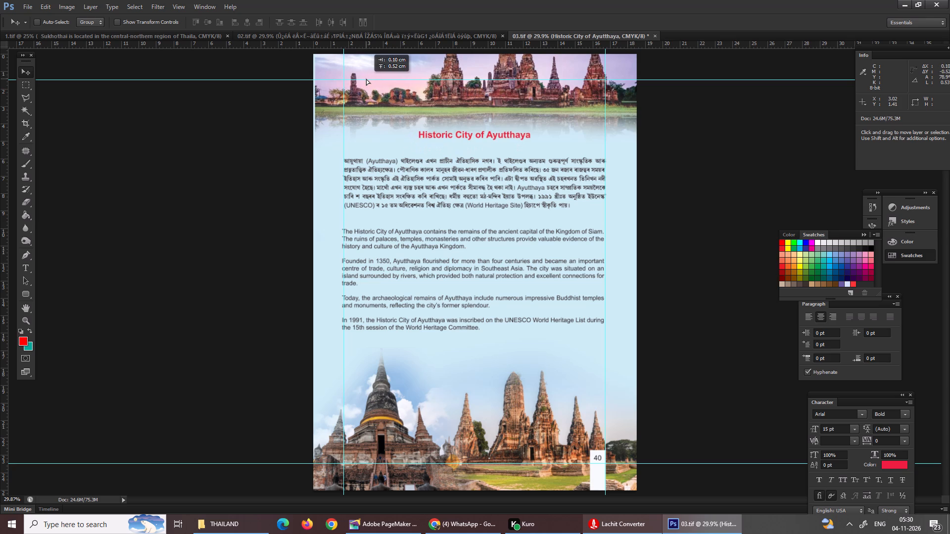
drag(366, 79, 363, 83)
key(Return)
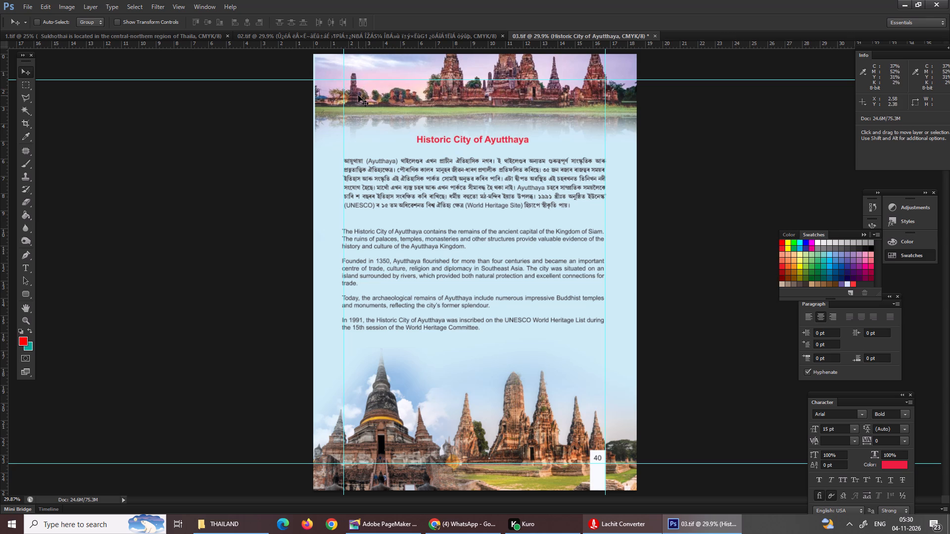
Save the Ayutthaya page file 03.tif.
key(ctrl+s)
key(ctrl+s)
Select the entire Ayutthaya page canvas and copy it merged.
key(ctrl+a)
key(ctrl+a)
key(ctrl+a)
key(ctrl+shift+c)
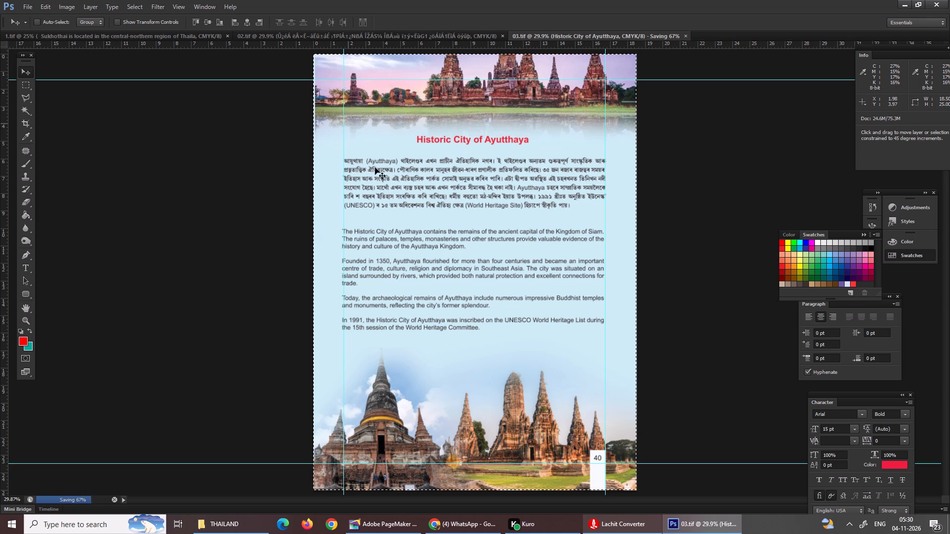
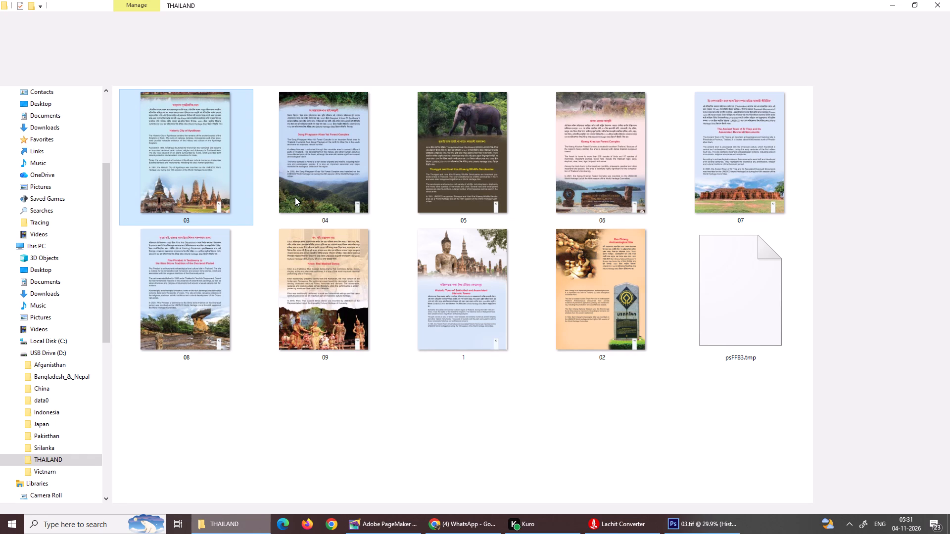
Open page file 04 from the THAILAND folder in Photoshop.
right_click(319, 190)
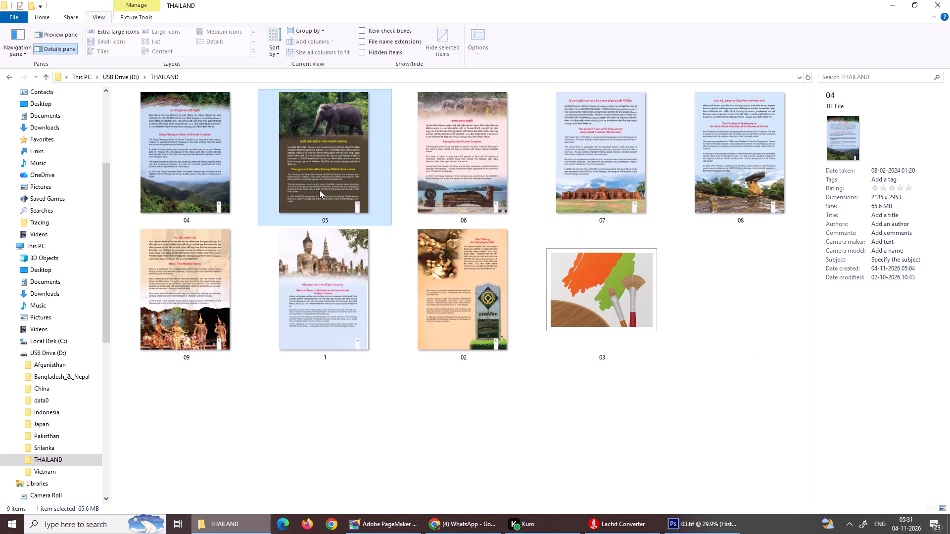
right_click(169, 170)
click(175, 170)
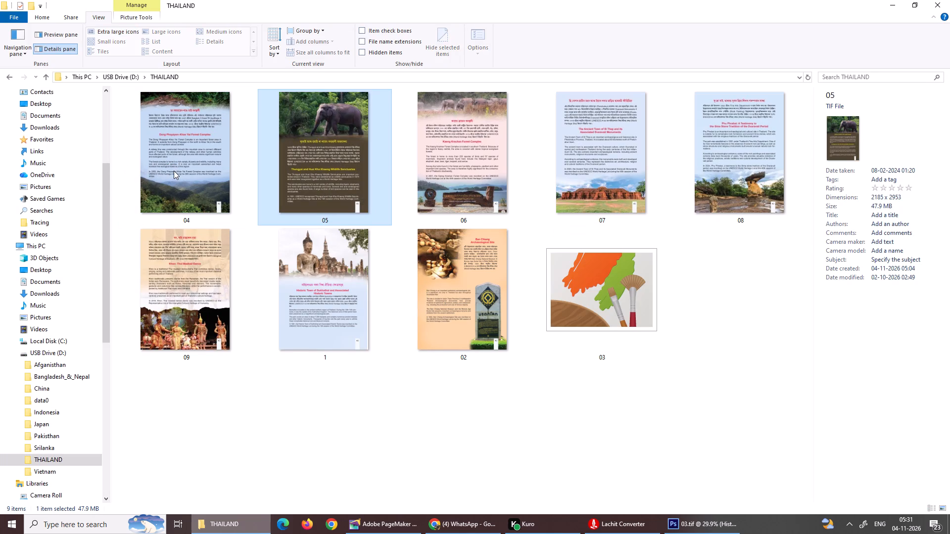
right_click(176, 167)
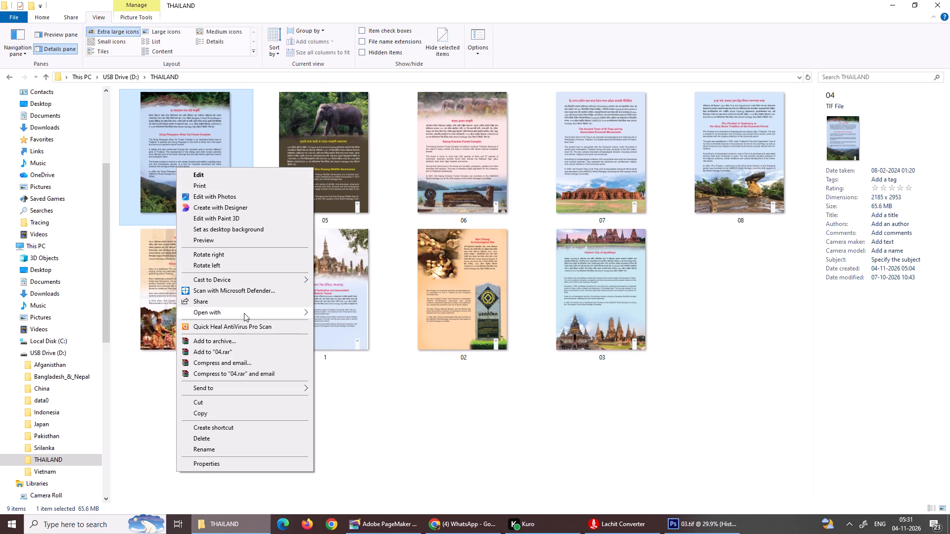
click(338, 310)
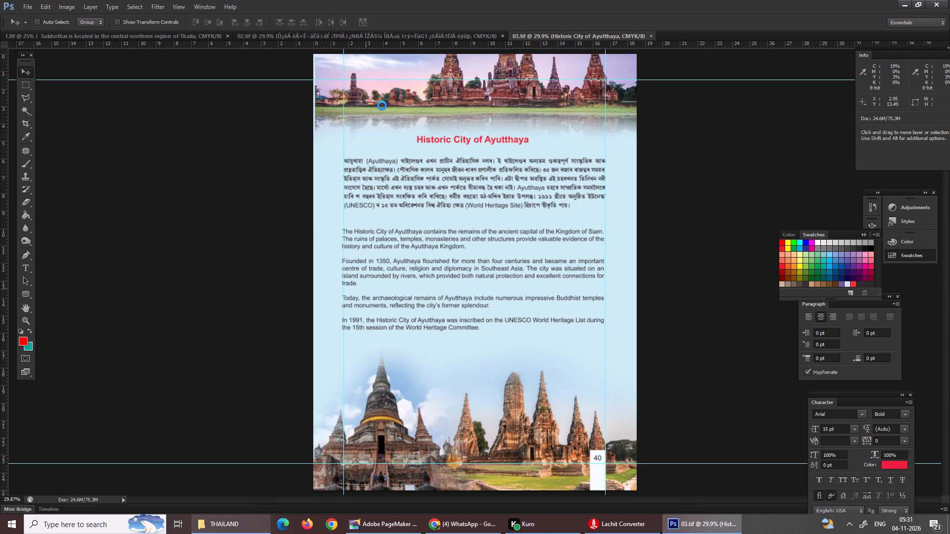
key(Return)
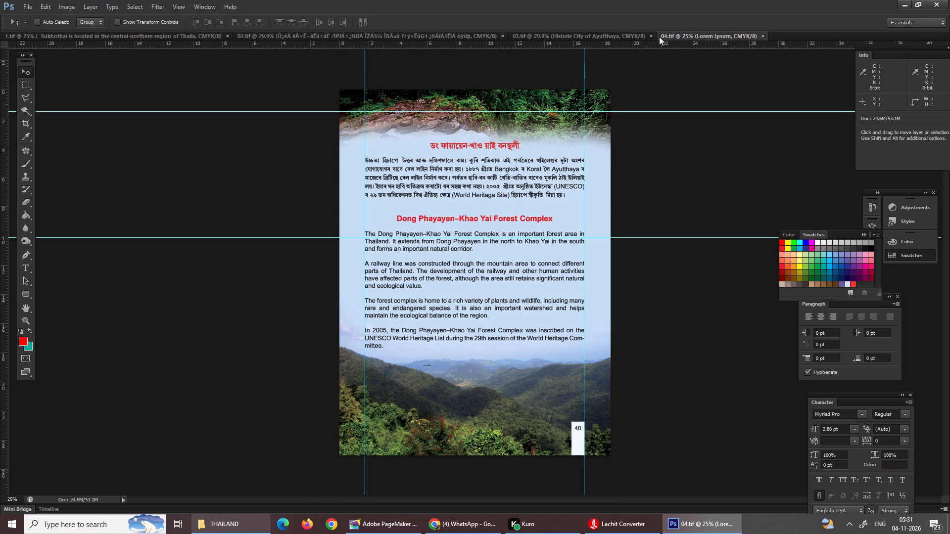
Close the finished documents 03.tif, 02.tif and 1.tif, leaving only 04.tif open.
click(650, 37)
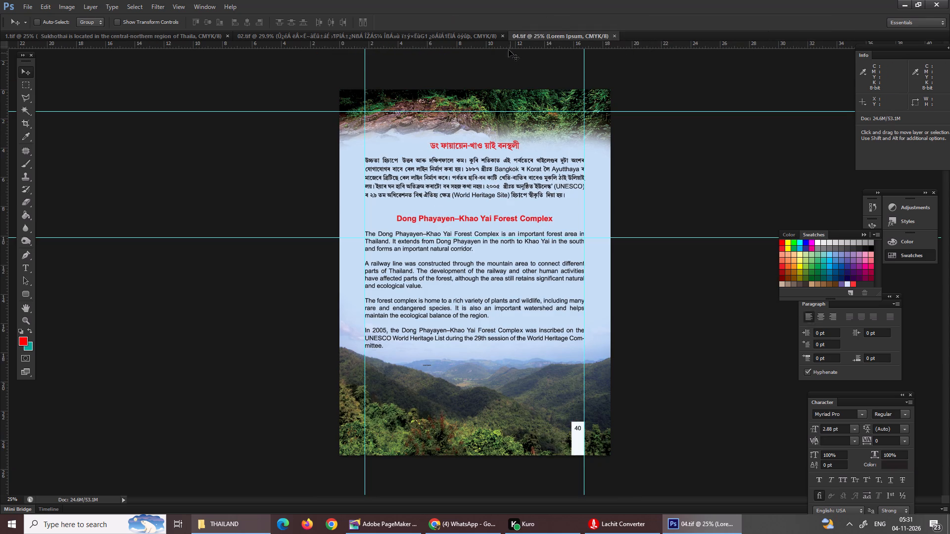
click(499, 37)
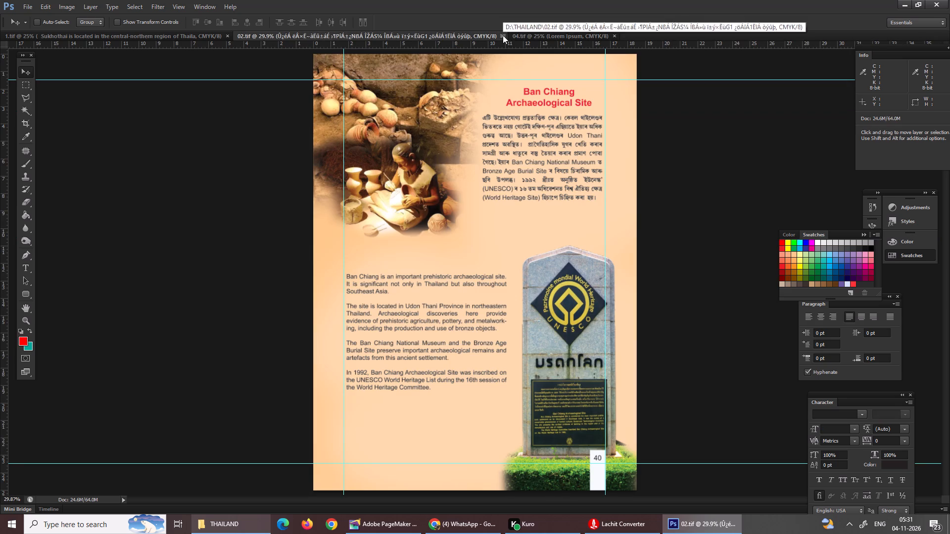
click(503, 35)
click(199, 35)
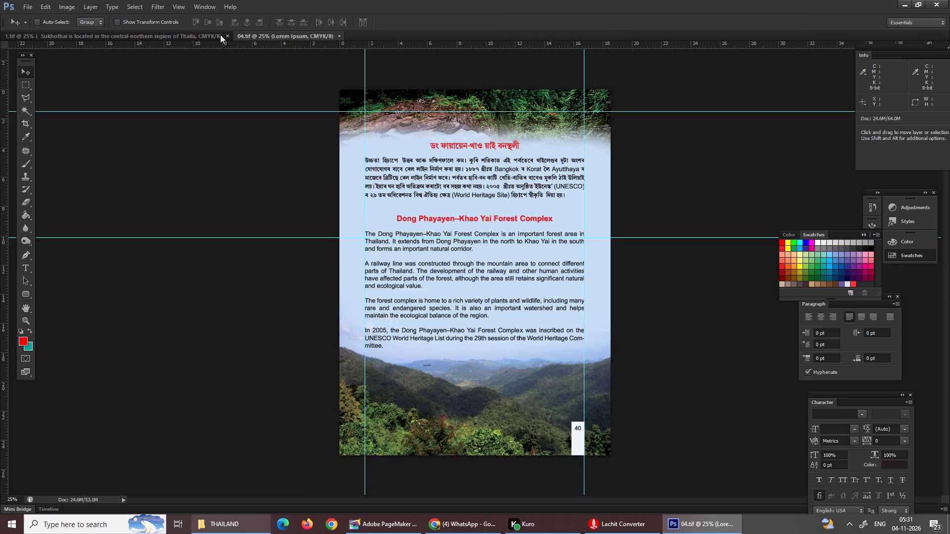
click(214, 37)
click(209, 36)
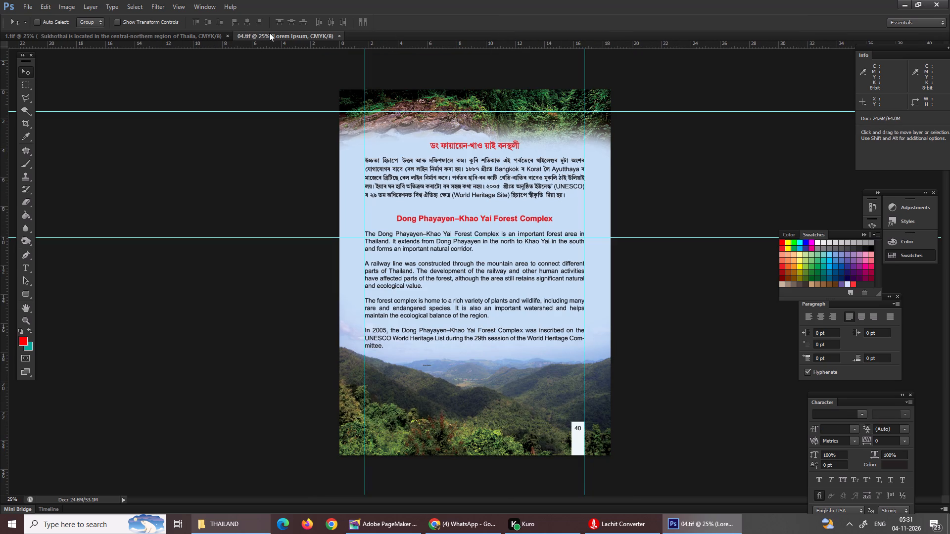
click(269, 33)
click(194, 36)
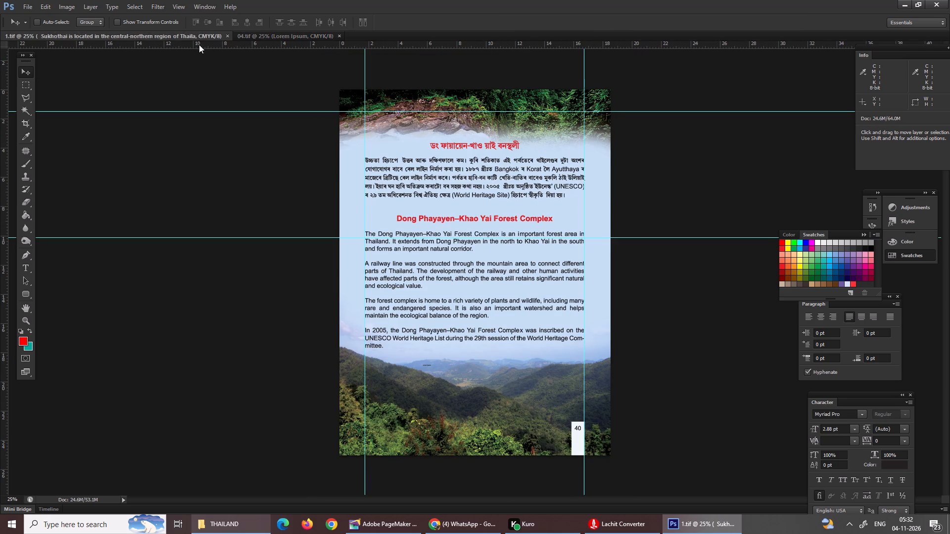
click(224, 34)
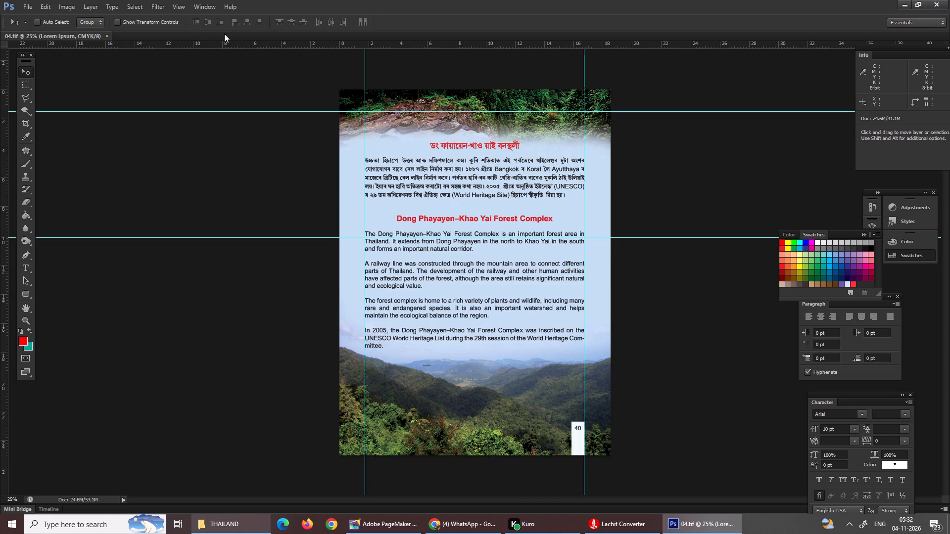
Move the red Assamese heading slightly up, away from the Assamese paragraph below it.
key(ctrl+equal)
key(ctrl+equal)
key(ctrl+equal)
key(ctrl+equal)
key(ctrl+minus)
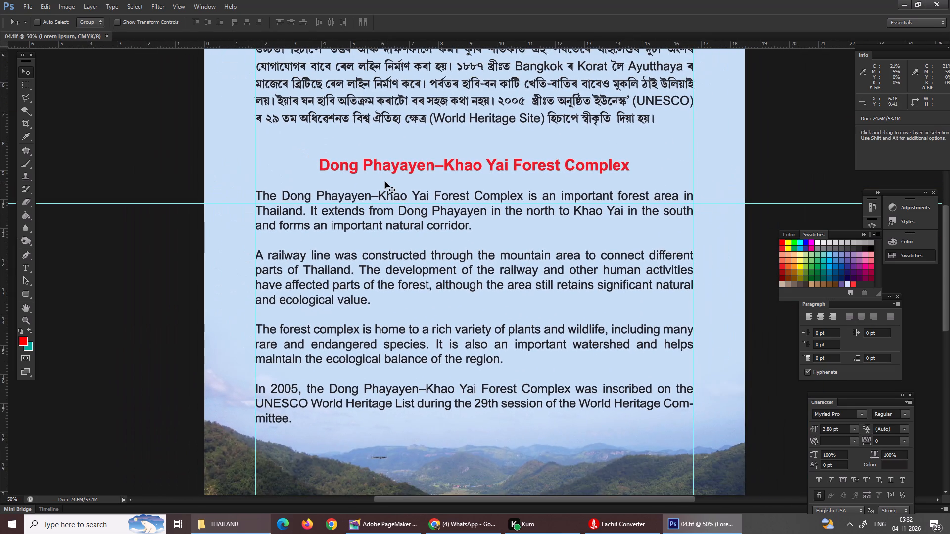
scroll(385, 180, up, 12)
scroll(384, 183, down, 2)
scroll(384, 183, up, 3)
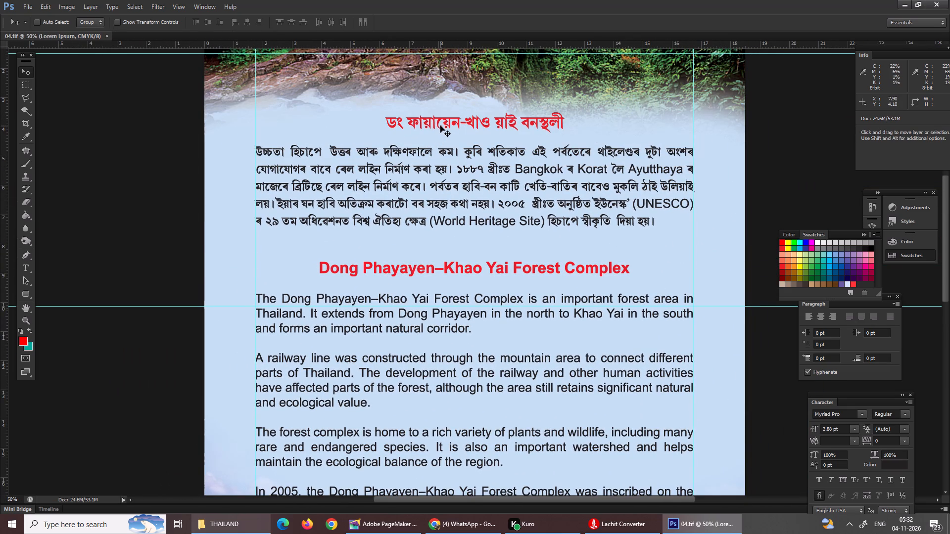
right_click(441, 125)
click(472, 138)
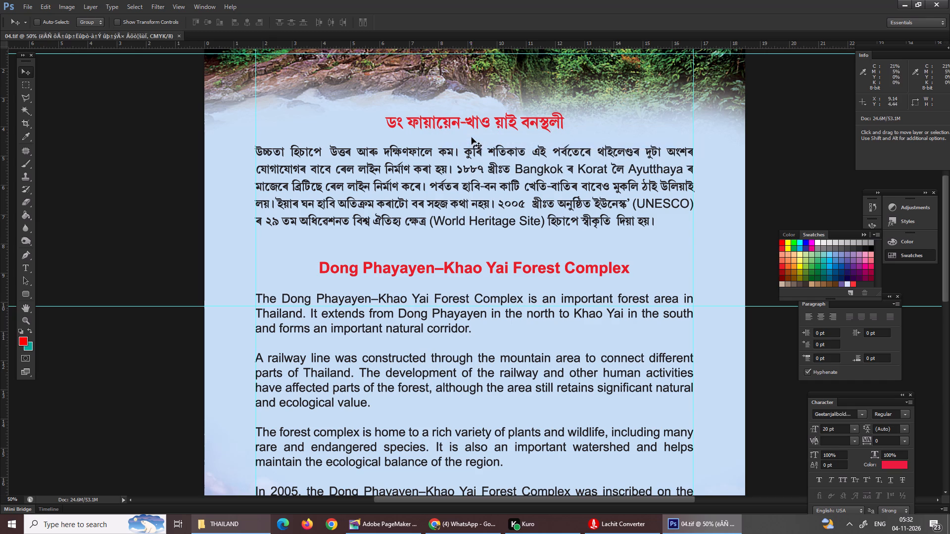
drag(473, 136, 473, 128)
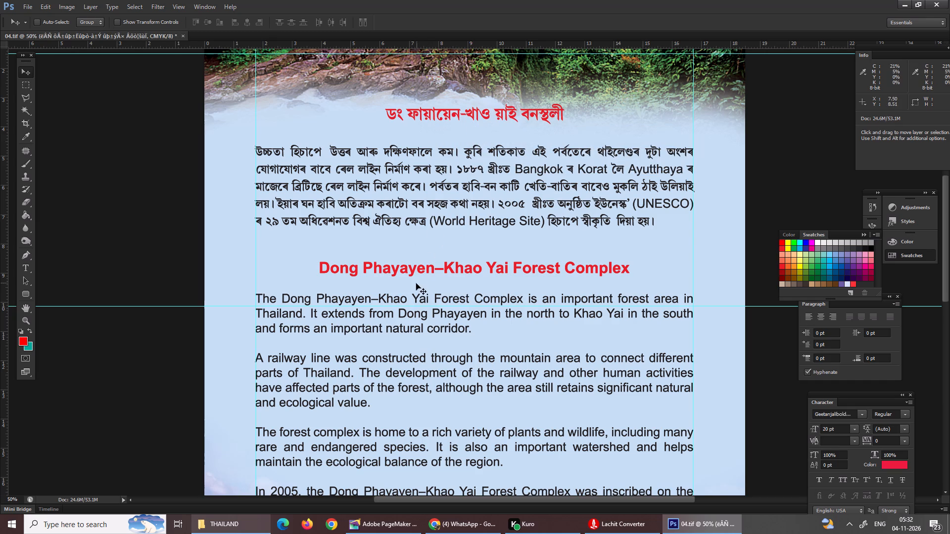
Select the English text block under the Assamese paragraph and shift it slightly down for text editing.
right_click(418, 267)
double_click(486, 288)
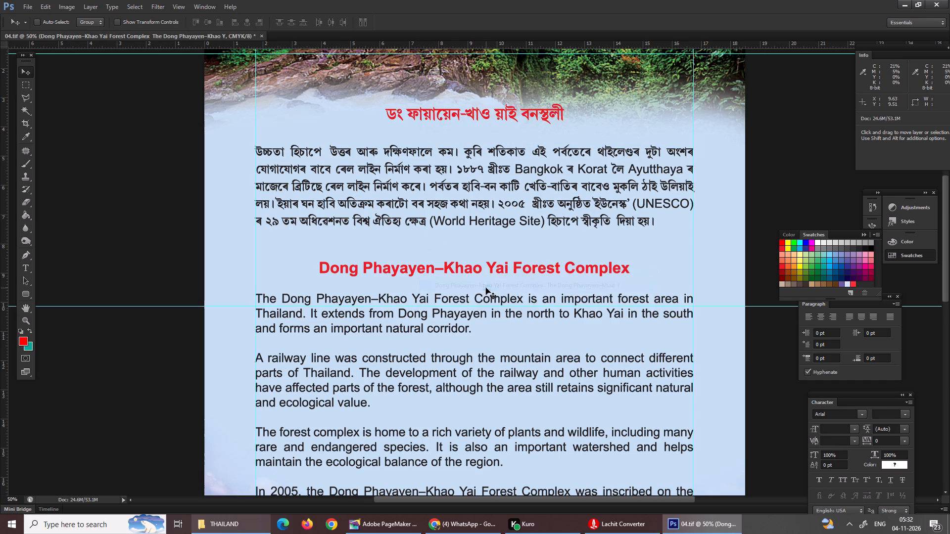
key(t)
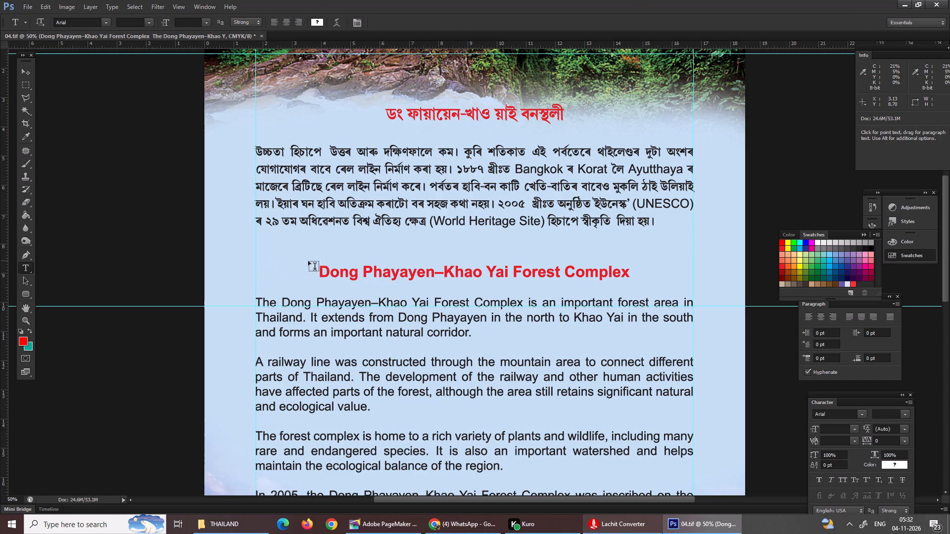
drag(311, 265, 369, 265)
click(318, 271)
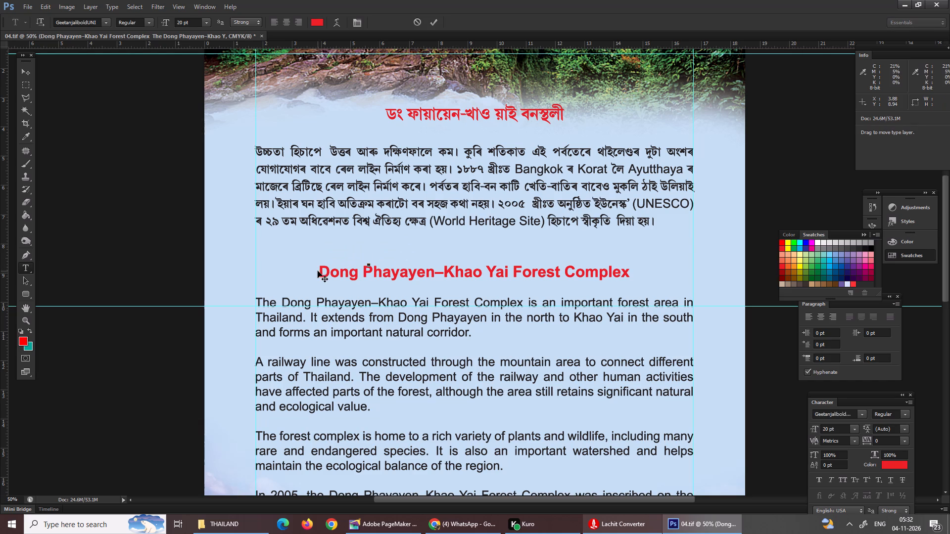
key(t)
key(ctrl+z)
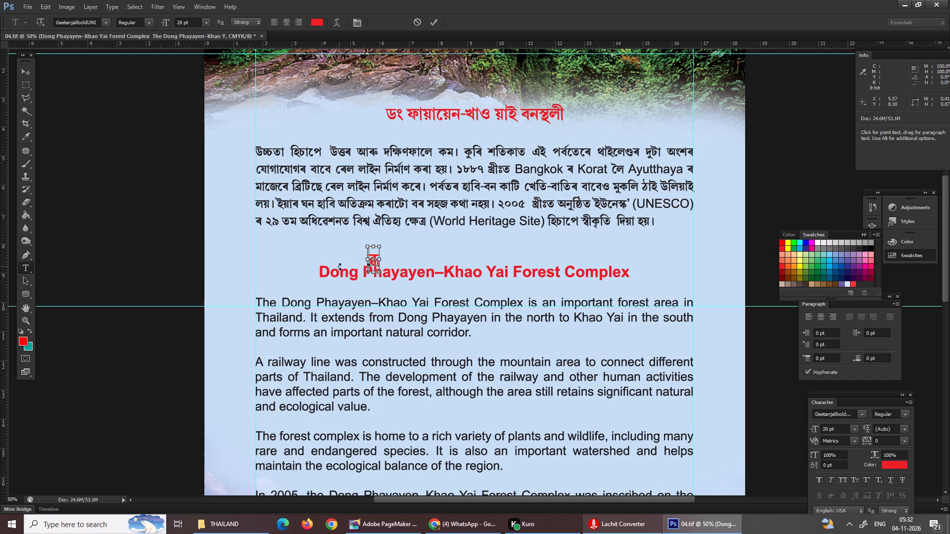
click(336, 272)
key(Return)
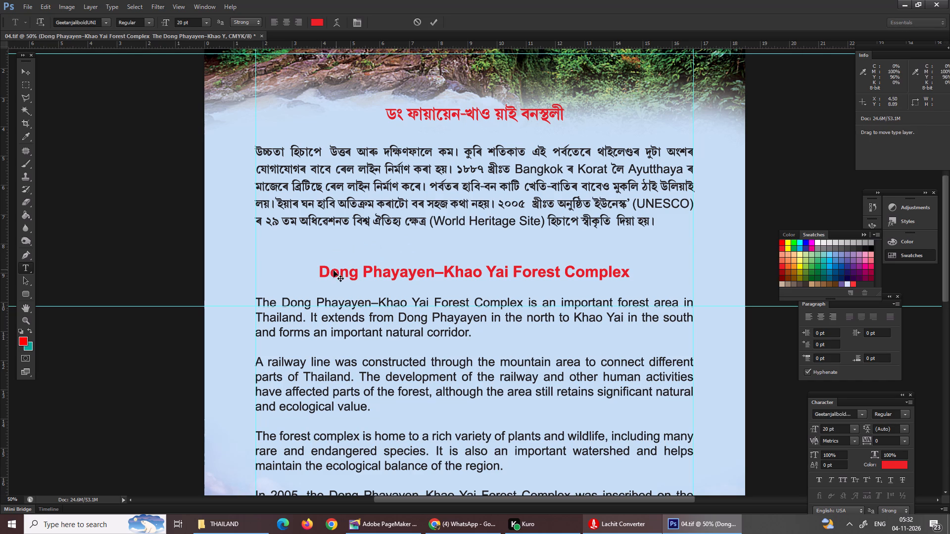
Cut the Dong Phayayen–Khao Yai Forest Complex heading from the English text block and paste it over the red Assamese heading's text.
click(343, 265)
drag(320, 273, 453, 264)
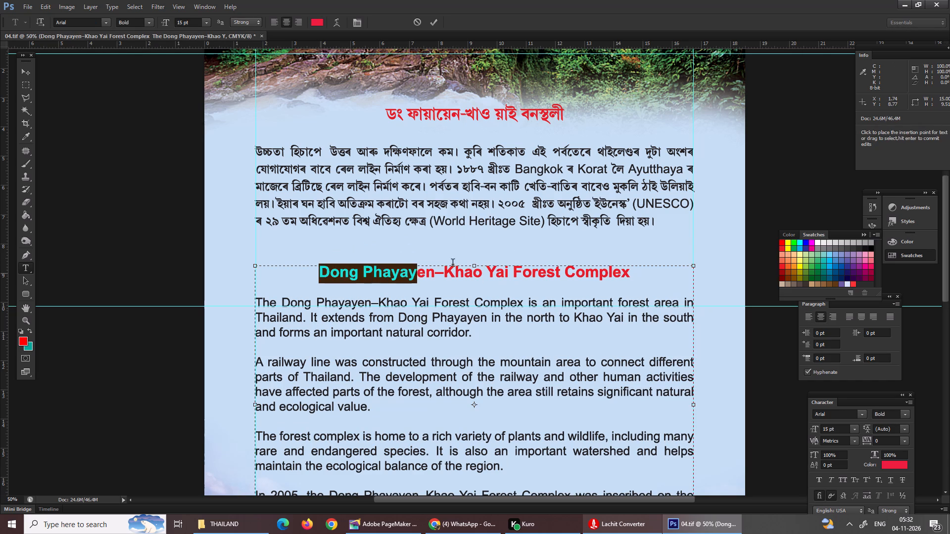
drag(453, 264, 658, 257)
key(ctrl+x)
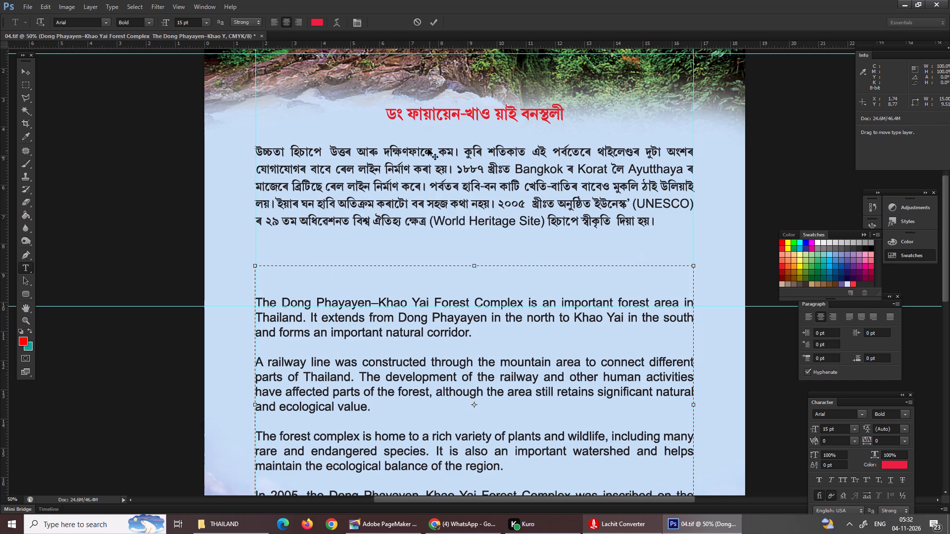
key(Return)
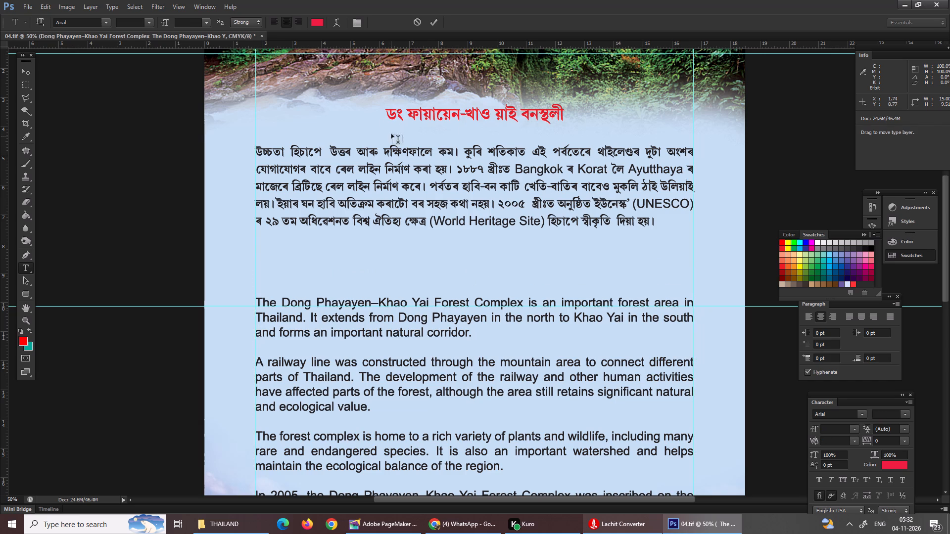
click(407, 110)
key(ctrl+a)
key(ctrl+v)
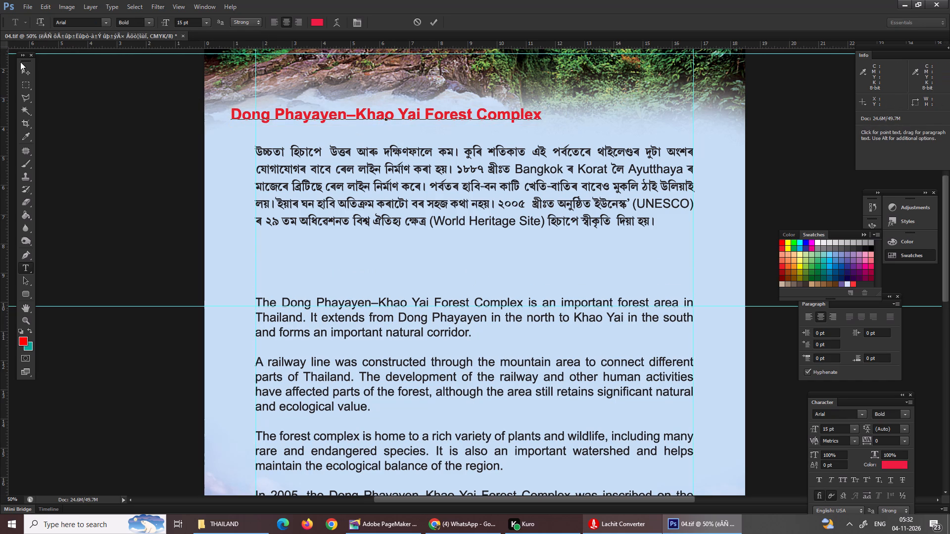
Move the Dong Phayayen–Khao Yai Forest Complex heading to sit centred between the margin guides, just above the Assamese paragraph.
click(24, 76)
drag(306, 110, 328, 109)
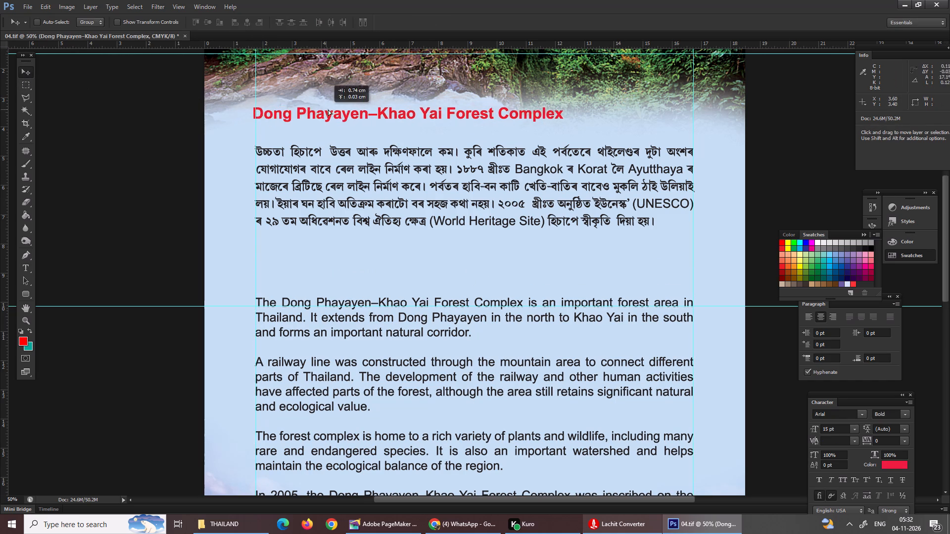
drag(328, 109, 392, 119)
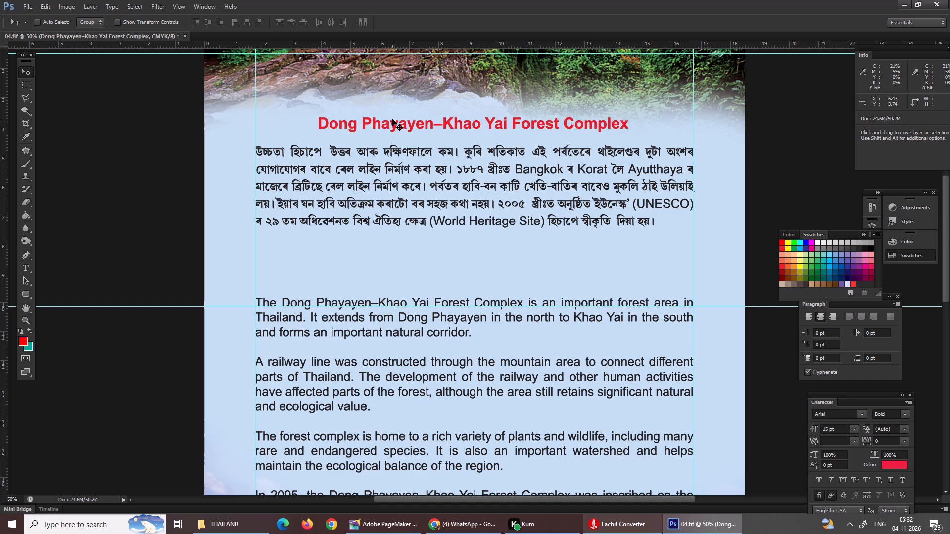
Set the Assamese paragraph's font size to 12 pt and nudge the paragraph slightly down.
right_click(444, 178)
click(500, 198)
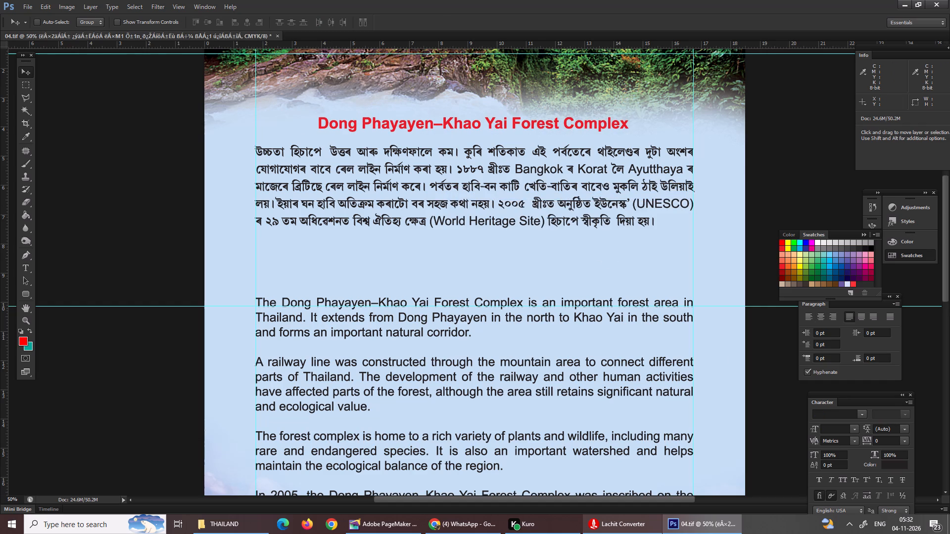
click(836, 433)
click(836, 432)
key(1)
key(2)
key(Return)
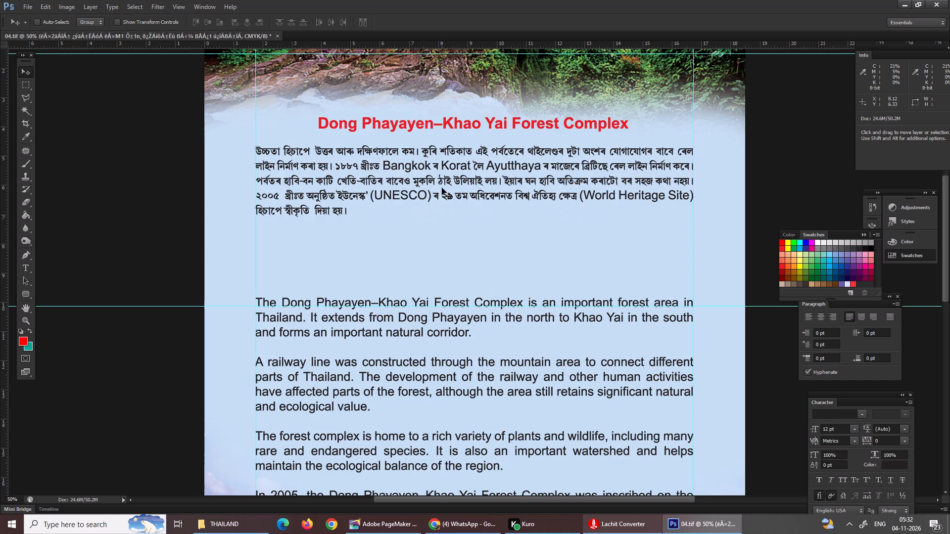
click(442, 188)
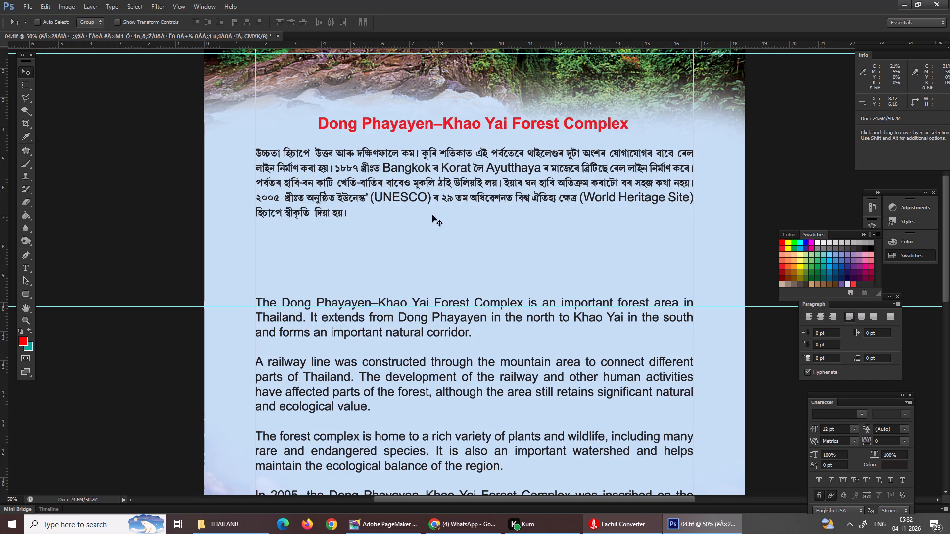
Set the font size of the English body text block to 10 pt.
right_click(369, 311)
drag(377, 312, 405, 325)
click(841, 431)
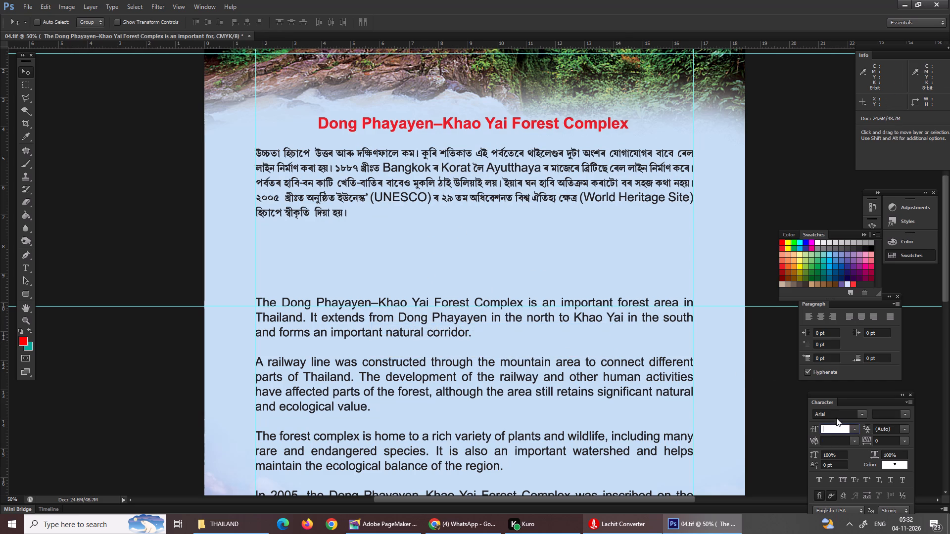
key(1)
key(0)
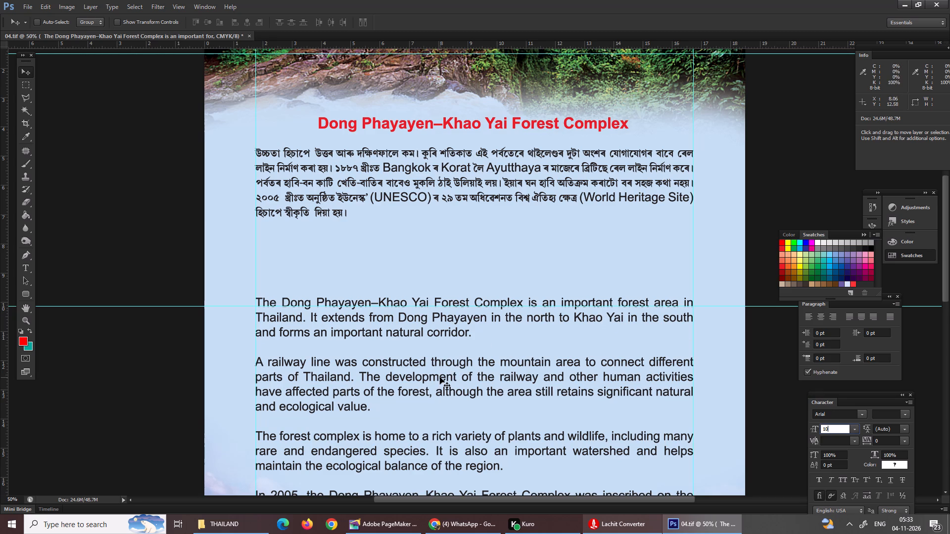
key(Return)
Move the English body text block down so its first line starts just below the middle horizontal guide.
drag(430, 371, 434, 364)
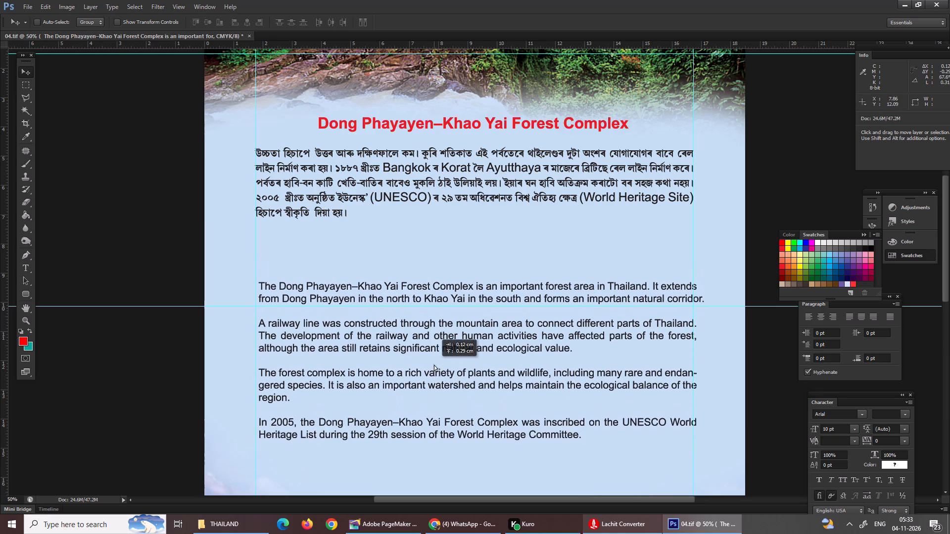
drag(434, 364, 434, 397)
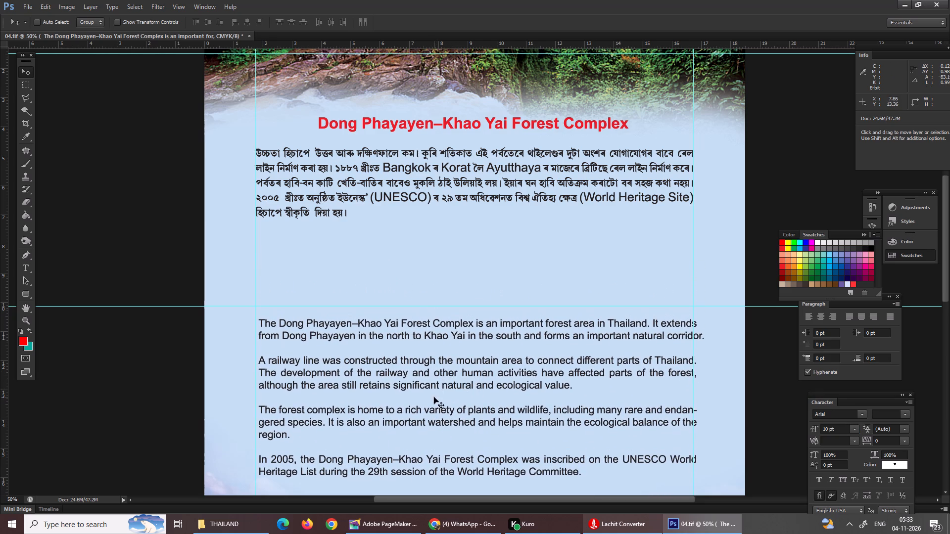
Narrow the English body text box to about 14.64 cm wide so its lines end inside the right margin guide.
key(t)
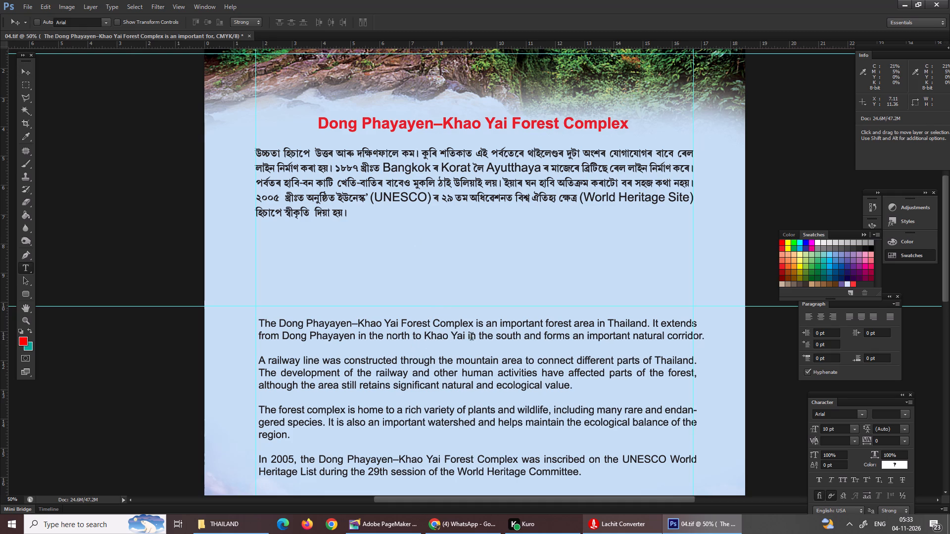
click(665, 366)
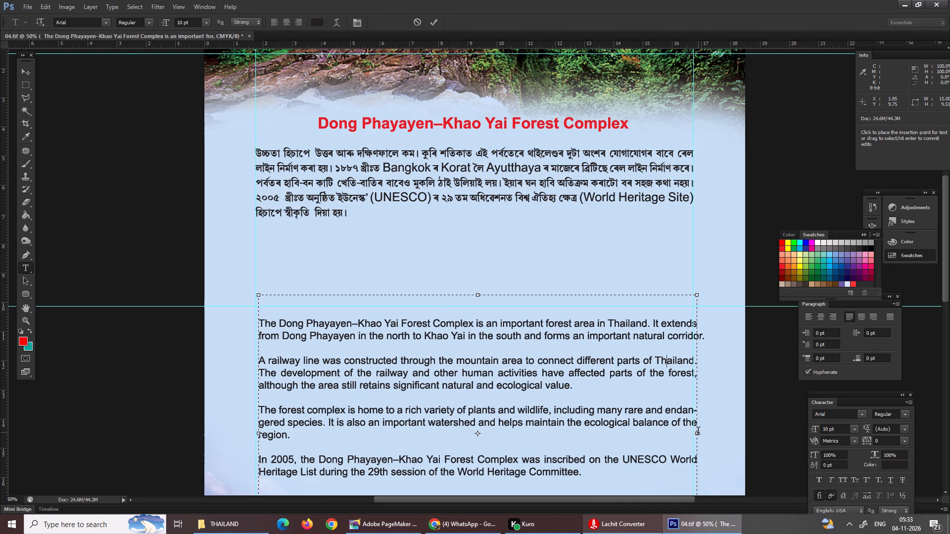
click(701, 431)
drag(698, 437, 685, 440)
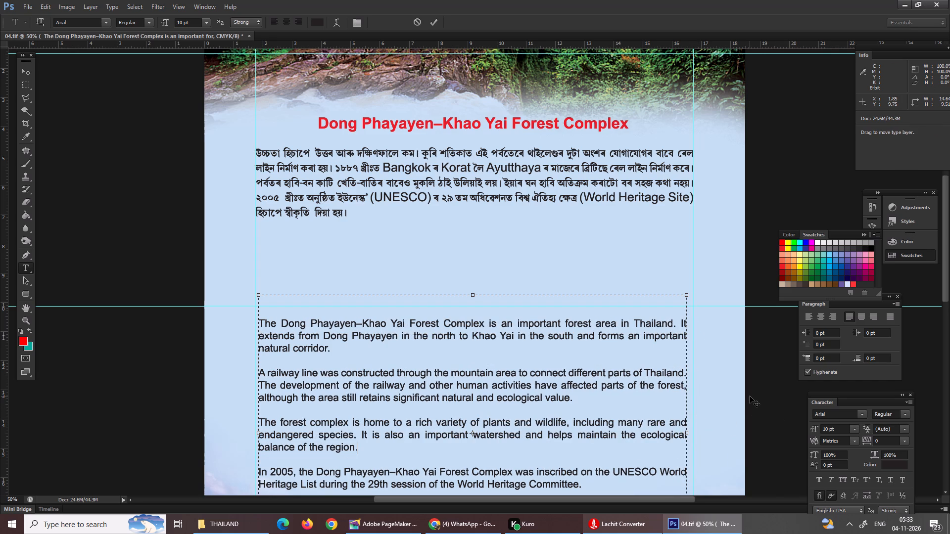
key(Return)
Narrow the Assamese paragraph's text box to about 14.53 cm wide, ending inside the right margin guide.
click(467, 147)
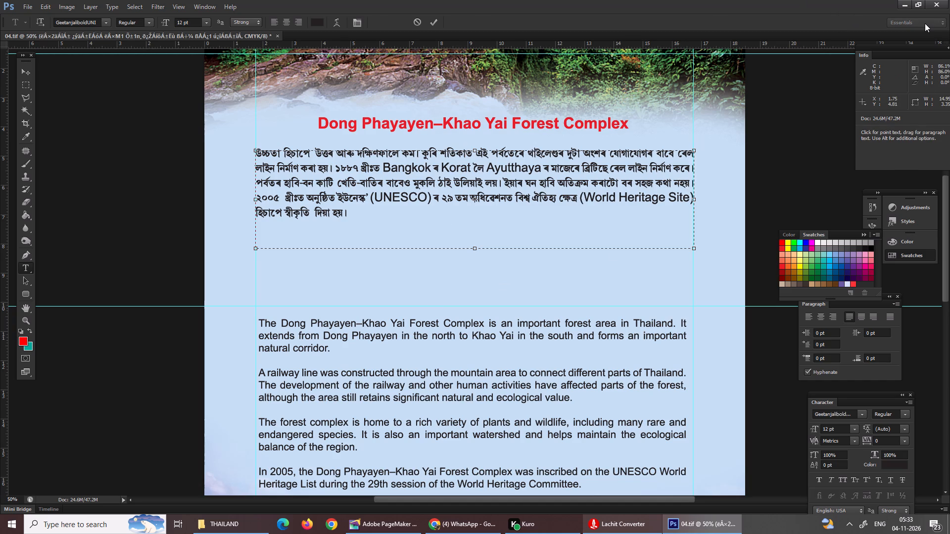
key(ctrl+0)
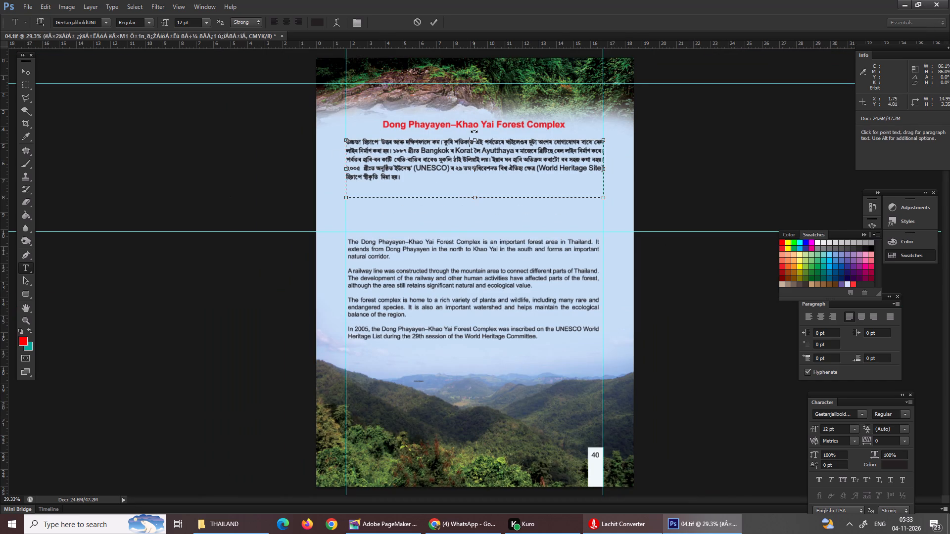
key(t)
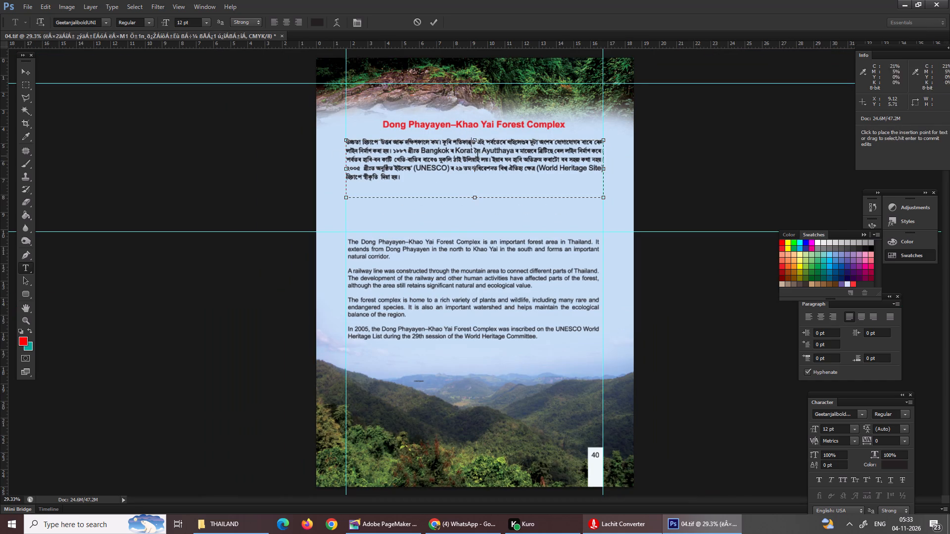
key(ctrl+z)
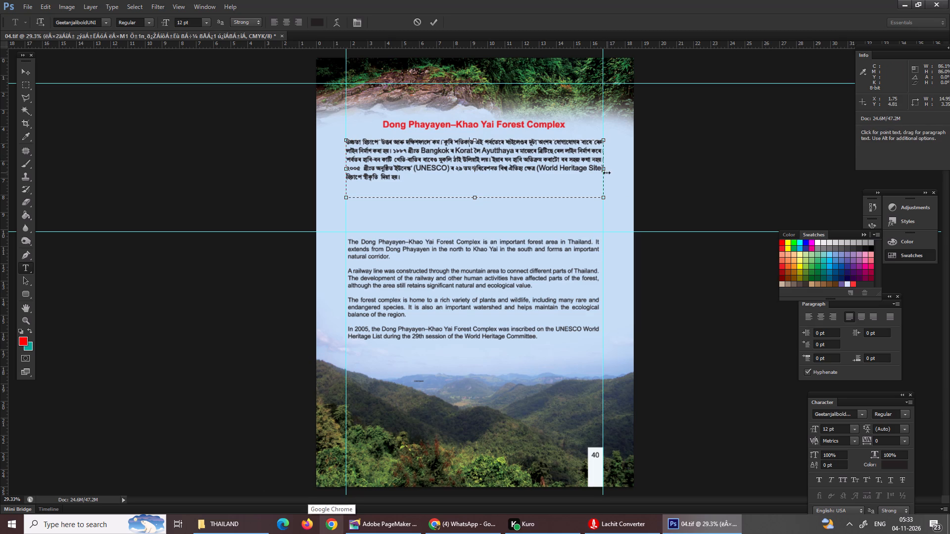
drag(606, 172, 597, 178)
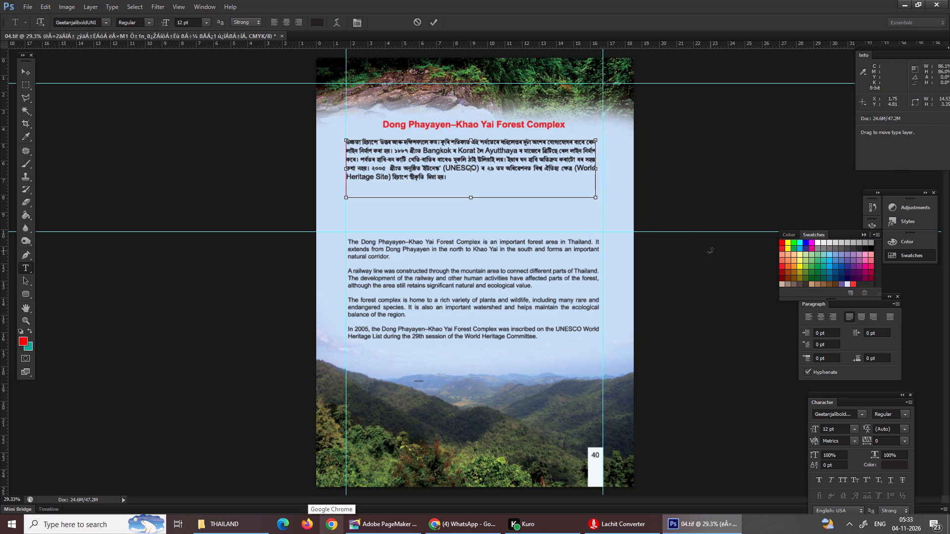
Move the Assamese paragraph down about 0.6 cm and slightly right, away from the heading.
key(ctrl+equal)
key(ctrl+equal)
key(ctrl+equal)
scroll(710, 251, up, 3)
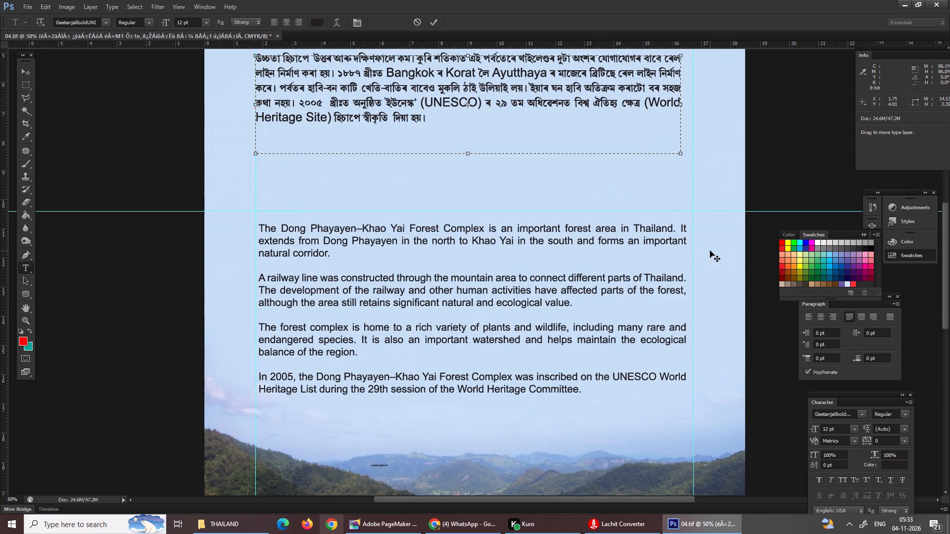
scroll(710, 251, up, 2)
scroll(710, 251, down, 1)
scroll(710, 251, up, 7)
scroll(710, 251, down, 1)
scroll(710, 251, up, 3)
click(24, 75)
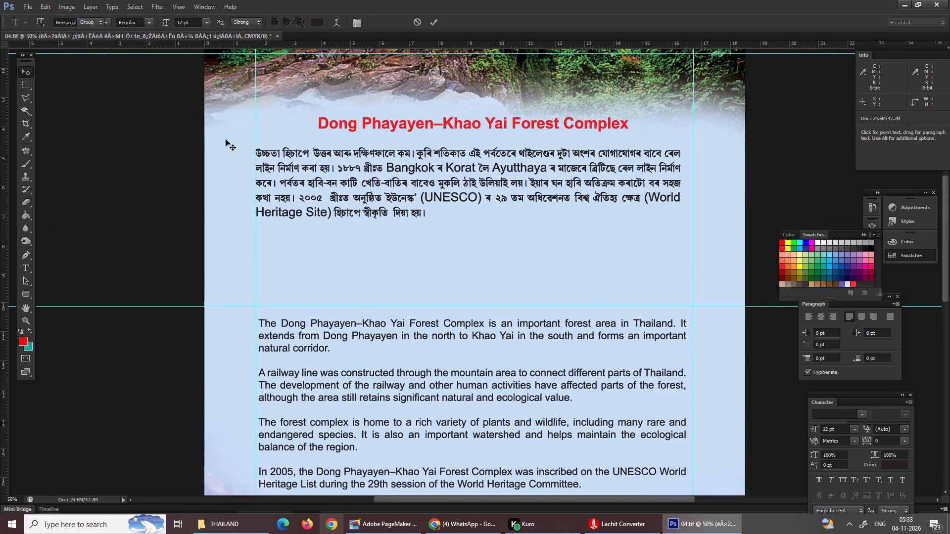
drag(399, 162, 404, 179)
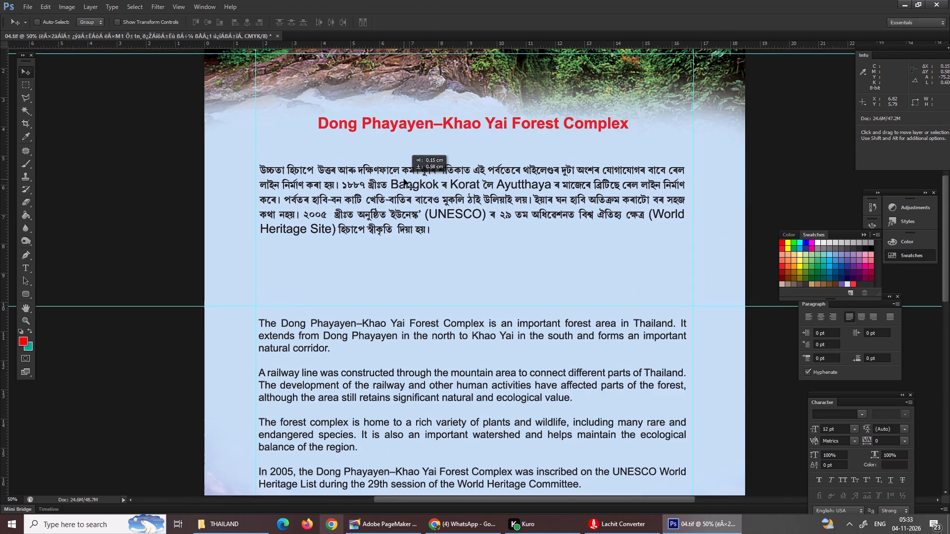
Move the English body text block up closer to the Assamese paragraph, with its first paragraph above the middle horizontal guide.
right_click(384, 338)
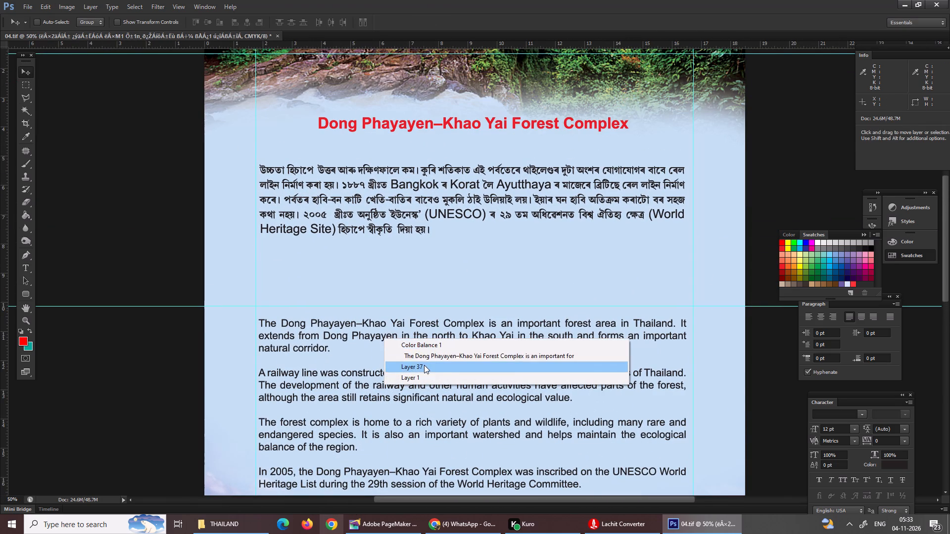
click(424, 353)
drag(415, 364, 403, 317)
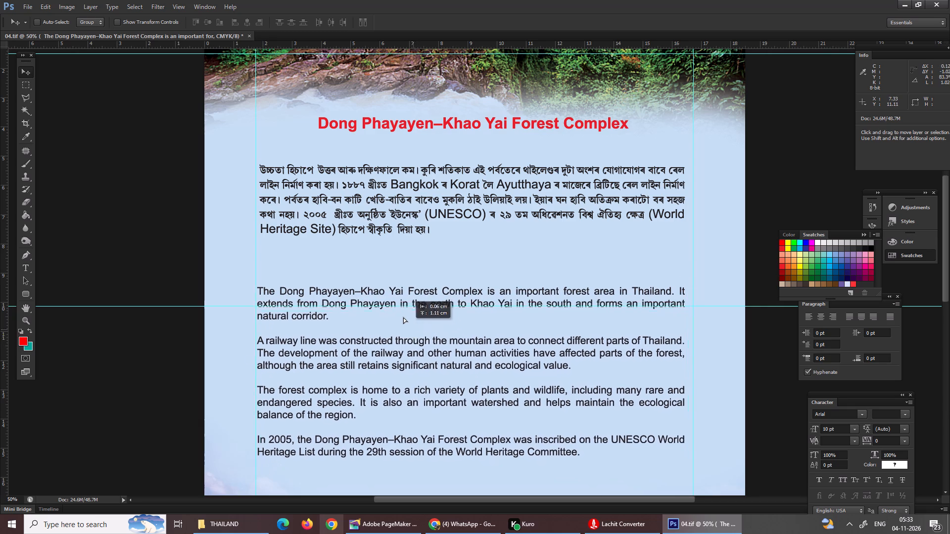
drag(403, 317, 398, 312)
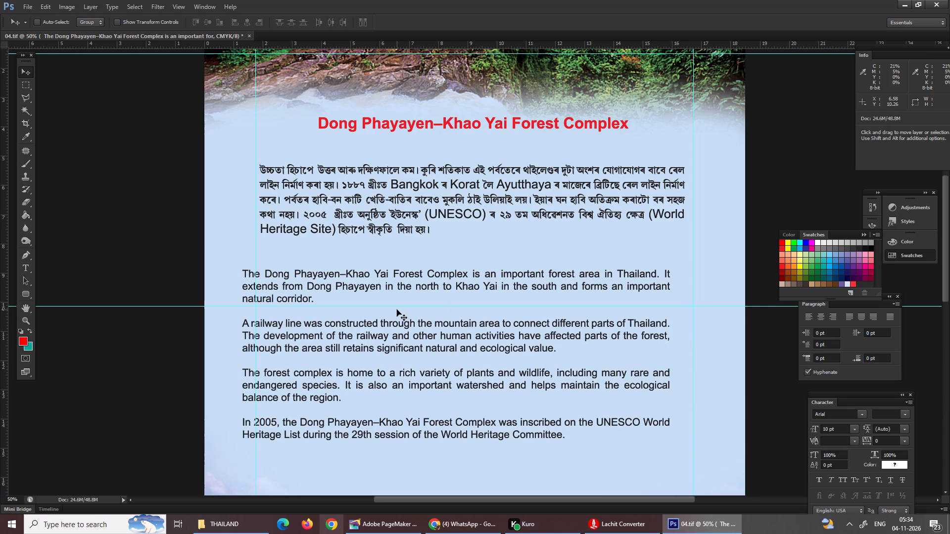
Move the Dong Phayayen–Khao Yai Forest Complex heading down, closer to the Assamese paragraph.
right_click(407, 123)
click(438, 145)
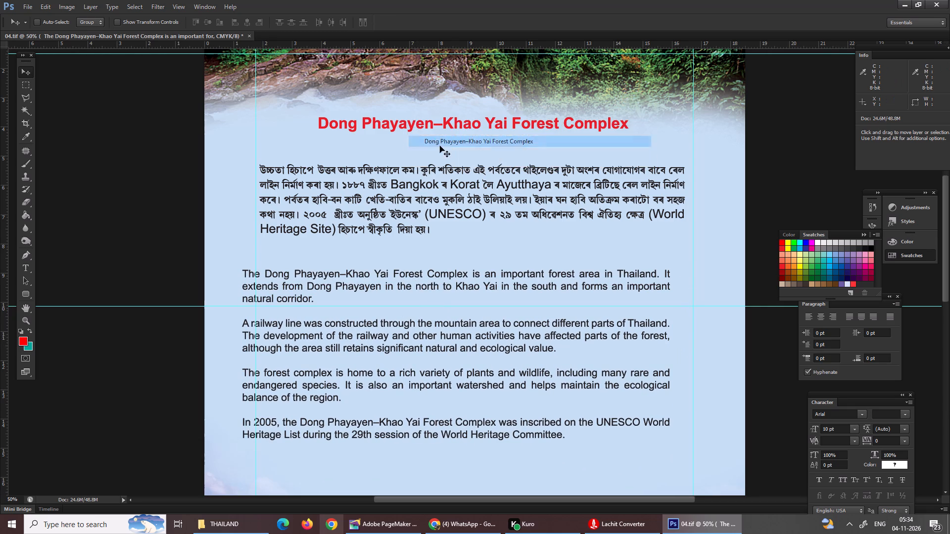
drag(451, 122, 453, 143)
Move the Assamese paragraph slightly down to leave a clear gap beneath the heading.
right_click(445, 204)
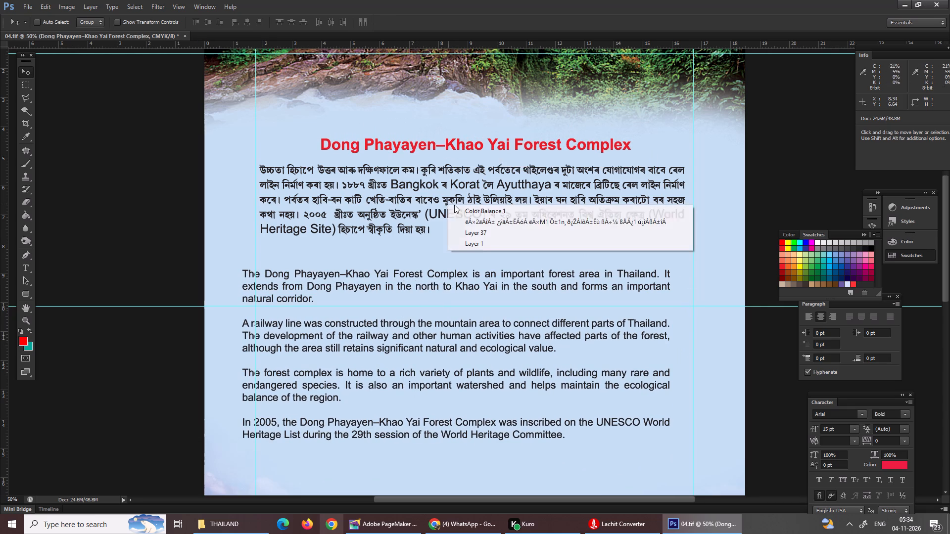
click(468, 220)
drag(467, 219, 467, 228)
Move the English body text block right and slightly down so it sits between the two margin guides.
right_click(423, 390)
click(454, 411)
drag(454, 409, 471, 415)
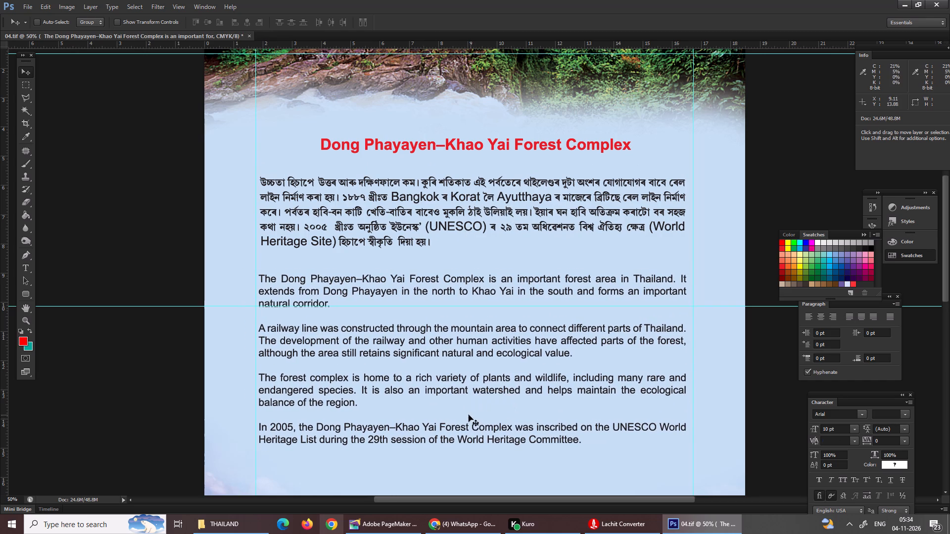
Narrow the English body text box further so its right edge sits well inside the right margin guide.
key(t)
click(560, 363)
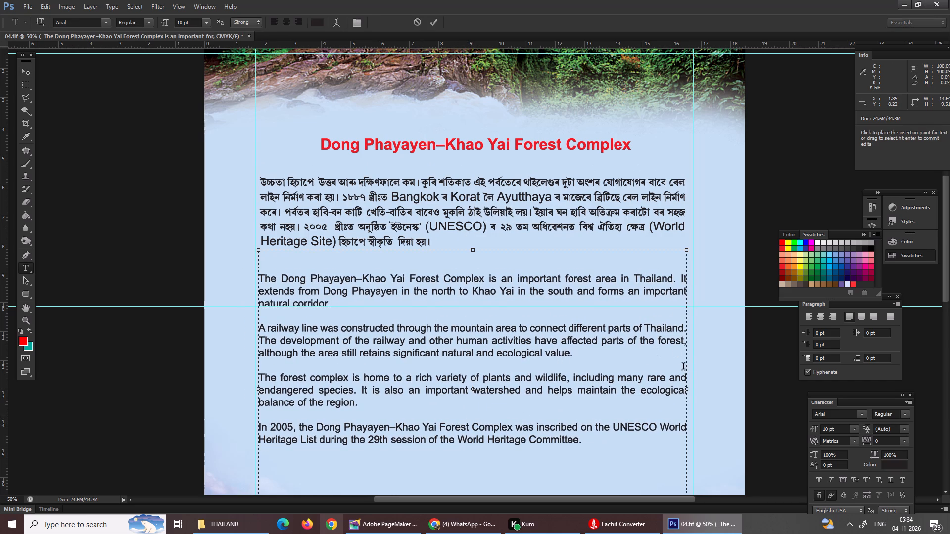
drag(686, 386, 685, 387)
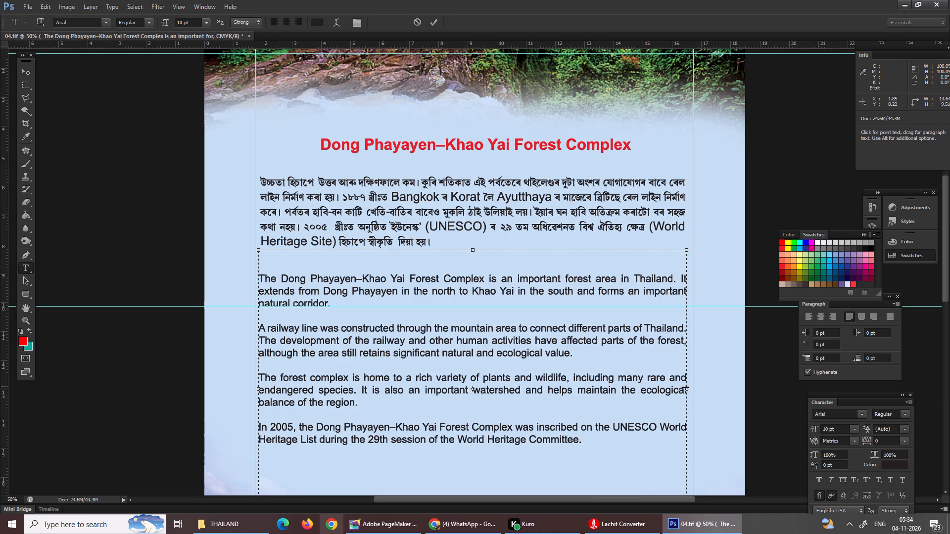
drag(685, 387, 674, 393)
key(Return)
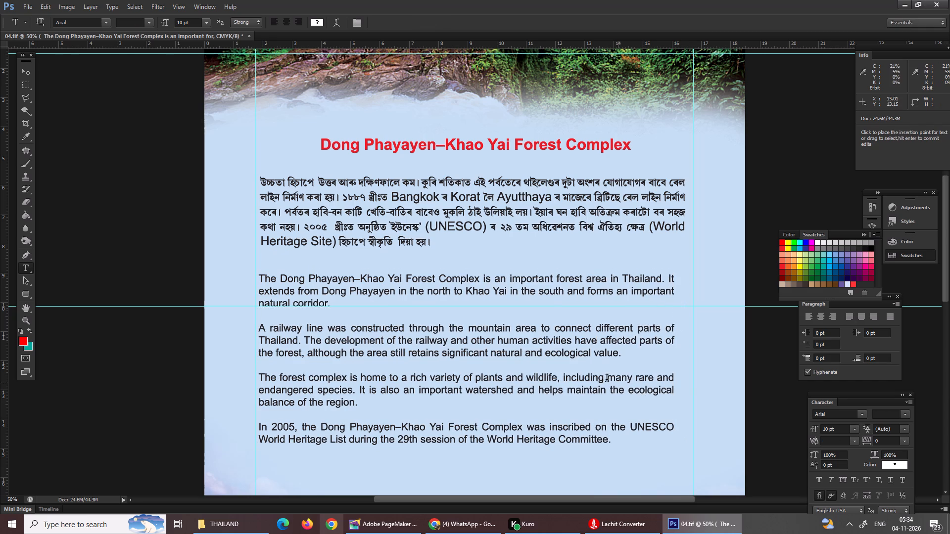
Move the English body text block about 0.3 cm right and slightly down, leaving equal space to both margin guides.
click(25, 74)
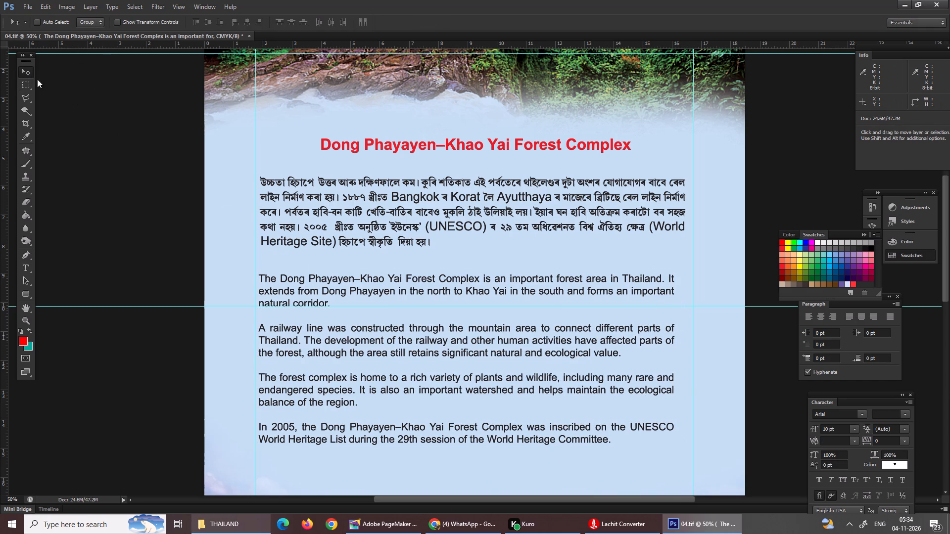
right_click(313, 311)
click(356, 331)
drag(360, 331, 376, 331)
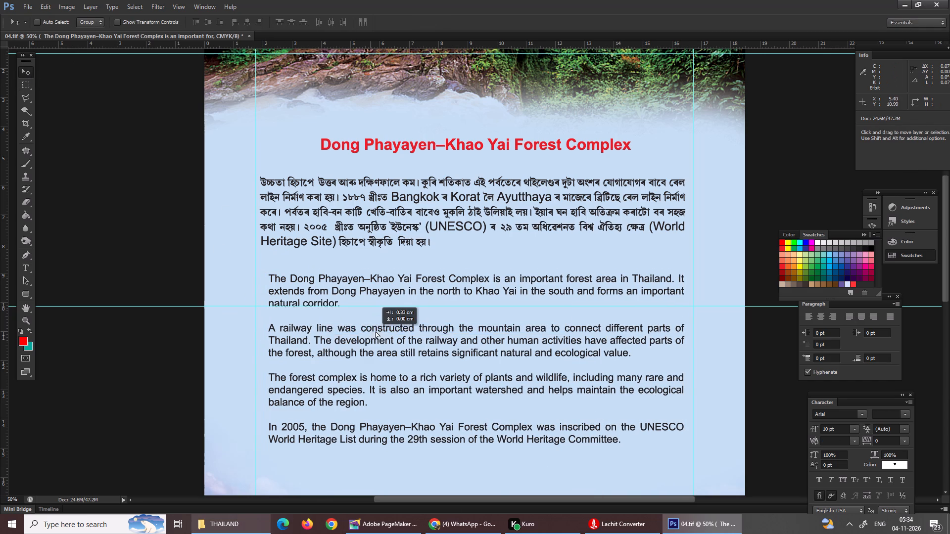
drag(376, 331, 369, 337)
Move the Assamese paragraph slightly right and down so its left edge nearly lines up with the English text.
right_click(355, 186)
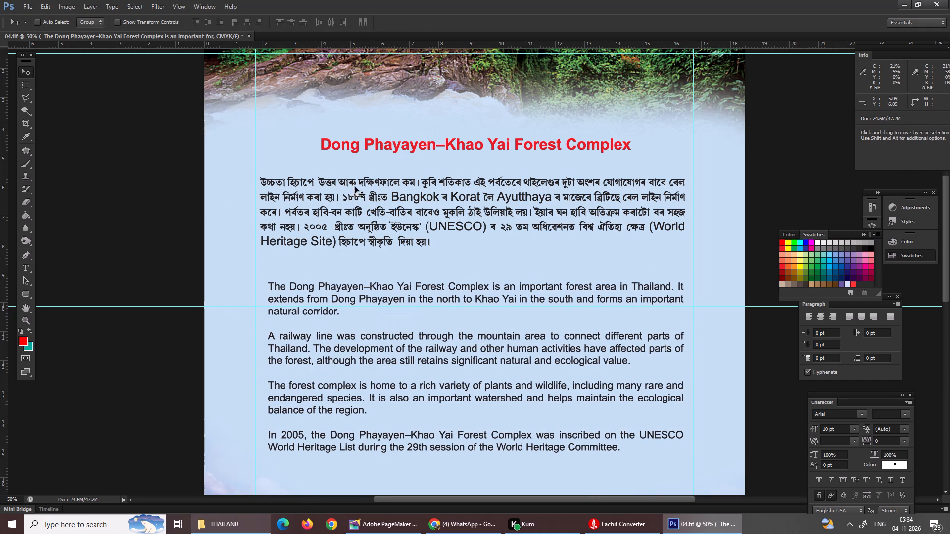
click(379, 211)
right_click(374, 207)
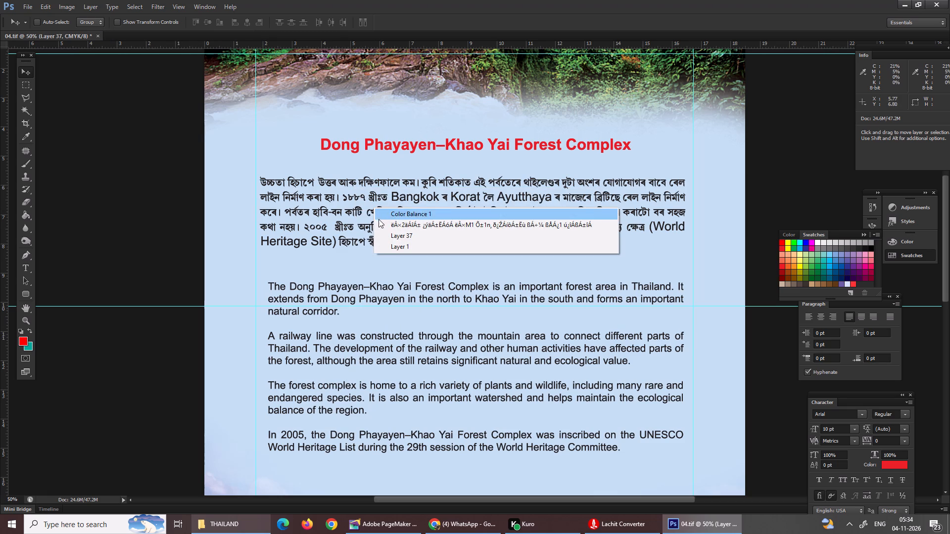
click(396, 224)
drag(393, 217, 399, 220)
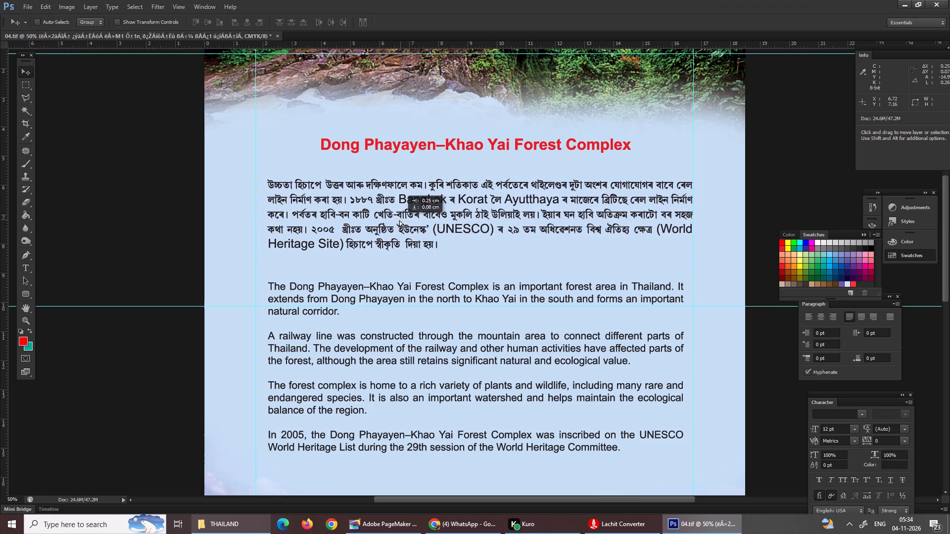
drag(399, 220, 398, 221)
Resize the Assamese paragraph's text box to about 14.22 cm wide and 2.69 cm high.
key(t)
click(598, 199)
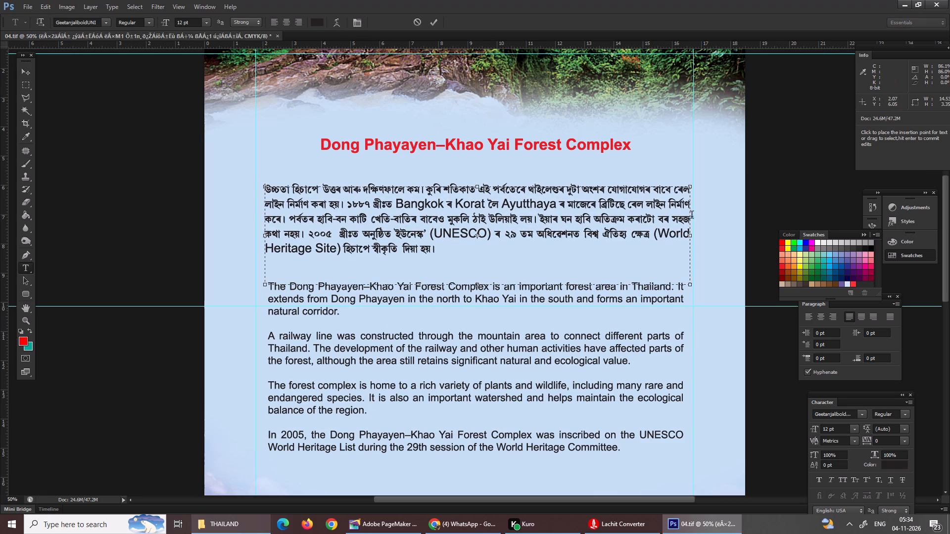
drag(692, 236, 689, 236)
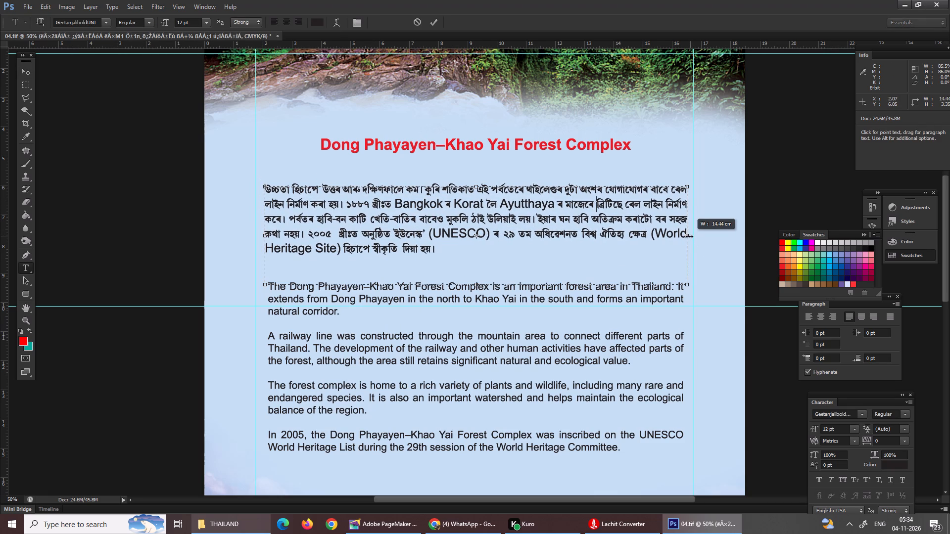
drag(689, 236, 684, 235)
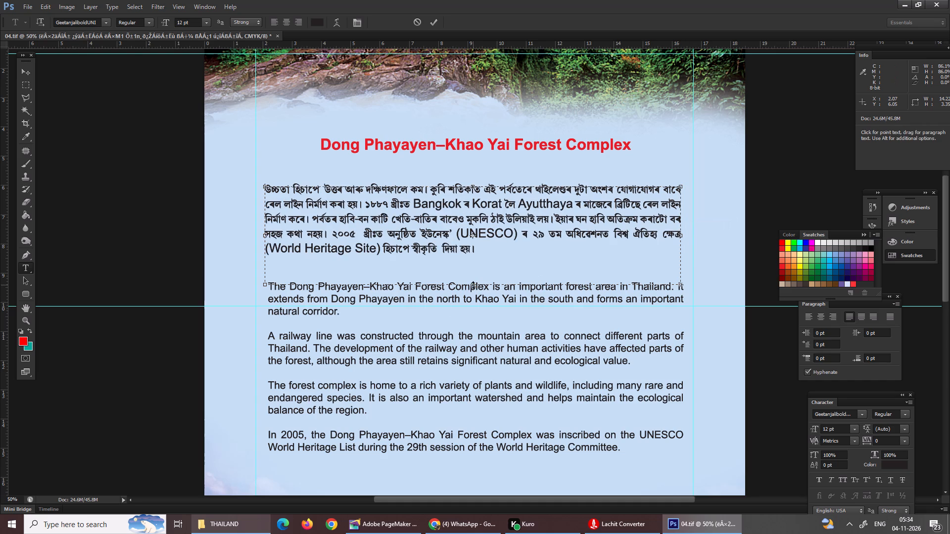
drag(473, 286, 473, 278)
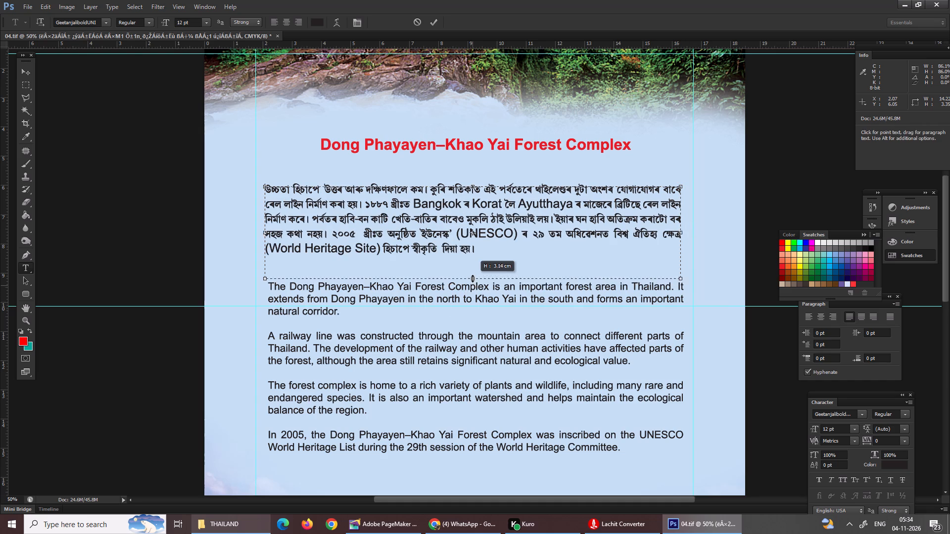
drag(473, 278, 472, 268)
key(Return)
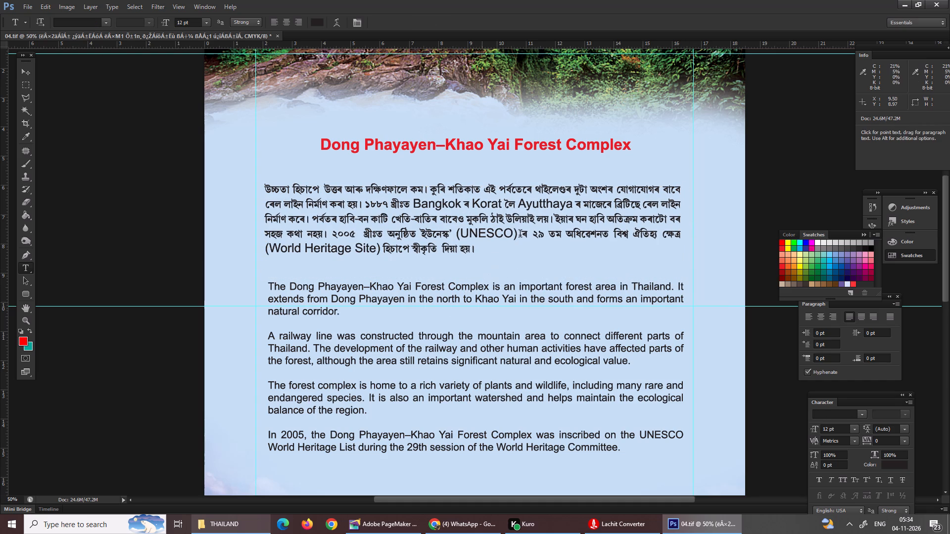
Set the font size of the word Bangkok in the Assamese paragraph to 10 pt.
key(t)
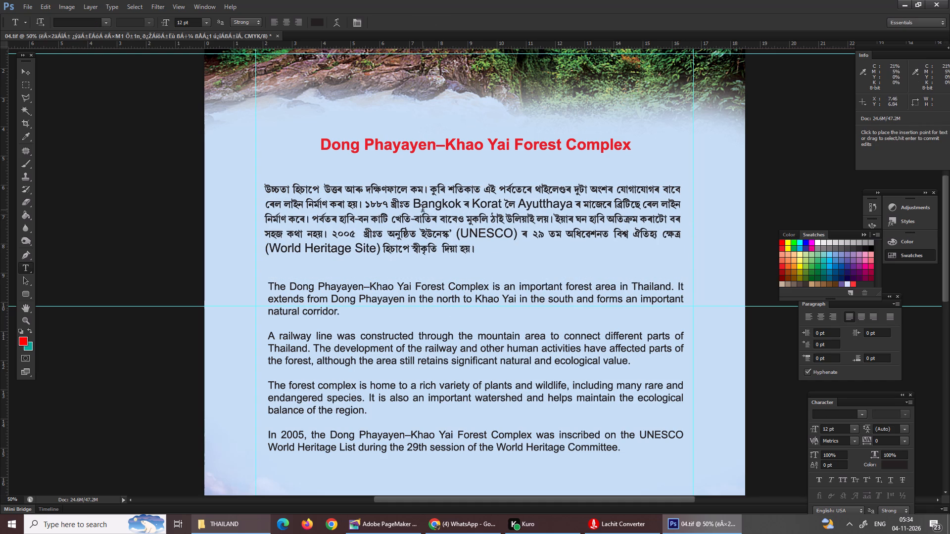
drag(412, 205, 460, 201)
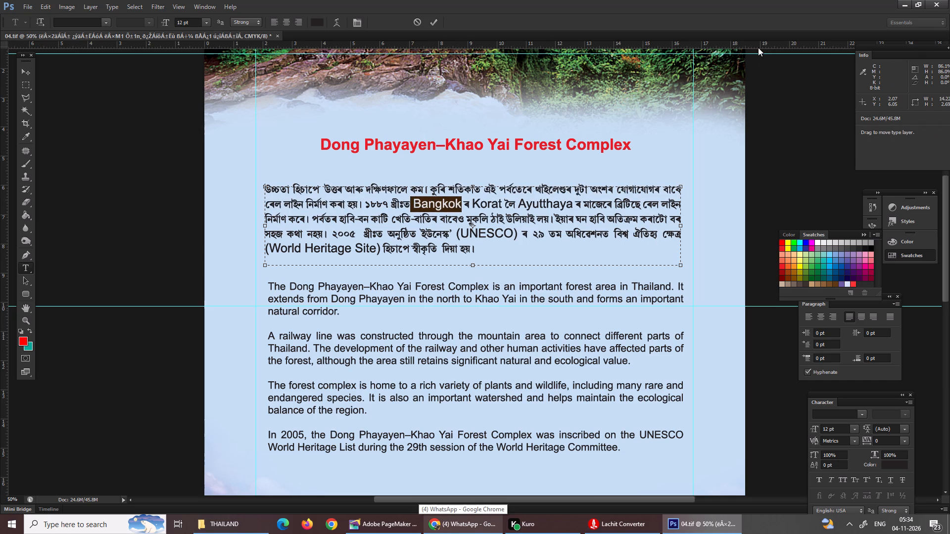
drag(838, 427, 766, 428)
text(10)
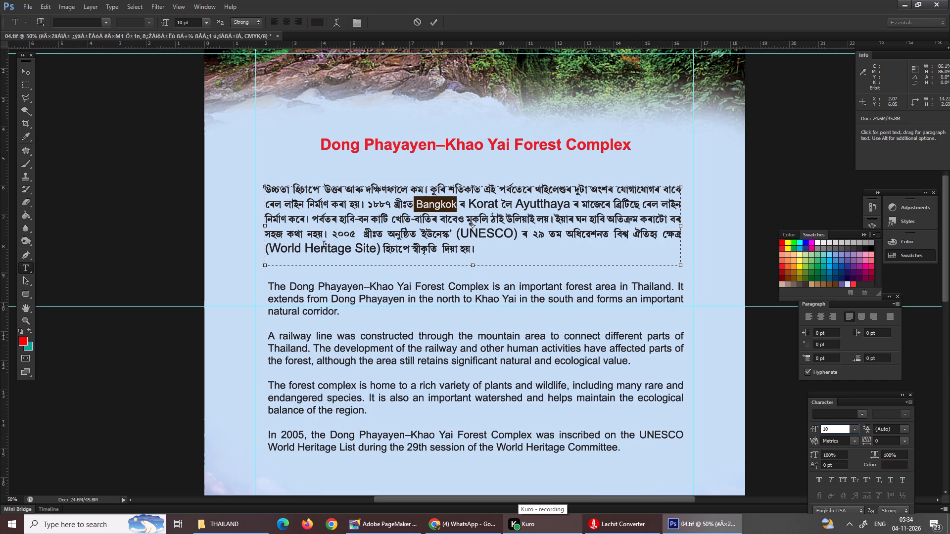
Set the font size of the words Korat and Ayutthaya in the Assamese paragraph to 10 pt.
drag(470, 201, 488, 201)
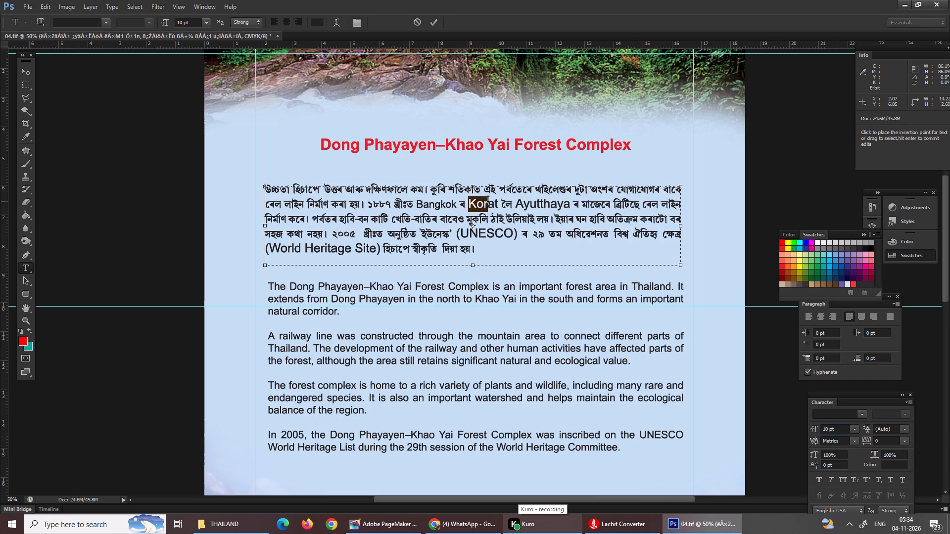
drag(488, 201, 499, 201)
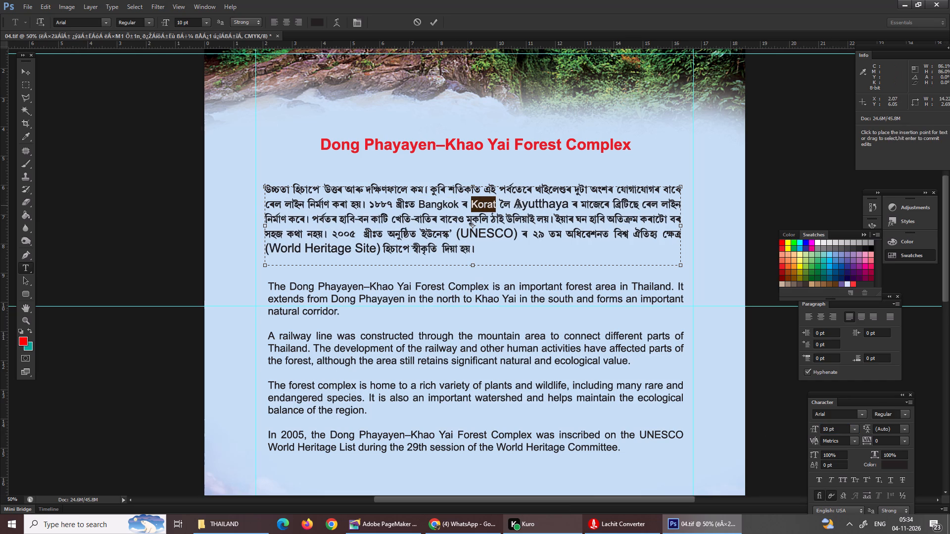
drag(518, 206, 547, 205)
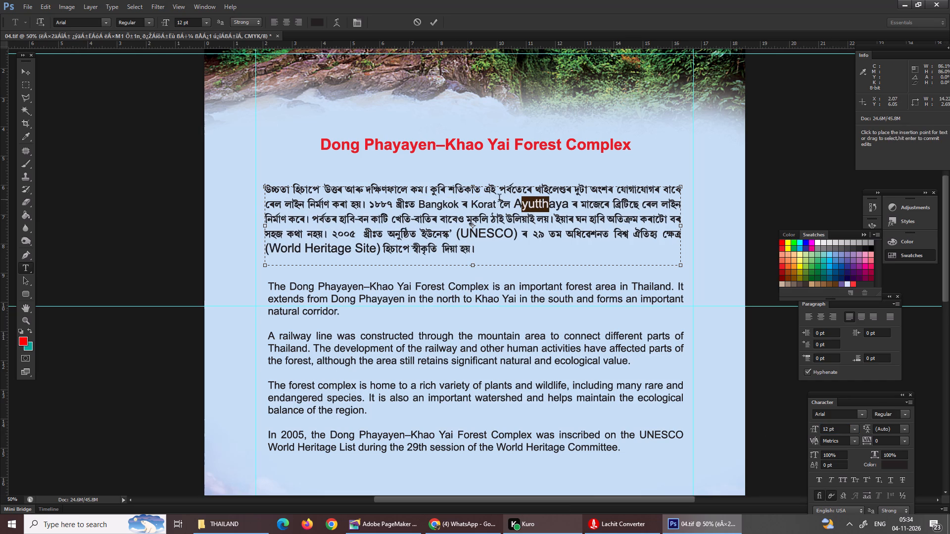
click(522, 210)
drag(517, 205, 565, 208)
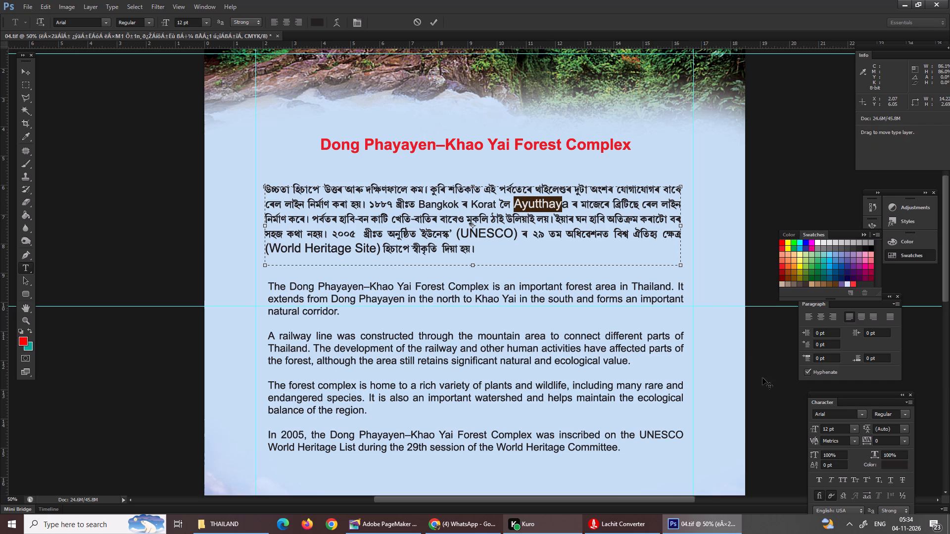
drag(841, 430, 770, 430)
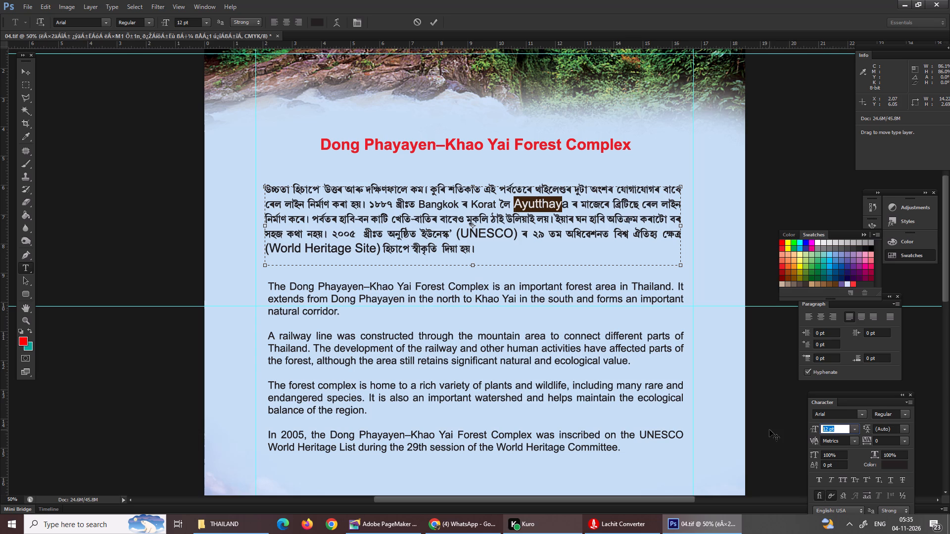
text(10)
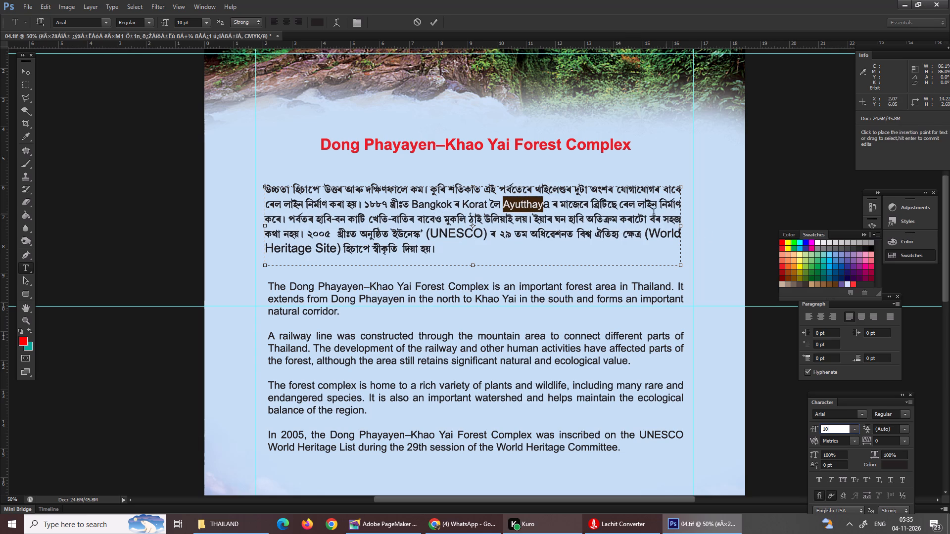
shift+click(547, 207)
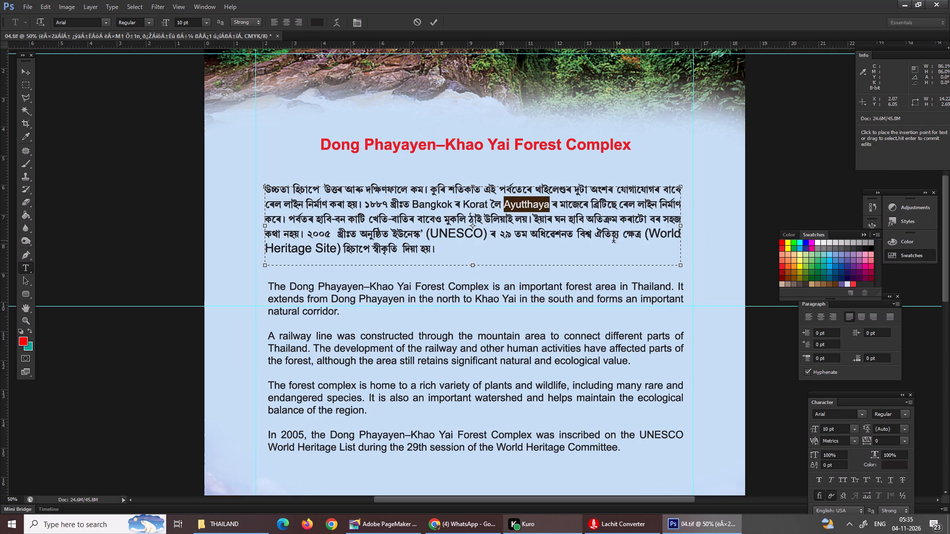
Set the font size of (UNESCO) and (World Heritage Site) in the Assamese paragraph to 10 pt.
drag(425, 236, 490, 240)
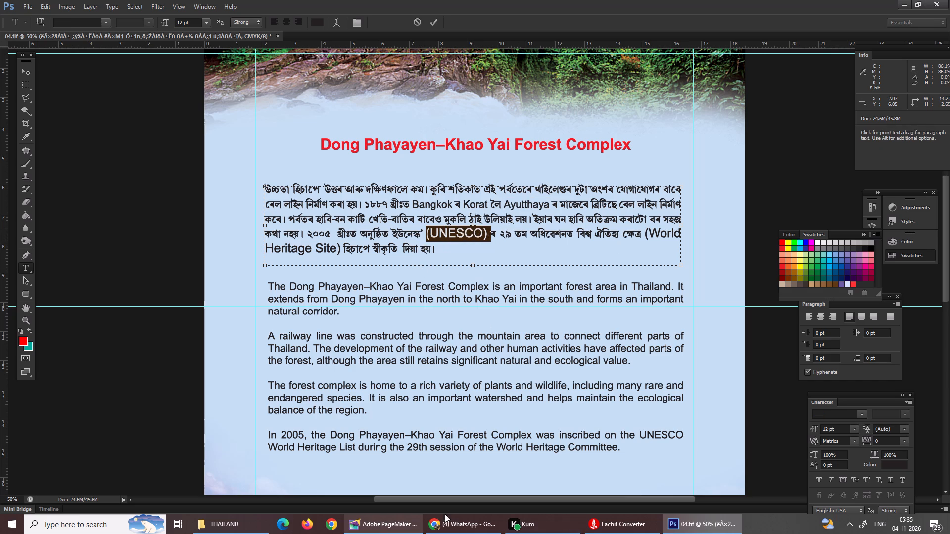
drag(836, 432, 803, 432)
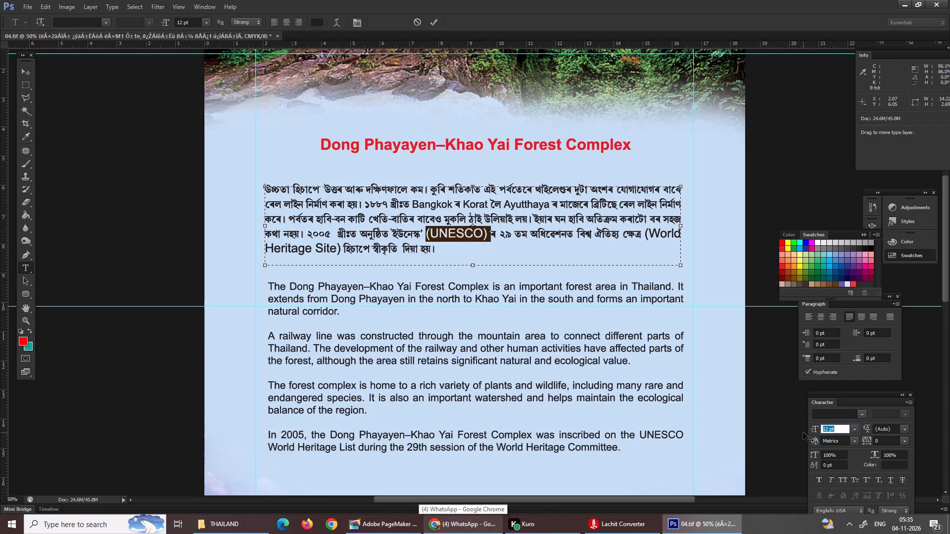
text(10)
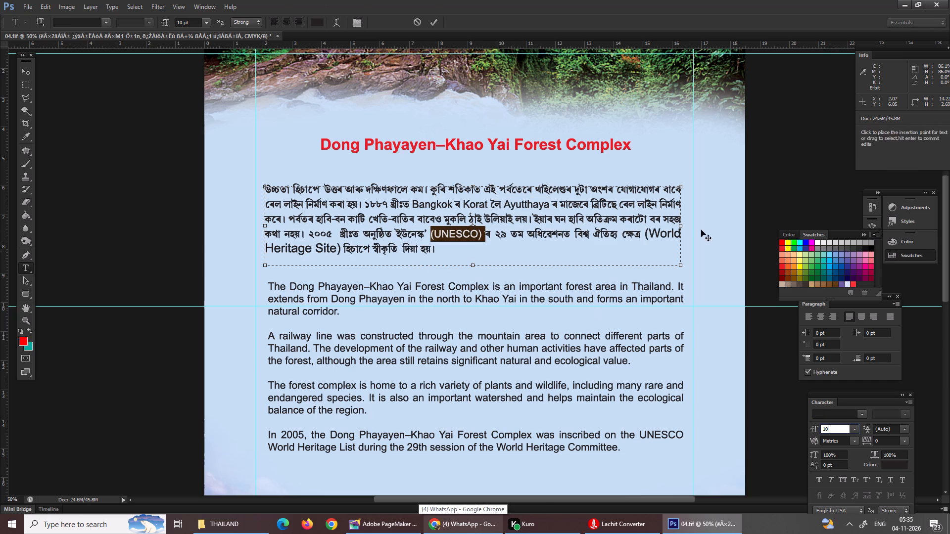
drag(644, 233, 363, 248)
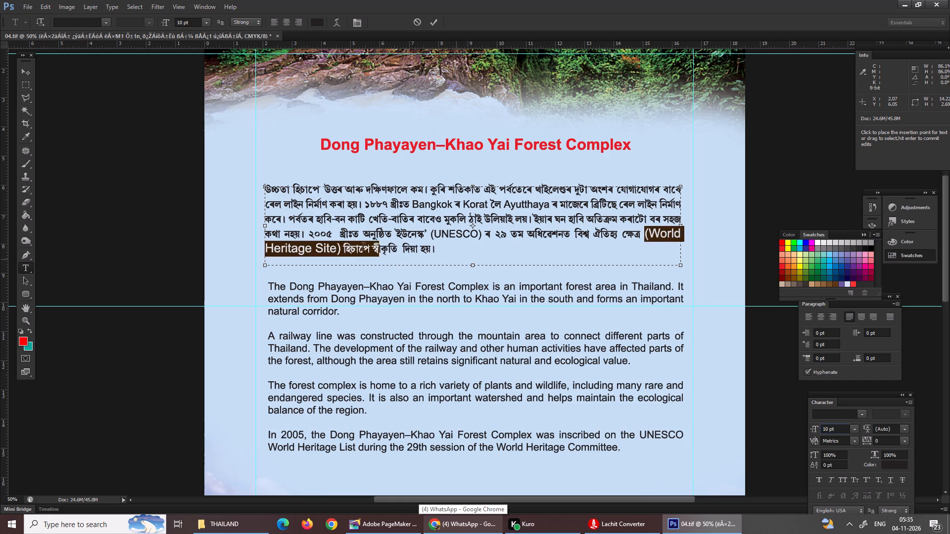
drag(363, 248, 340, 251)
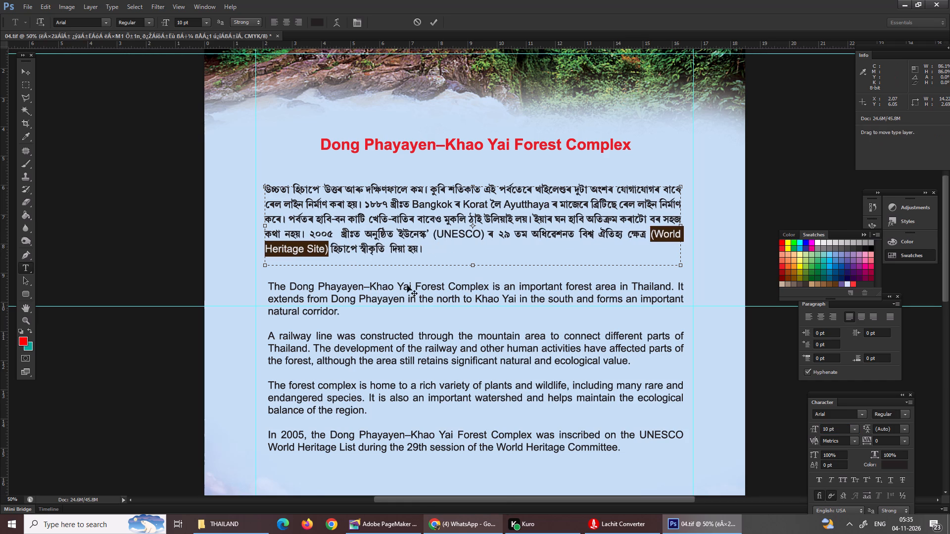
scroll(610, 338, down, 3)
key(Return)
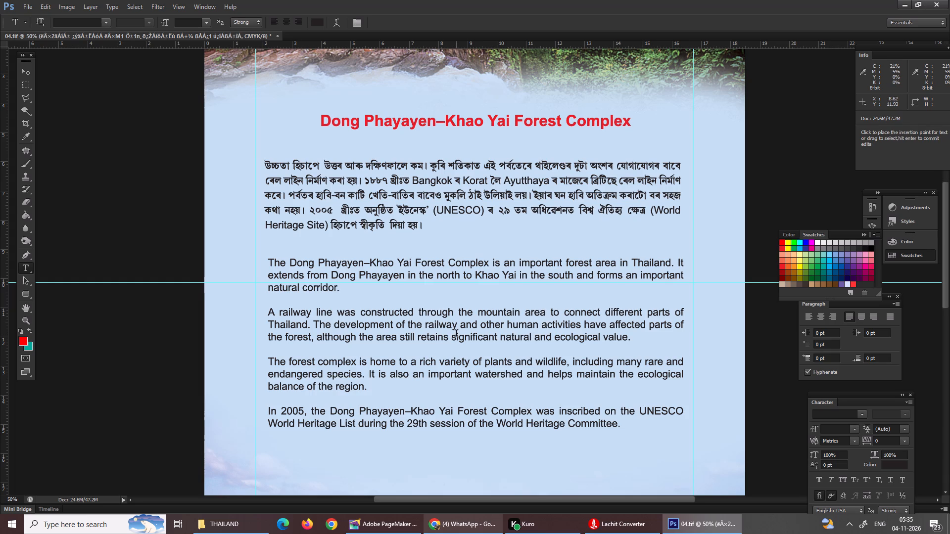
Move the Assamese paragraph about 0.2 cm down and slightly right, lining it up better with the English text.
key(ctrl+0)
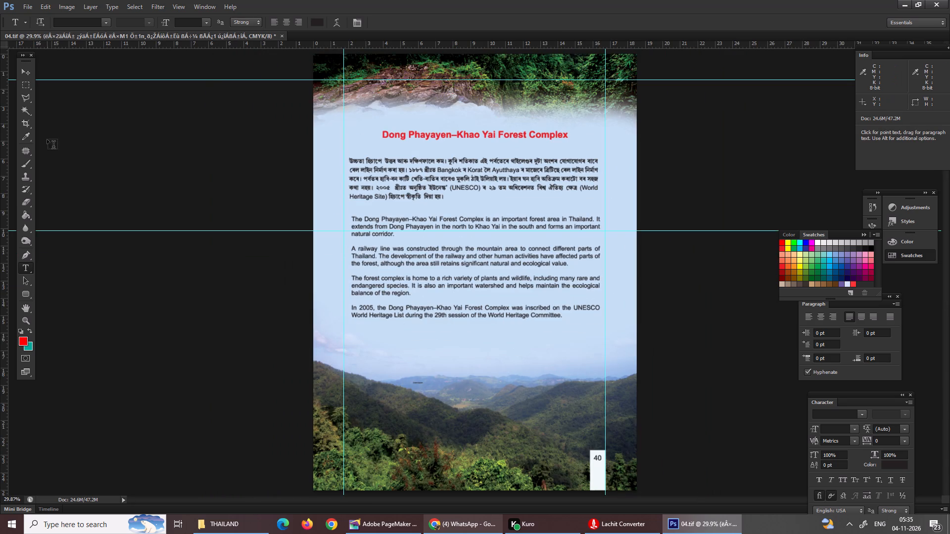
click(23, 73)
right_click(414, 183)
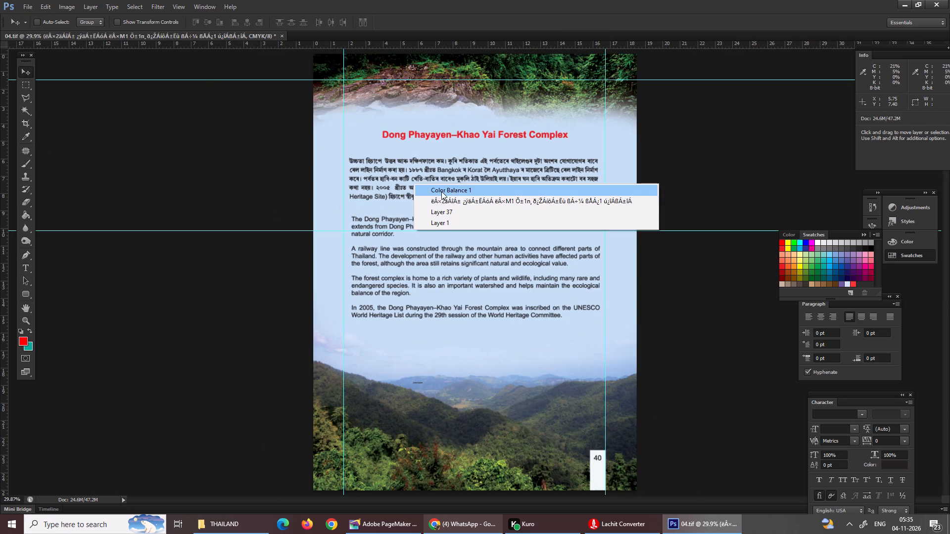
click(449, 203)
click(456, 186)
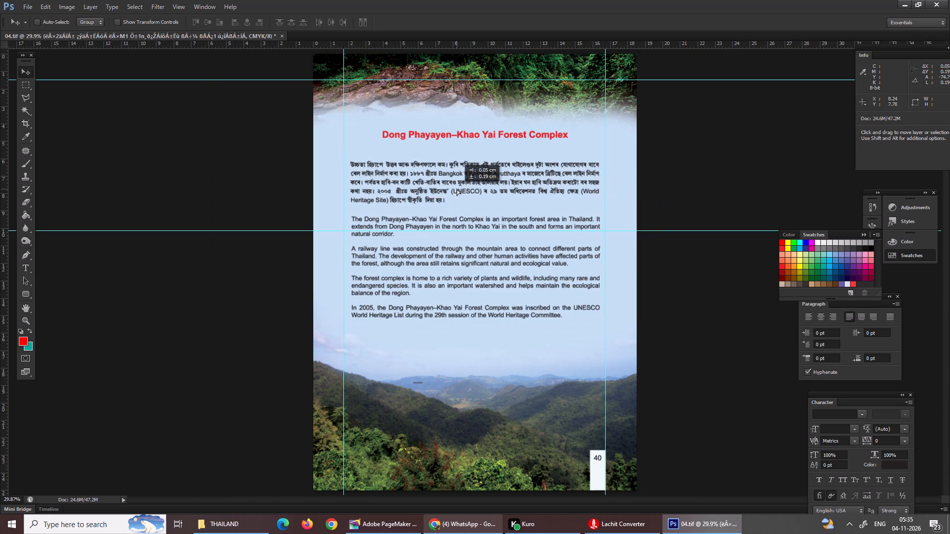
Move the red Dong Phayayen–Khao Yai Forest Complex heading slightly down, closer to the Assamese paragraph.
right_click(458, 136)
click(489, 153)
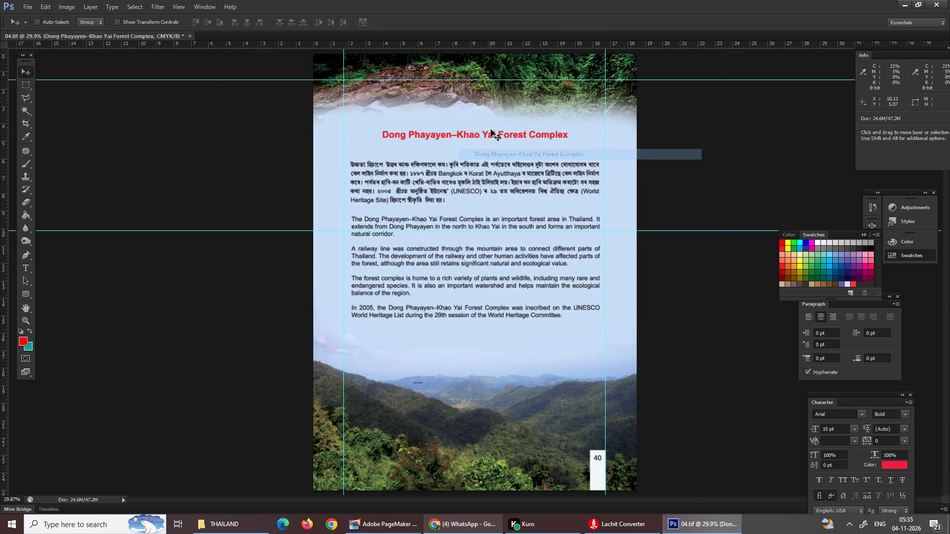
drag(491, 137, 491, 145)
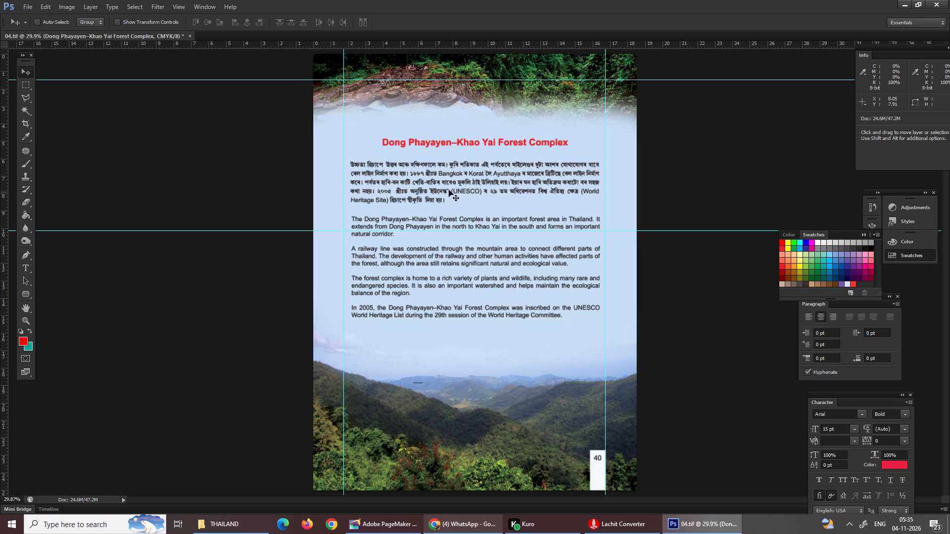
Move the rock-and-forest photo on Layer 35 at the top of the page down, keeping it flush with both side edges.
click(445, 89)
right_click(445, 89)
click(477, 96)
drag(478, 93, 480, 104)
right_click(477, 86)
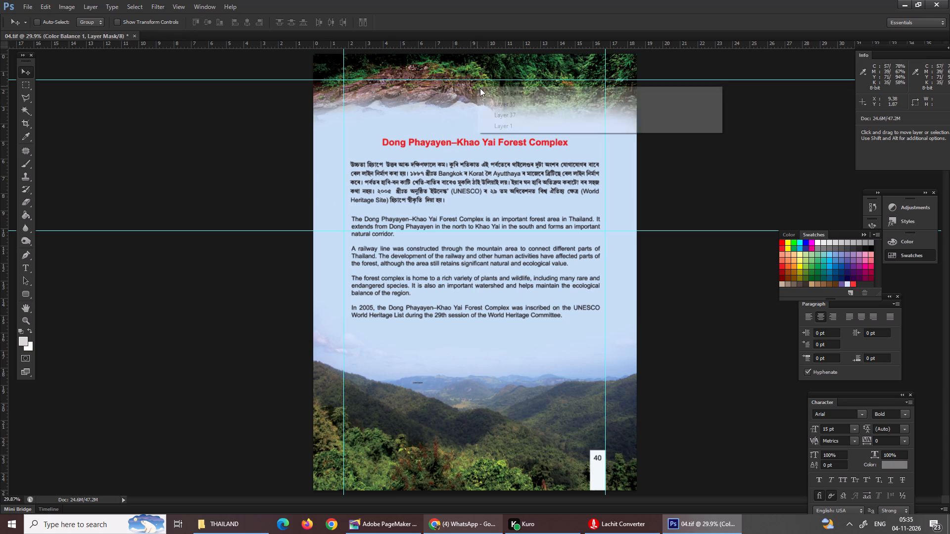
click(499, 103)
drag(499, 100, 499, 120)
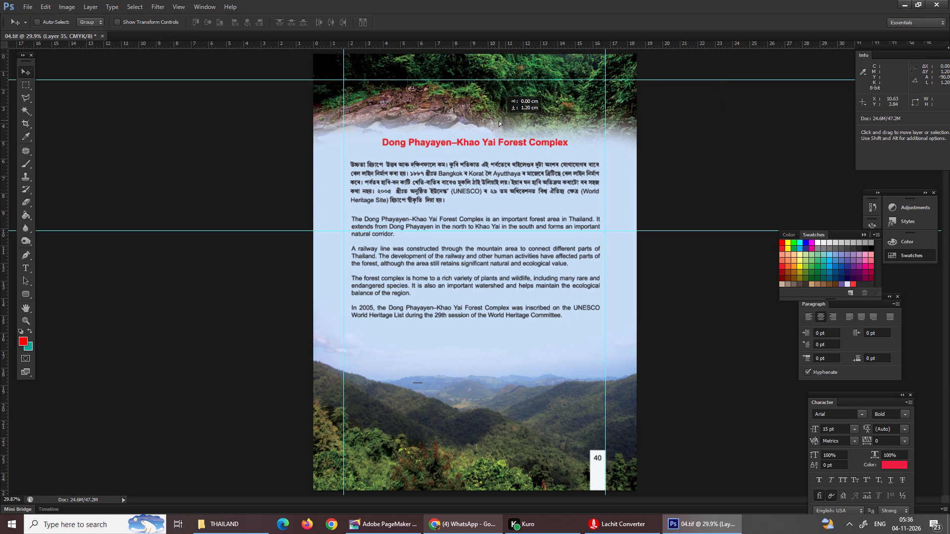
drag(499, 120, 506, 102)
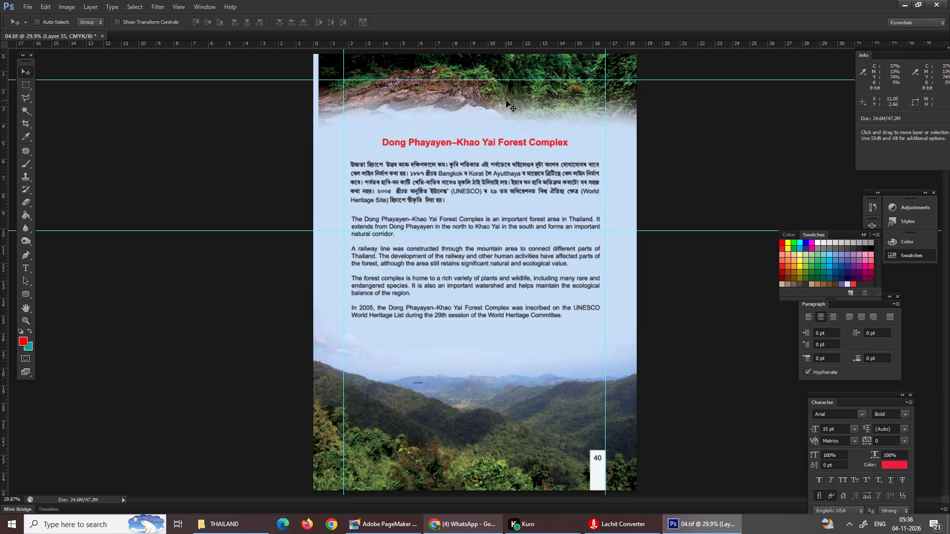
drag(518, 101, 509, 109)
key(Return)
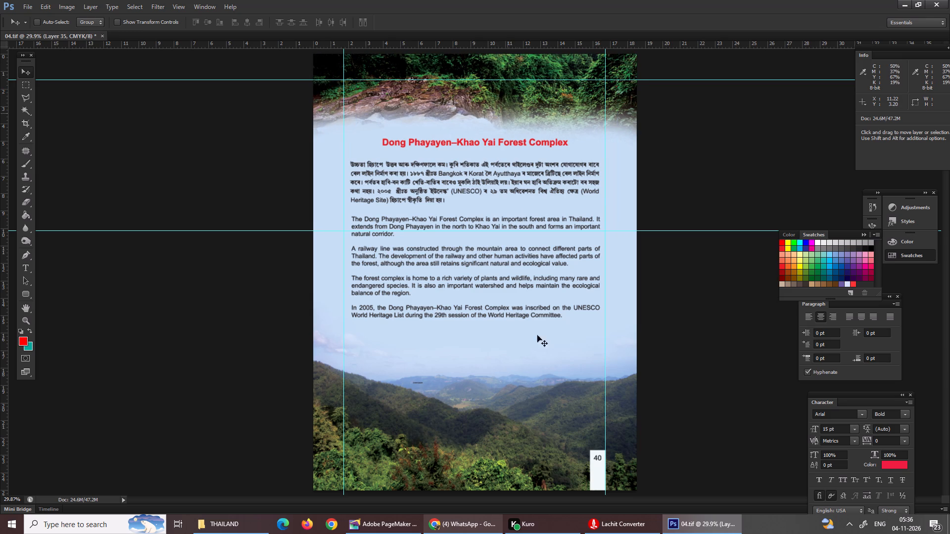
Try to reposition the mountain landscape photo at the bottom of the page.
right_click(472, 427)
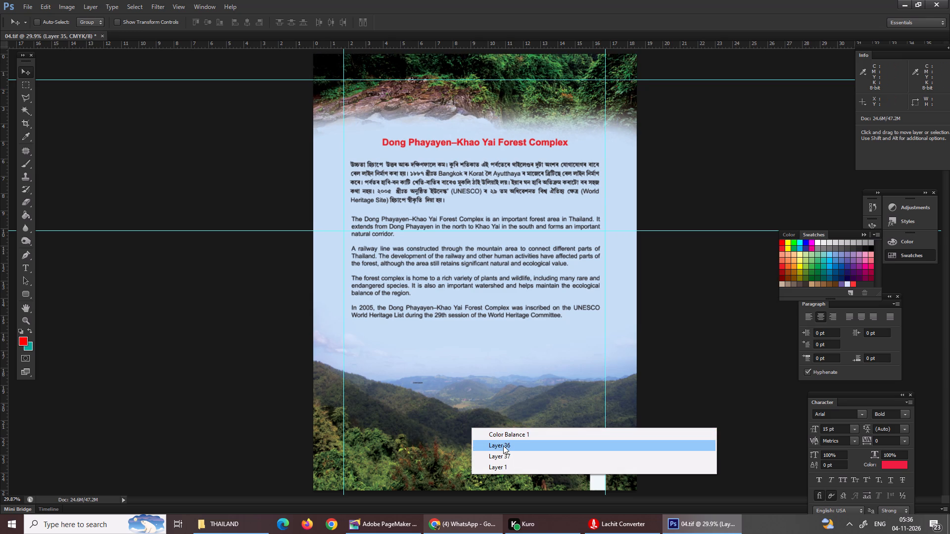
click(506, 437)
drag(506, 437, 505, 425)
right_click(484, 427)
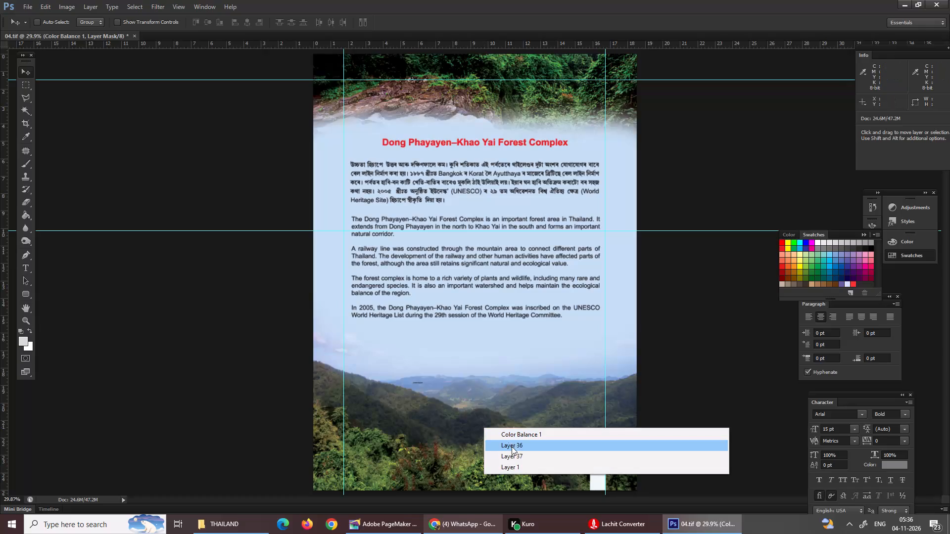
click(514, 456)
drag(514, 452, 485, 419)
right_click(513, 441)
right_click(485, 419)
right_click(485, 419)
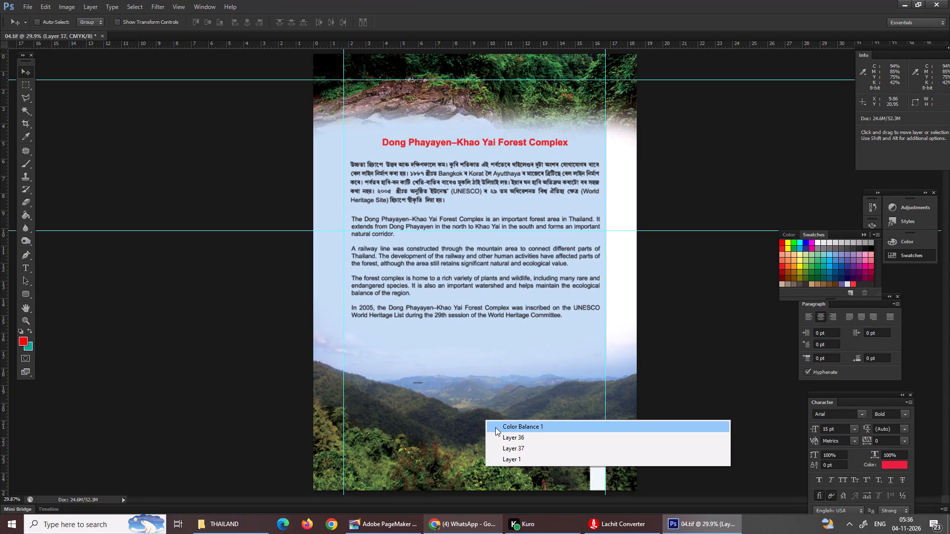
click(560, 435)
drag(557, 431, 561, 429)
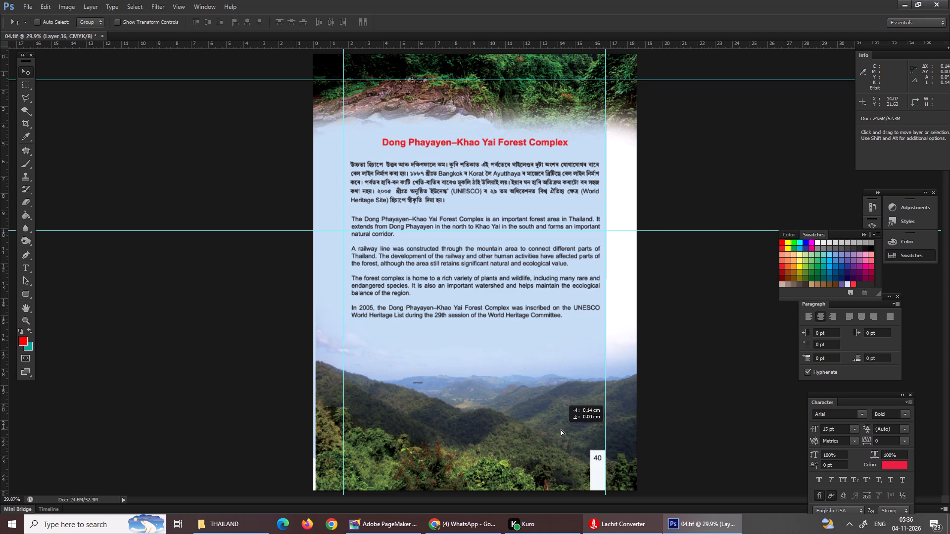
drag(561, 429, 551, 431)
Move the light-blue background on Layer 37 right until it spans the page between both side edges.
right_click(550, 359)
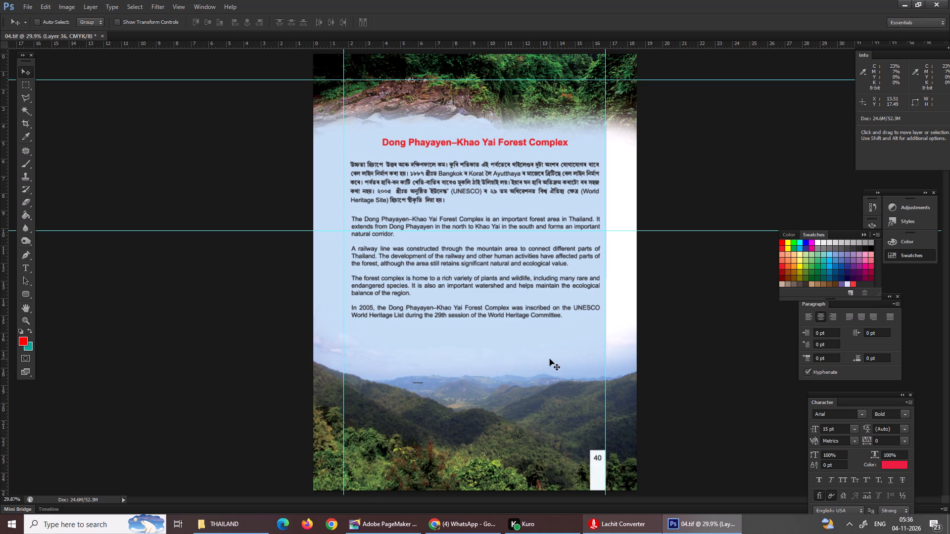
click(575, 370)
drag(575, 354, 588, 353)
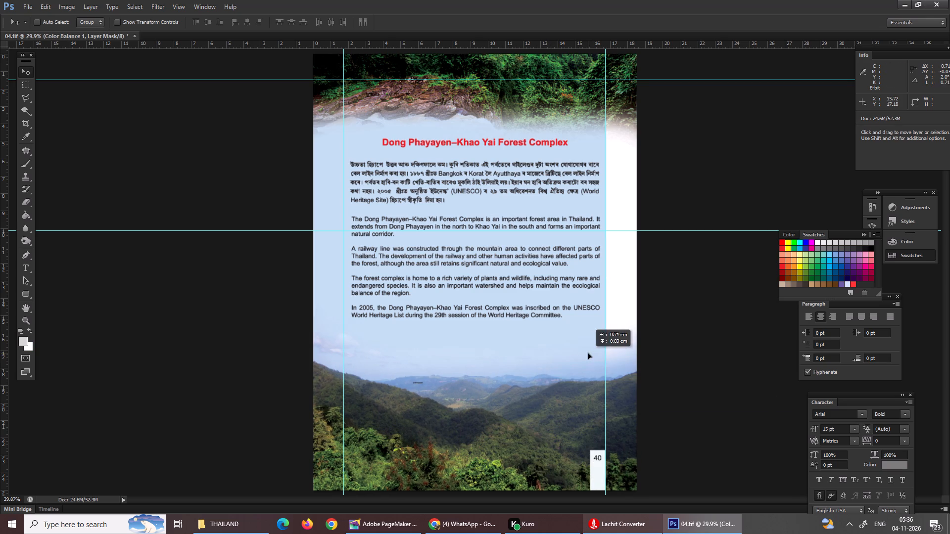
drag(588, 353, 608, 352)
drag(589, 344, 610, 343)
right_click(536, 359)
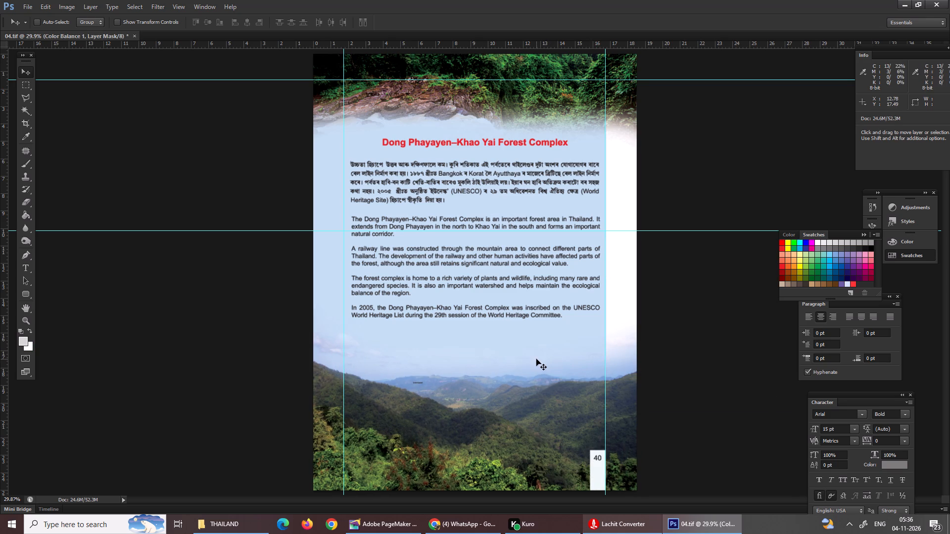
click(558, 388)
drag(542, 341, 556, 341)
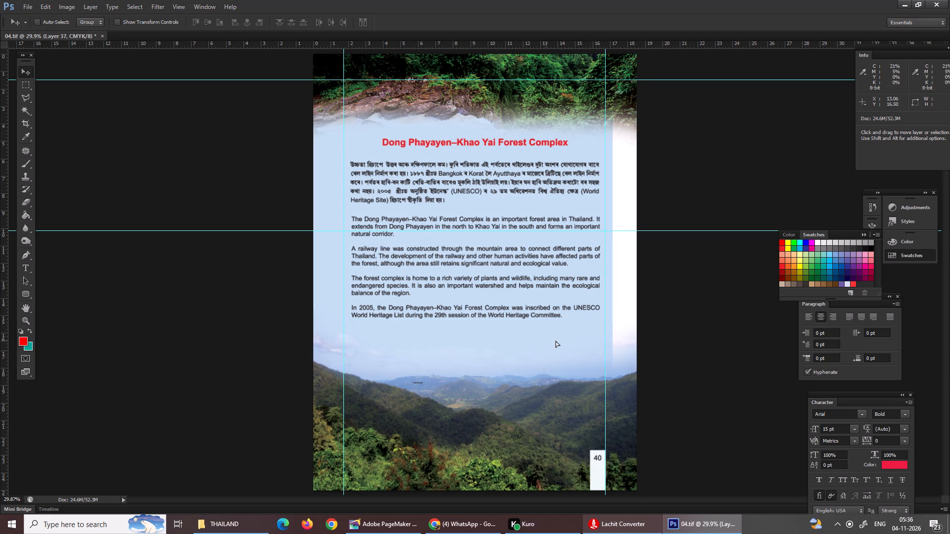
drag(556, 341, 577, 344)
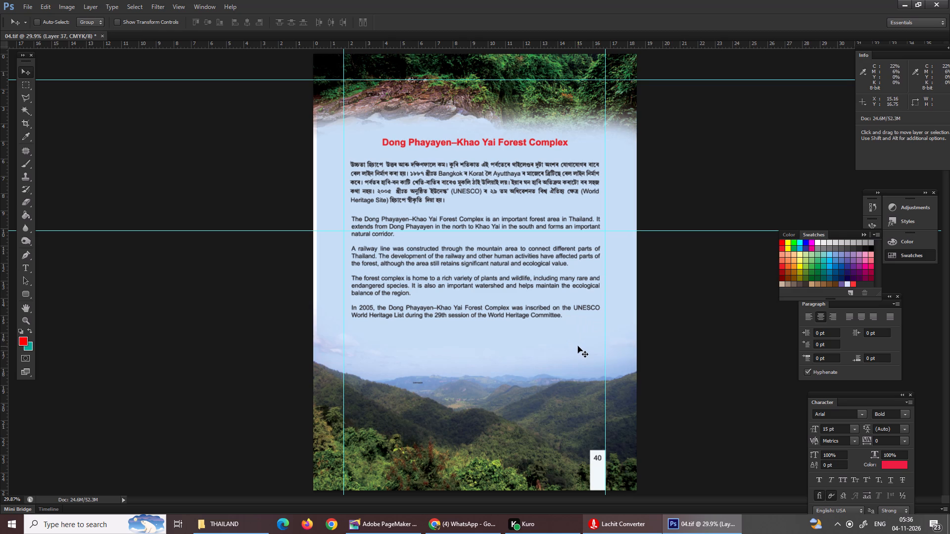
drag(324, 279, 323, 279)
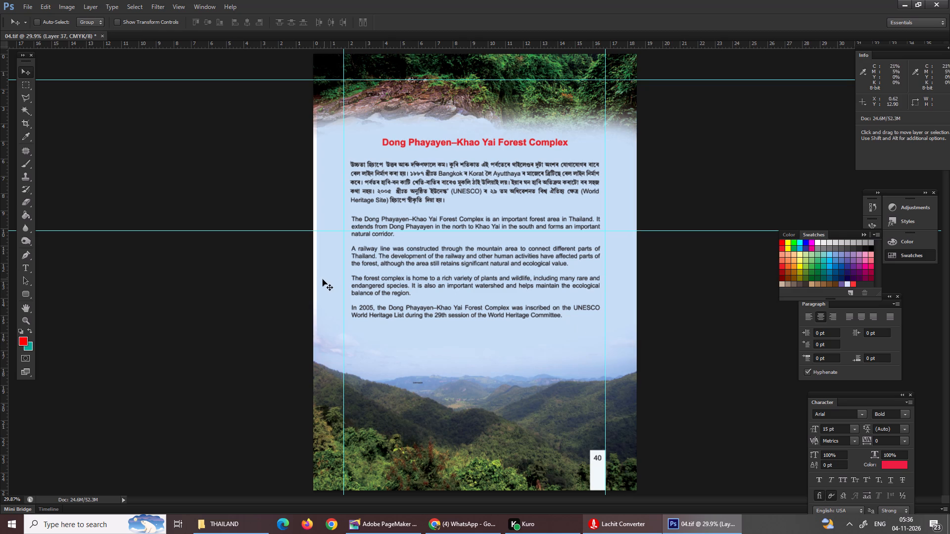
drag(323, 279, 319, 280)
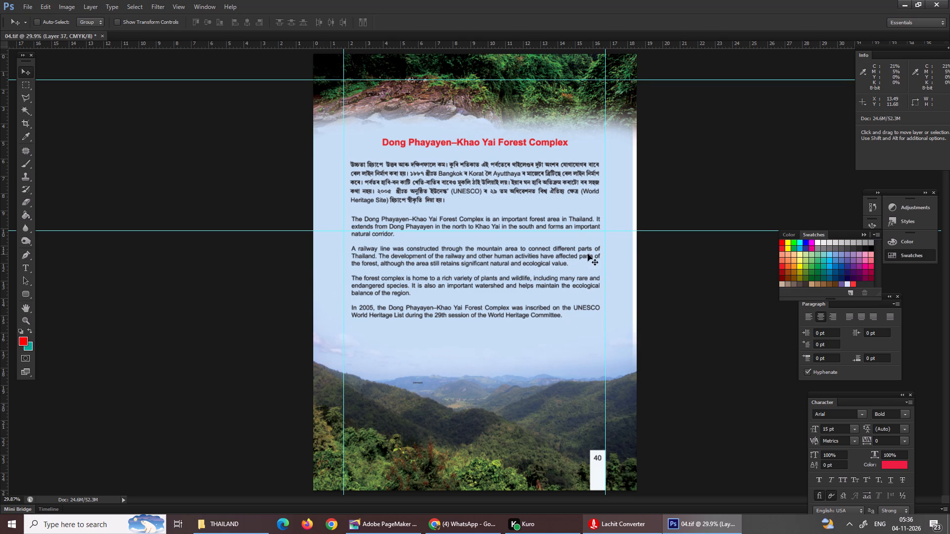
click(605, 262)
drag(621, 267, 626, 270)
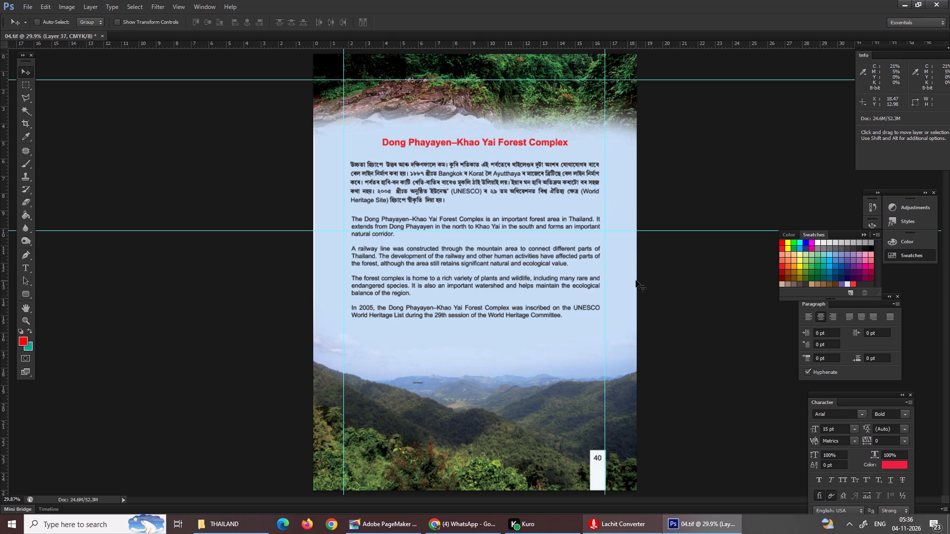
Save the adjusted Dong Phayayen–Khao Yai page 04.tif.
key(Return)
key(ctrl+0)
key(Return)
key(ctrl+s)
key(ctrl+s)
key(ctrl+s)
key(ctrl+s)
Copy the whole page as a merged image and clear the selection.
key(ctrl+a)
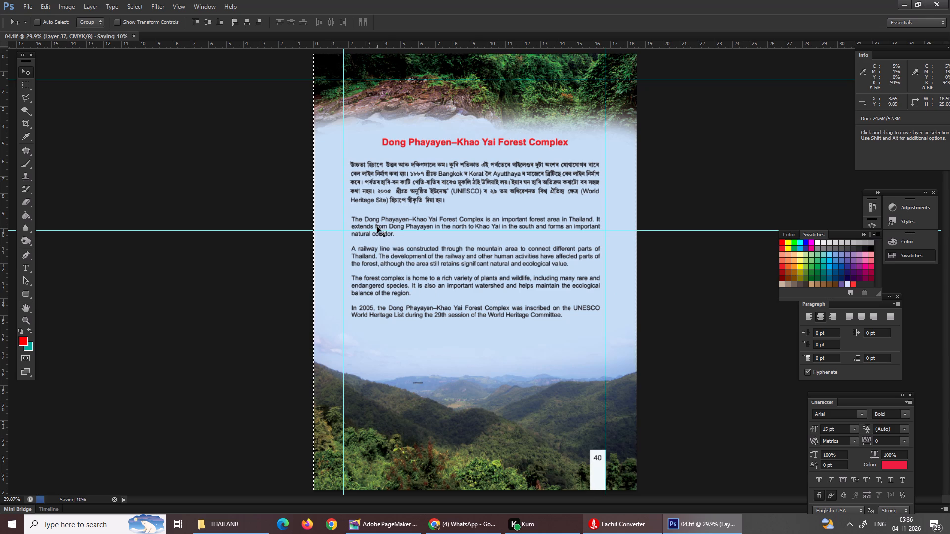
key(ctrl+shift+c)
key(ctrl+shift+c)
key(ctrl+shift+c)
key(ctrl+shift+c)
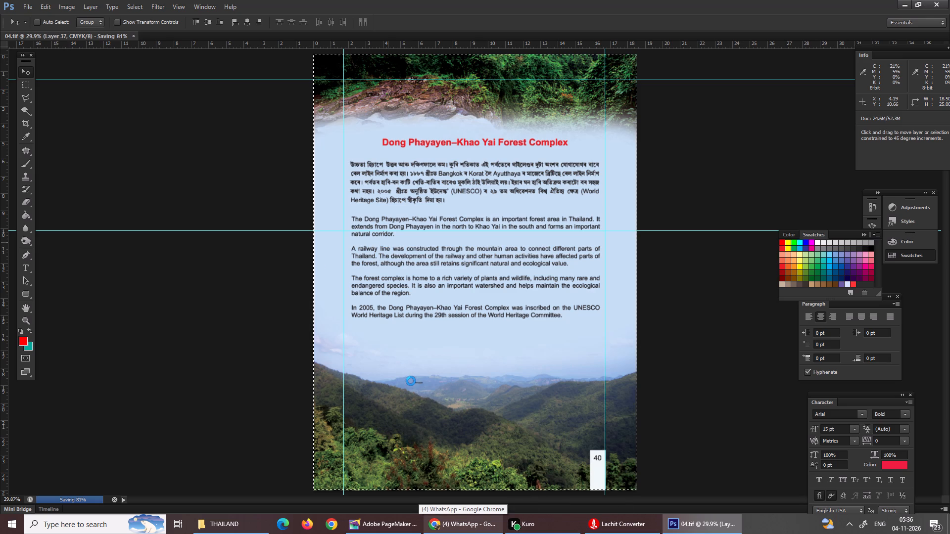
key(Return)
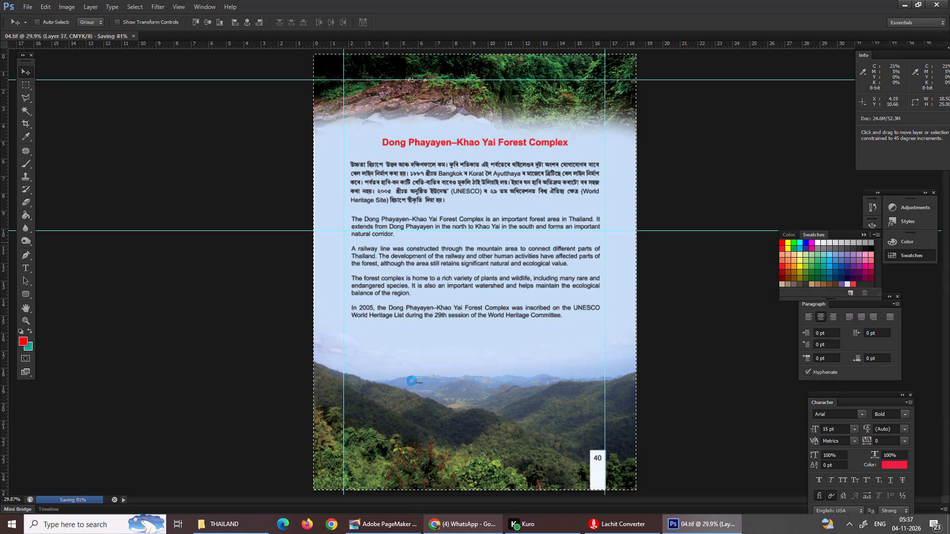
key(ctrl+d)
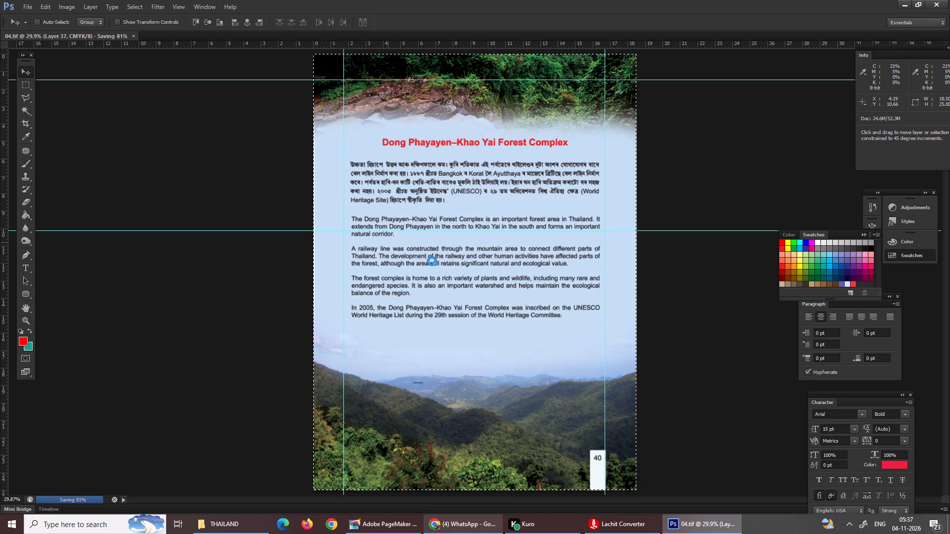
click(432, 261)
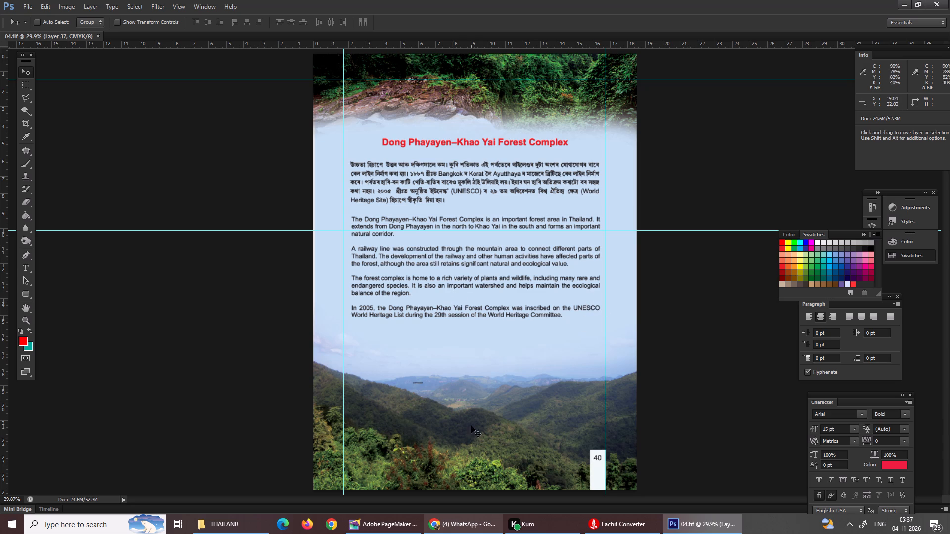
In PageMaker, replace the selected syllable with the Assamese sentence "থাইলেণ্ডৰ এক উল্লেখযোগ্য বনাঞ্চল।" and cut that sentence.
key(ctrl+equal)
key(ctrl+equal)
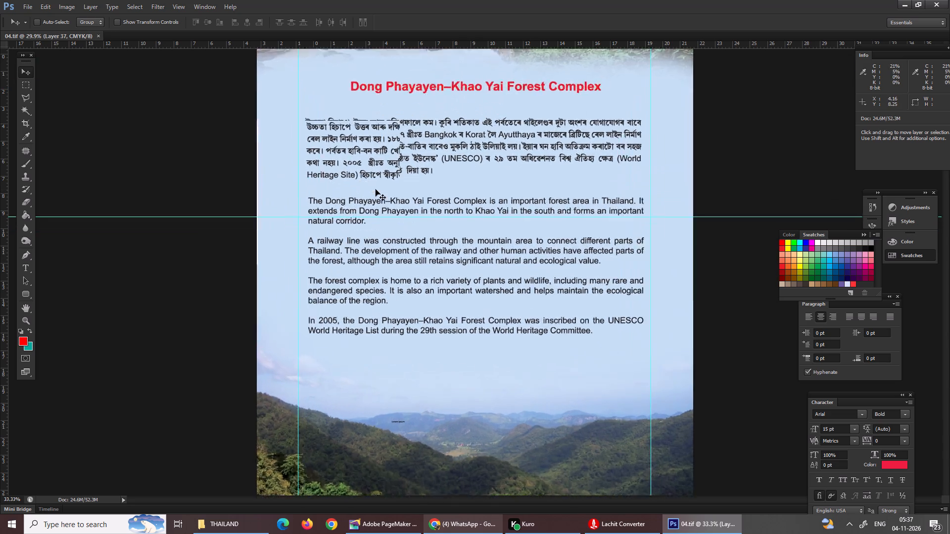
scroll(346, 148, up, 4)
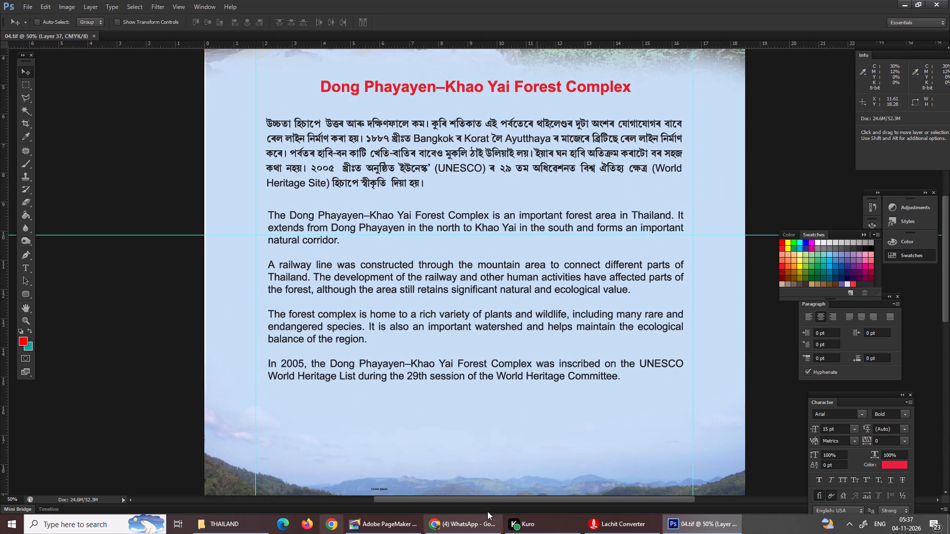
click(381, 529)
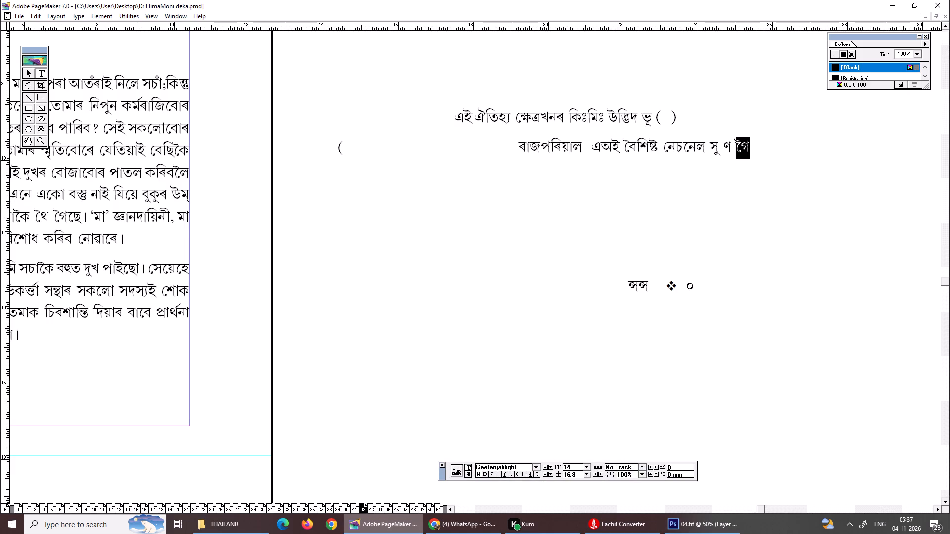
text(LeFs)
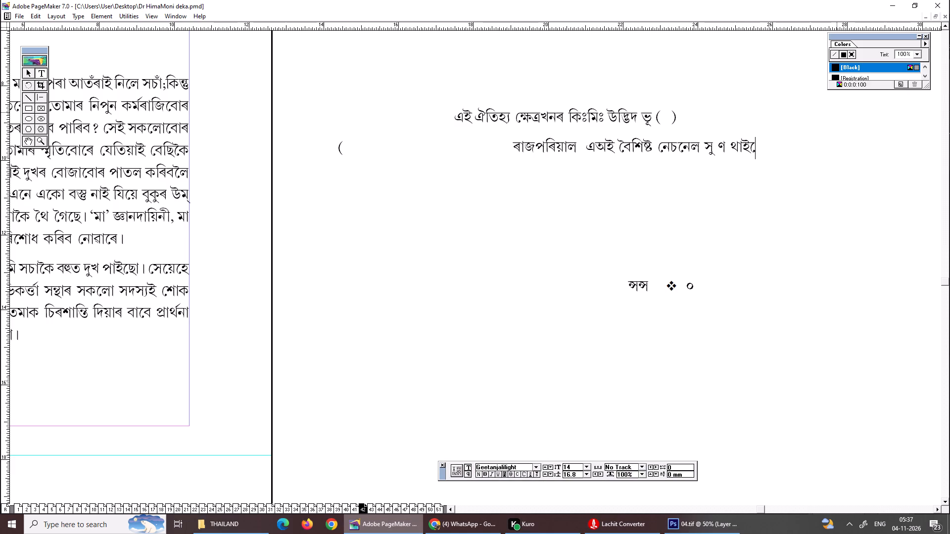
text(nCd[j)
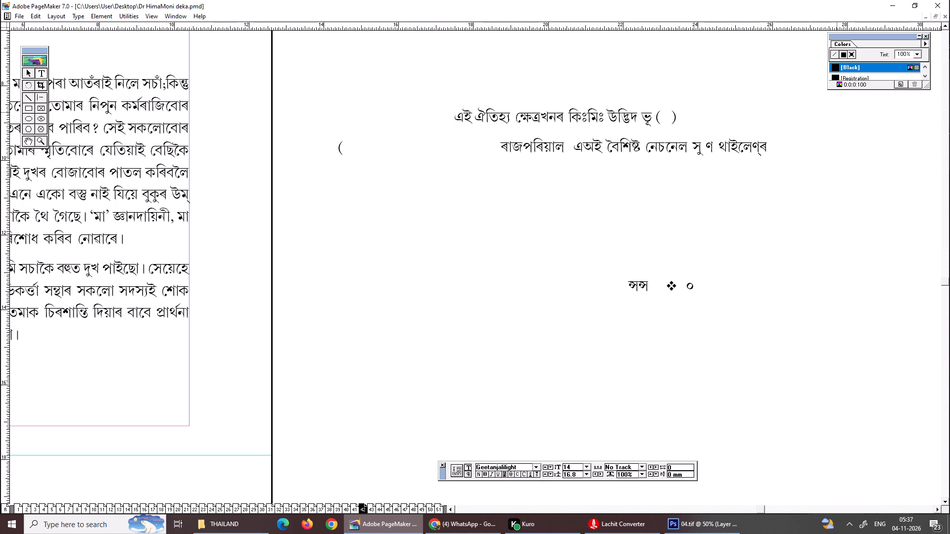
key(BackSpace)
text([j Sk GsndnKs\ei`)
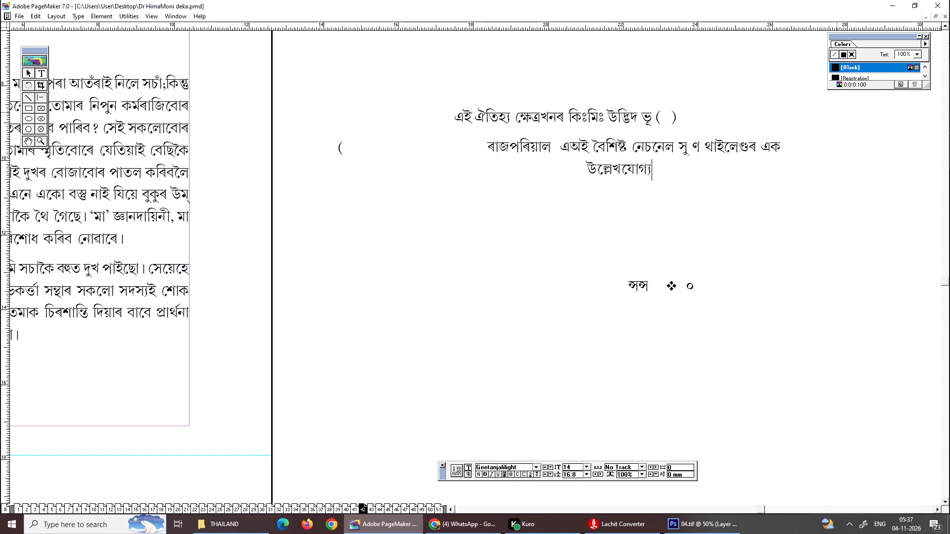
key(space)
text(yve)
text(}d;n)
key(shift+greater)
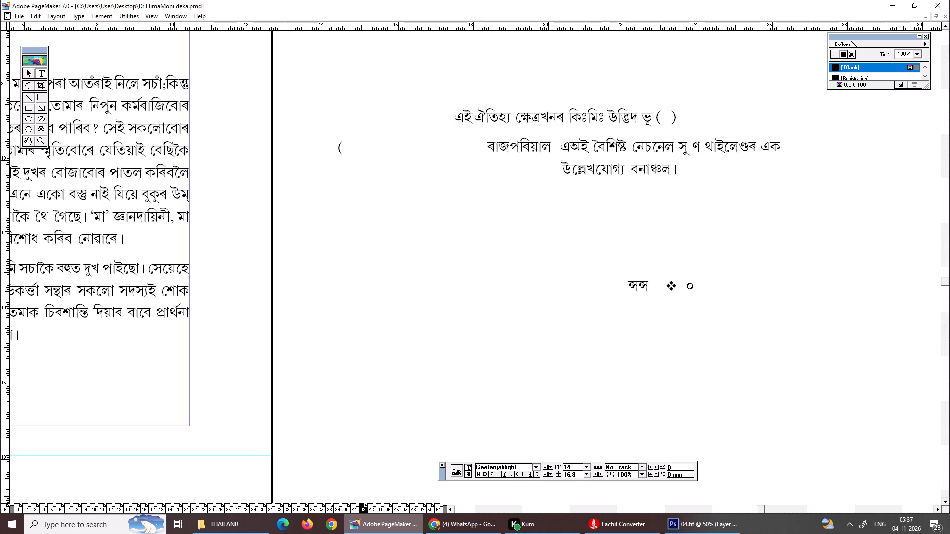
drag(701, 144, 746, 177)
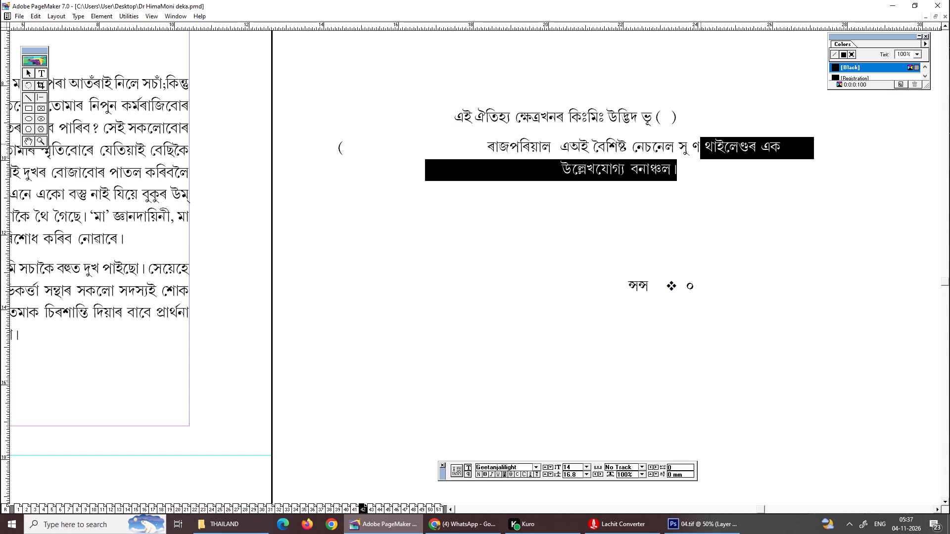
key(ctrl+x)
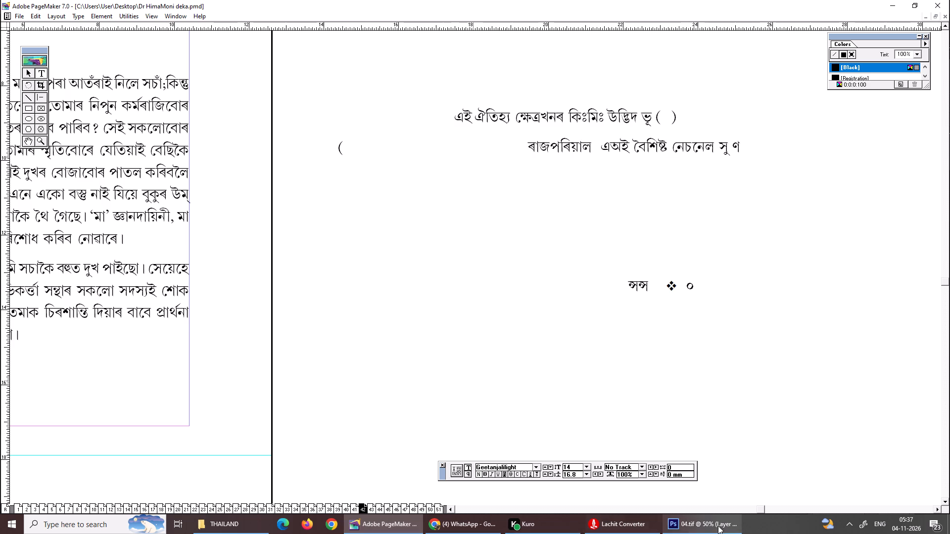
In Photoshop, paste the sentence at the start of the Assamese paragraph, remove the stray leading character and add a space after it.
click(718, 526)
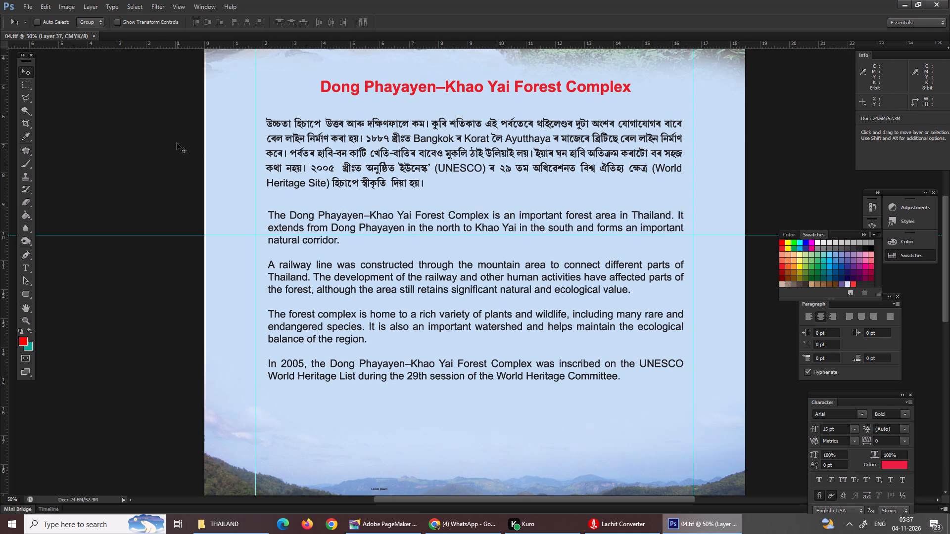
key(t)
click(271, 123)
click(267, 125)
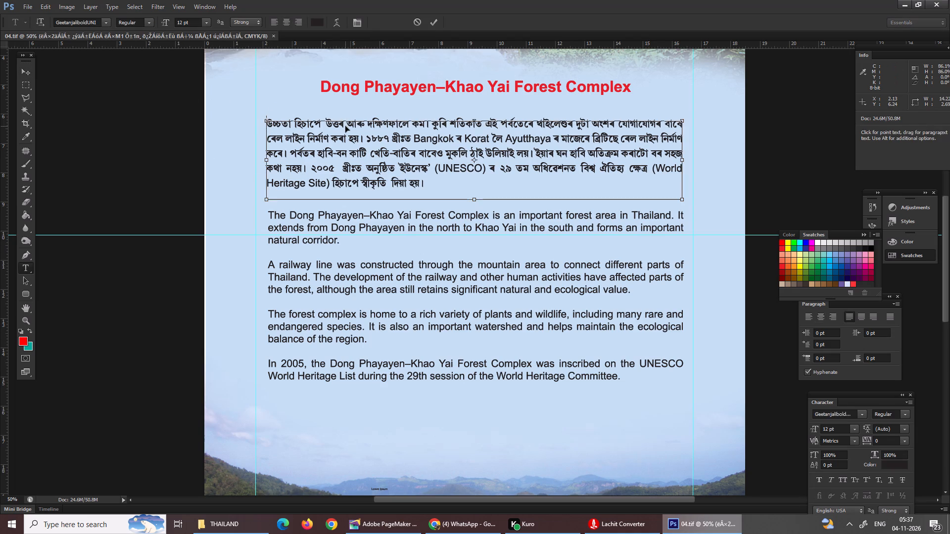
key(ctrl+v)
drag(271, 125, 269, 125)
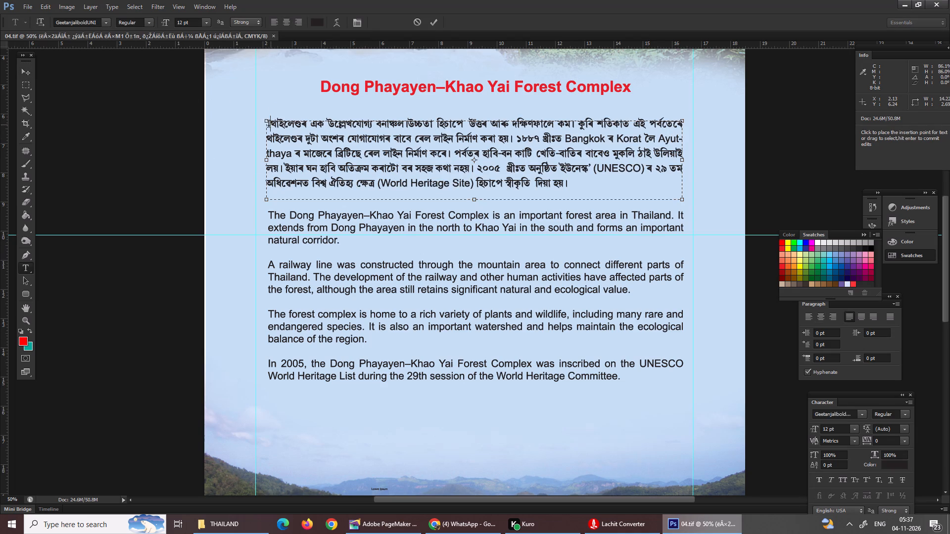
drag(269, 125, 250, 125)
key(BackSpace)
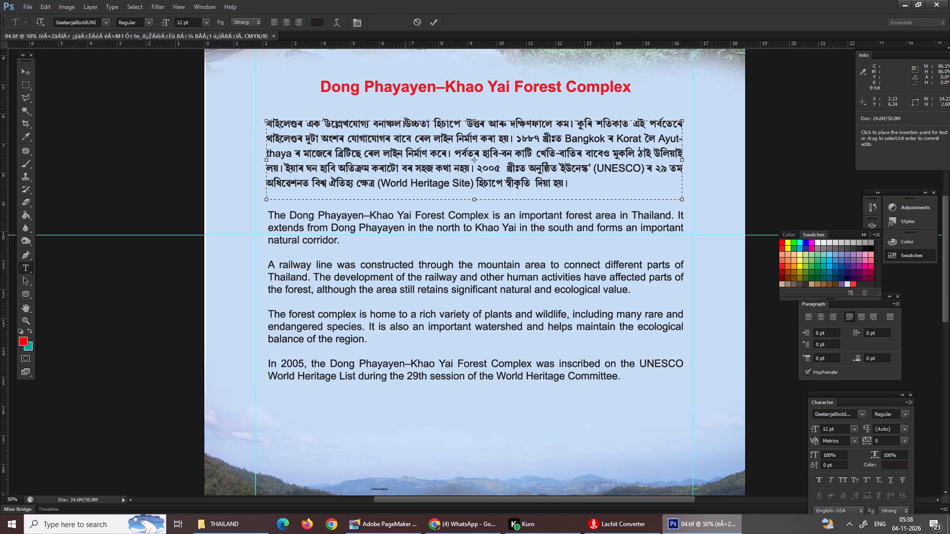
click(405, 123)
key(space)
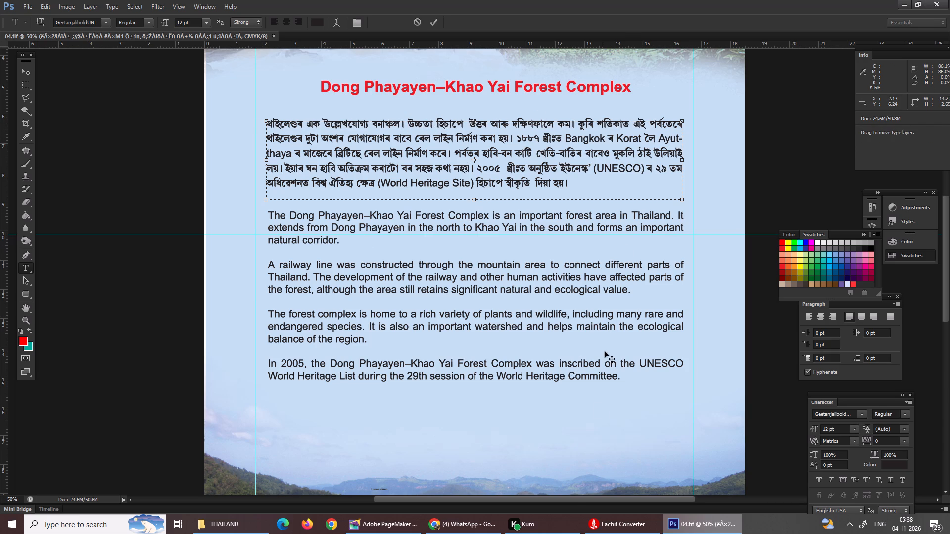
In PageMaker, add an Assamese apostrophe mark at the end of the "নেচনেল সু ণ" line and copy it.
click(395, 529)
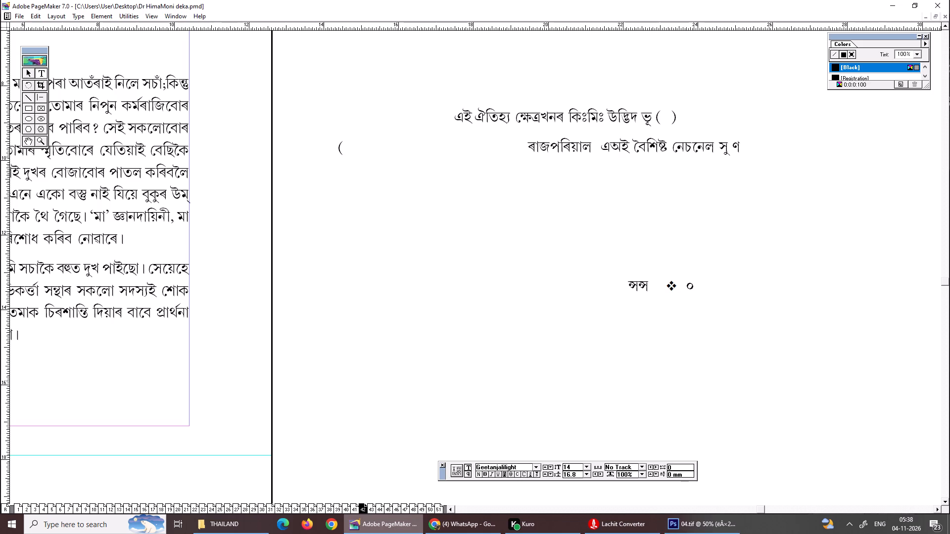
click(745, 149)
key(space)
key(shift+at)
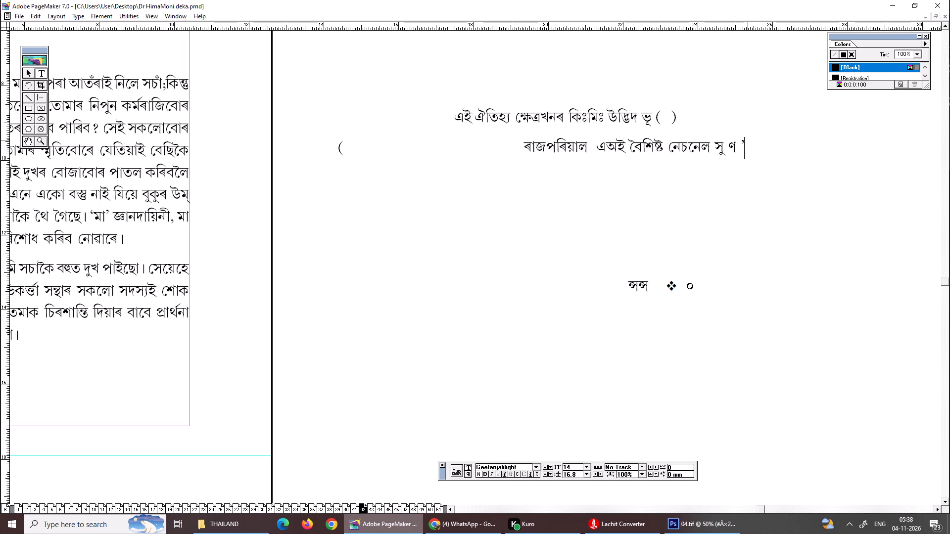
drag(748, 140, 742, 142)
key(ctrl+c)
key(ctrl+c)
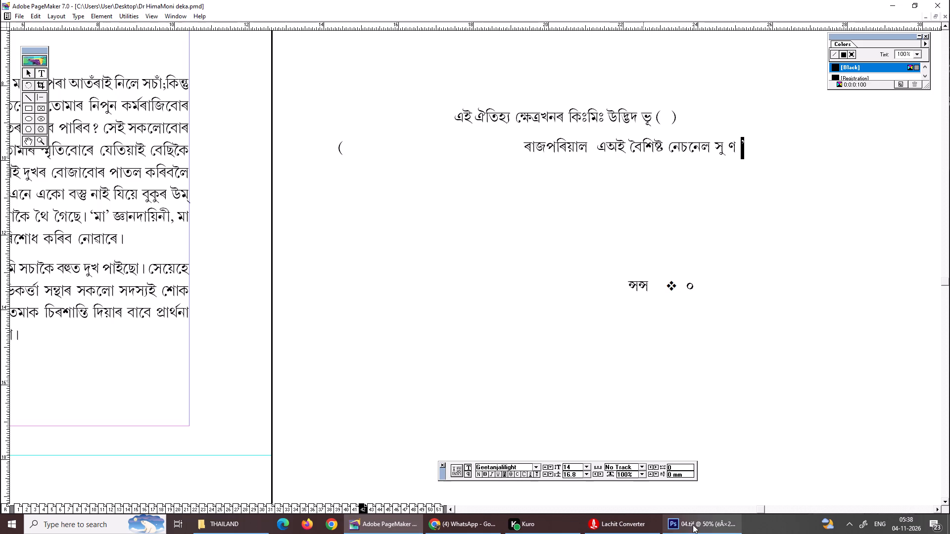
In Photoshop, paste the apostrophe into both occurrences of "ৰেল" before "লাইন" in the Assamese paragraph, making them "ৰে'ল".
click(693, 525)
key(ctrl+equal)
key(ctrl+equal)
scroll(693, 524, up, 2)
scroll(693, 524, down, 1)
scroll(693, 524, up, 5)
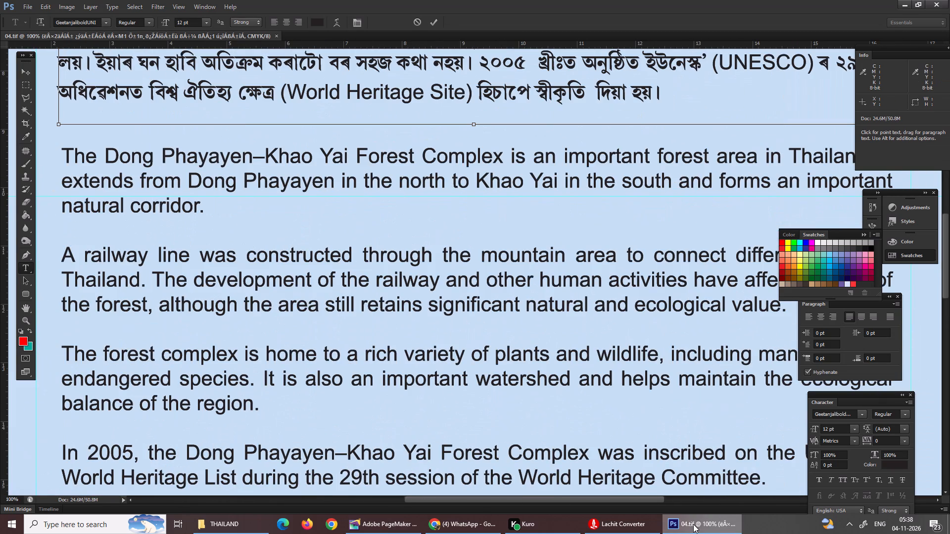
scroll(693, 524, up, 1)
scroll(693, 524, down, 1)
scroll(693, 524, up, 6)
scroll(661, 454, up, 8)
scroll(634, 381, down, 1)
scroll(634, 381, up, 4)
scroll(634, 381, down, 1)
scroll(634, 381, up, 14)
scroll(634, 381, down, 3)
click(429, 181)
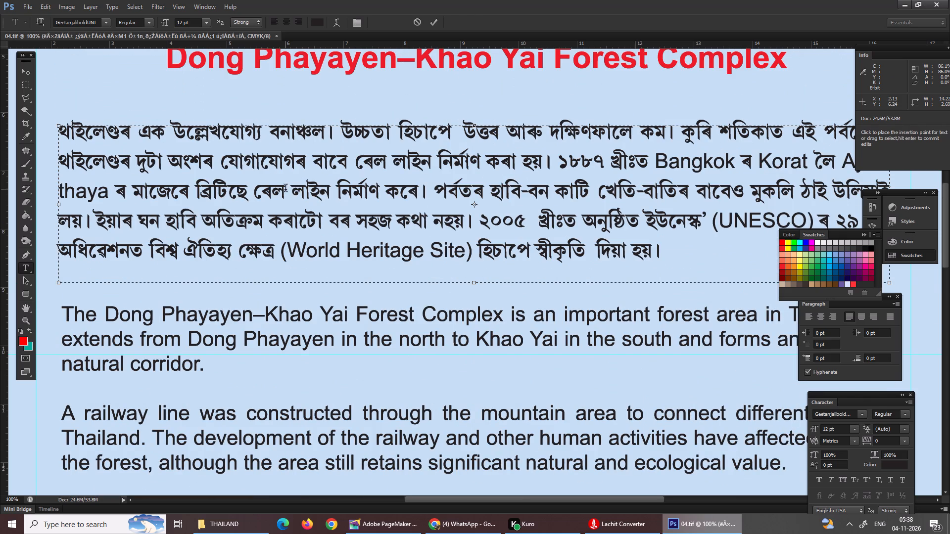
click(274, 189)
key(ctrl+v)
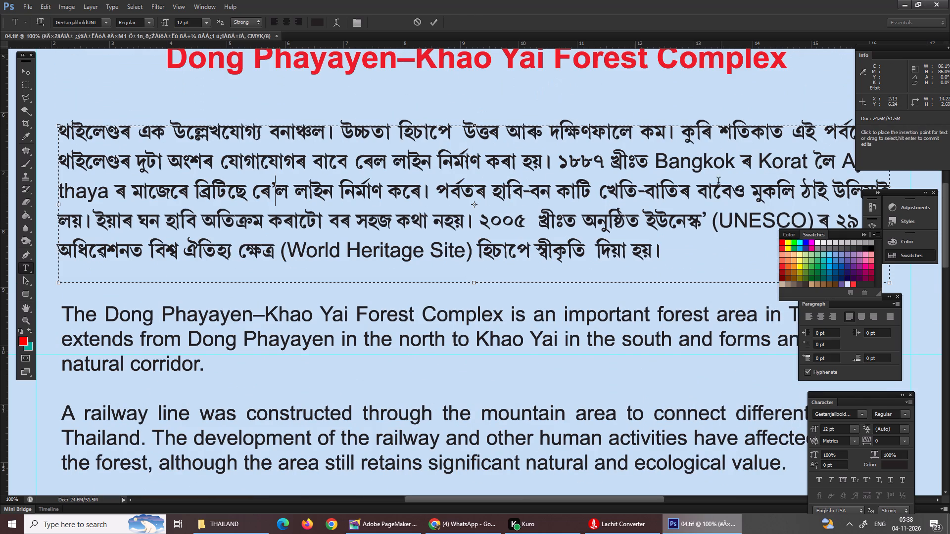
click(370, 160)
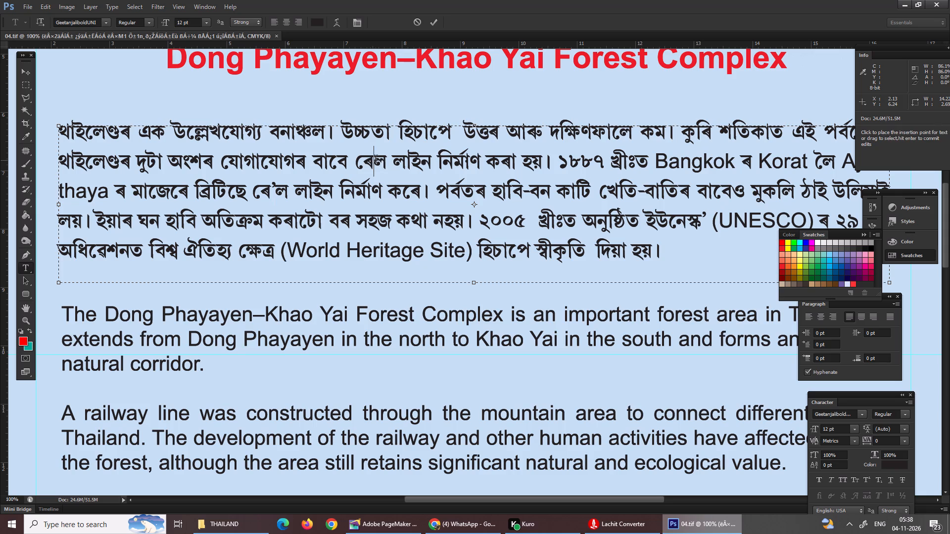
key(ctrl+v)
key(ctrl+0)
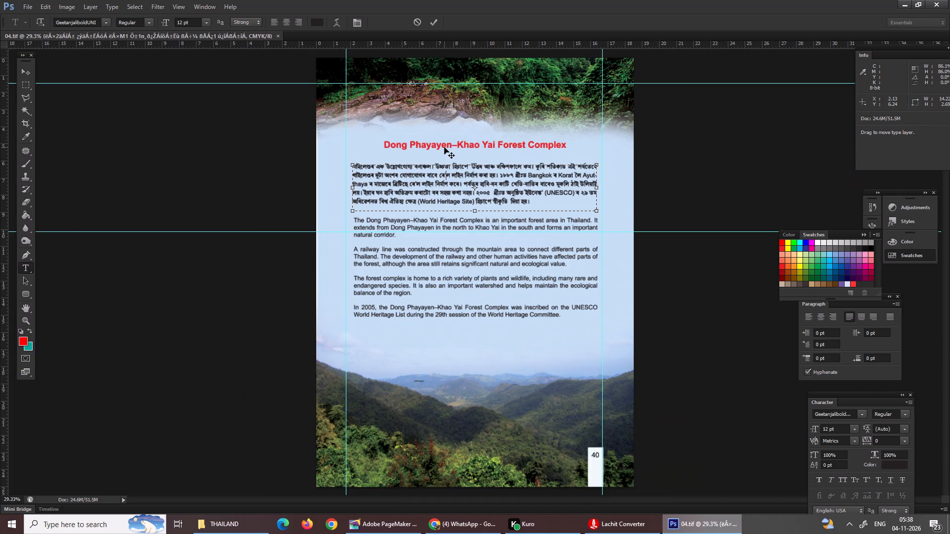
key(Return)
Save page 04.tif with the corrected Assamese paragraph.
key(ctrl+s)
key(ctrl+s)
key(ctrl+s)
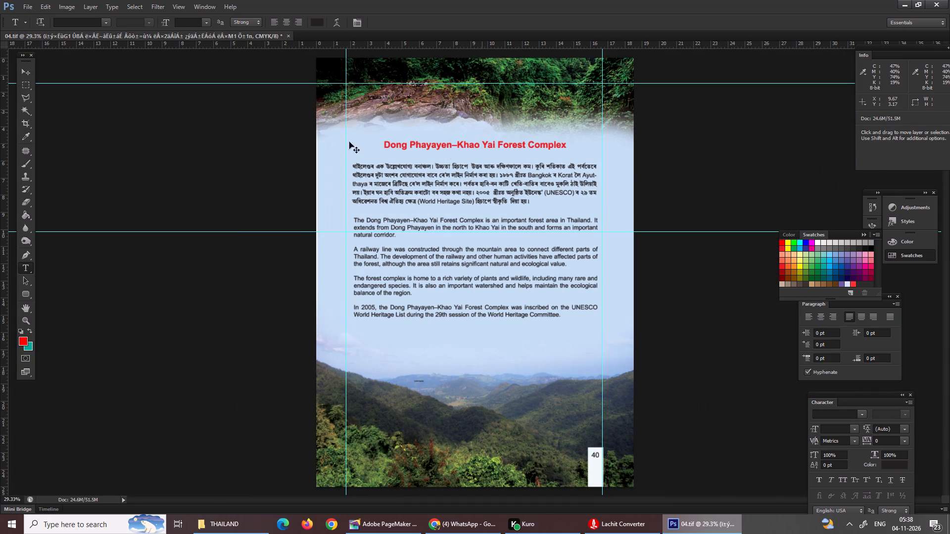
key(ctrl+s)
key(ctrl+s)
key(ctrl+s)
key(ctrl+s)
key(ctrl+s)
key(ctrl+s)
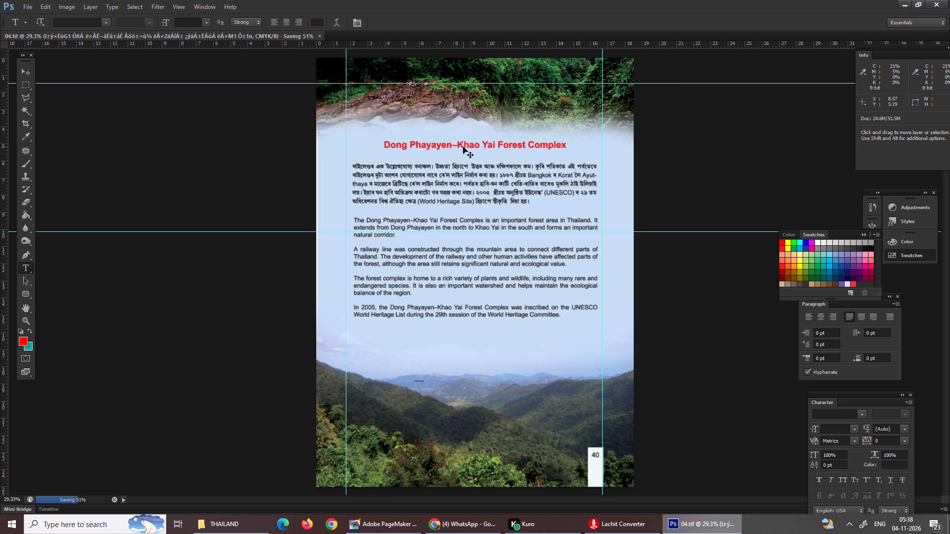
Copy the entire corrected page as a merged image.
key(ctrl+a)
key(ctrl+shift+c)
key(ctrl+shift+c)
key(ctrl+shift+c)
key(ctrl+shift+c)
key(ctrl+shift+c)
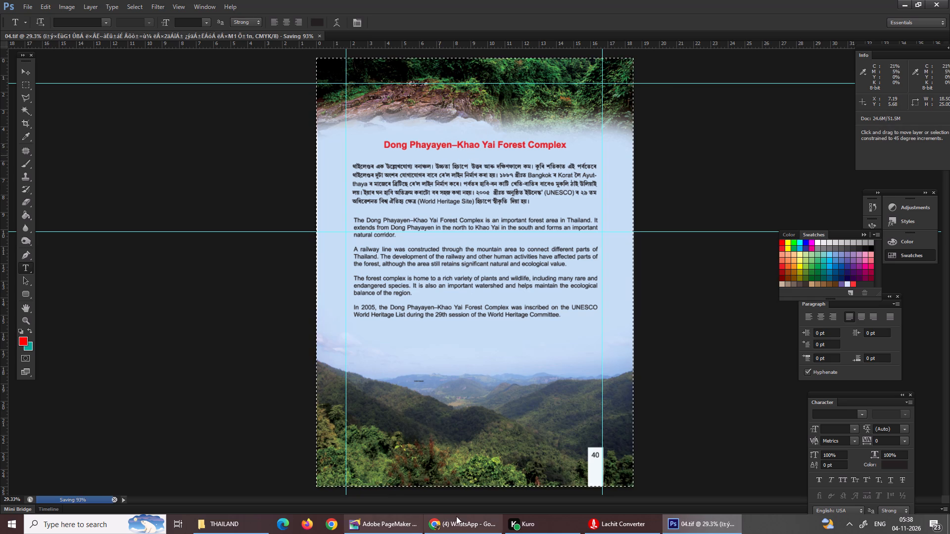
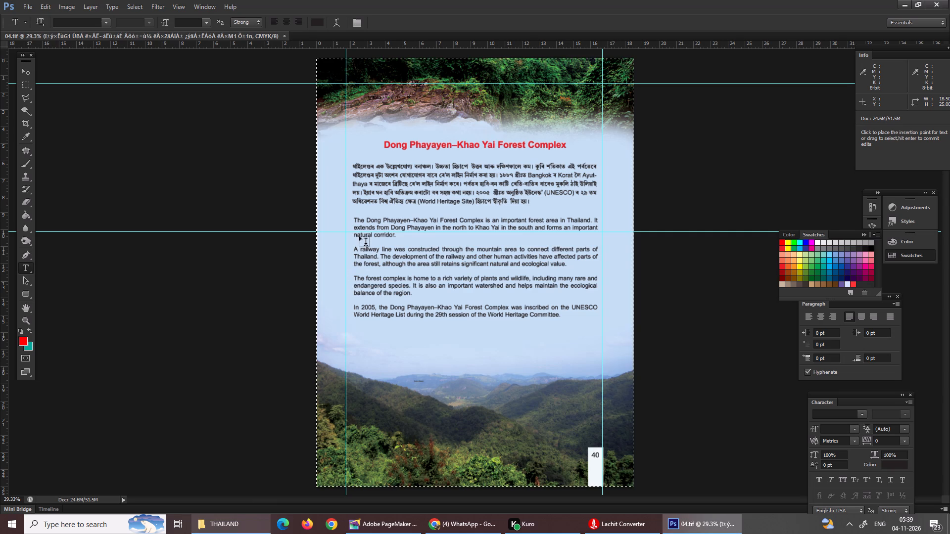
Open page 05.tif alongside page 04.tif.
key(ctrl+d)
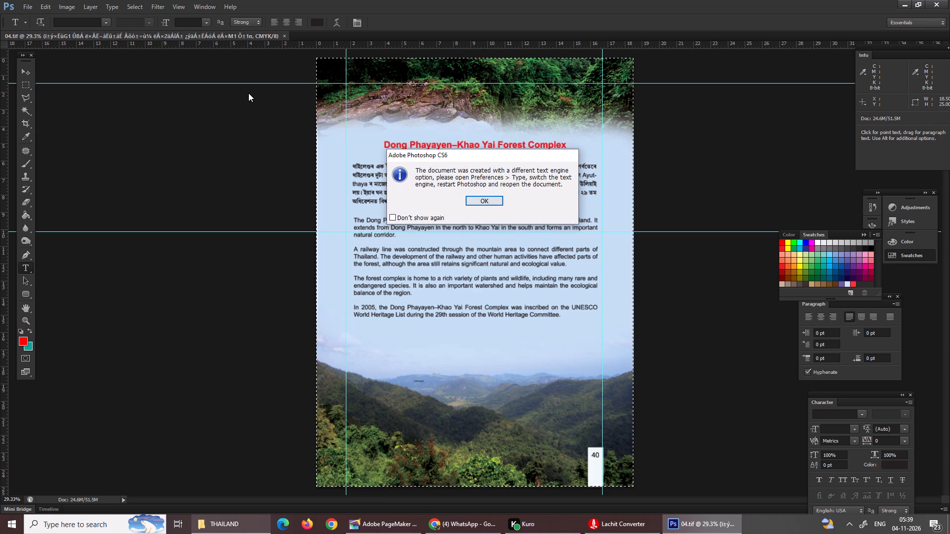
key(Return)
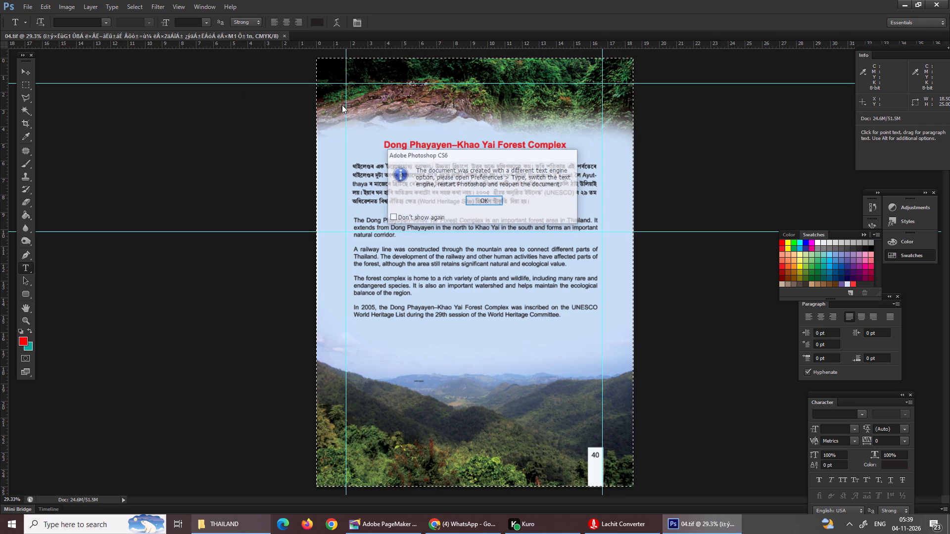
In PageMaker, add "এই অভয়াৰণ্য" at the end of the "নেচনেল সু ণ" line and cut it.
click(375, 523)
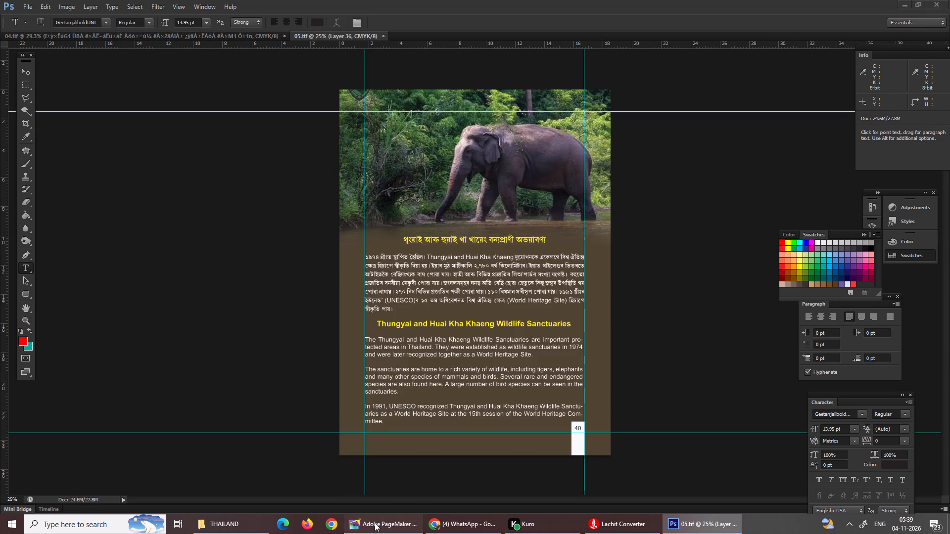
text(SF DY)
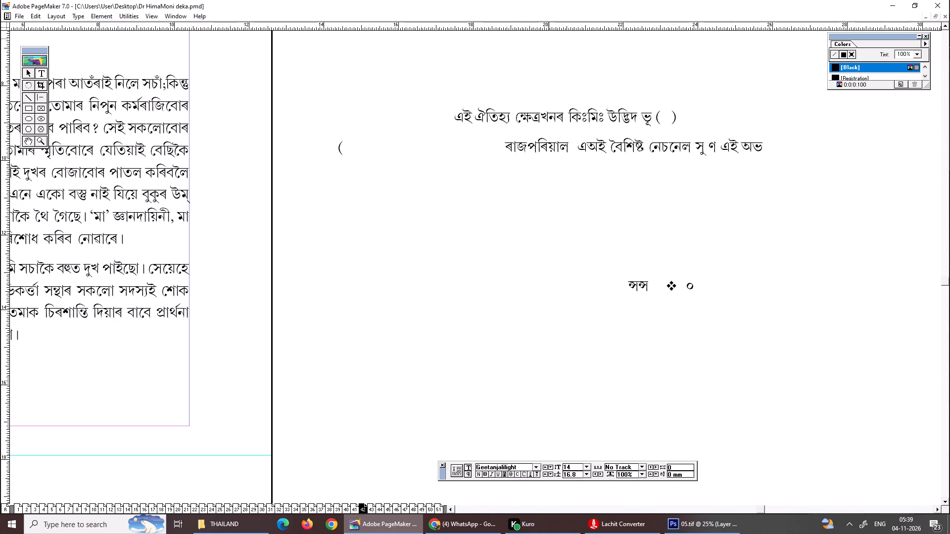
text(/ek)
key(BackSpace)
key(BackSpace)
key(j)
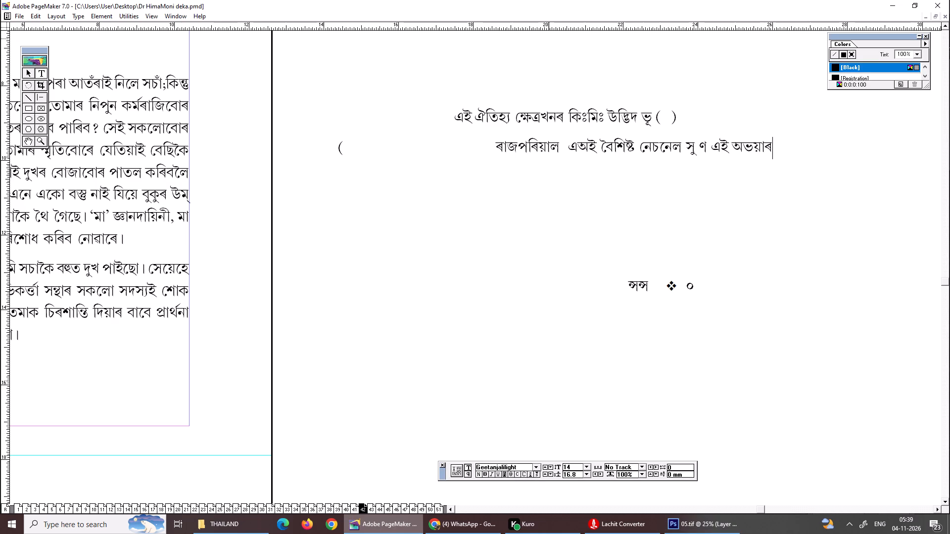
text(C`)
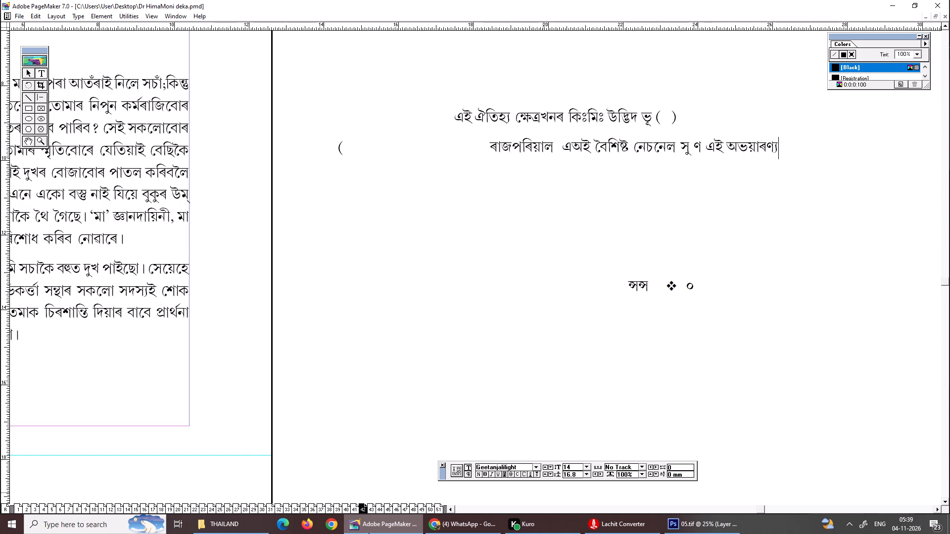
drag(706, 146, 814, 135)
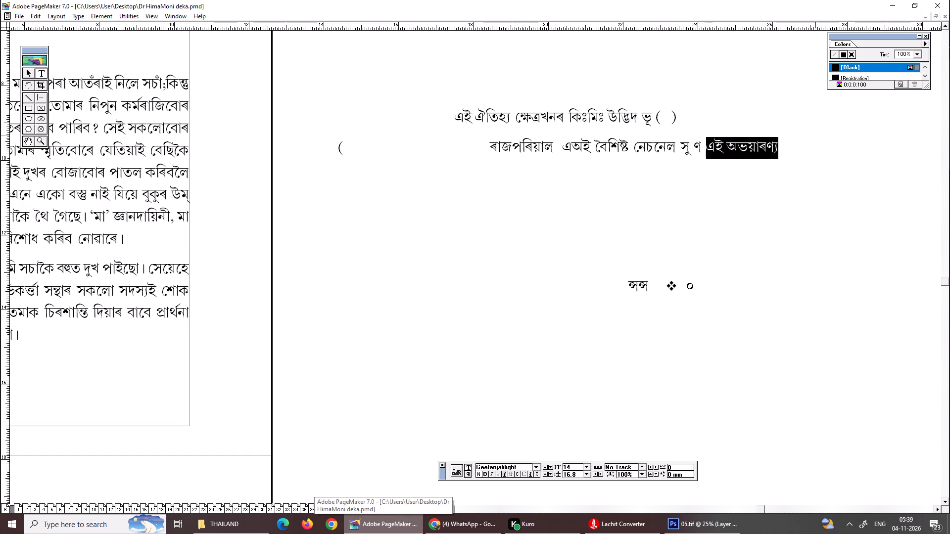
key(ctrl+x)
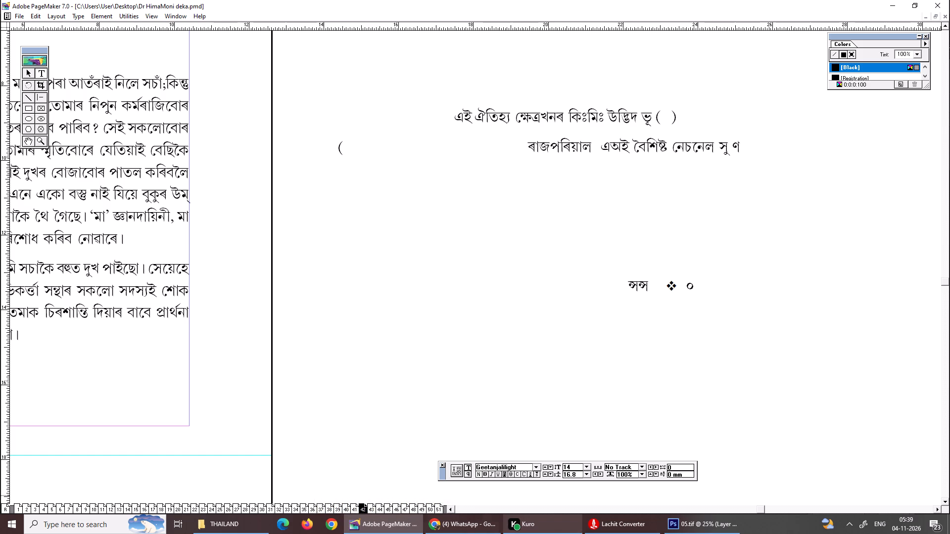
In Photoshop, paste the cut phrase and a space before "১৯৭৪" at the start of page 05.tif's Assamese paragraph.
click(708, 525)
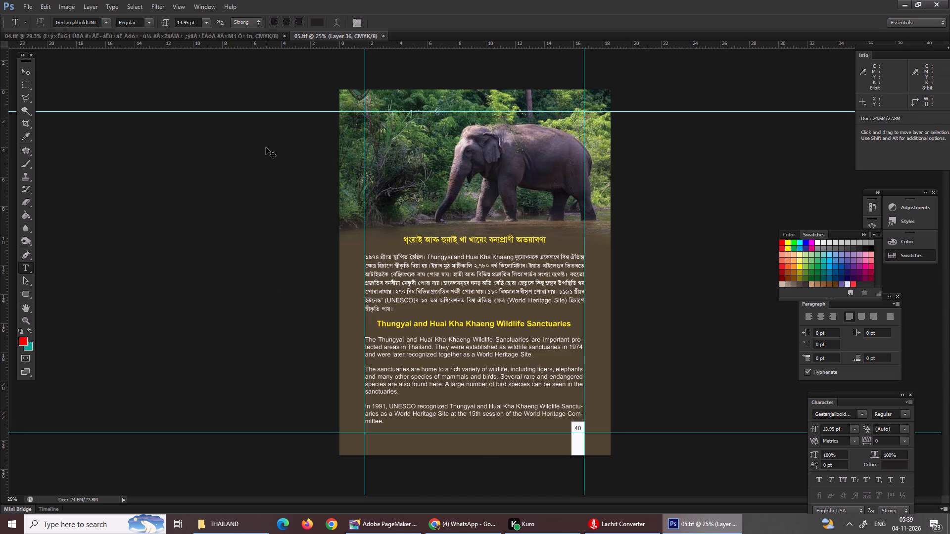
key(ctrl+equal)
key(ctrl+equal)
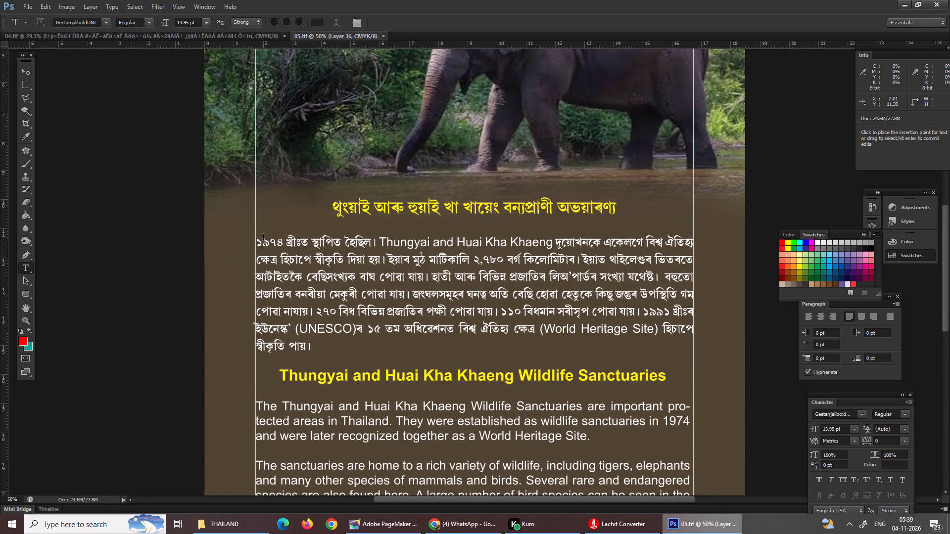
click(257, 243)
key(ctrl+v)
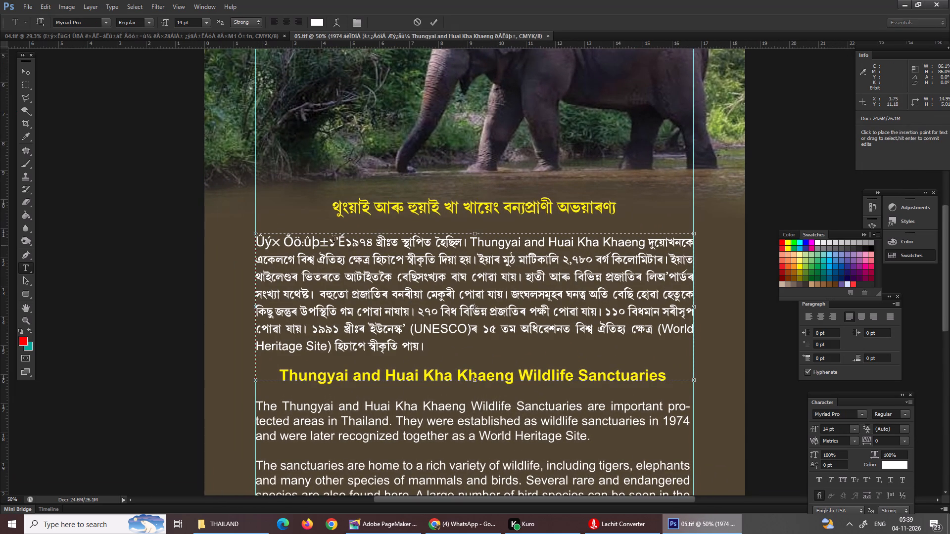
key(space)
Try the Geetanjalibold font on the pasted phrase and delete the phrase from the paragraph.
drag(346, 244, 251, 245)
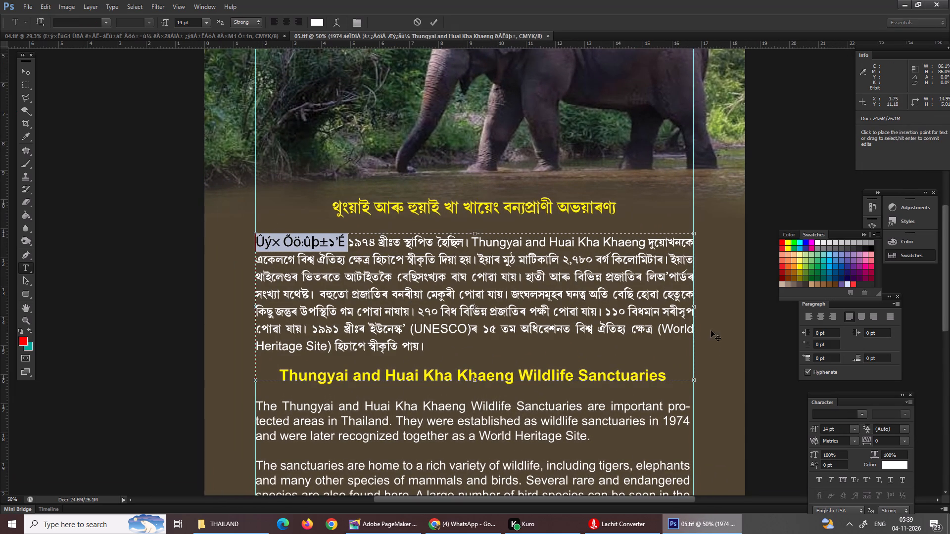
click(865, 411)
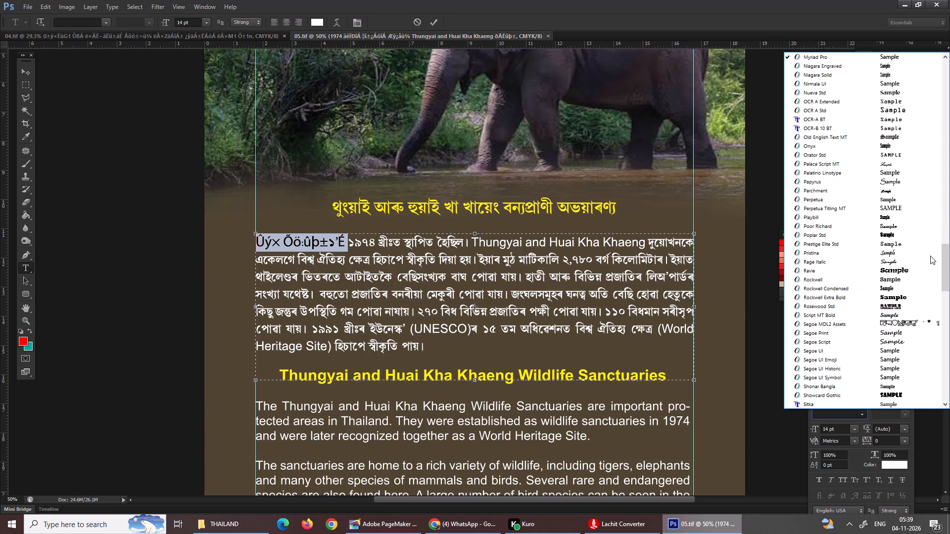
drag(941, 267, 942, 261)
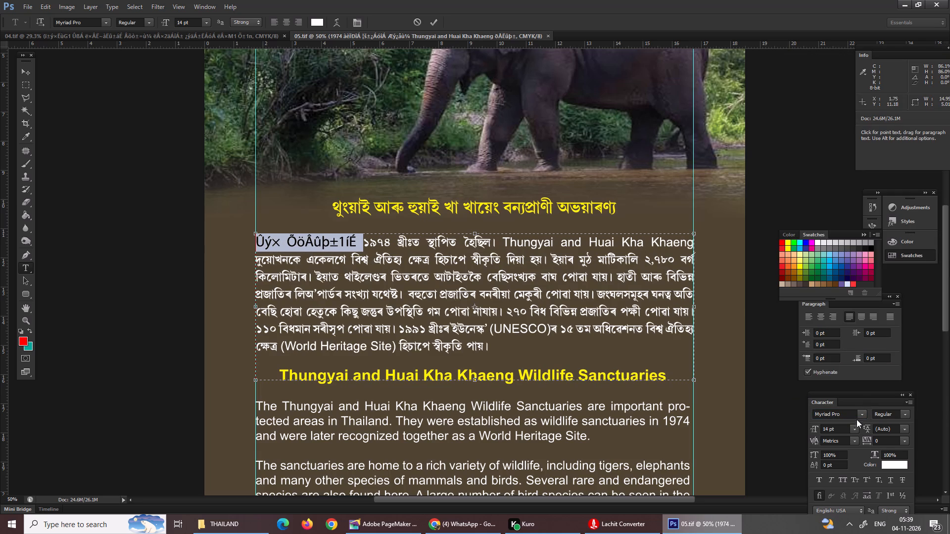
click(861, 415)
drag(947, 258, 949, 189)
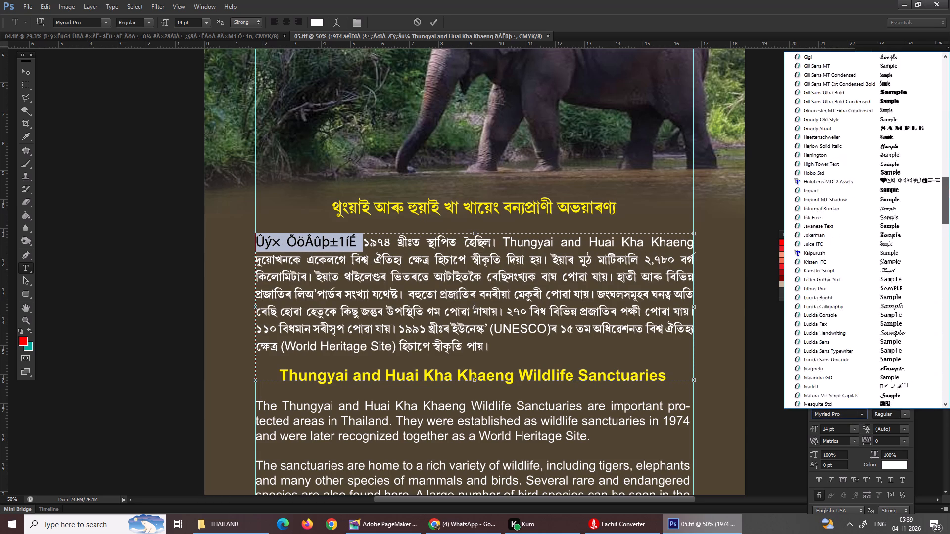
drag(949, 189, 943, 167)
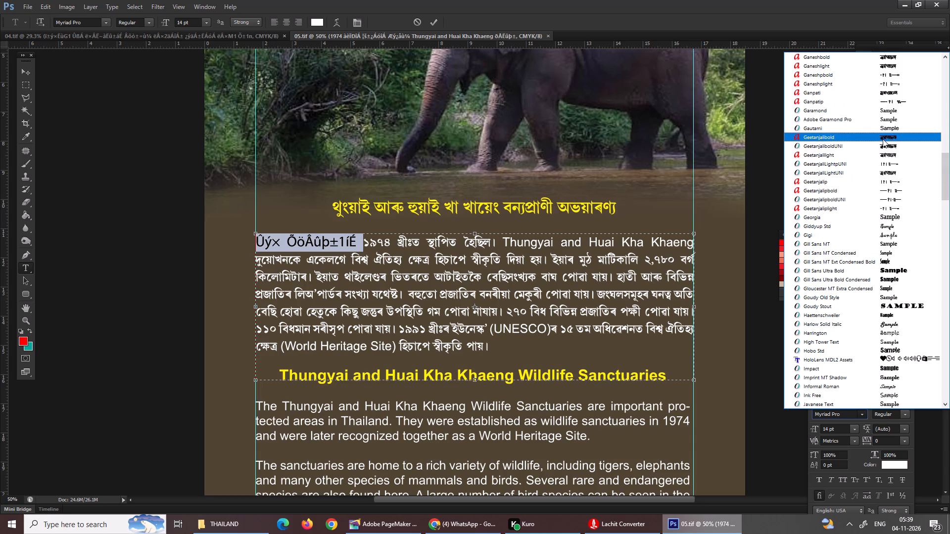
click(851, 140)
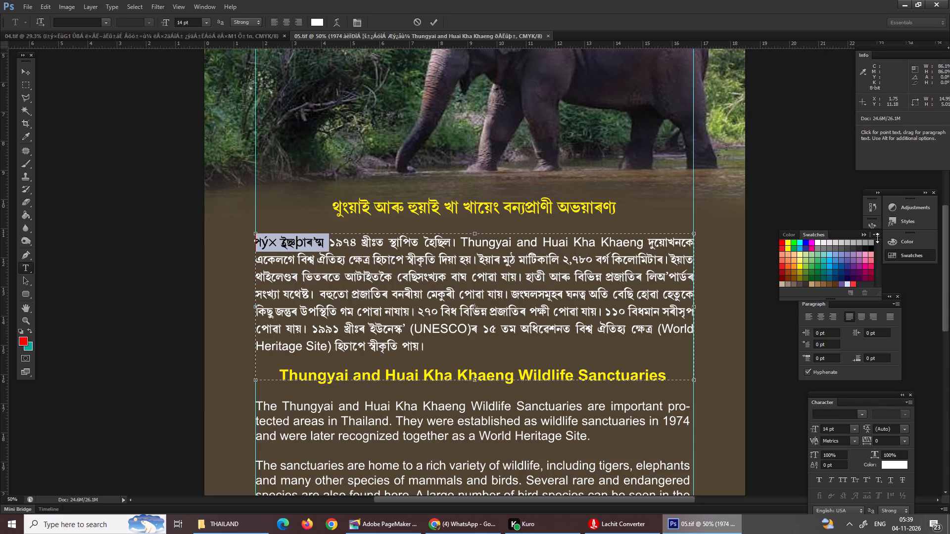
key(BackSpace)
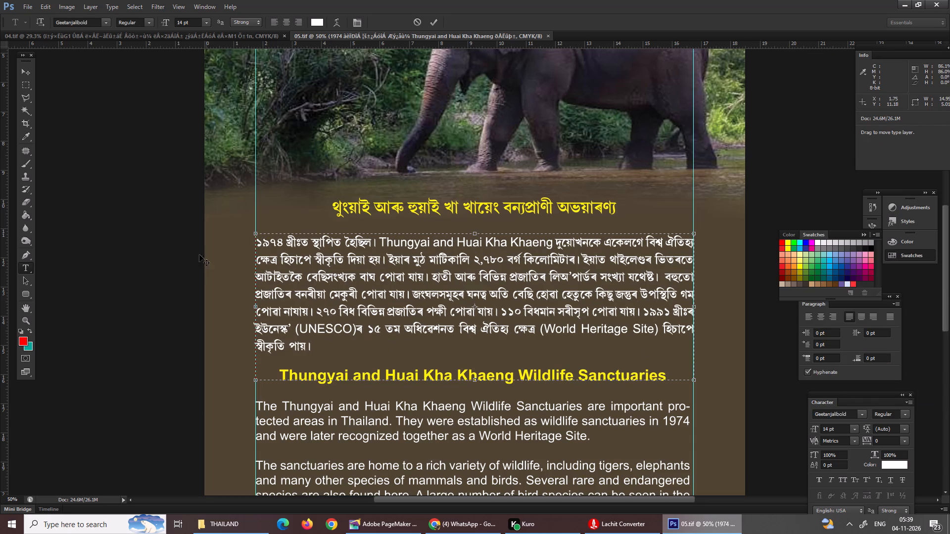
Copy the letter "ত" from "স্থাপিত" and paste it before "১৯৭৪" as a correctly formatted placeholder.
click(337, 248)
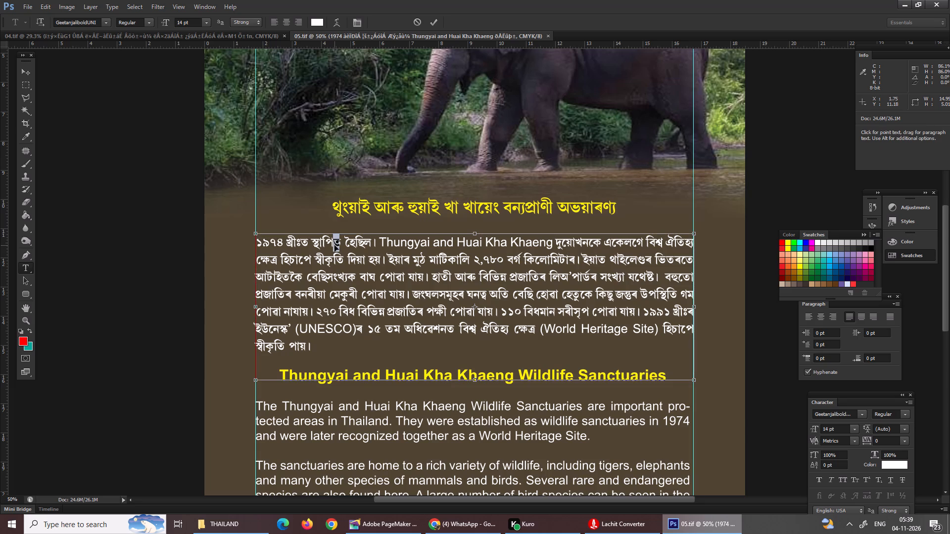
key(ctrl+c)
click(259, 244)
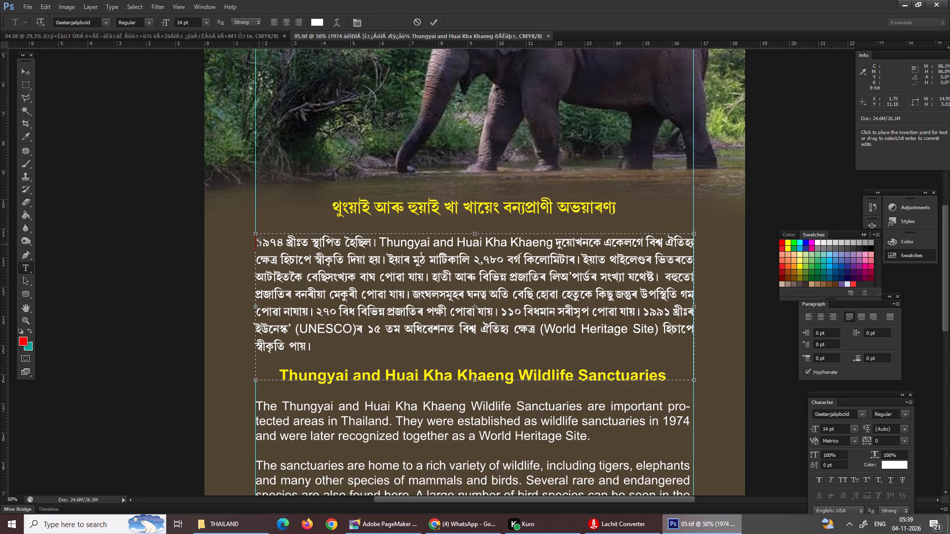
key(ctrl+v)
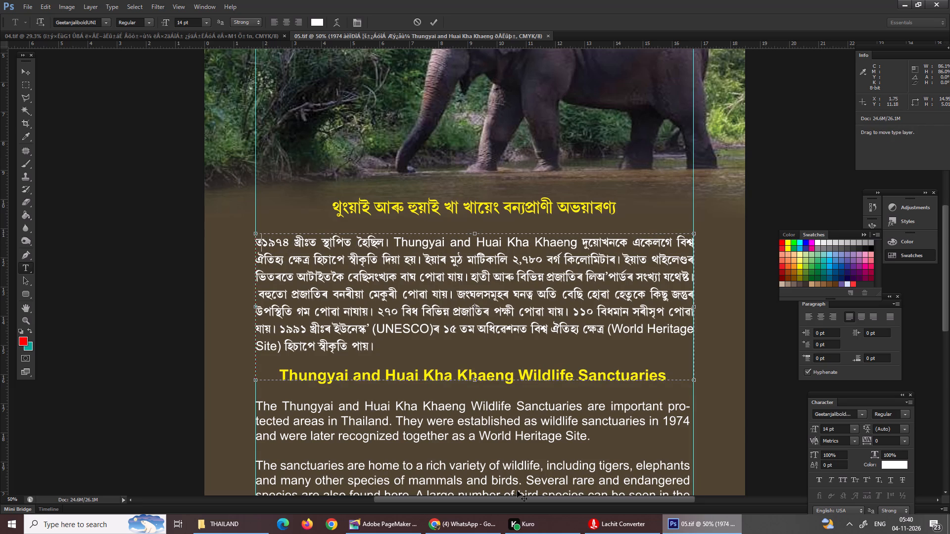
In PageMaker, retype "এই অভয়াৰণ্য" at the end of the "নেচনেল সু ণ" line and cut it.
click(400, 530)
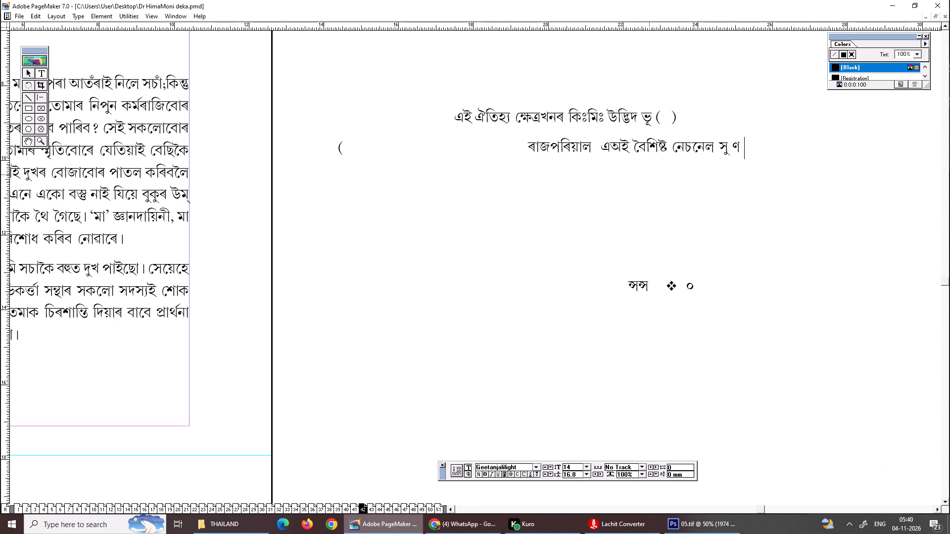
key(ctrl+z)
text(SF DYe)
key(BackSpace)
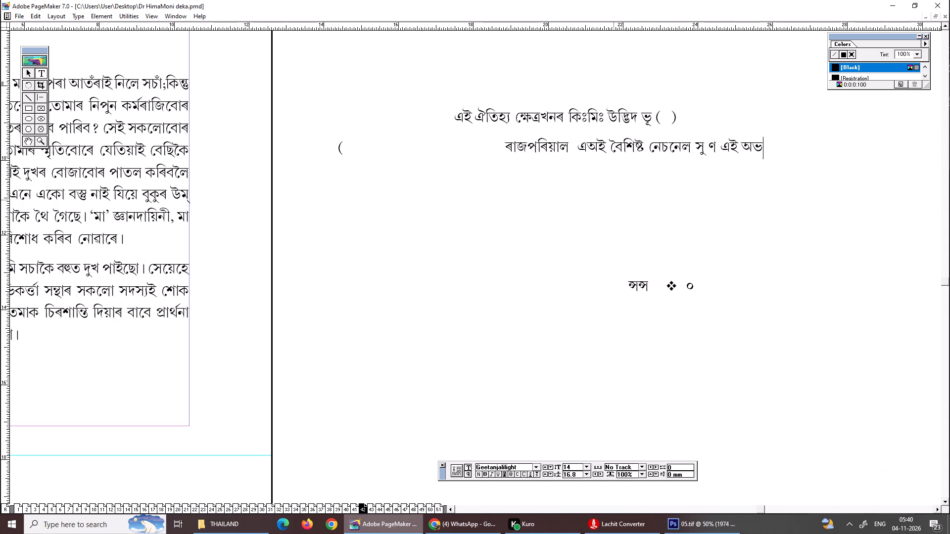
text(/ejC`)
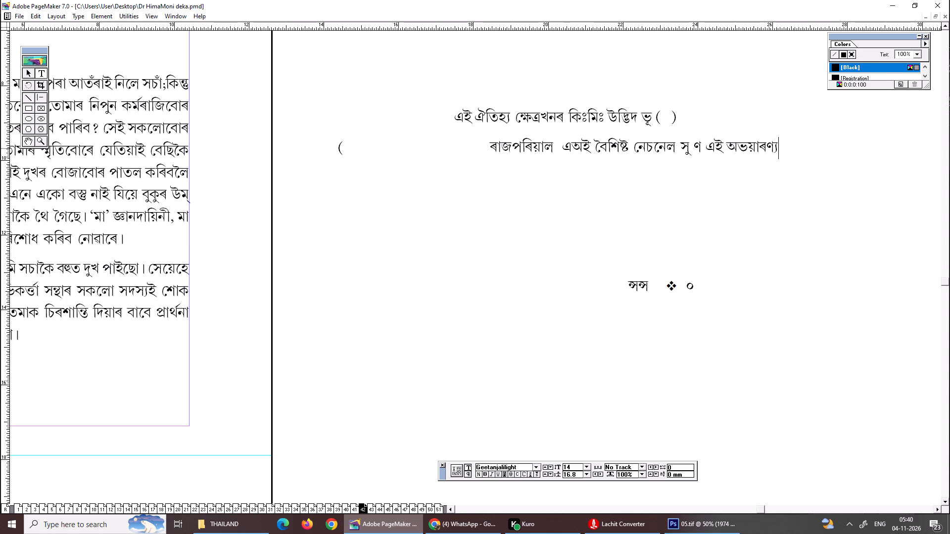
drag(709, 148, 821, 144)
key(ctrl+x)
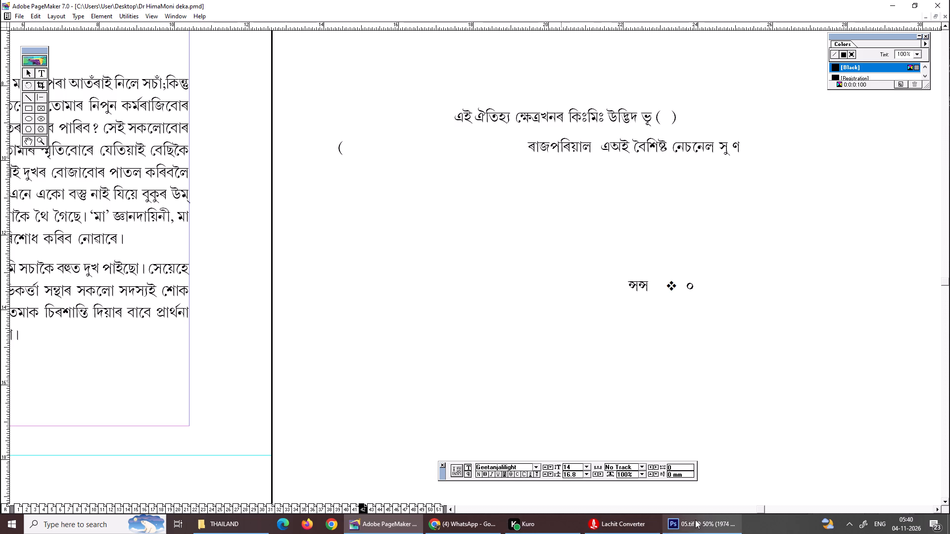
In Photoshop, replace the placeholder "ত" before "১৯৭৪" with the cut phrase "এই অভয়াৰণ্য" and a space.
click(697, 519)
drag(259, 246, 253, 246)
key(ctrl+v)
key(space)
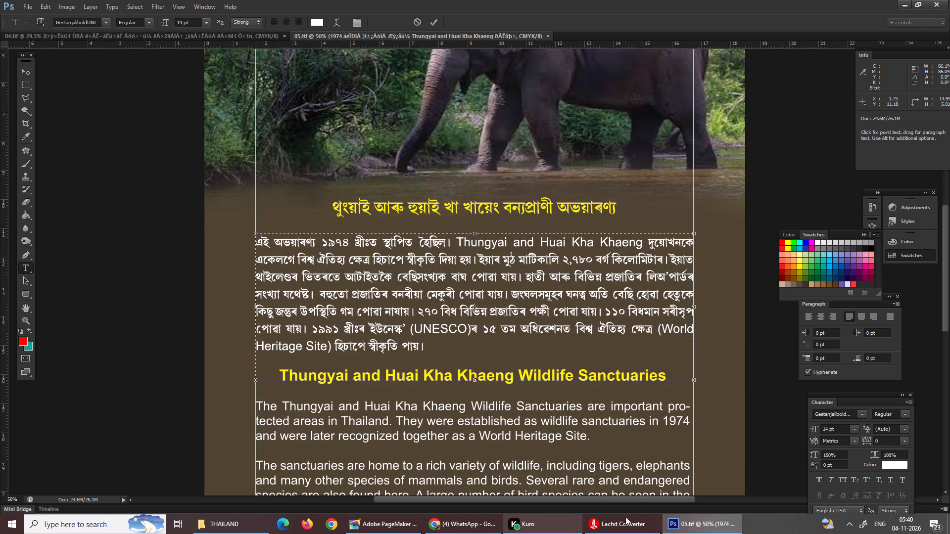
In PageMaker, copy the abbreviation "কিঃমিঃ" from the line beginning "এই ঐতিহ্য".
click(389, 525)
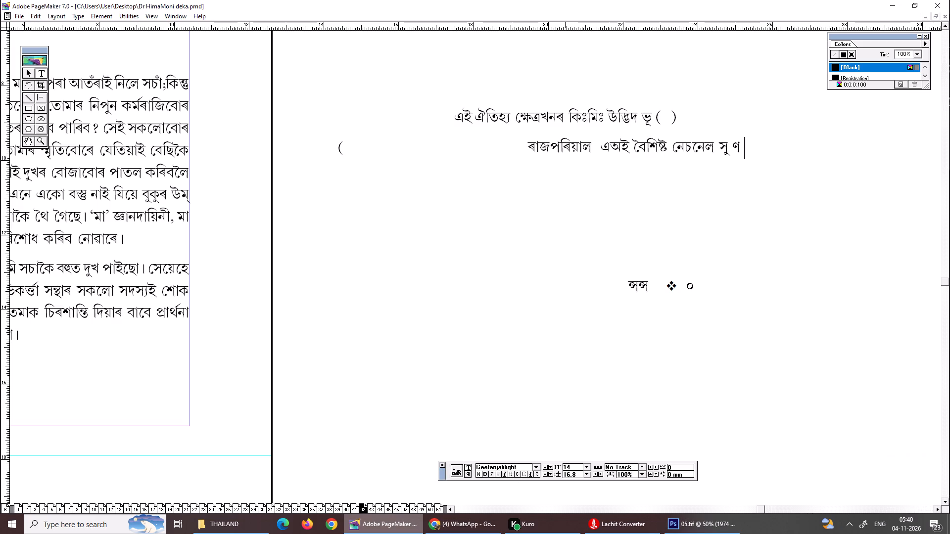
drag(565, 109, 603, 117)
key(ctrl+c)
key(ctrl+c)
key(ctrl+c)
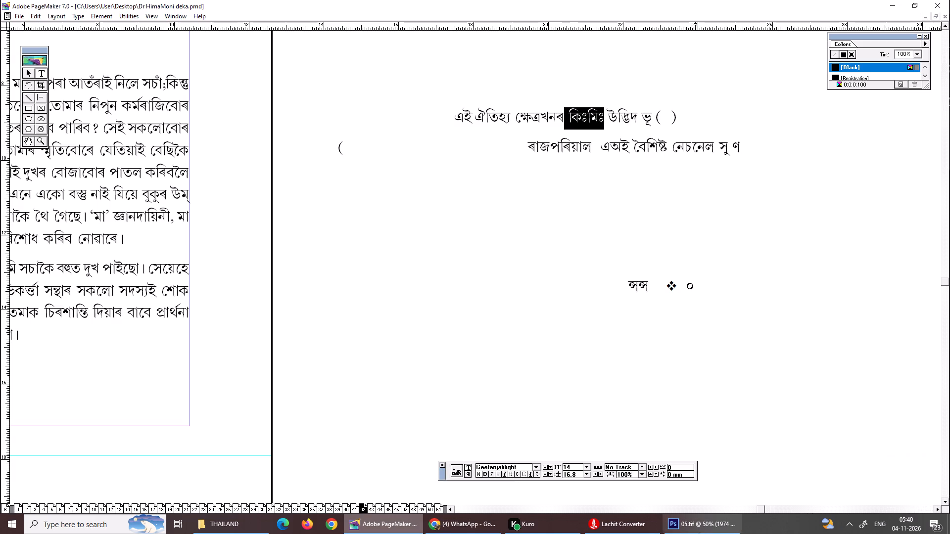
key(ctrl+c)
In Photoshop, replace "কিলোমিটাৰ" after "২,৭৮০ বৰ্গ" with the copied "কিঃমিঃ" in the Assamese paragraph.
click(700, 527)
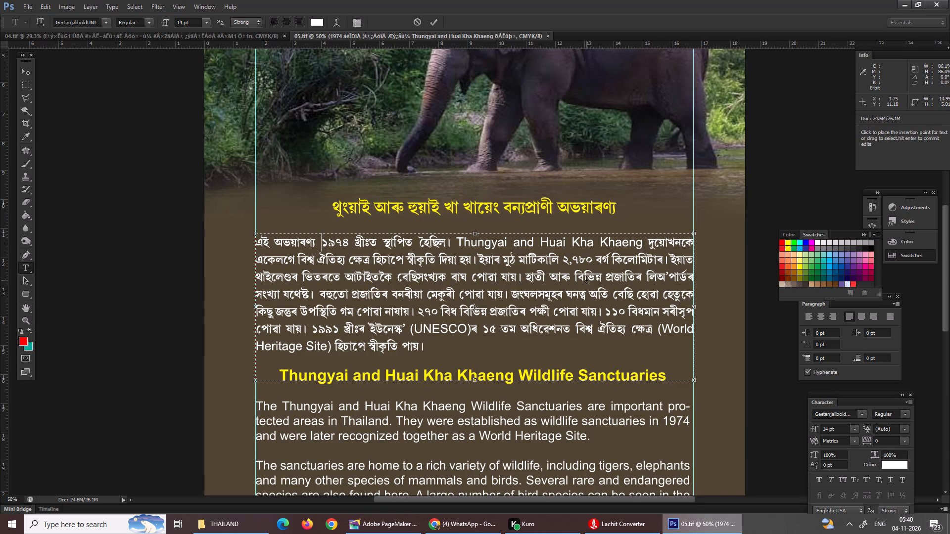
key(Return)
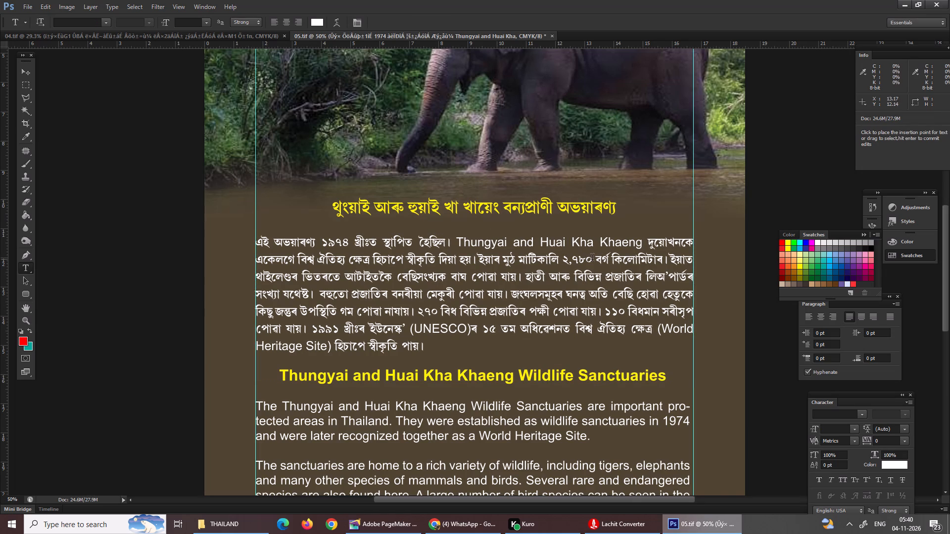
drag(613, 259, 653, 257)
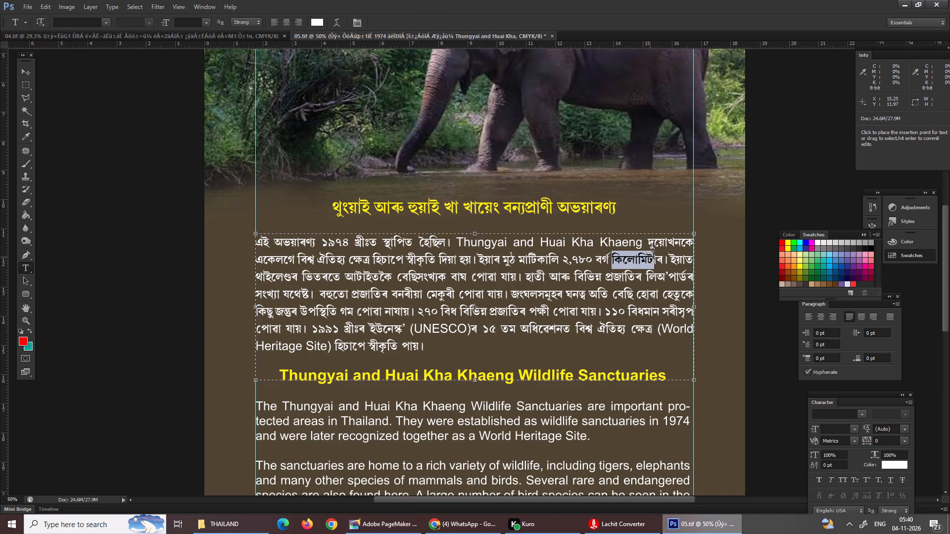
drag(653, 257, 663, 263)
key(ctrl+v)
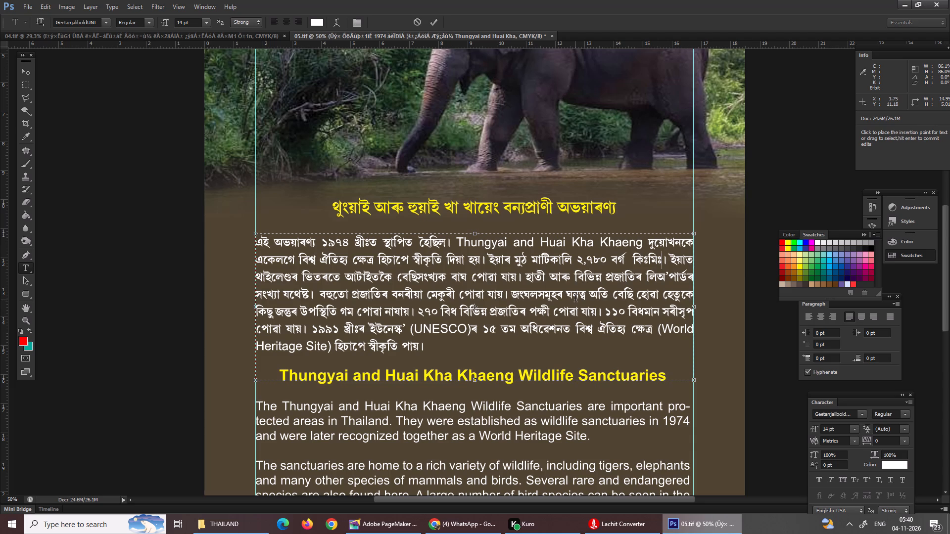
key(Return)
key(ctrl+0)
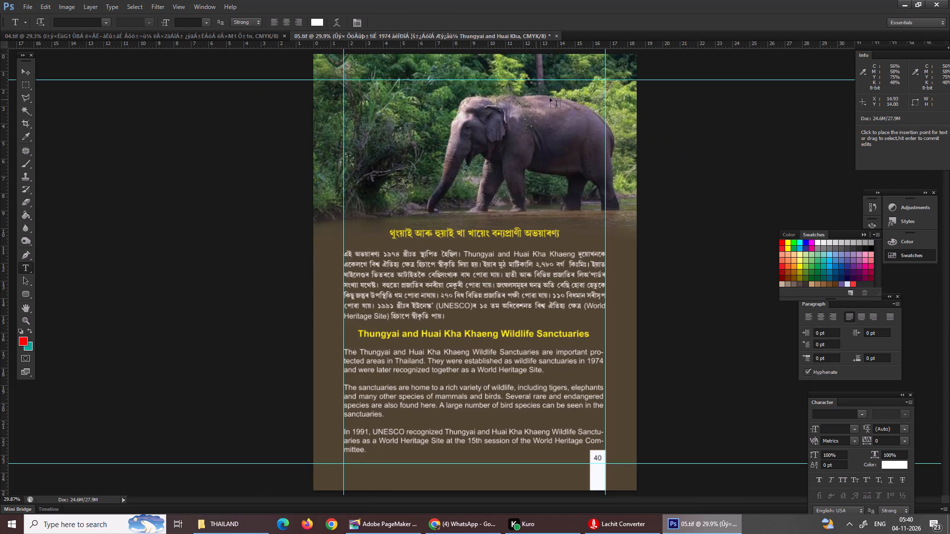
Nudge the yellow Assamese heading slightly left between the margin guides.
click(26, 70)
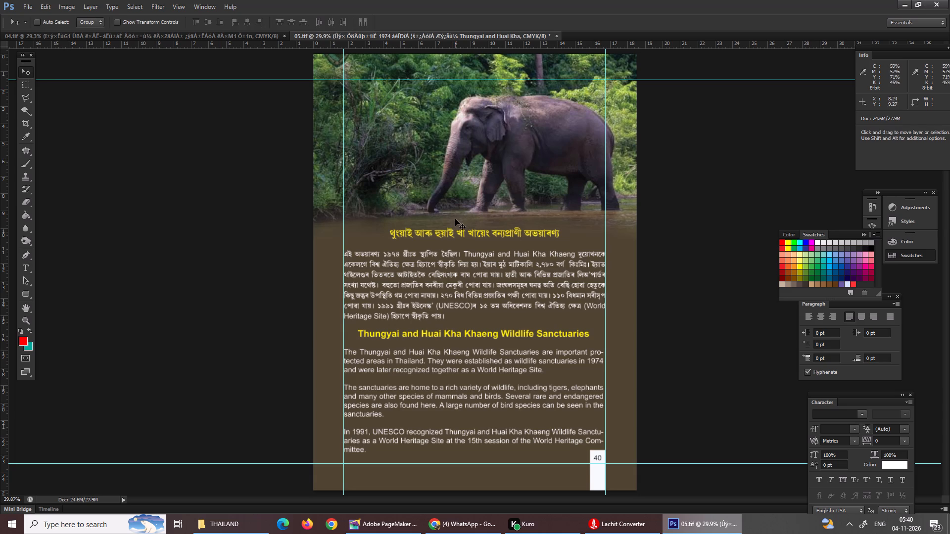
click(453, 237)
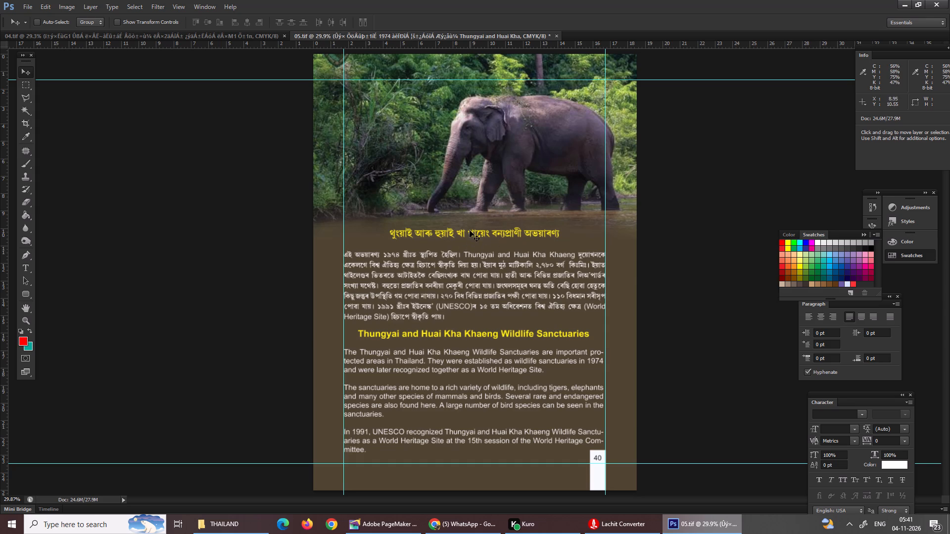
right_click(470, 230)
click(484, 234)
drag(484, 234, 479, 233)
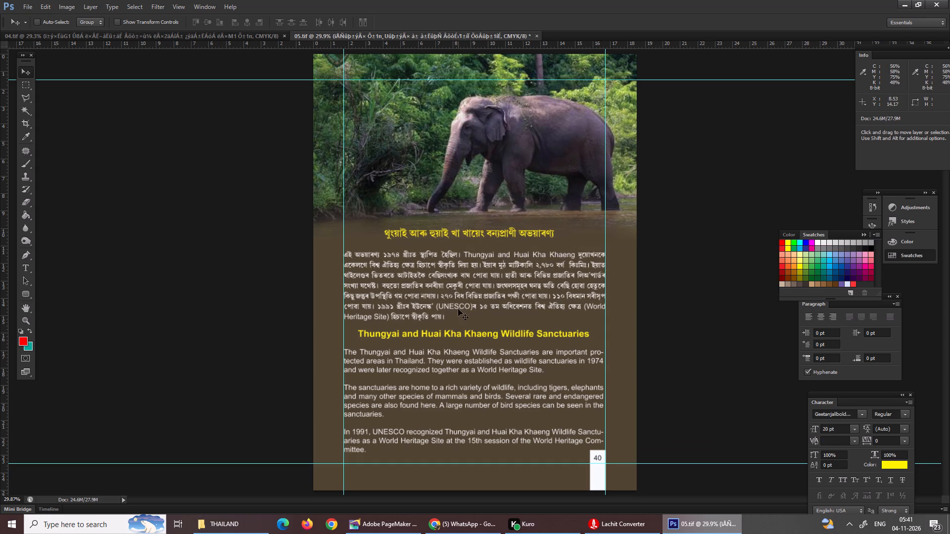
Cut the yellow line "Thungyai and Huai Kha Khaeng Wildlife Sanctuaries" from the English text block.
right_click(457, 331)
double_click(467, 337)
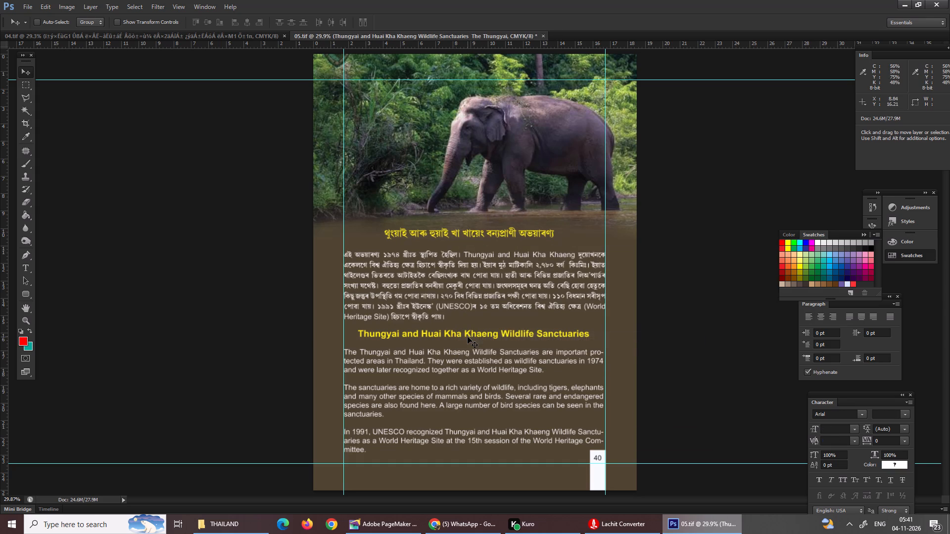
key(t)
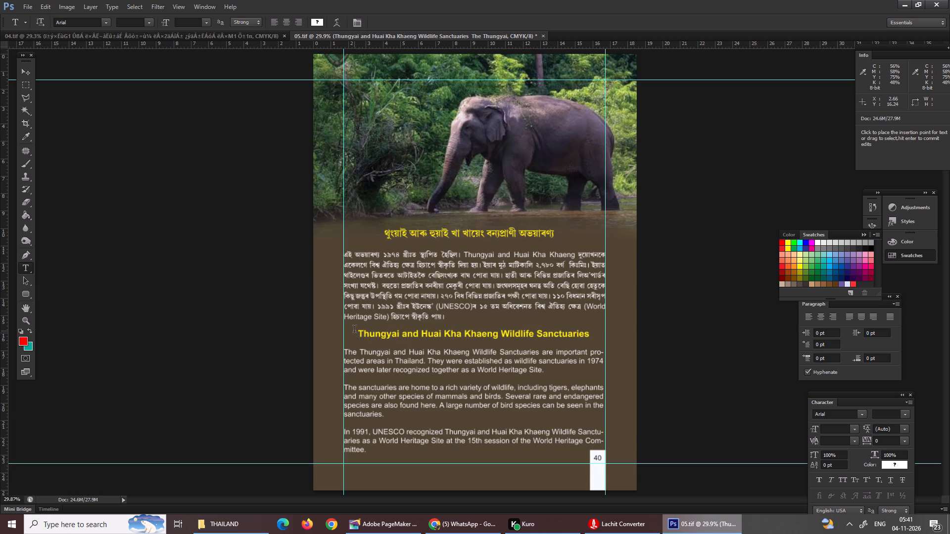
drag(354, 331, 590, 344)
key(ctrl+x)
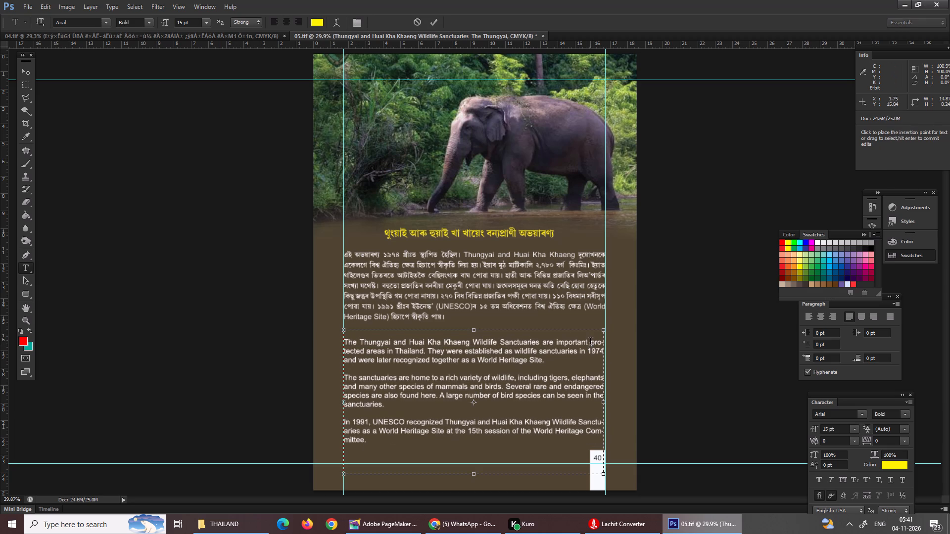
key(Return)
Replace the whole Assamese heading under the elephant photo with the cut English heading.
click(451, 229)
key(ctrl+a)
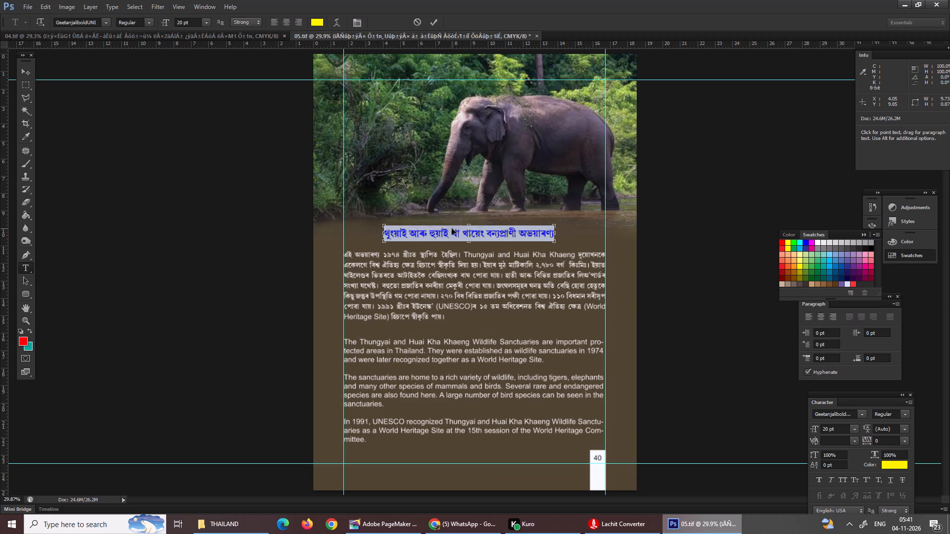
key(ctrl+v)
Move the English heading about 5 cm right so it sits centred between the margin guides.
click(22, 73)
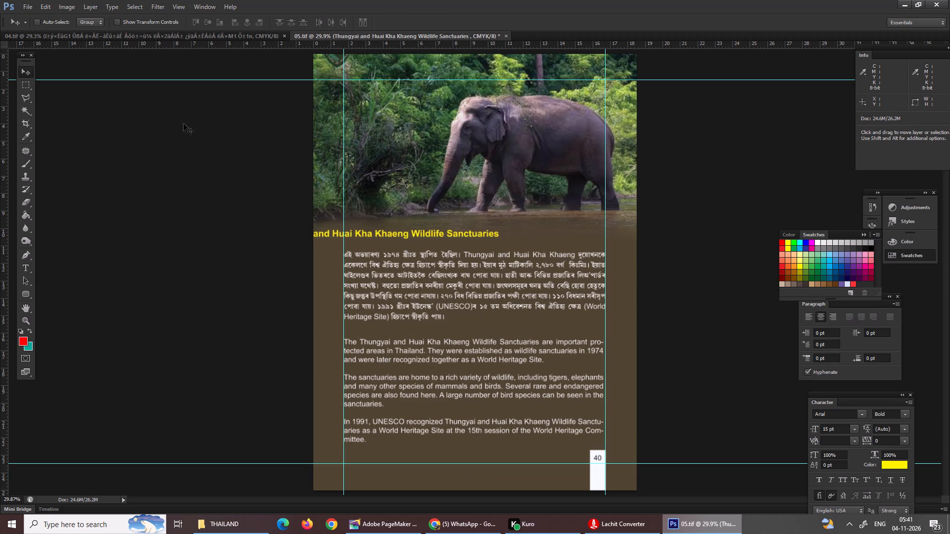
drag(396, 233, 483, 238)
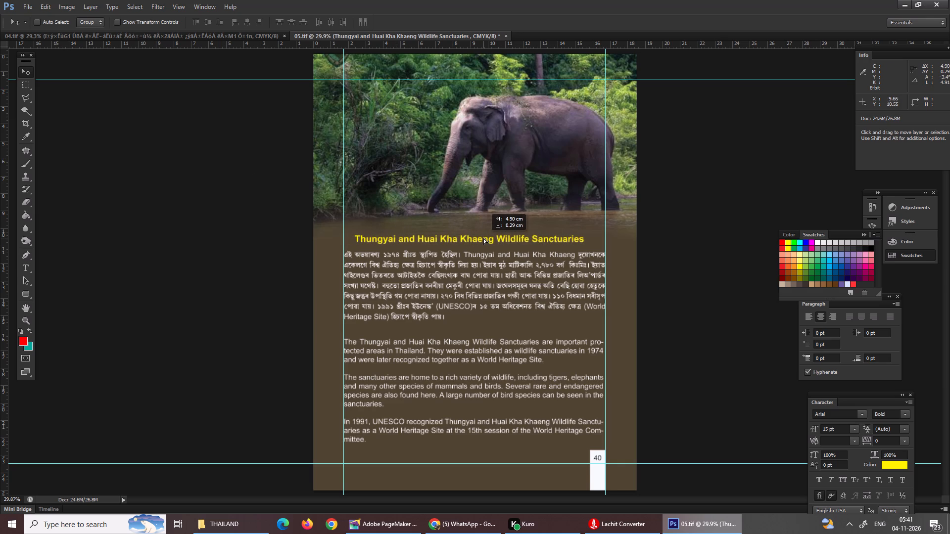
drag(483, 238, 485, 234)
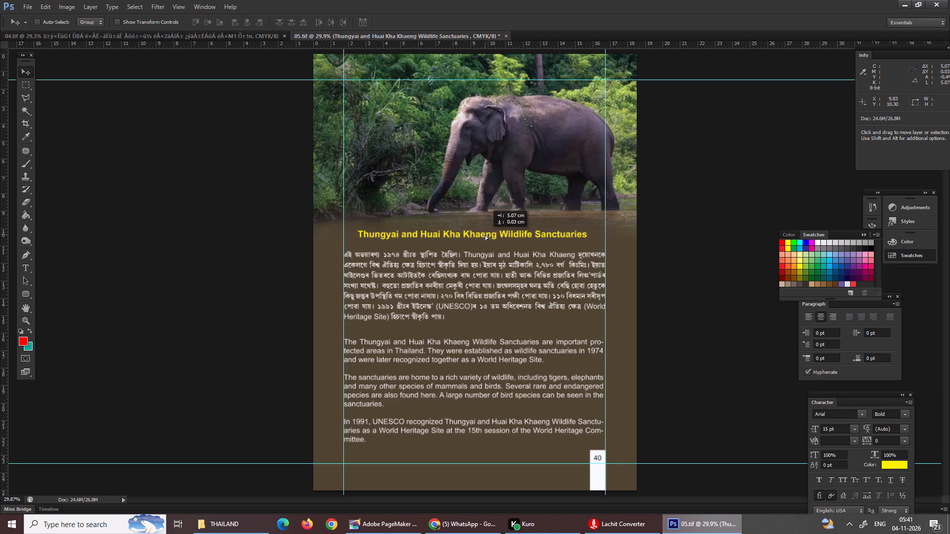
drag(485, 234, 487, 236)
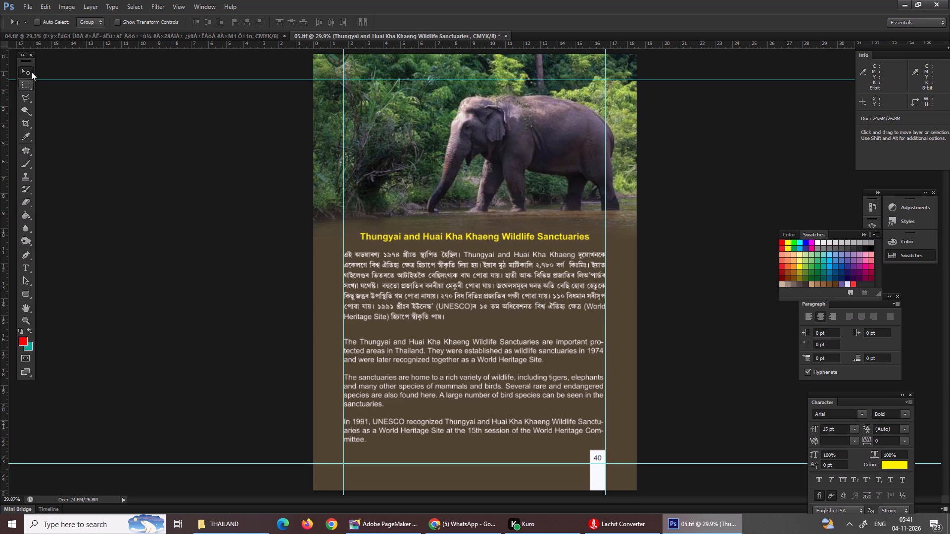
Set the English name "Thungyai and Huai Kha Khaeng" in the Assamese paragraph to 10 pt.
key(ctrl+equal)
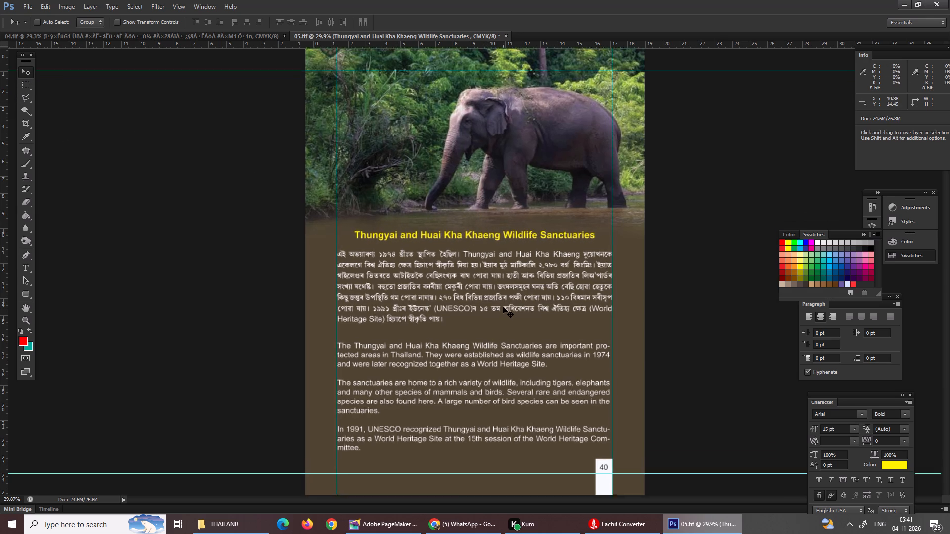
key(ctrl+equal)
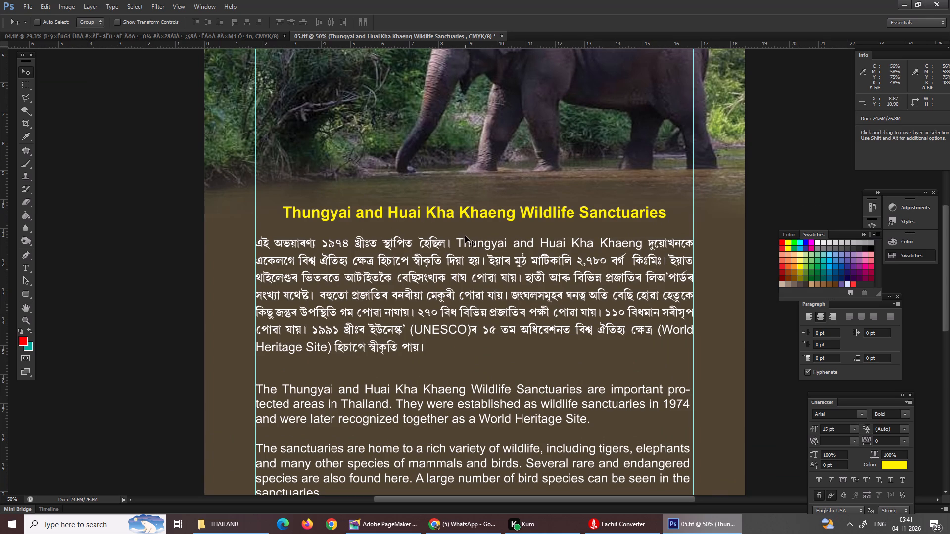
key(t)
click(480, 244)
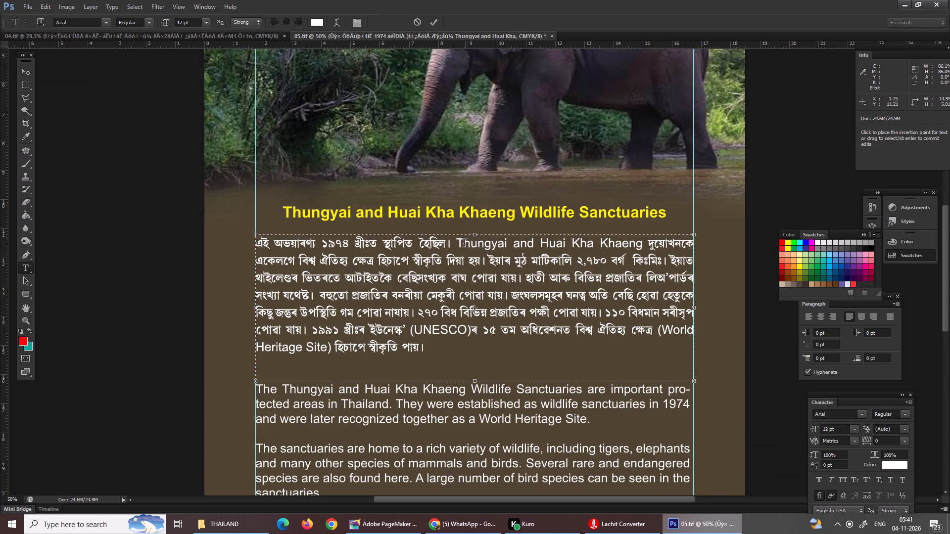
drag(457, 245, 643, 250)
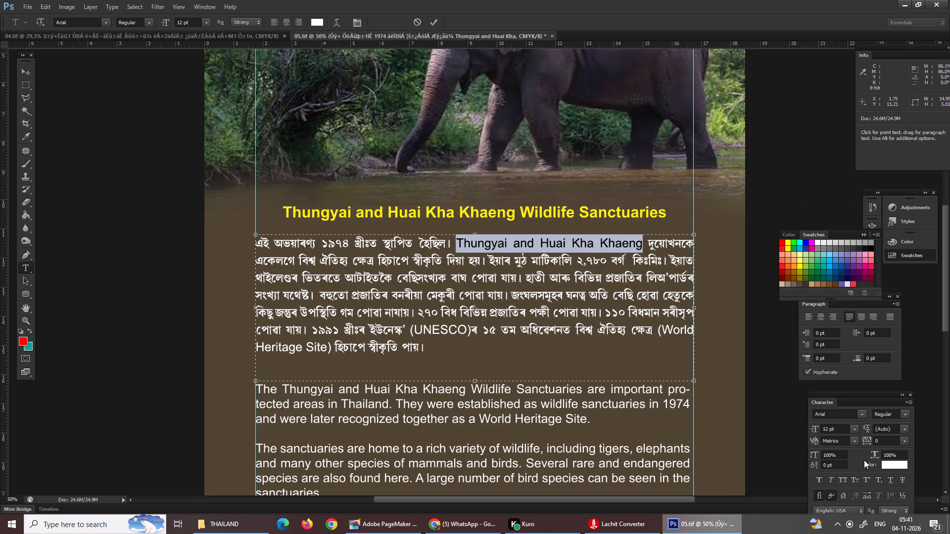
drag(837, 433, 796, 433)
drag(845, 426, 755, 439)
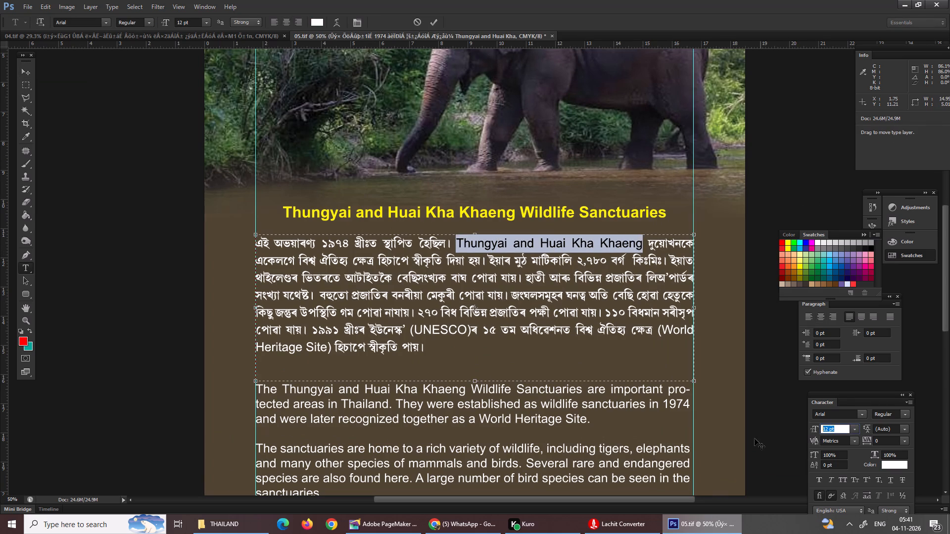
drag(755, 439, 753, 440)
key(1)
key(0)
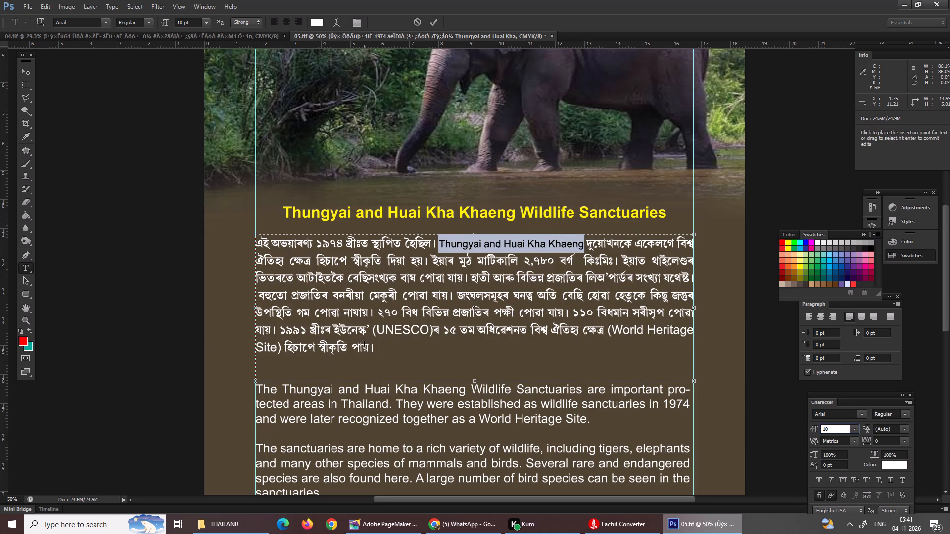
Set "(UNESCO)" and "(World Heritage Site)" in the Assamese paragraph to 10 pt.
drag(372, 335, 436, 329)
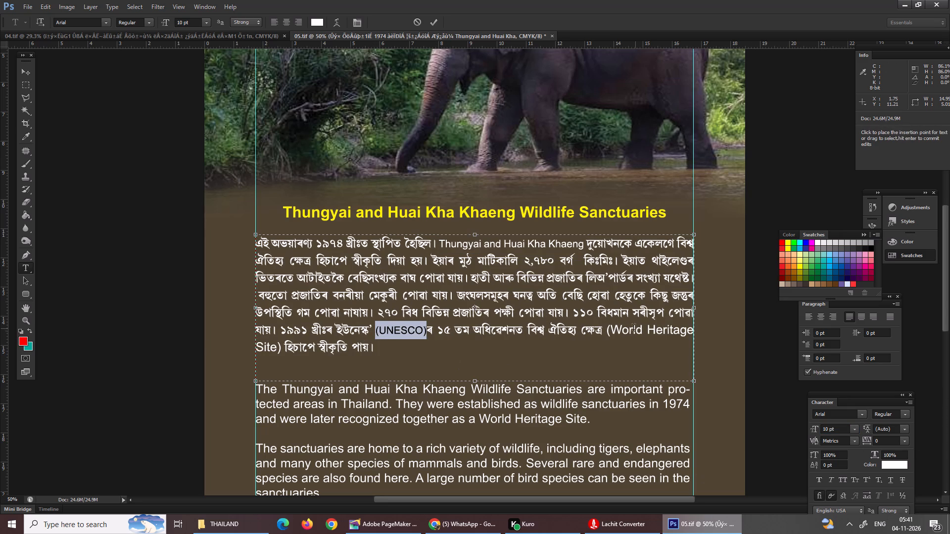
drag(609, 335, 629, 340)
drag(606, 331, 282, 351)
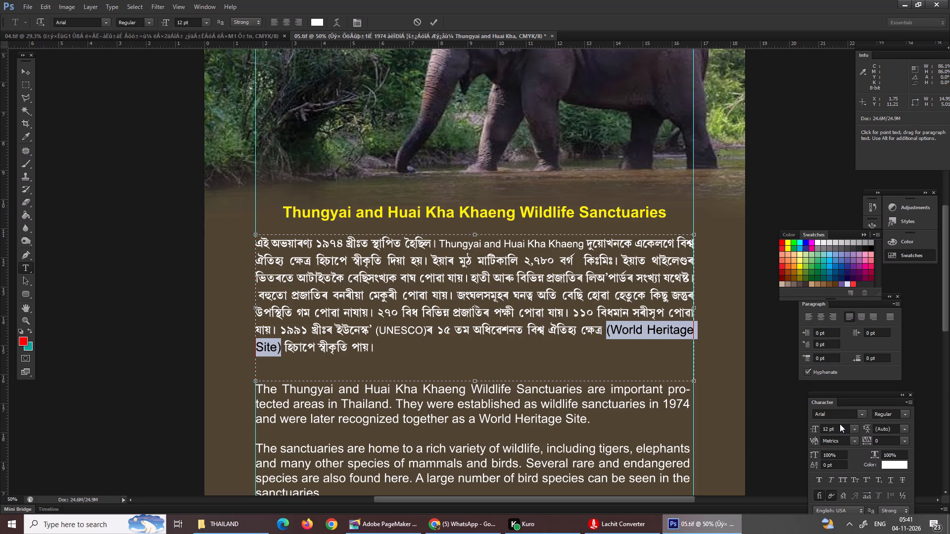
drag(838, 432, 776, 432)
text(10)
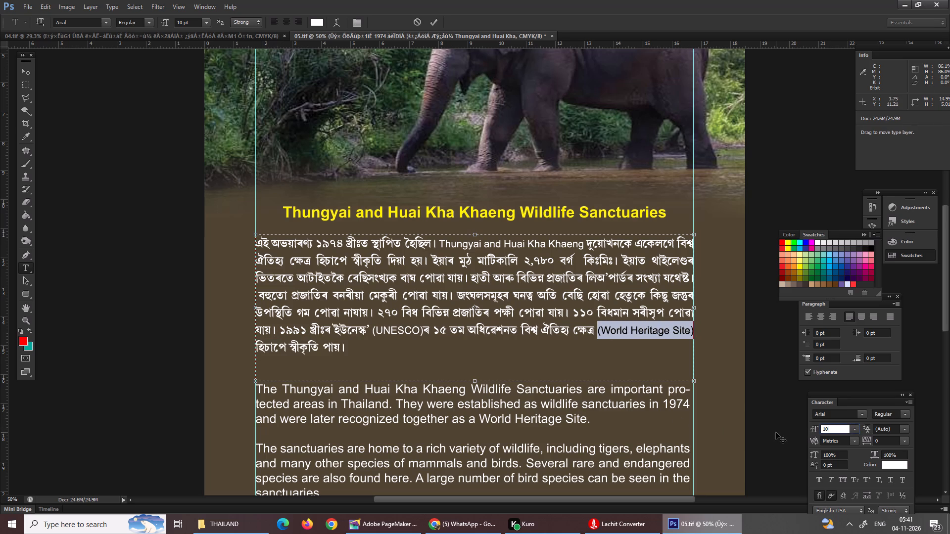
Shorten the Assamese paragraph's text box by raising its bottom edge closer to the last line.
drag(475, 384, 475, 377)
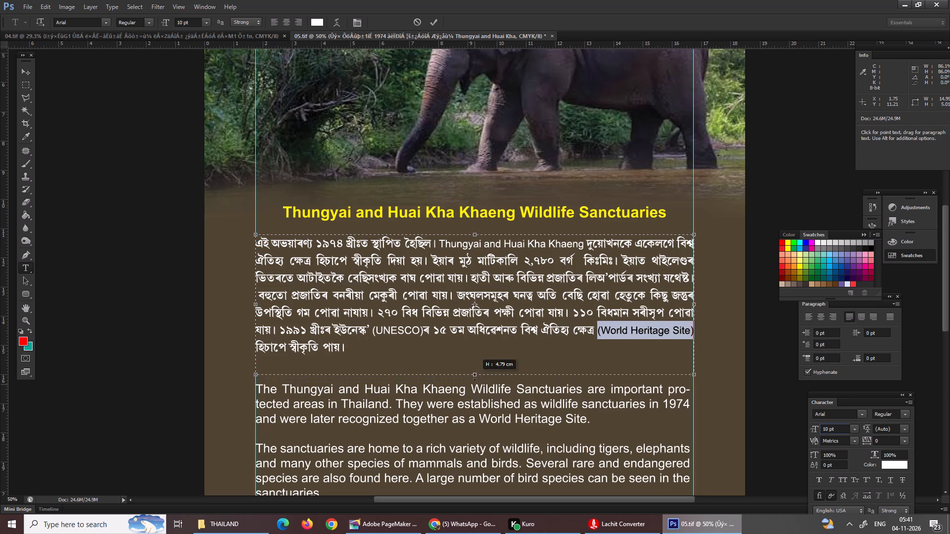
drag(475, 377, 475, 370)
key(Return)
Set all three English body paragraphs to 10 pt.
scroll(463, 387, down, 3)
scroll(505, 387, up, 2)
scroll(539, 387, down, 1)
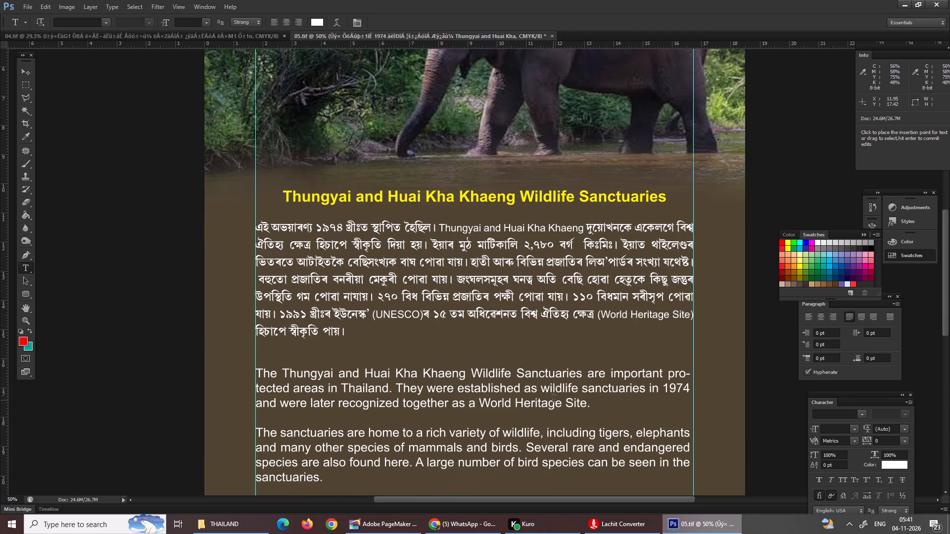
scroll(557, 400, down, 2)
scroll(560, 400, up, 1)
scroll(560, 400, down, 1)
scroll(561, 400, up, 1)
scroll(561, 400, down, 2)
click(518, 376)
scroll(359, 405, down, 4)
scroll(378, 446, down, 1)
scroll(378, 446, up, 2)
scroll(378, 446, down, 3)
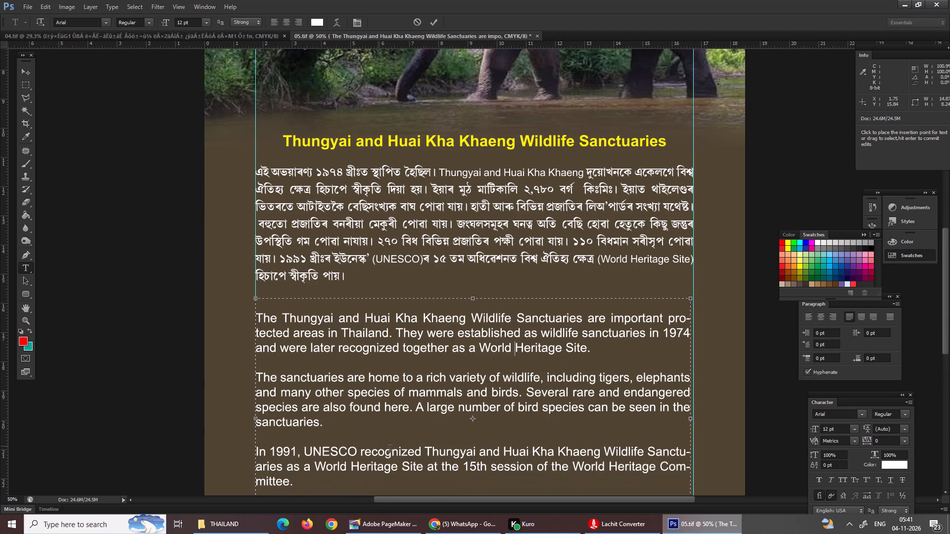
scroll(389, 445, down, 3)
drag(314, 452, 248, 308)
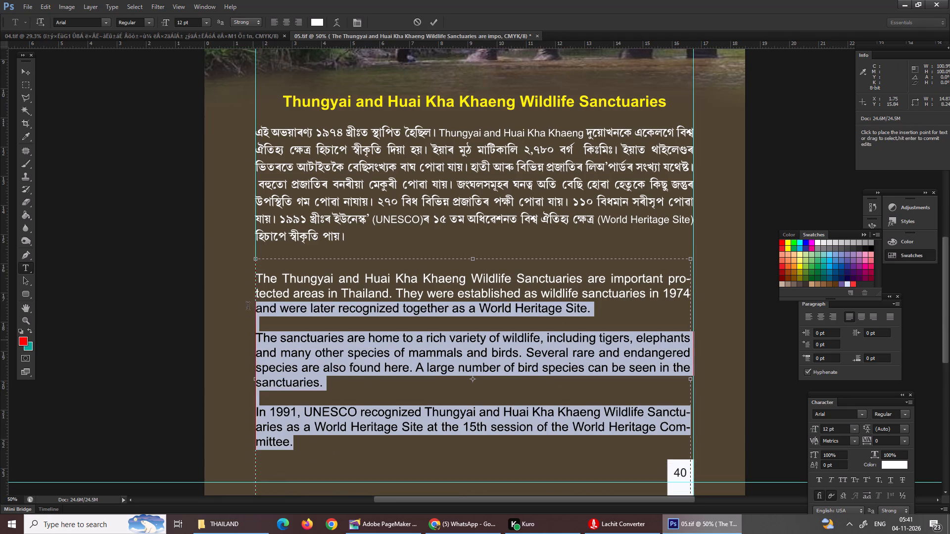
drag(248, 308, 243, 280)
scroll(248, 306, down, 3)
scroll(471, 386, up, 2)
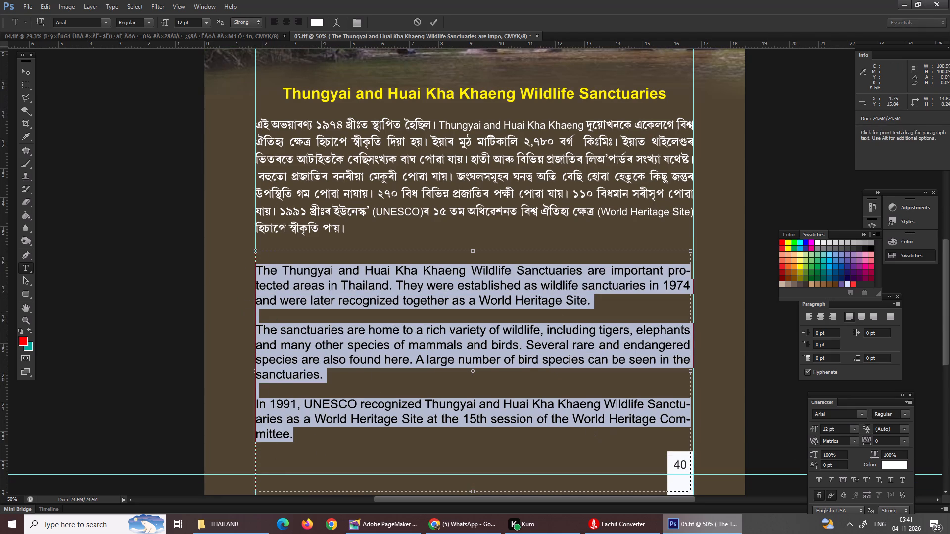
drag(846, 431, 788, 433)
text(10)
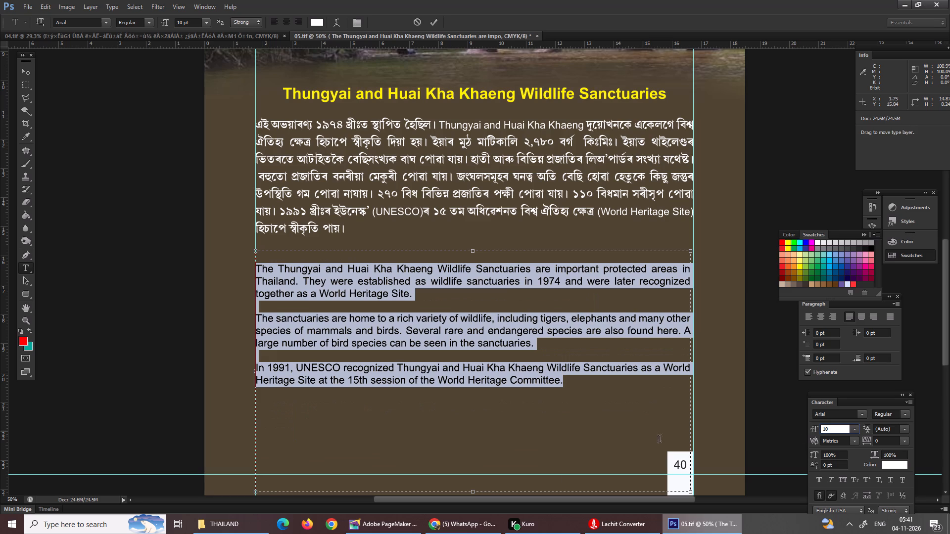
Shorten the English text box to about 5.7 cm high by raising its bottom edge.
drag(475, 494, 468, 421)
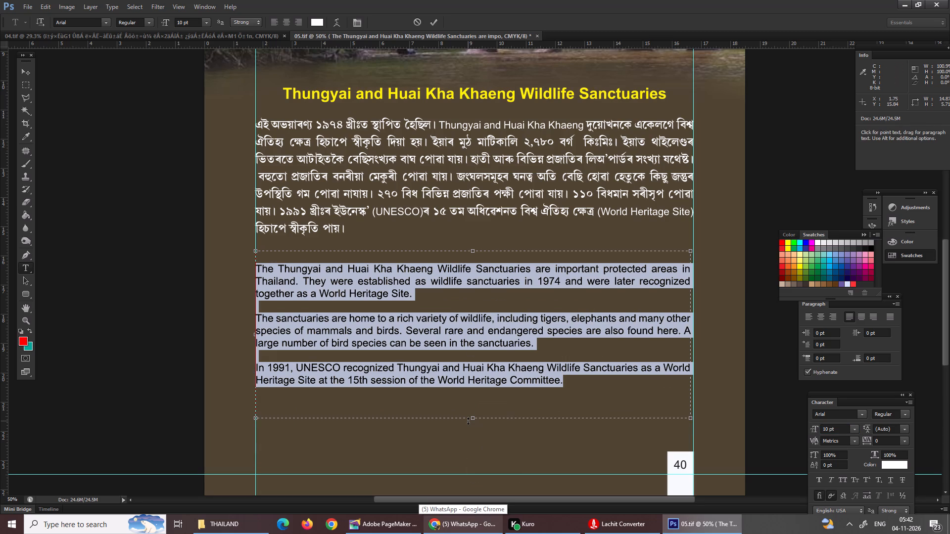
key(Return)
Move the English body text block down, widening the gap below the Assamese paragraph.
key(ctrl+0)
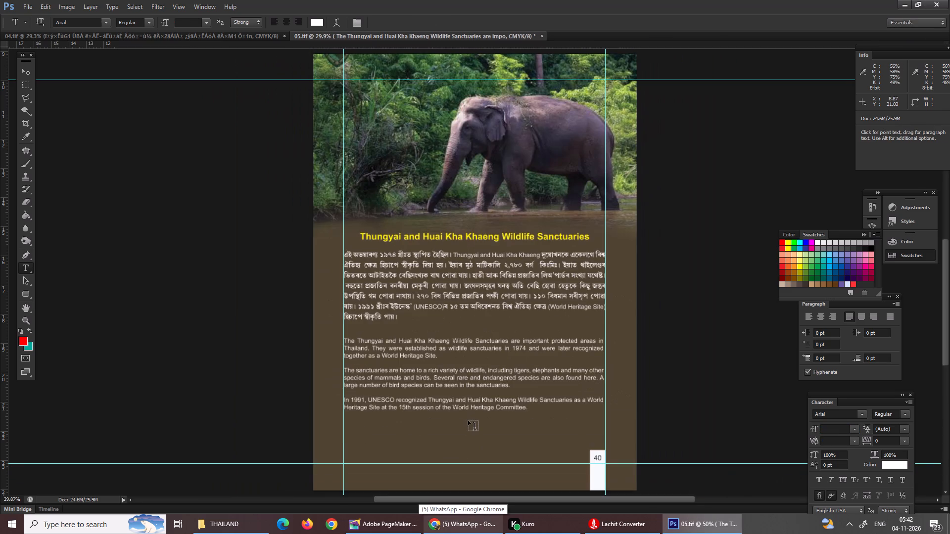
click(24, 76)
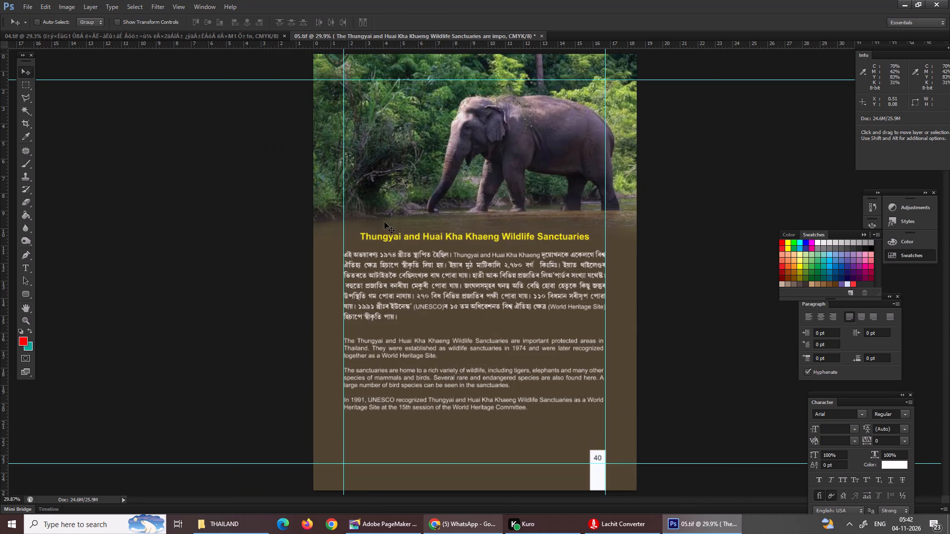
right_click(430, 288)
double_click(448, 294)
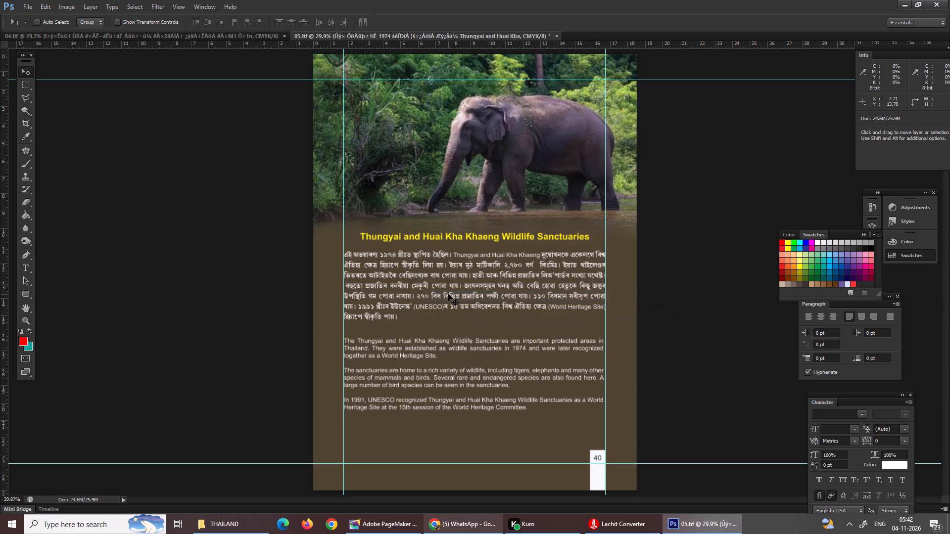
right_click(446, 351)
click(475, 357)
drag(475, 357, 475, 366)
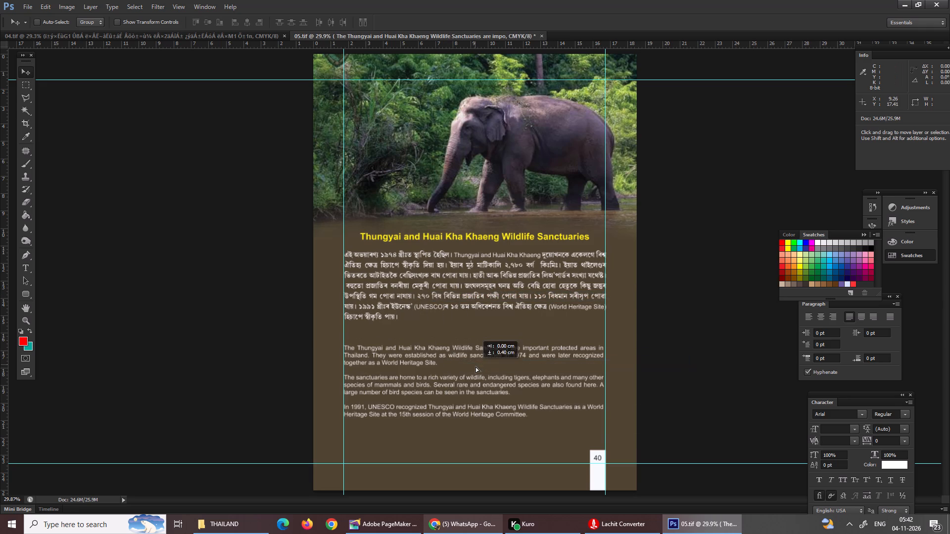
drag(475, 366, 476, 373)
Move the Assamese paragraph down about 0.9 cm, closer to the English text.
right_click(453, 296)
click(466, 305)
drag(465, 299, 465, 313)
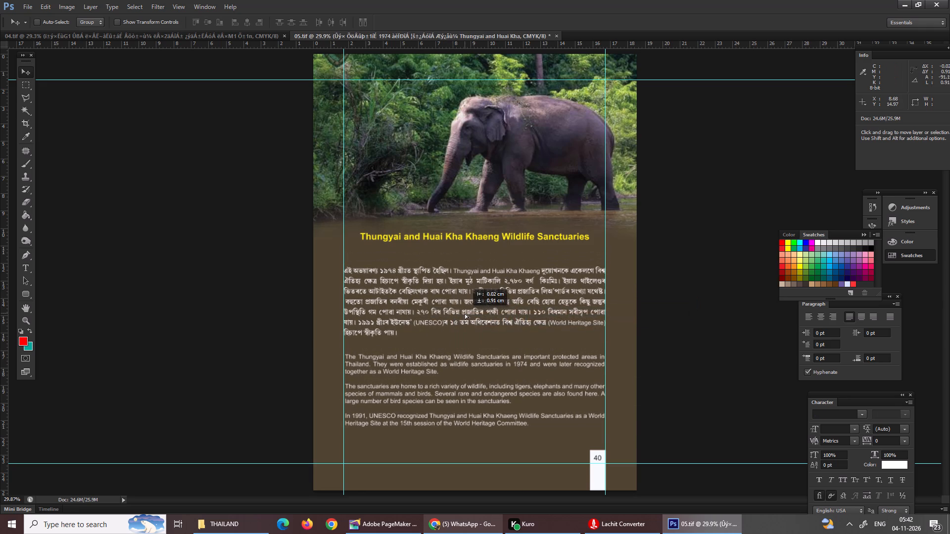
drag(465, 313, 465, 313)
Move the yellow heading down so it sits just above the Assamese paragraph.
right_click(449, 232)
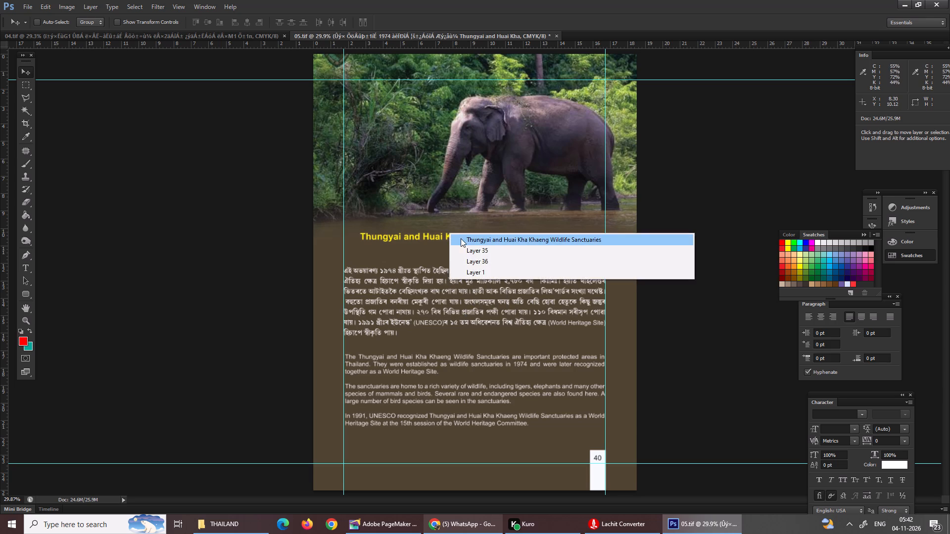
click(461, 238)
drag(460, 238, 458, 251)
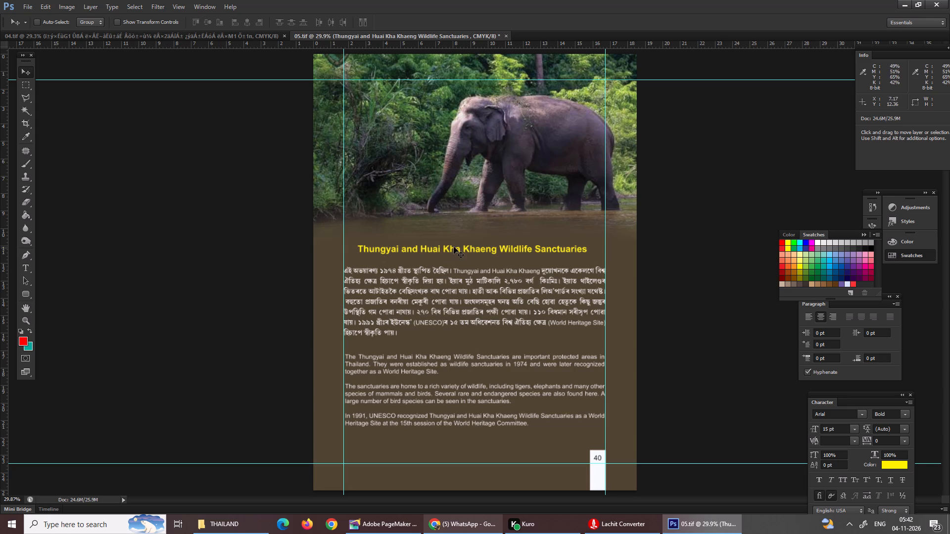
Select the entire page and copy its merged image.
key(ctrl+a)
key(ctrl+shift+c)
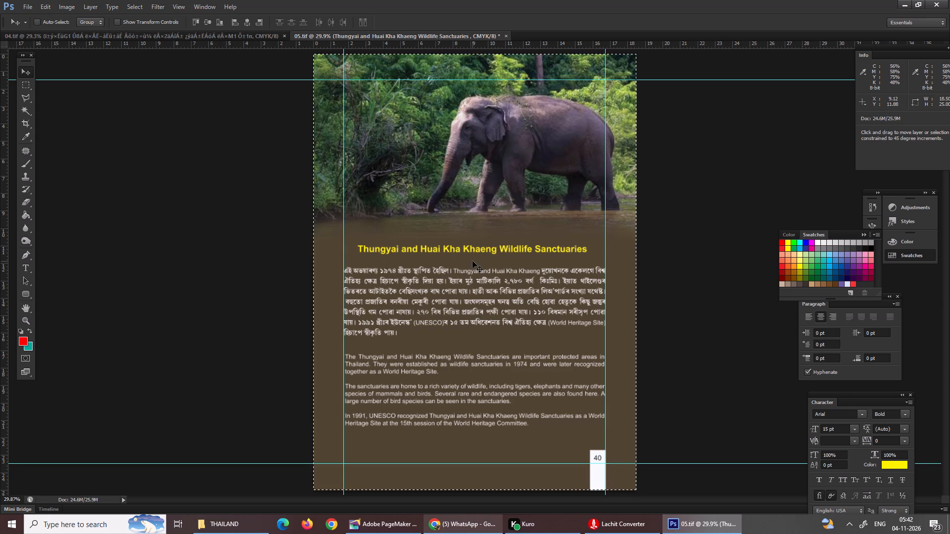
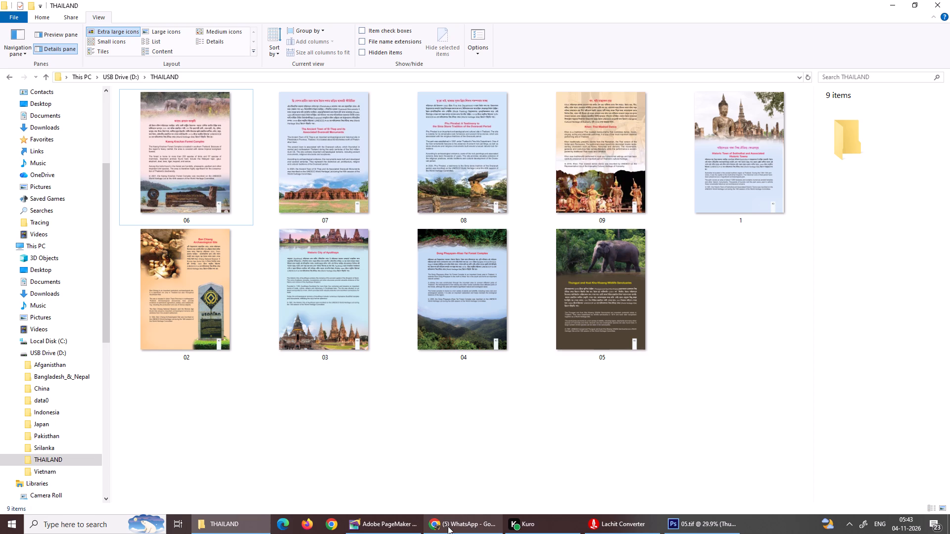
Switch to Photoshop and save page 05.tif.
click(690, 525)
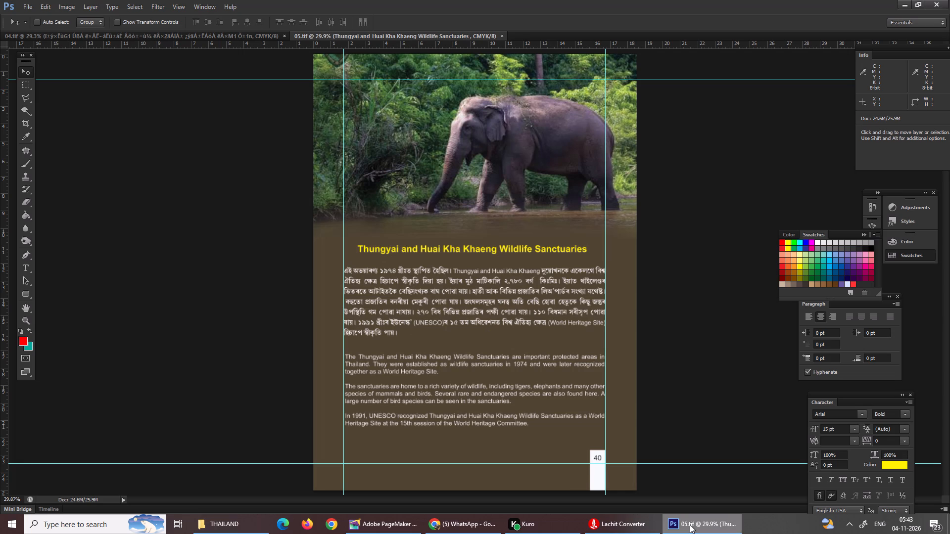
key(ctrl+s)
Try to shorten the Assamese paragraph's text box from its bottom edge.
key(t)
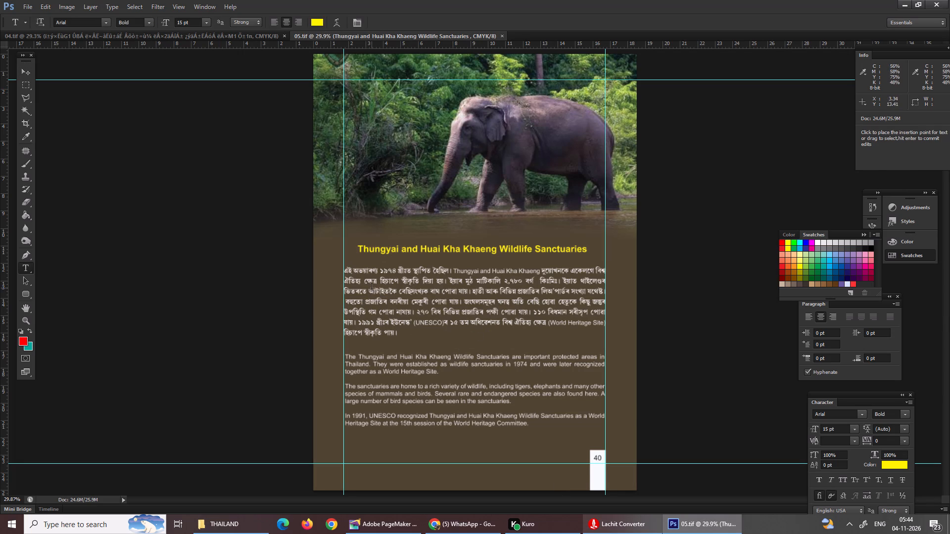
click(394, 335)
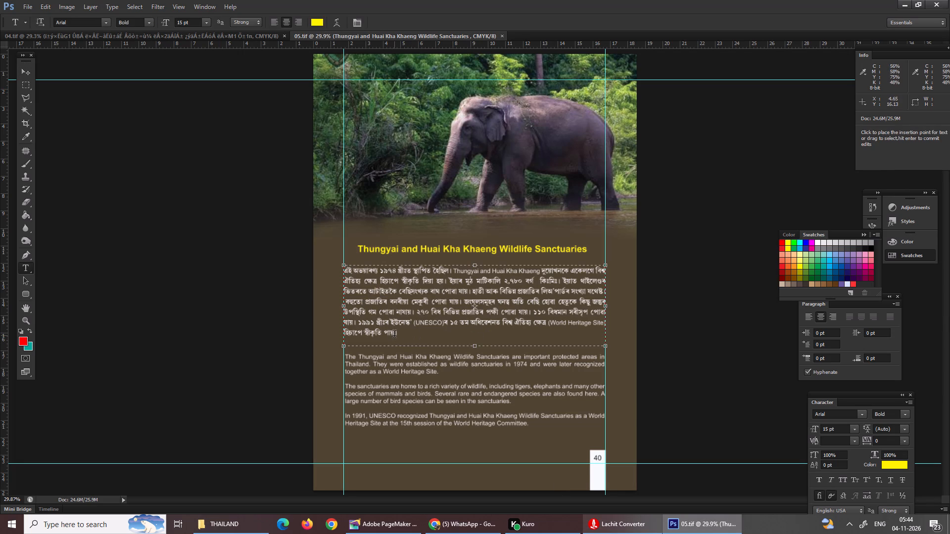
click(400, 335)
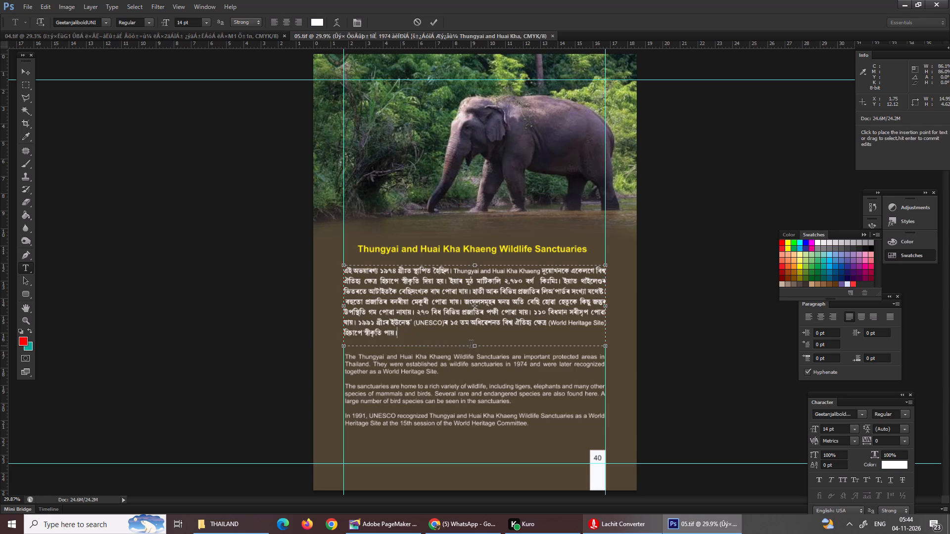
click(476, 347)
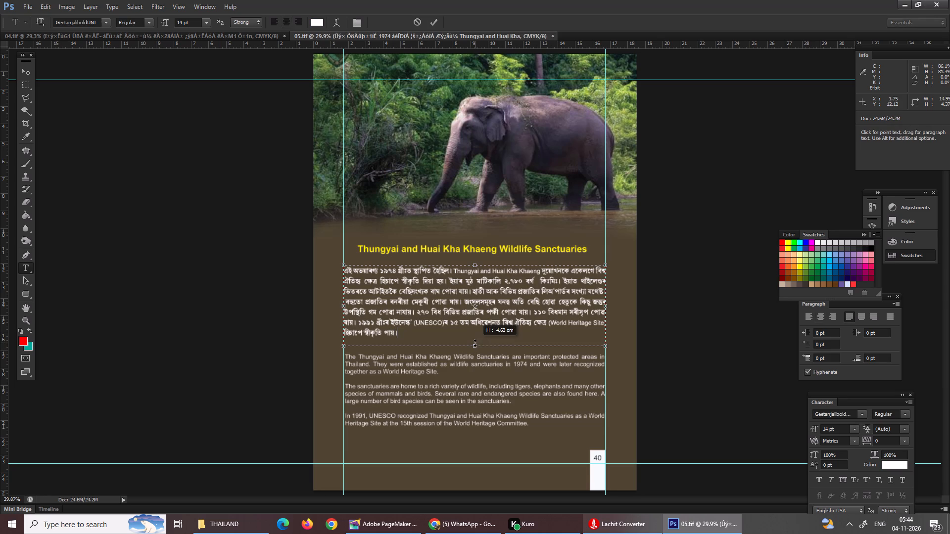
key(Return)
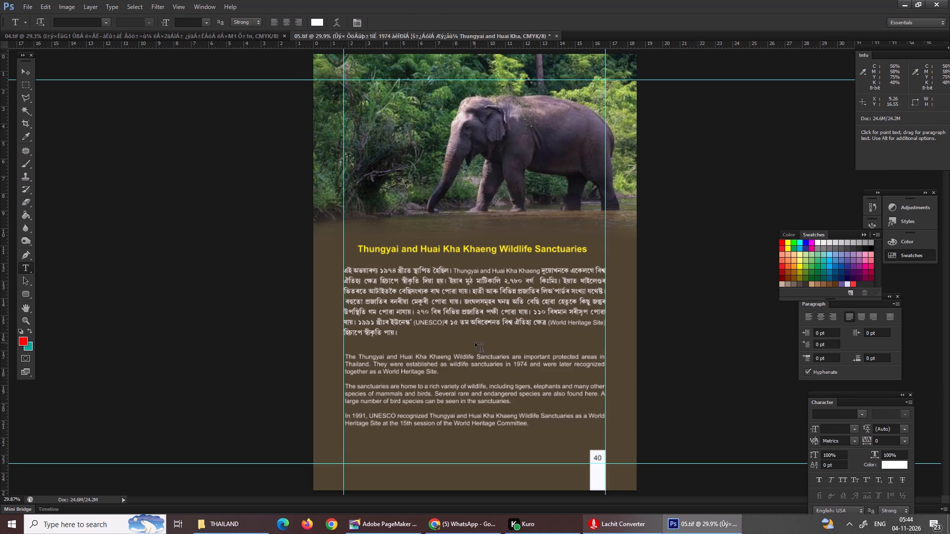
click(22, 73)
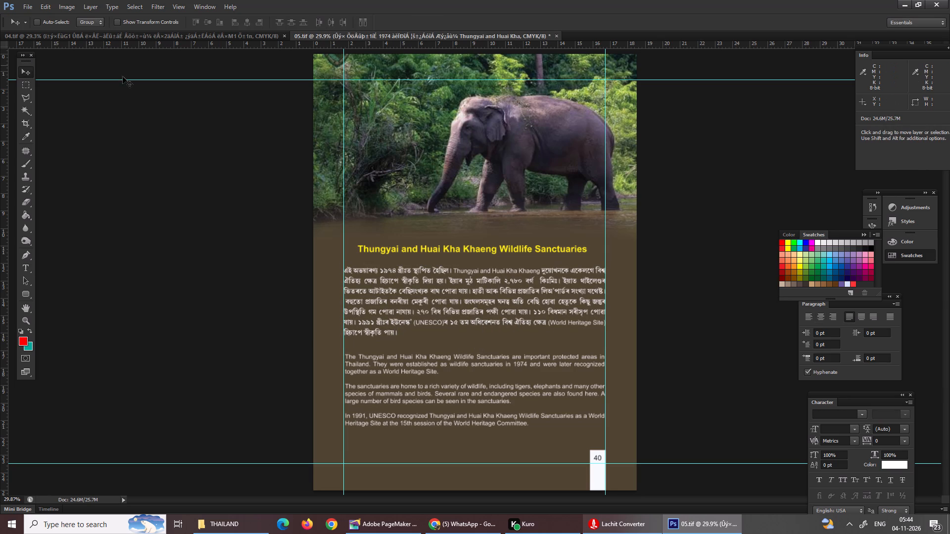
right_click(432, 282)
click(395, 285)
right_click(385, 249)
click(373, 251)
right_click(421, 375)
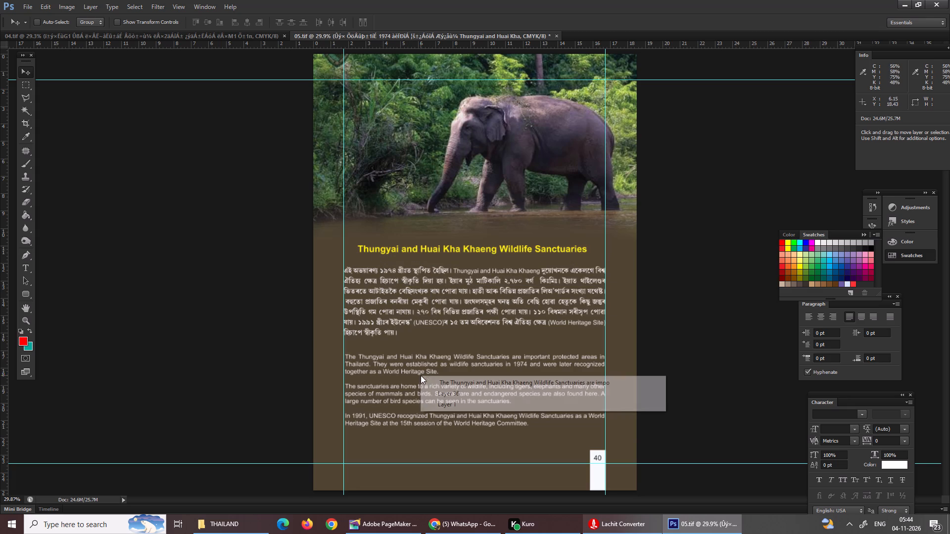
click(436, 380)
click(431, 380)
Nudge the Assamese paragraph about 0.06 cm to the left, keeping it at its original height on the page.
right_click(419, 304)
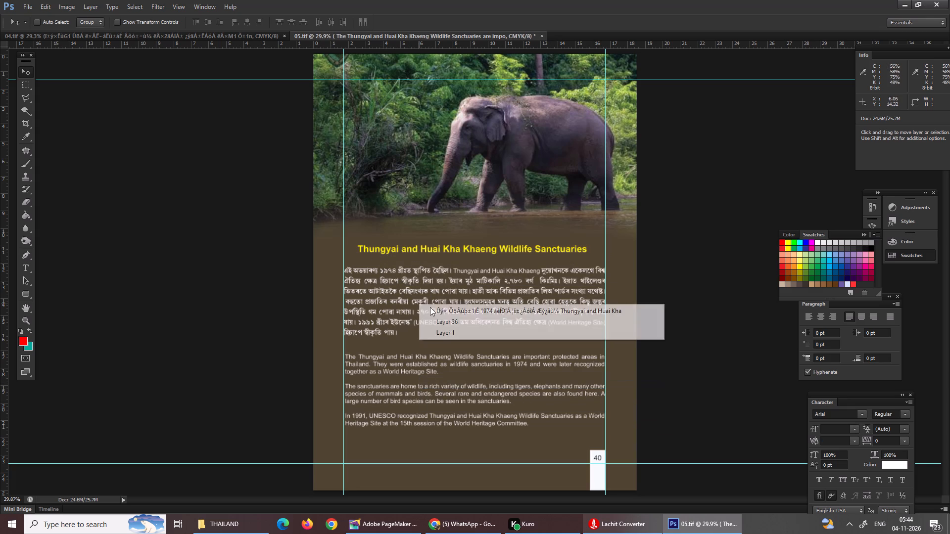
click(435, 310)
click(433, 306)
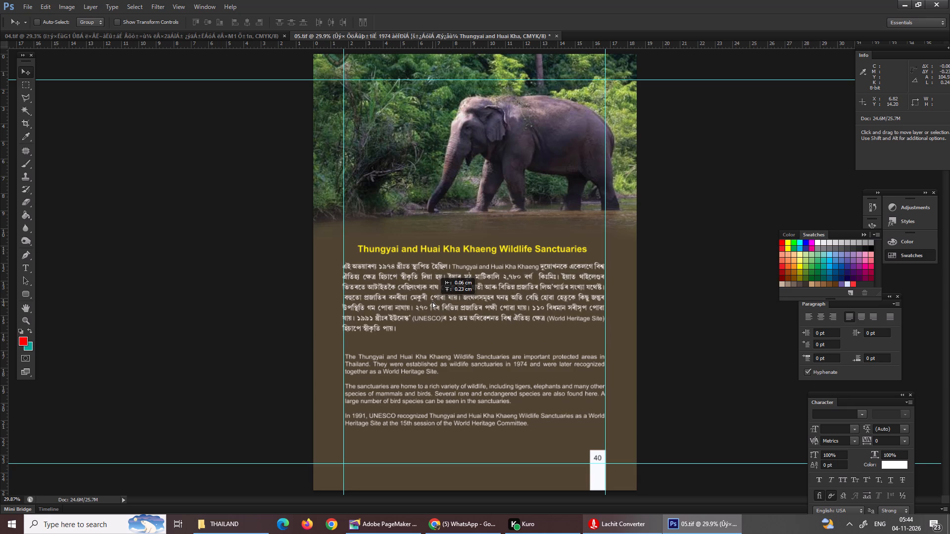
right_click(419, 250)
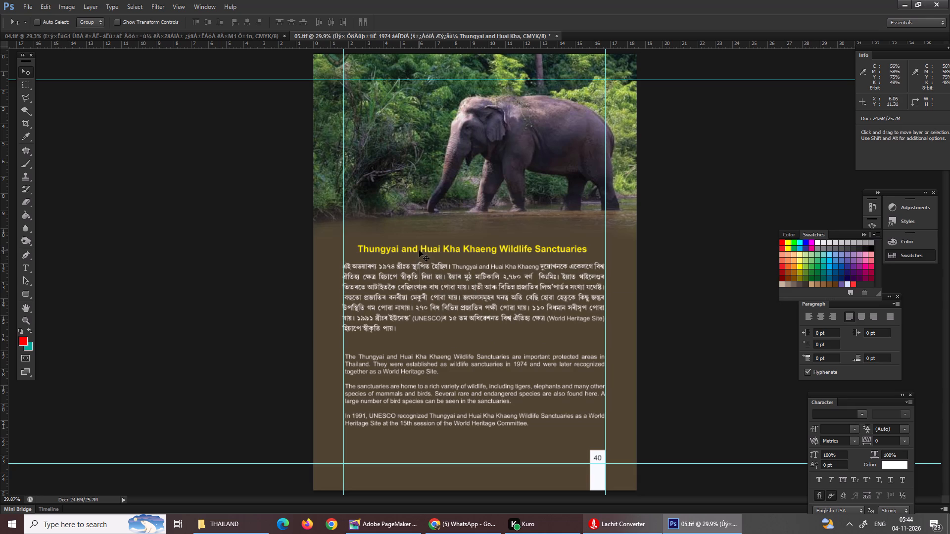
double_click(388, 281)
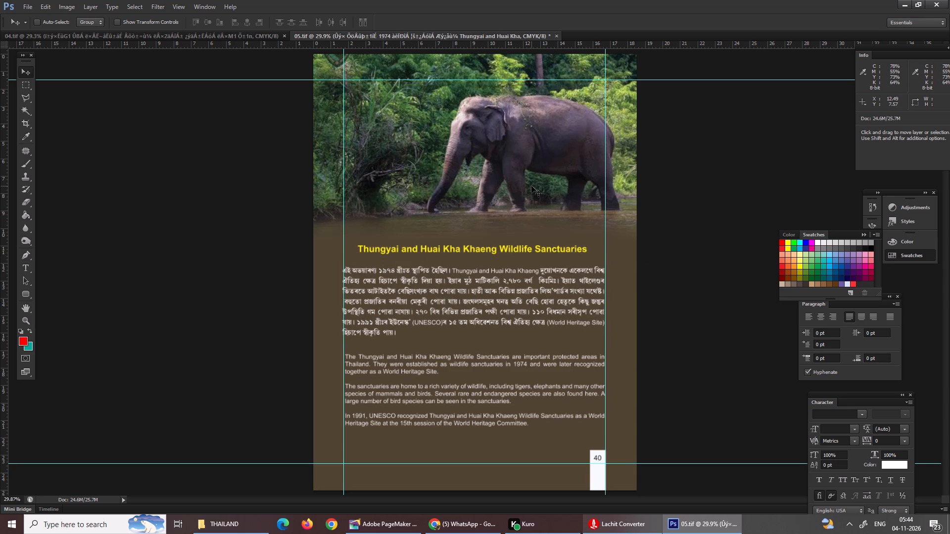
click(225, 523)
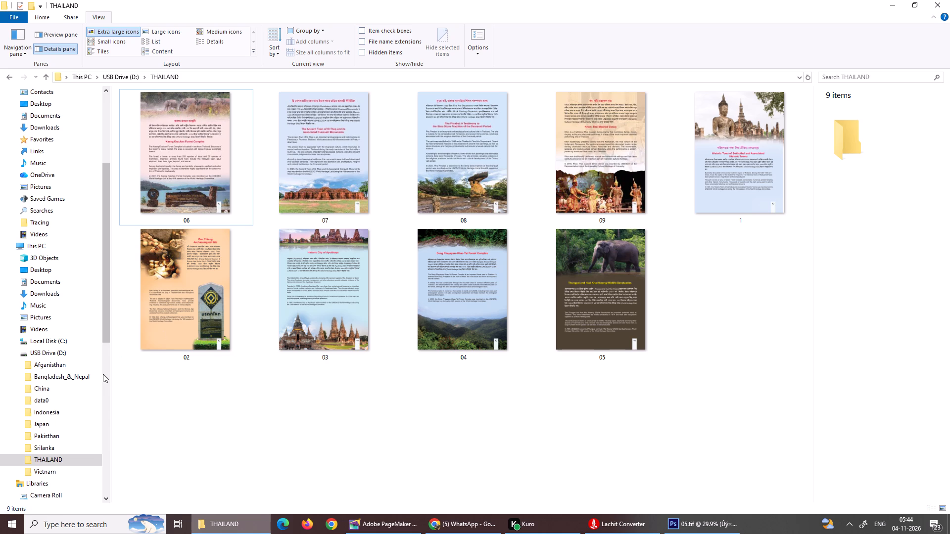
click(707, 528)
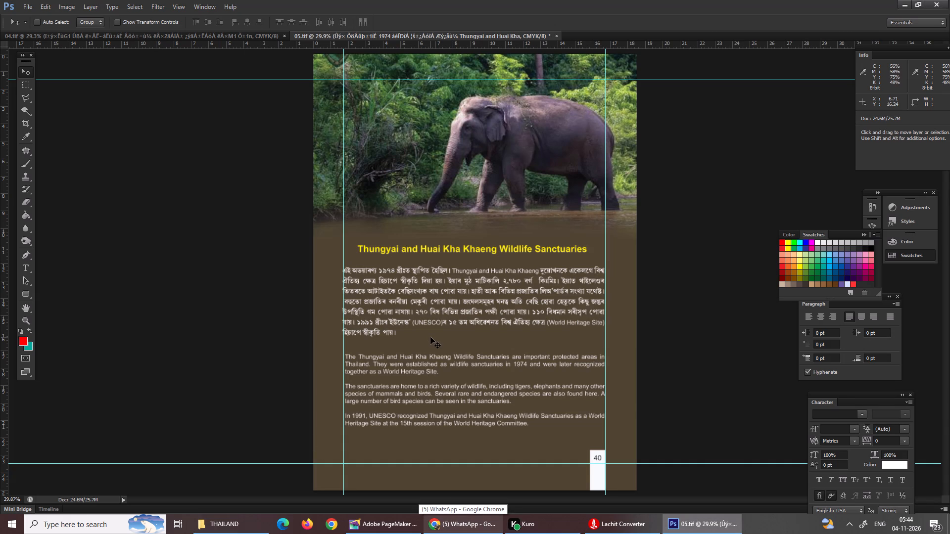
Insert a space after "(UNESCO)" in the Assamese paragraph.
key(t)
click(449, 321)
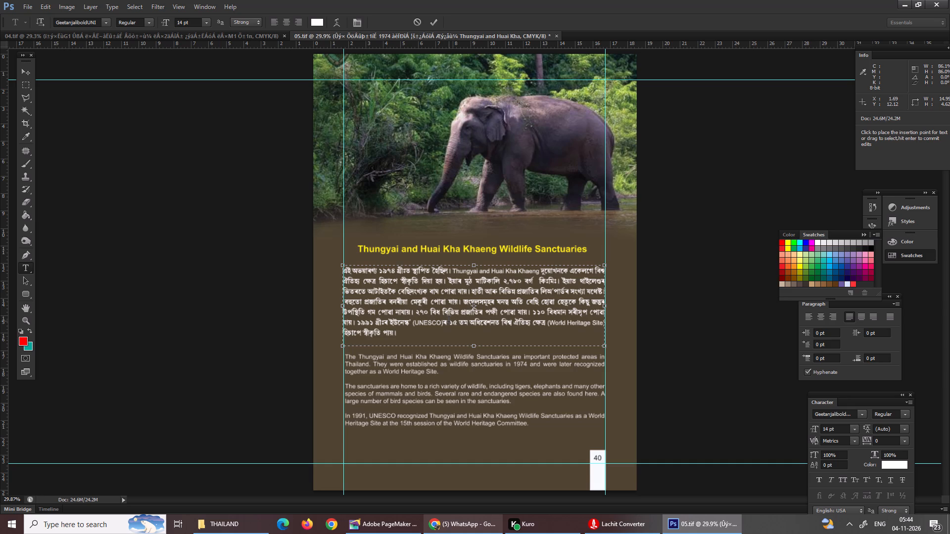
key(Return)
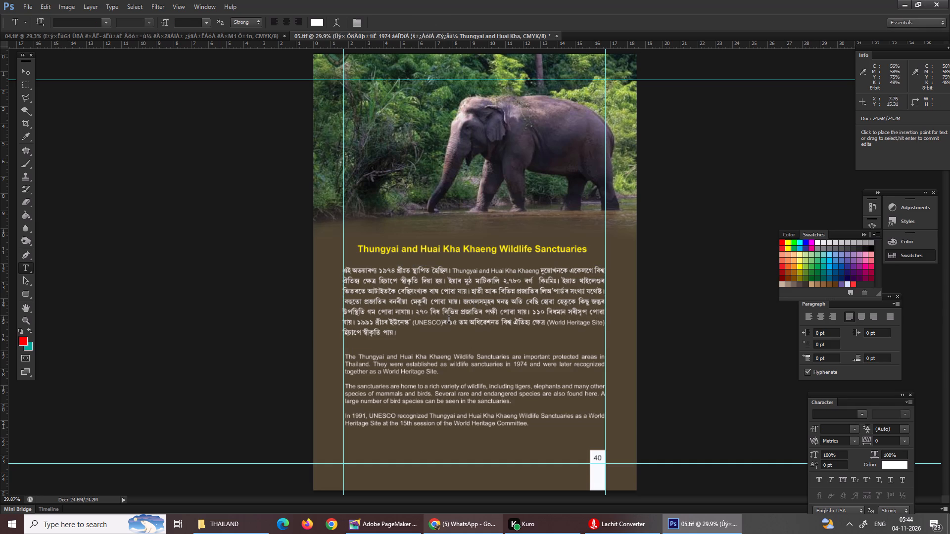
click(442, 325)
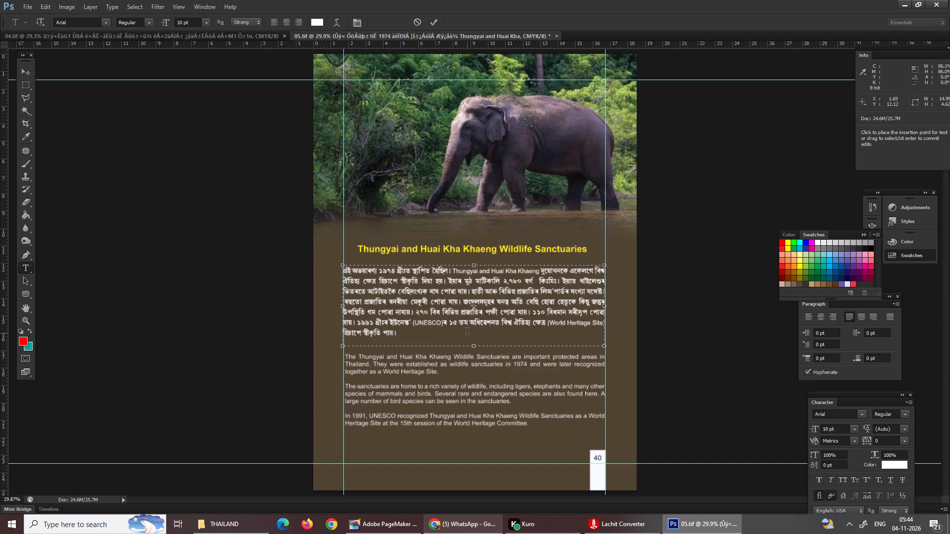
key(Right)
key(space)
click(582, 324)
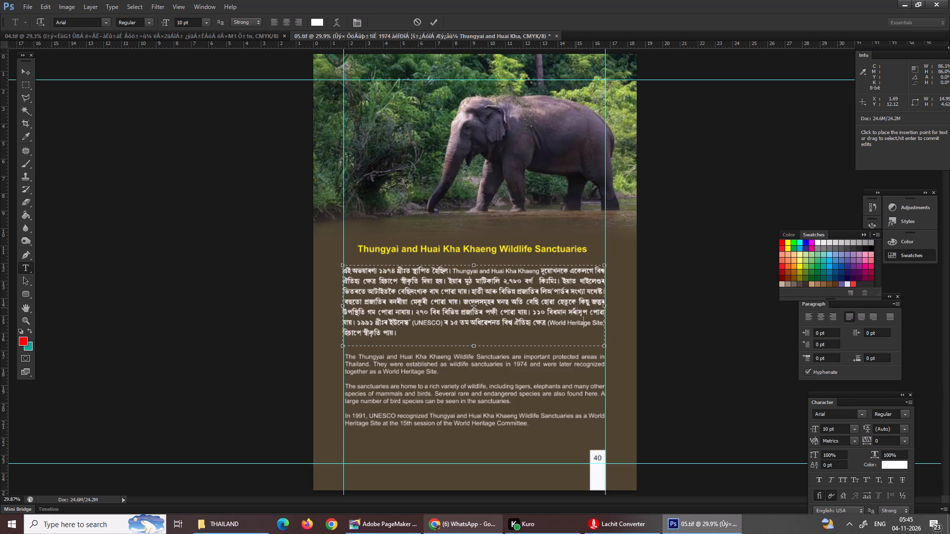
key(Return)
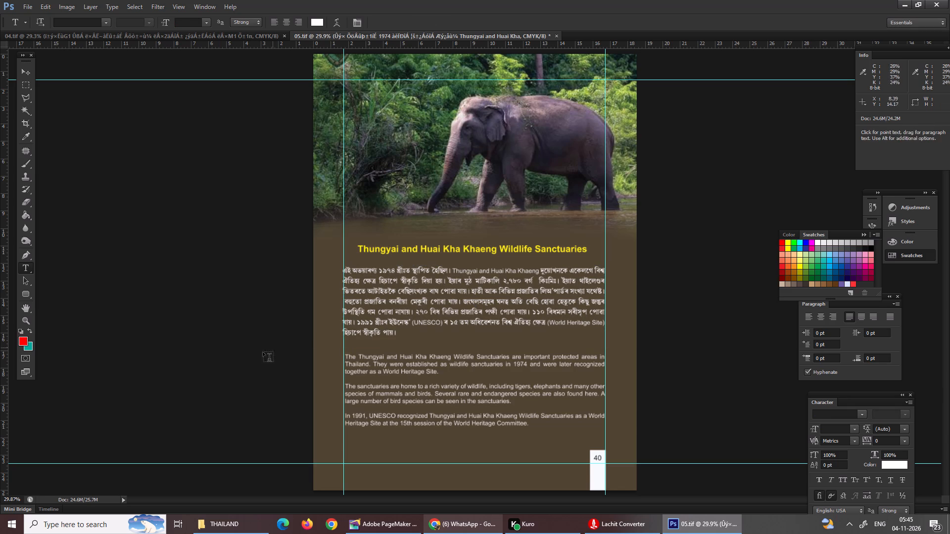
Shorten the Assamese paragraph's text box from its bottom edge to about 4.34 cm high.
click(433, 304)
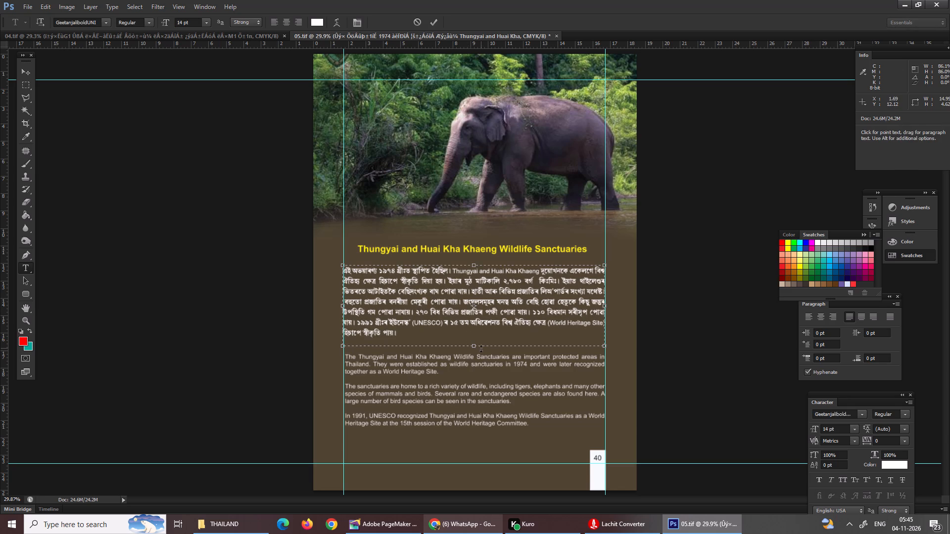
drag(475, 346, 474, 344)
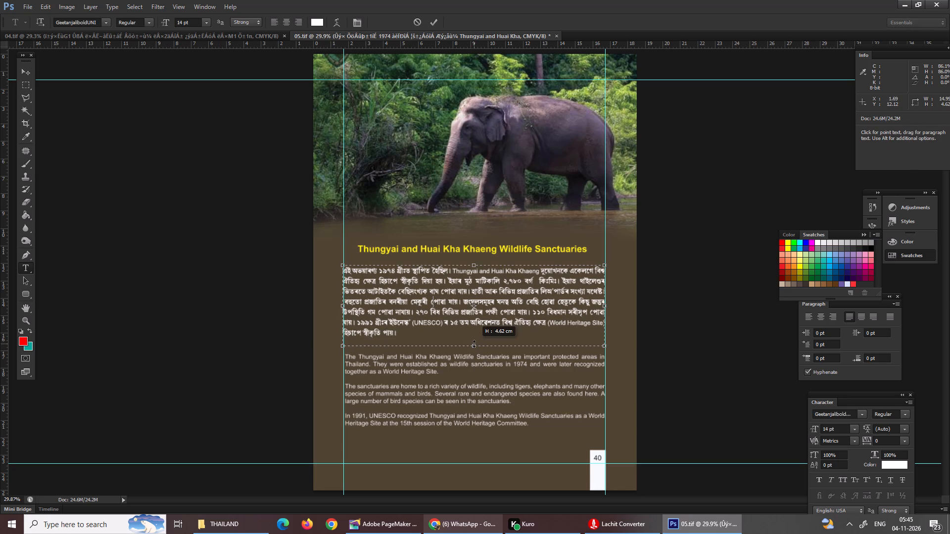
drag(474, 344, 474, 341)
key(Return)
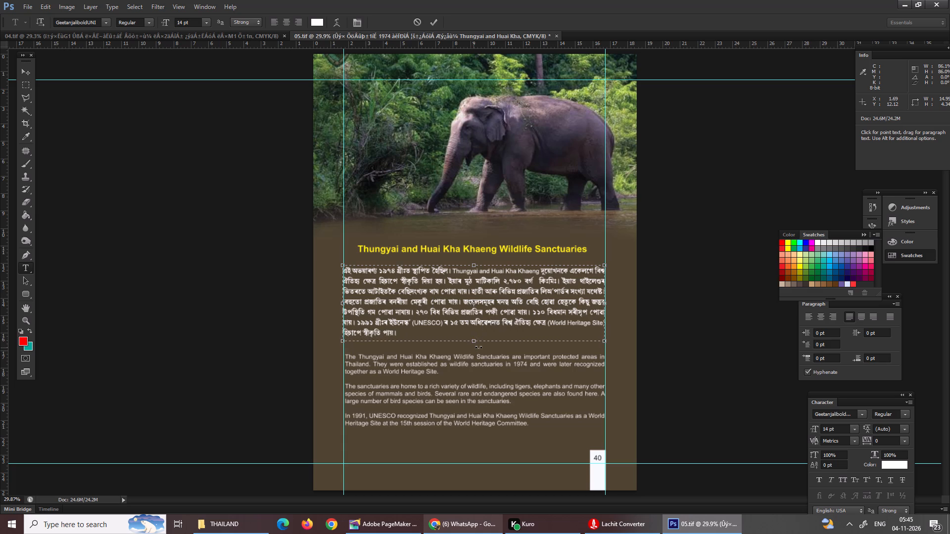
Save page 05.tif with the edited Assamese paragraph.
key(ctrl+s)
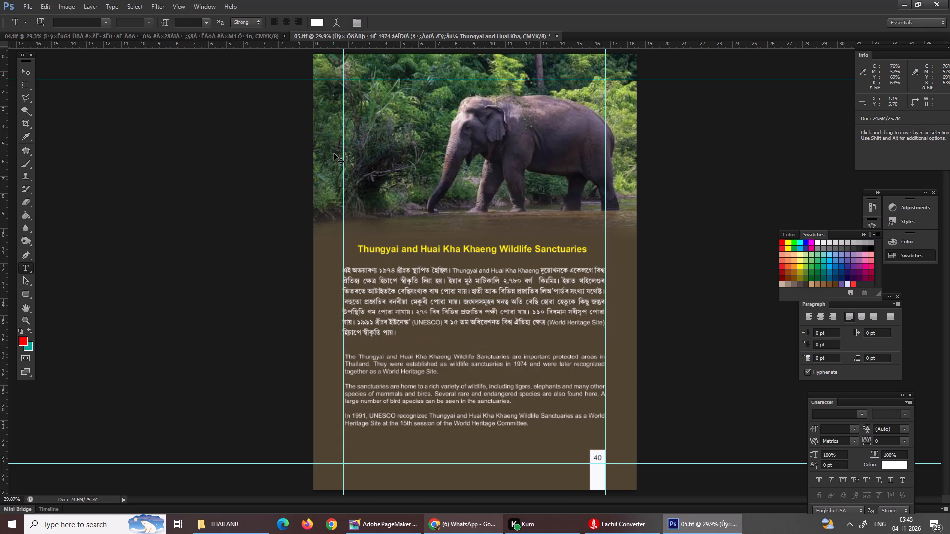
key(ctrl+s)
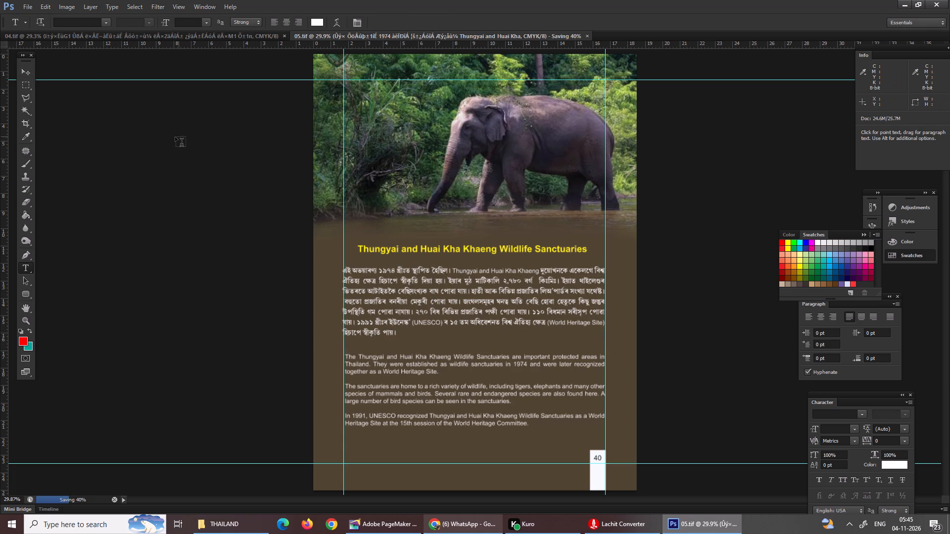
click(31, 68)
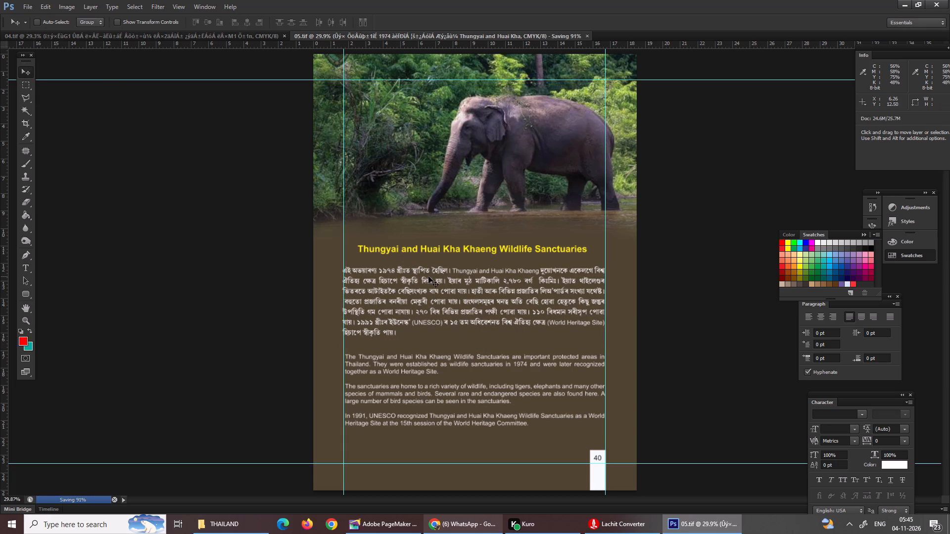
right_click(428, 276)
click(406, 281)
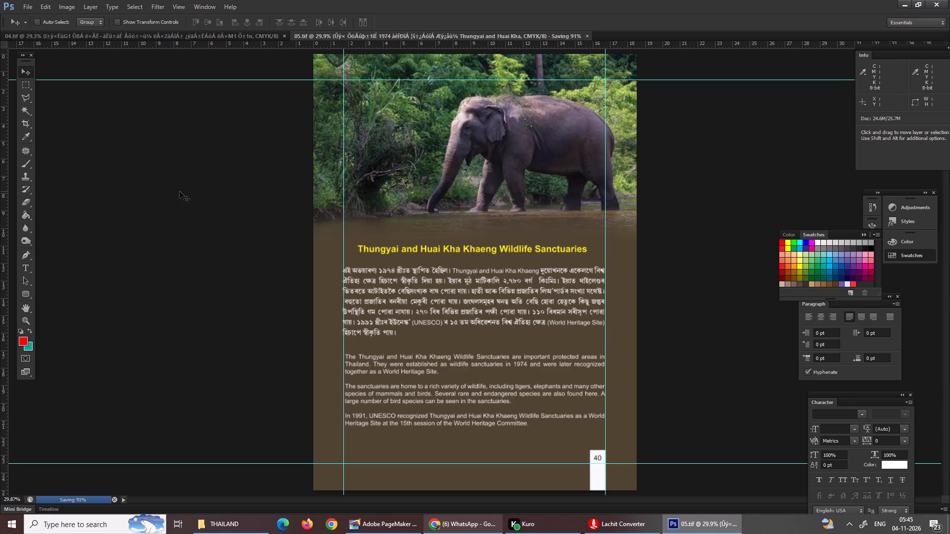
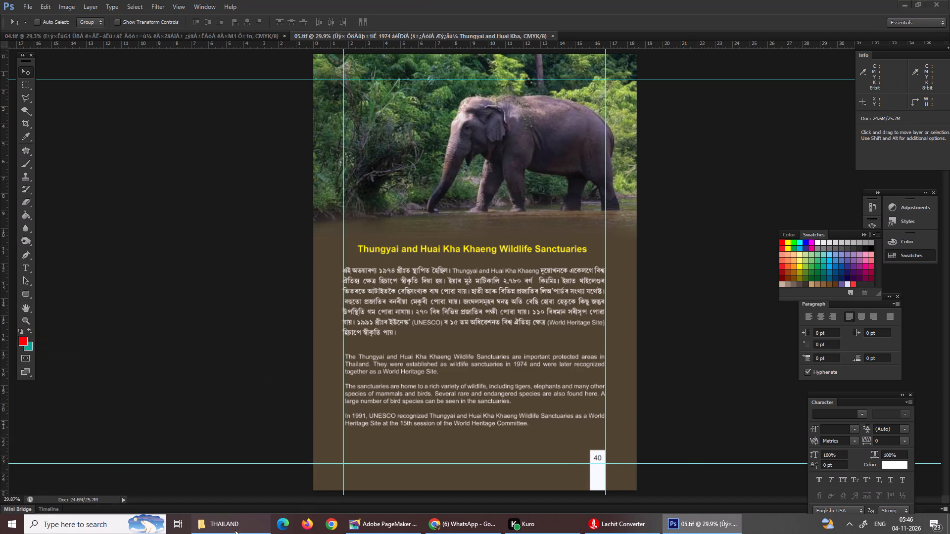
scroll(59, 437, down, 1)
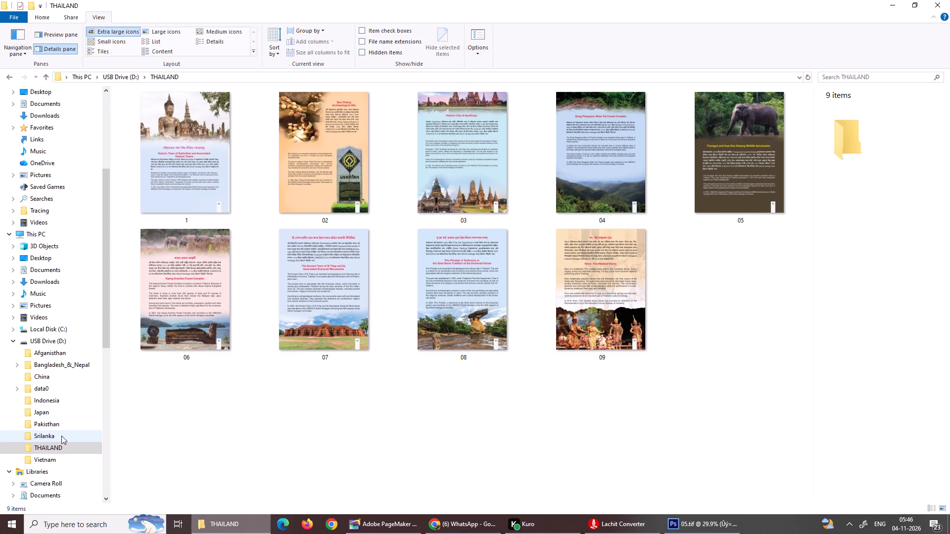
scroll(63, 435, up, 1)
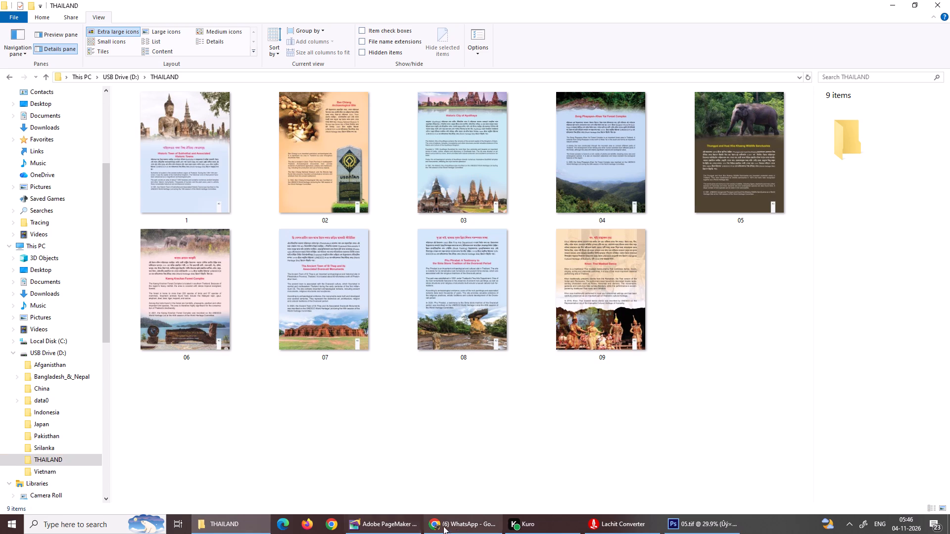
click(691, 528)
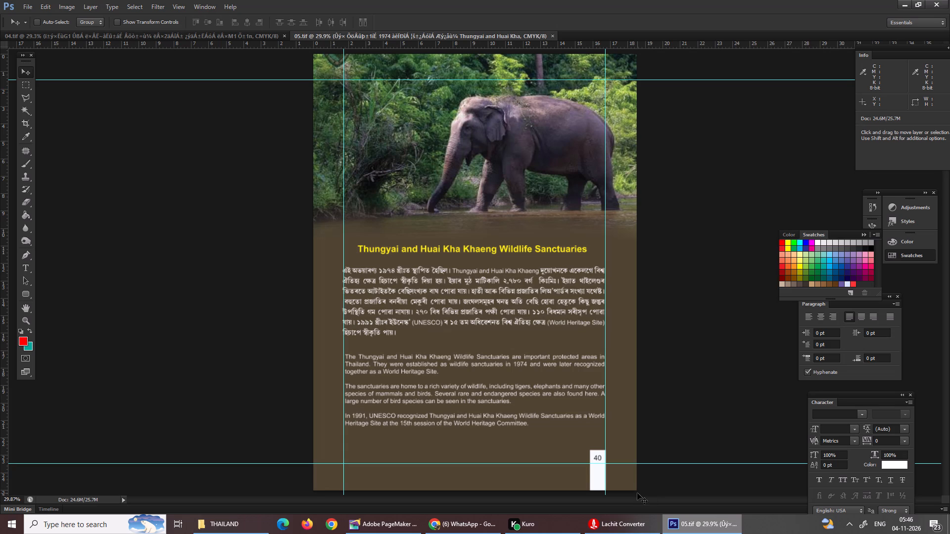
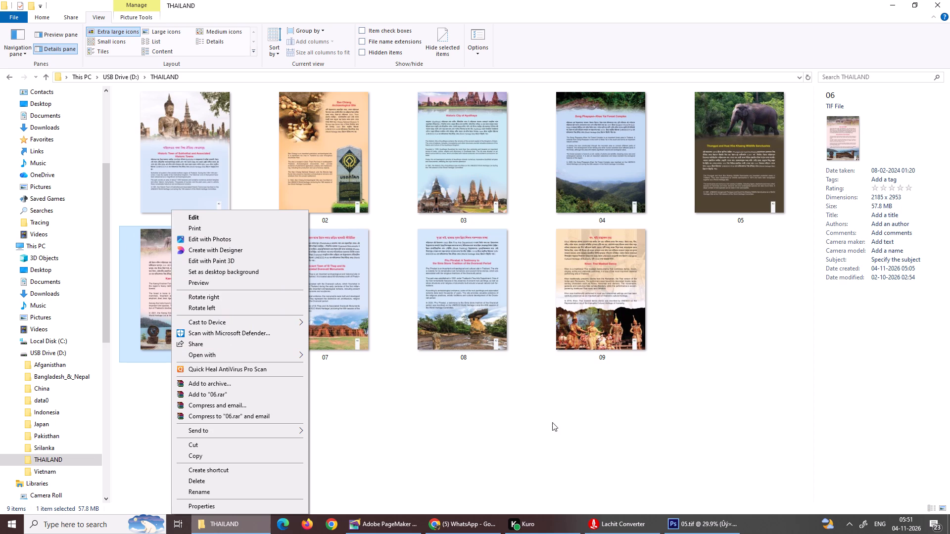
Open page 06 from the THAILAND folder in Adobe Photoshop CS6.
click(649, 413)
right_click(186, 295)
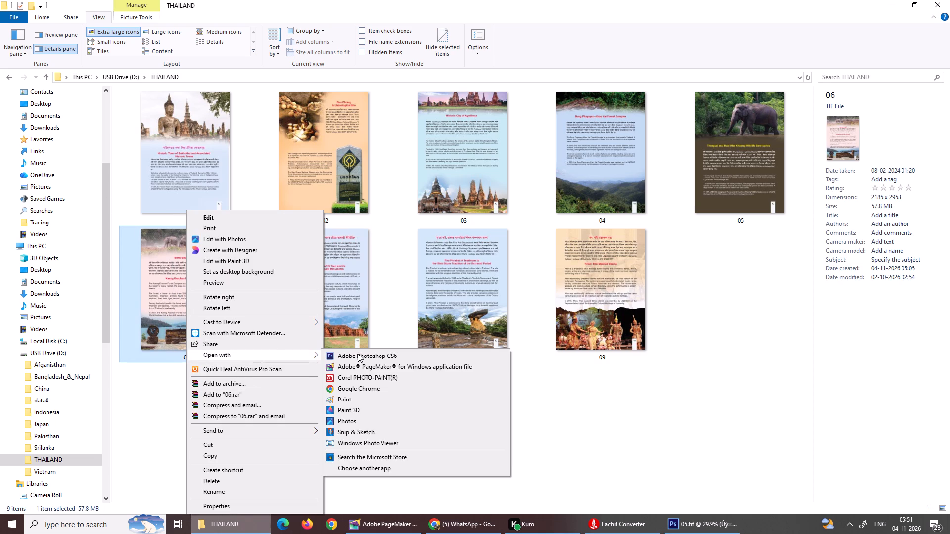
click(358, 354)
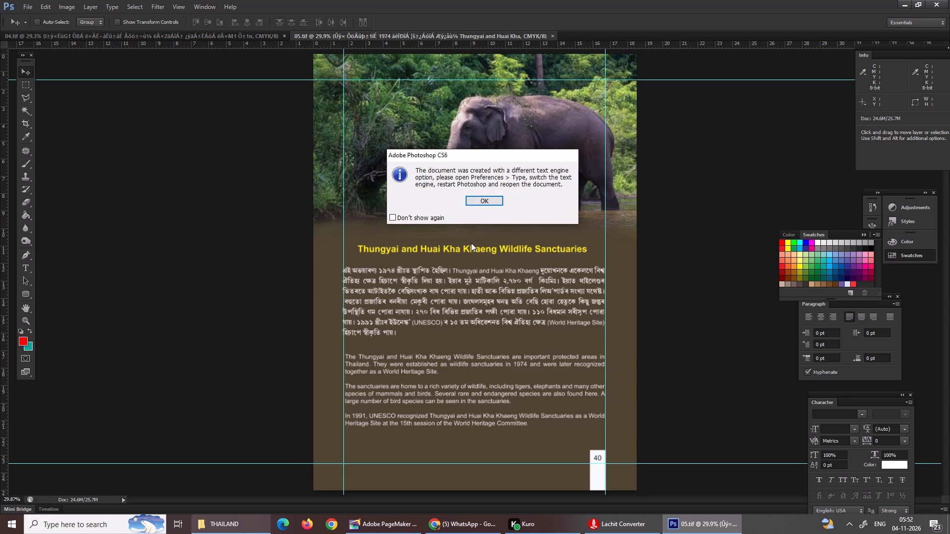
key(Return)
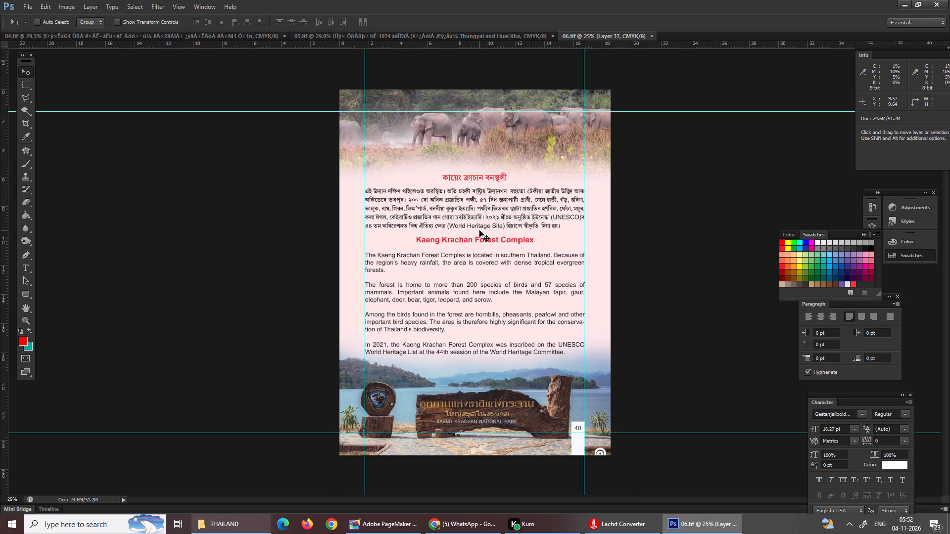
Move the red Assamese title slightly up and the English text block slightly down, away from the Assamese paragraph.
key(ctrl+equal)
key(ctrl+equal)
key(ctrl+equal)
scroll(479, 230, up, 6)
scroll(479, 230, down, 1)
scroll(479, 230, up, 3)
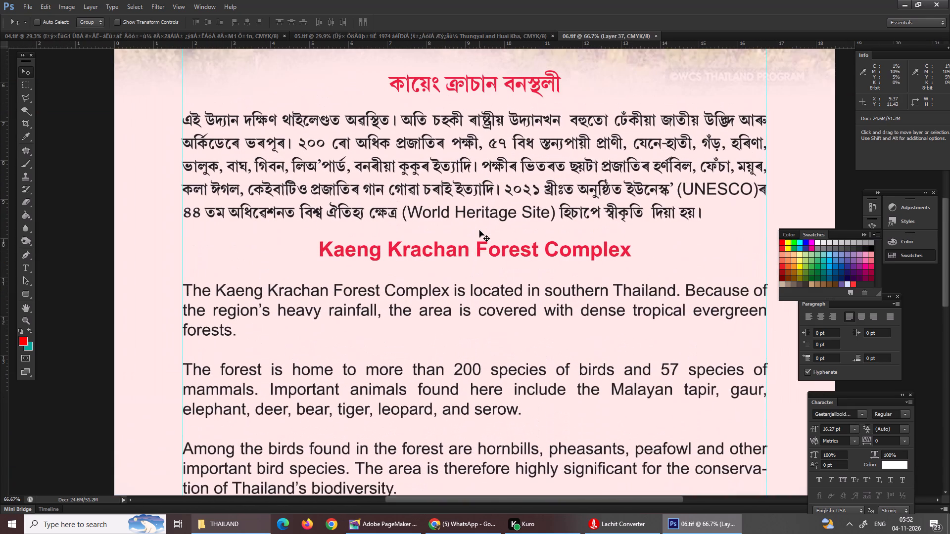
scroll(478, 230, up, 9)
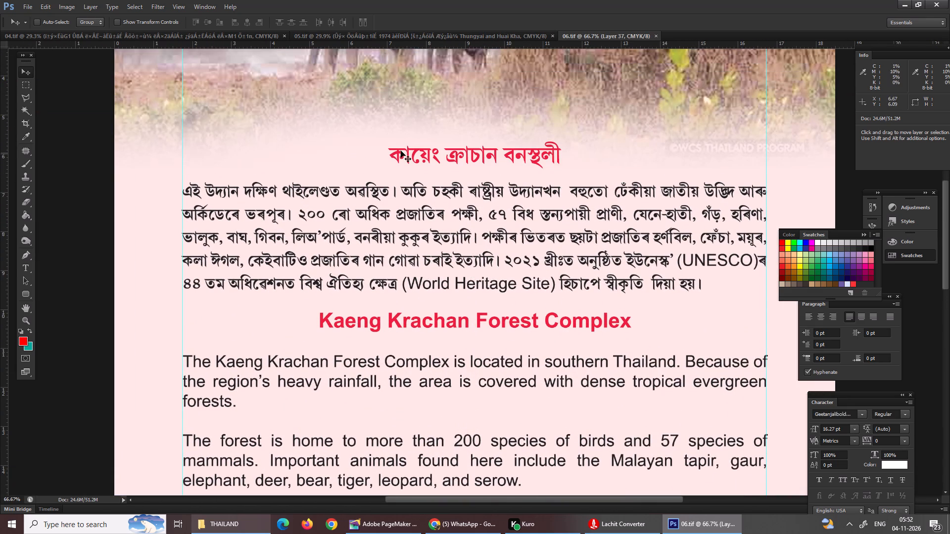
right_click(401, 151)
click(434, 153)
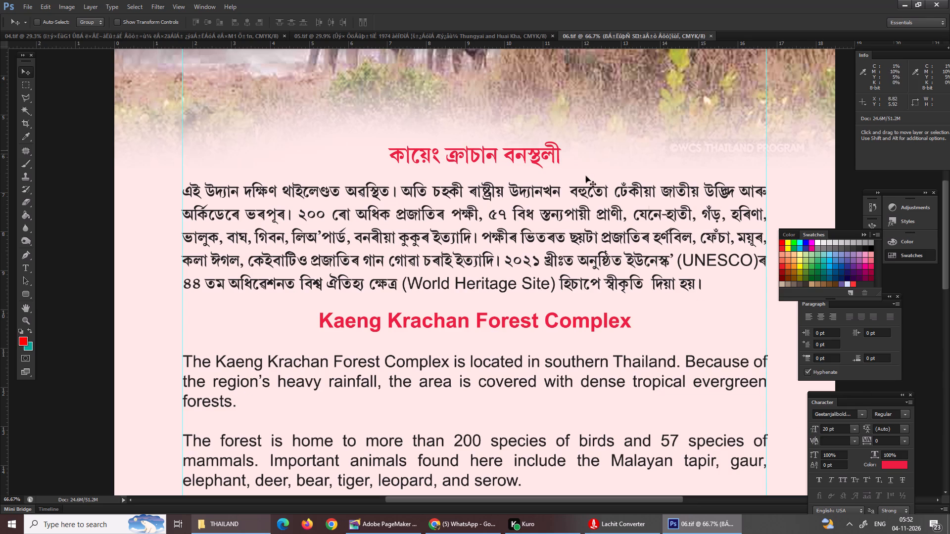
drag(468, 160, 467, 153)
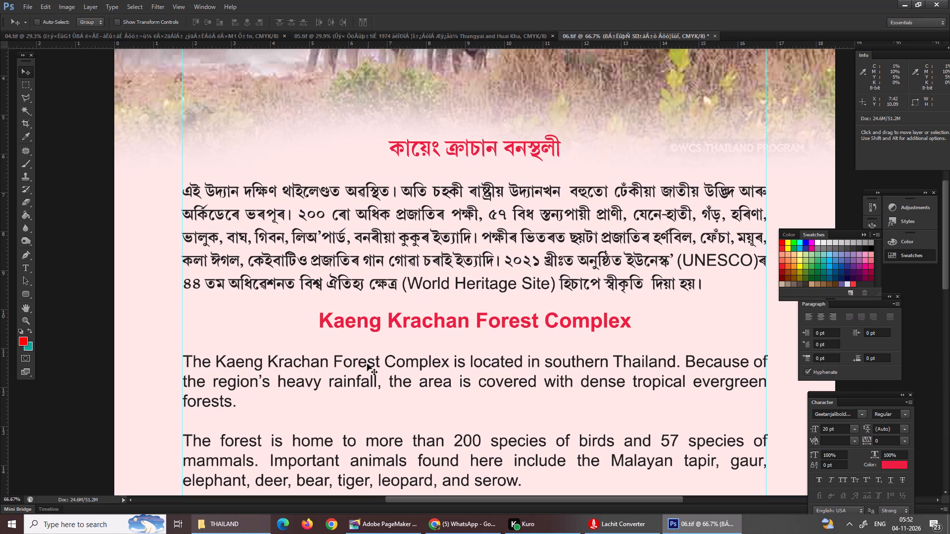
right_click(395, 323)
click(419, 330)
drag(424, 318, 426, 334)
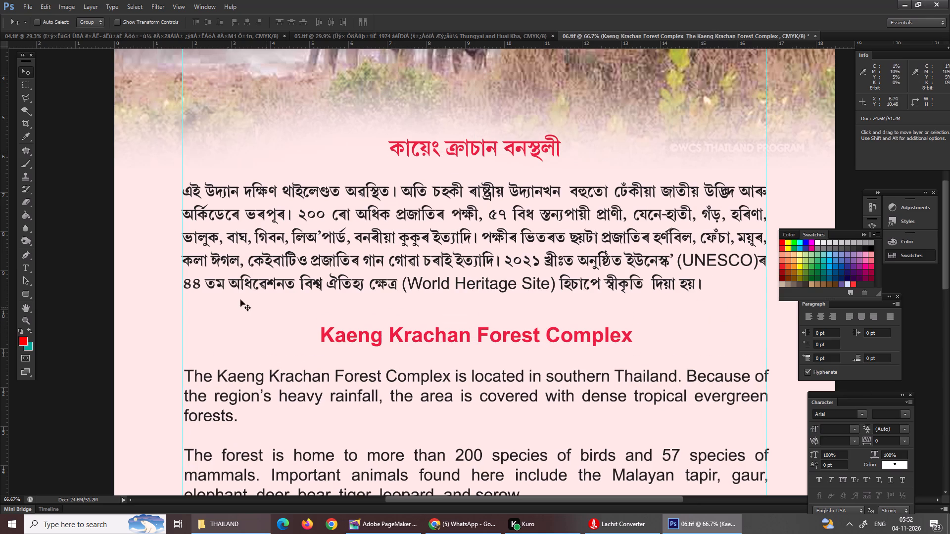
Cut the heading "Kaeng Krachan Forest Complex" out of the English text block.
key(t)
click(382, 340)
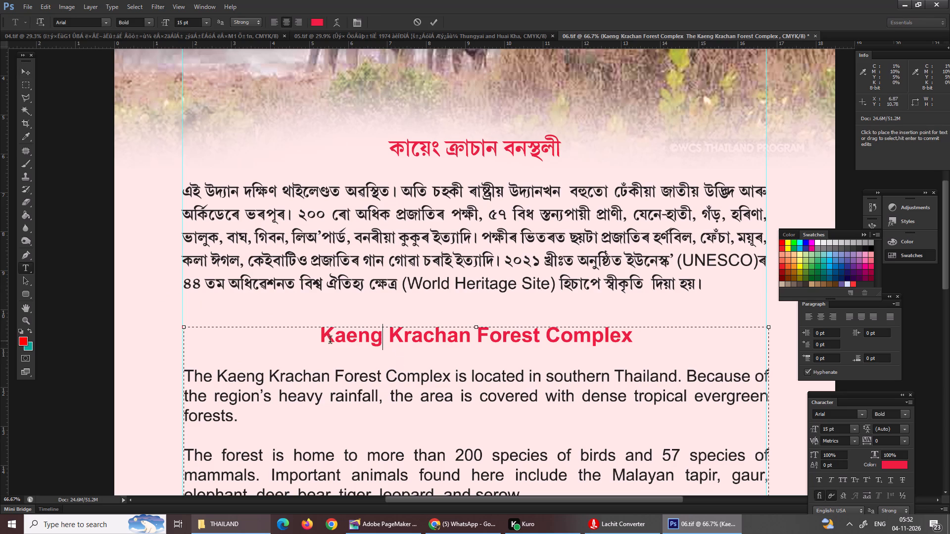
drag(320, 339, 671, 321)
key(ctrl+x)
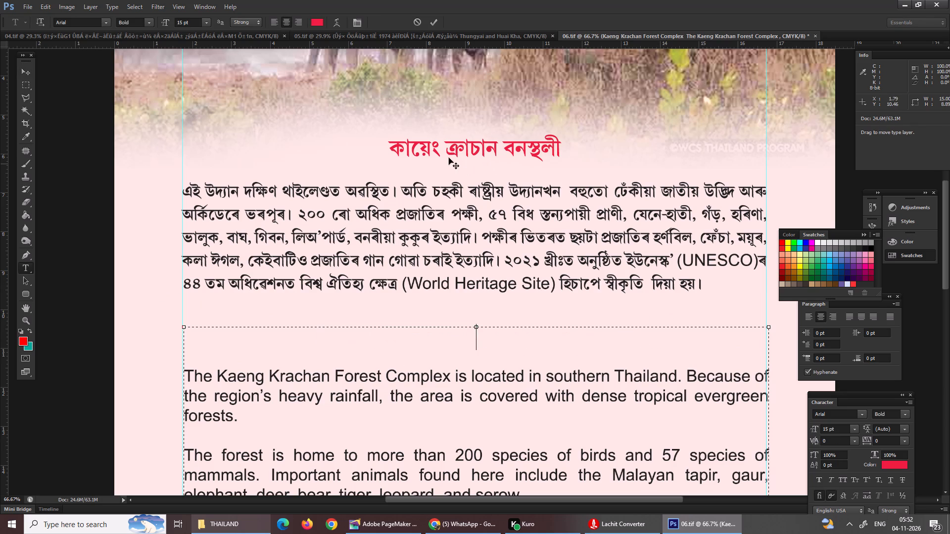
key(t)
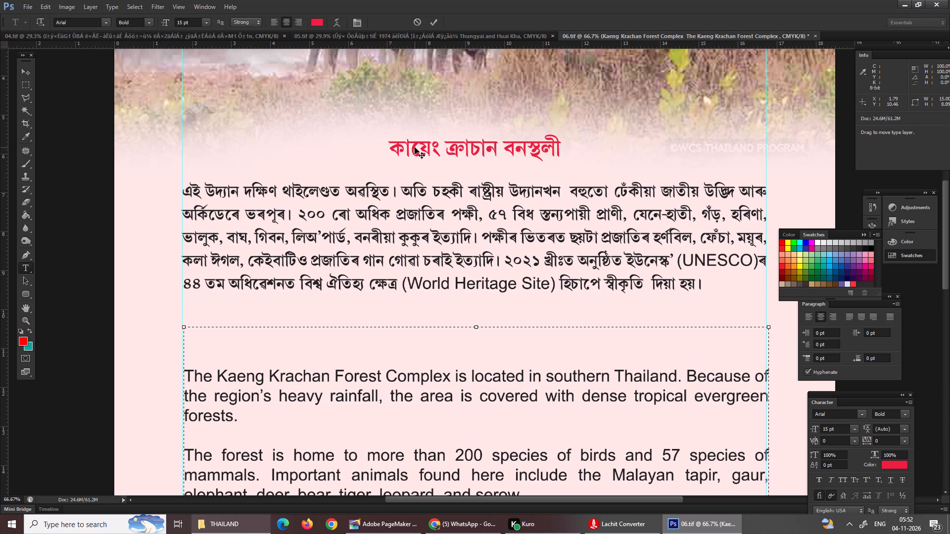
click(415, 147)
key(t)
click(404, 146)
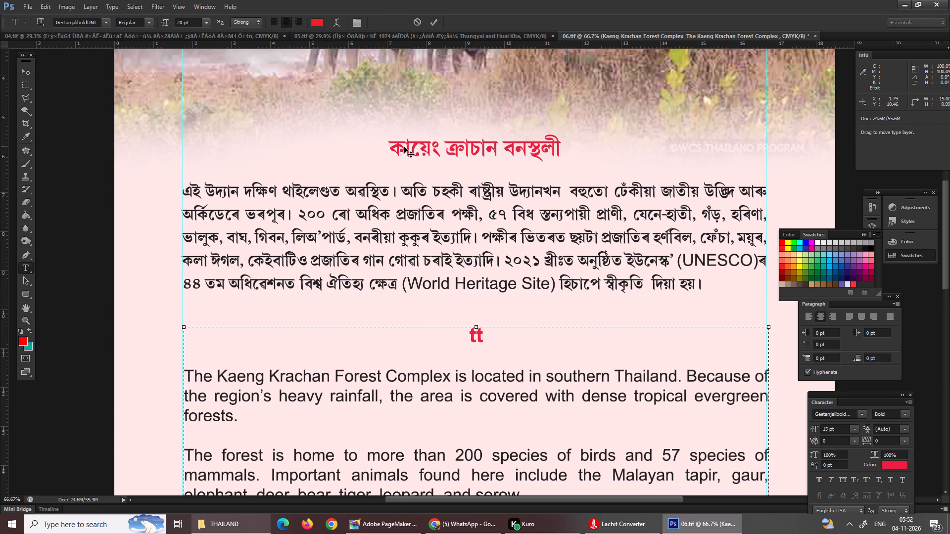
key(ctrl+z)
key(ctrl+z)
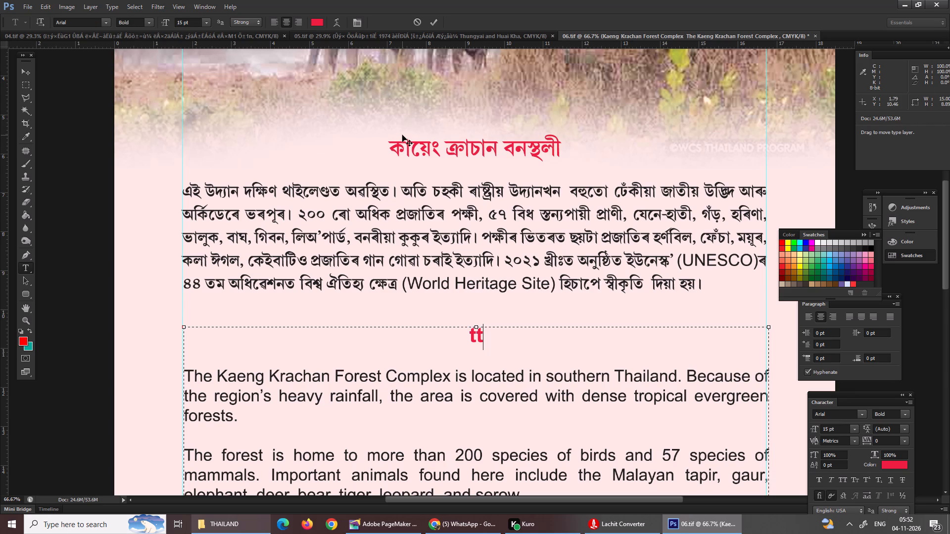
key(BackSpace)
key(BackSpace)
Replace the red Assamese title with the cut heading "Kaeng Krachan Forest Complex".
key(Return)
click(453, 139)
key(ctrl+a)
key(ctrl+v)
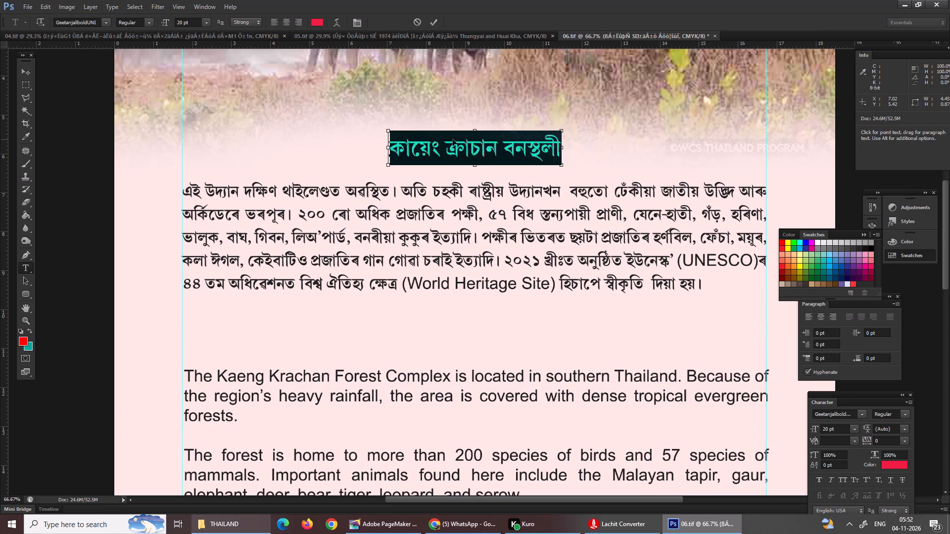
Move the "Kaeng Krachan Forest Complex" heading about 2 cm across so it sits centred above the Assamese paragraph.
click(23, 74)
click(303, 140)
drag(307, 146, 386, 145)
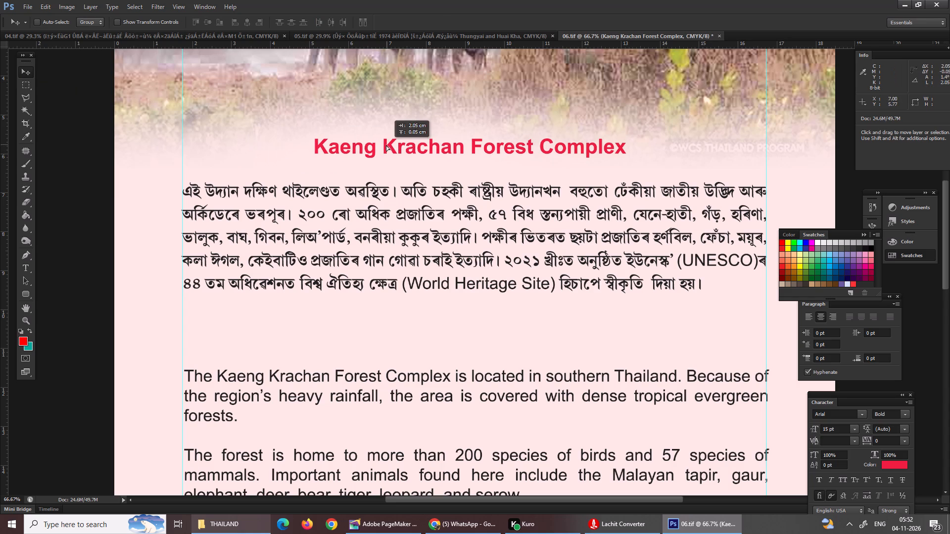
drag(386, 145, 386, 149)
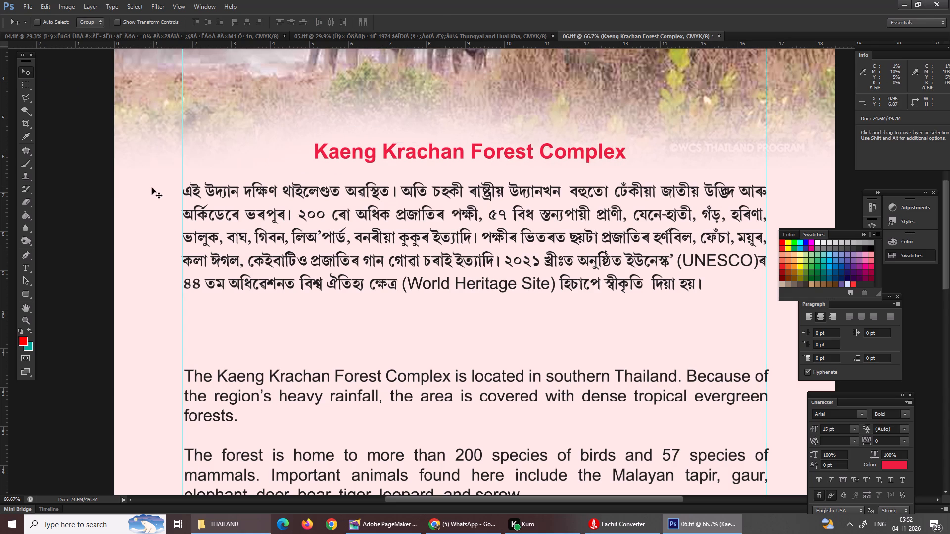
Set the font size of the whole Assamese paragraph to 12 pt.
key(t)
click(242, 203)
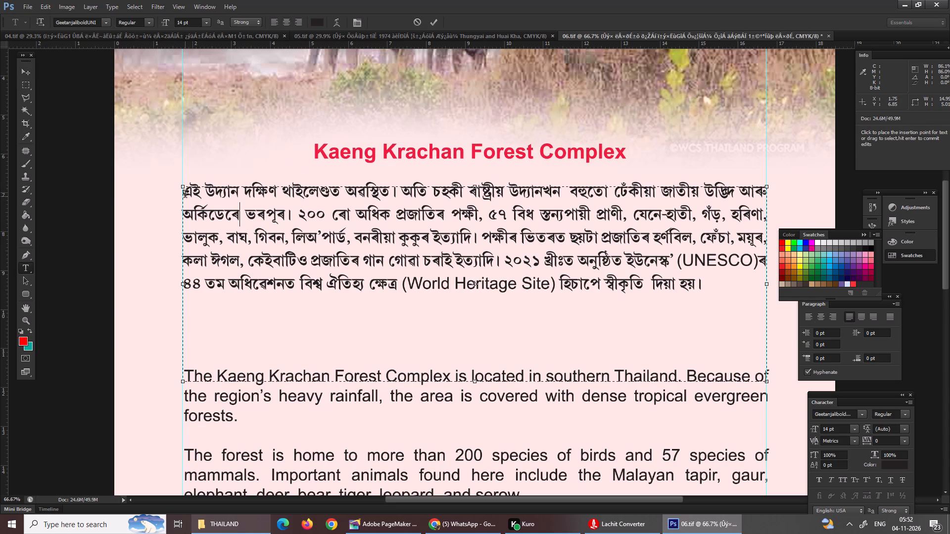
drag(185, 194, 720, 288)
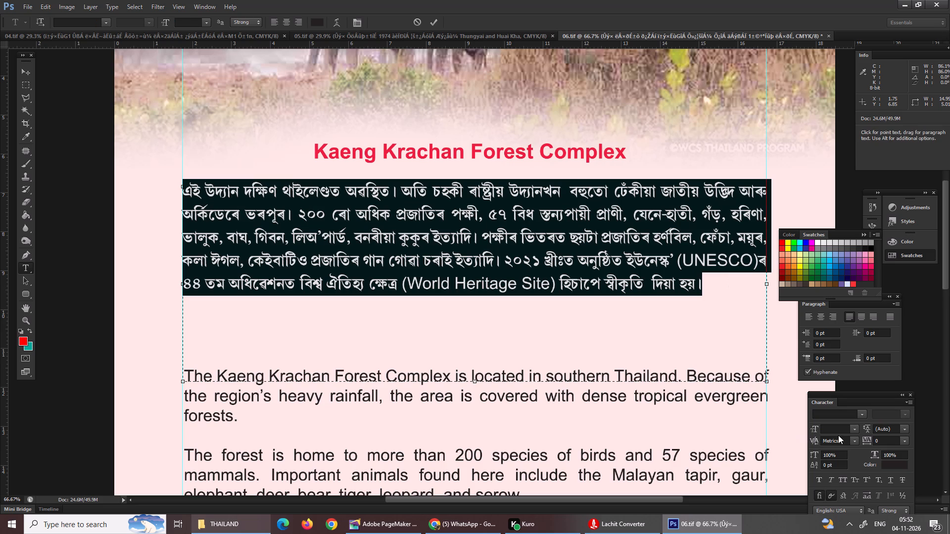
click(831, 430)
key(1)
key(2)
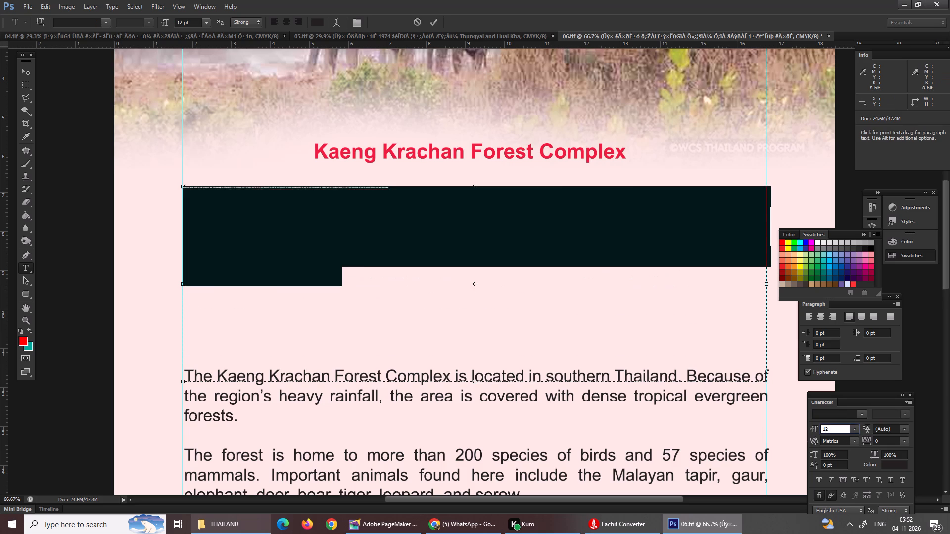
key(Return)
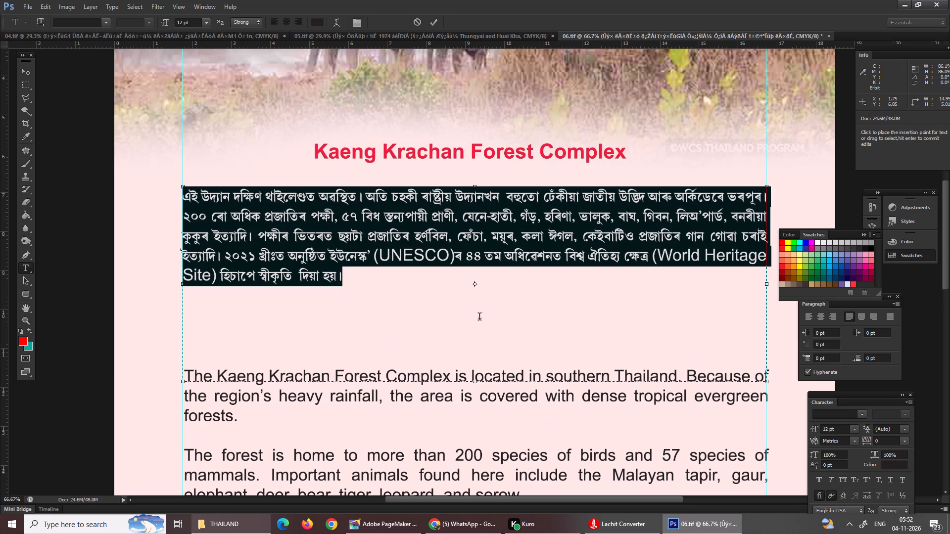
key(Return)
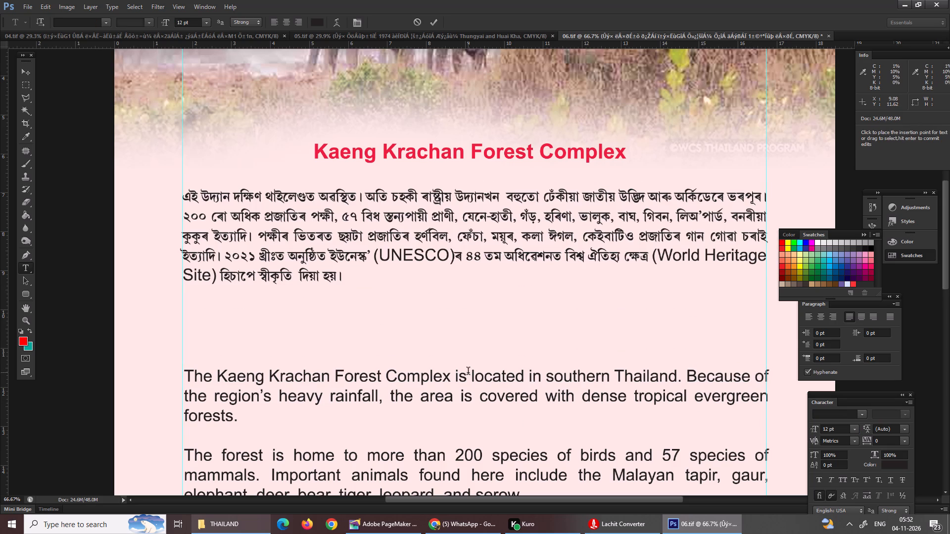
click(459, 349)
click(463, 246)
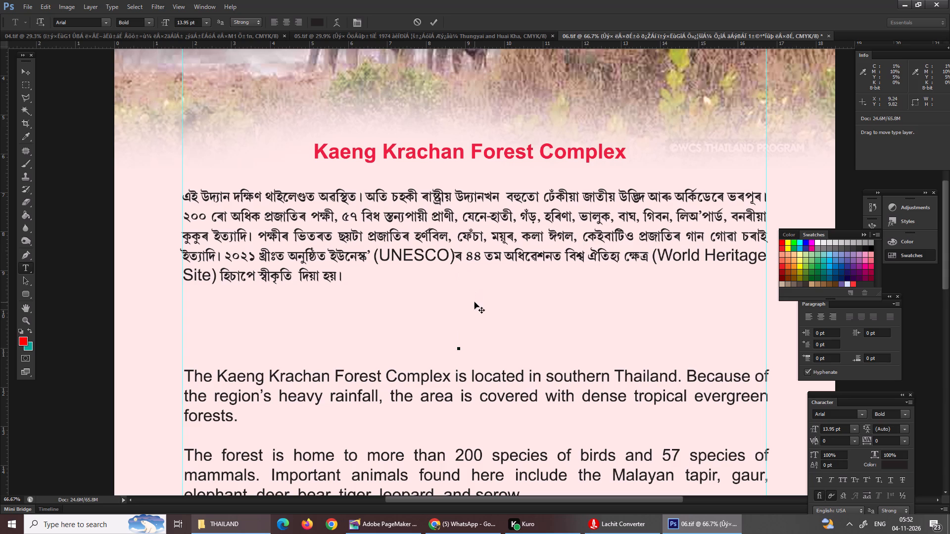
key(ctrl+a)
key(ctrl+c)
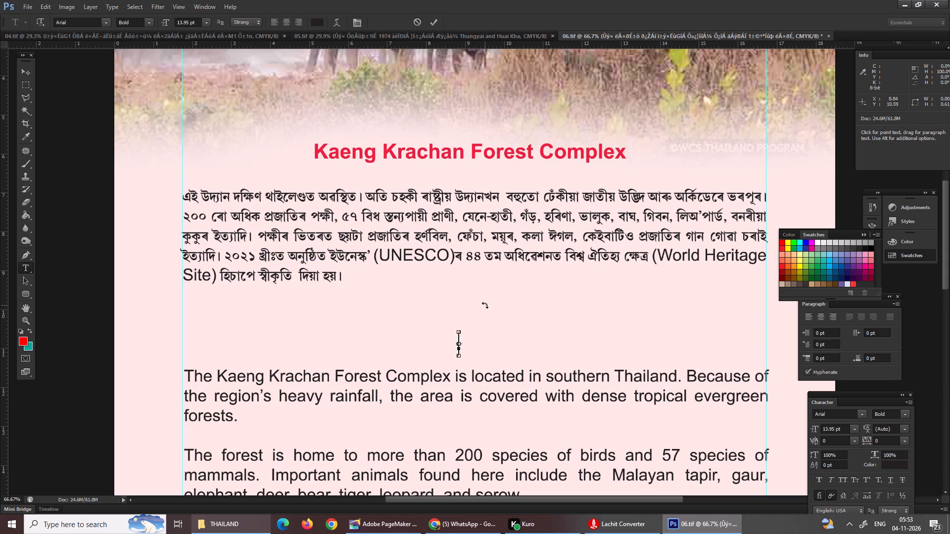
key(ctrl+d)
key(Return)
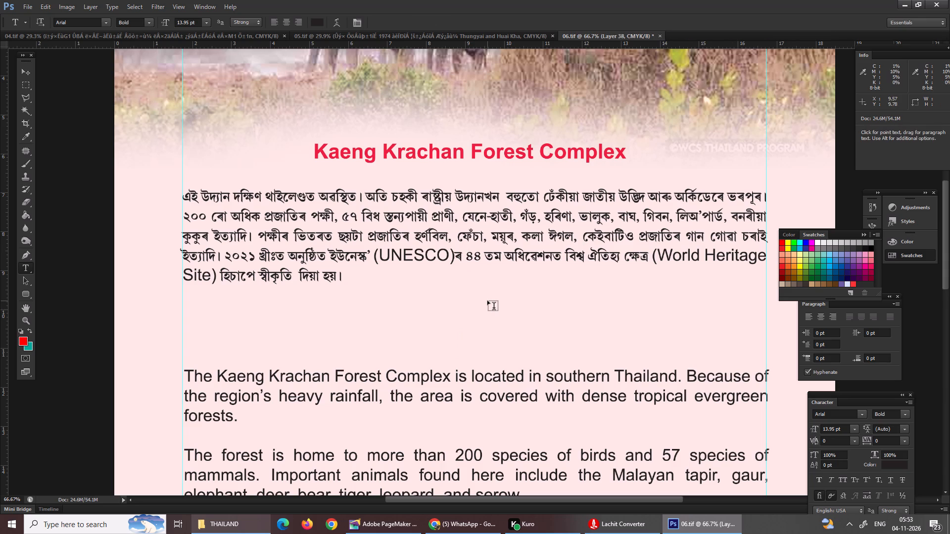
Shorten the Assamese paragraph's text box by raising its lower edge to just below the last line.
click(503, 228)
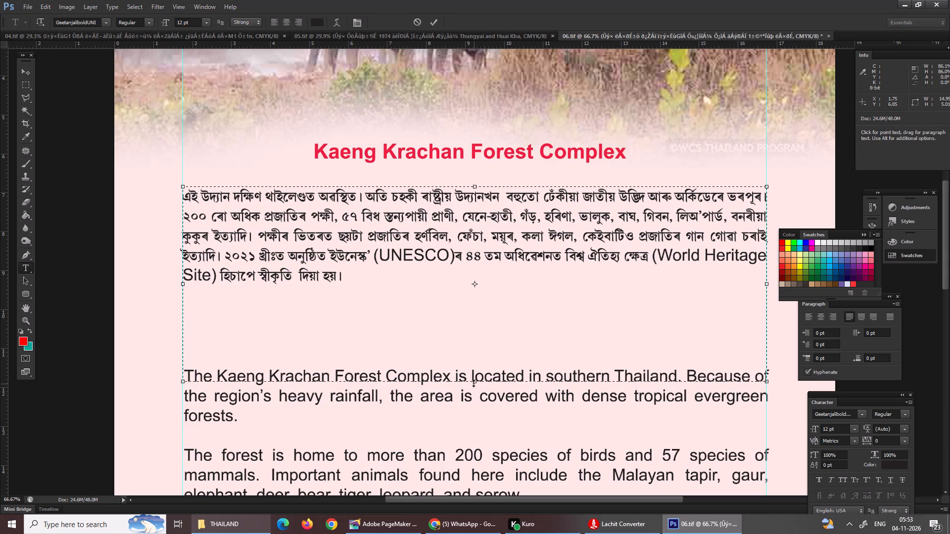
drag(474, 383, 466, 310)
key(Return)
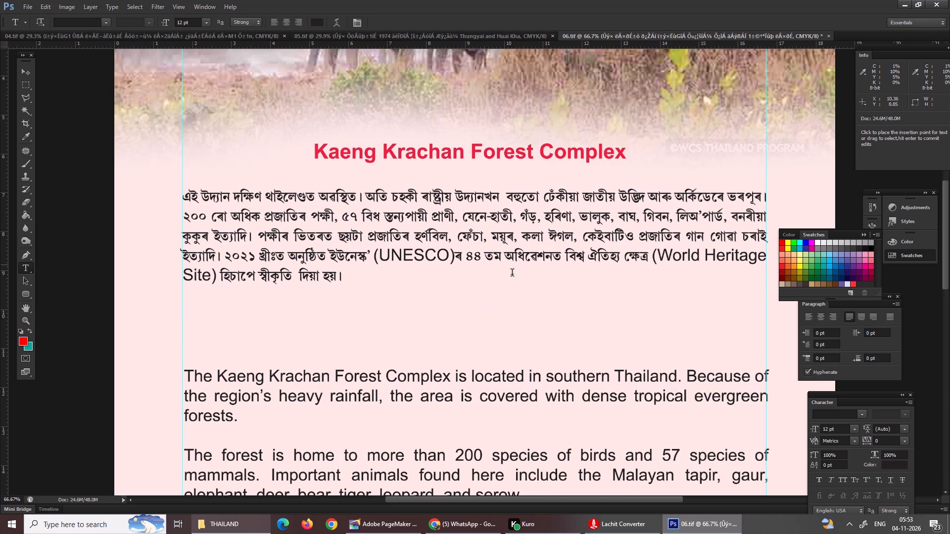
Set the font size of the entire English text block to 10 pt.
scroll(521, 302, down, 6)
scroll(521, 352, down, 2)
scroll(521, 352, up, 1)
scroll(521, 352, down, 3)
click(441, 347)
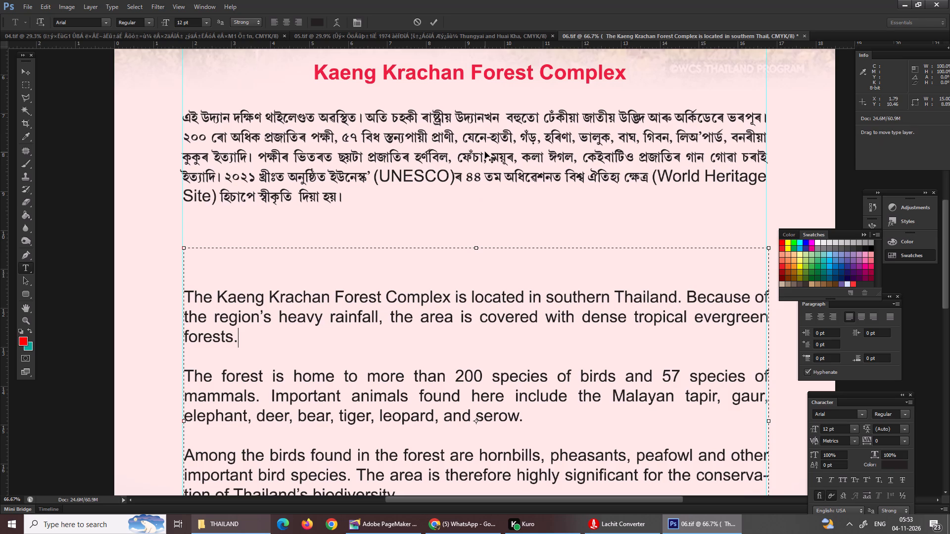
scroll(643, 153, down, 5)
scroll(647, 157, up, 1)
scroll(645, 159, down, 4)
scroll(631, 211, up, 1)
scroll(625, 220, down, 2)
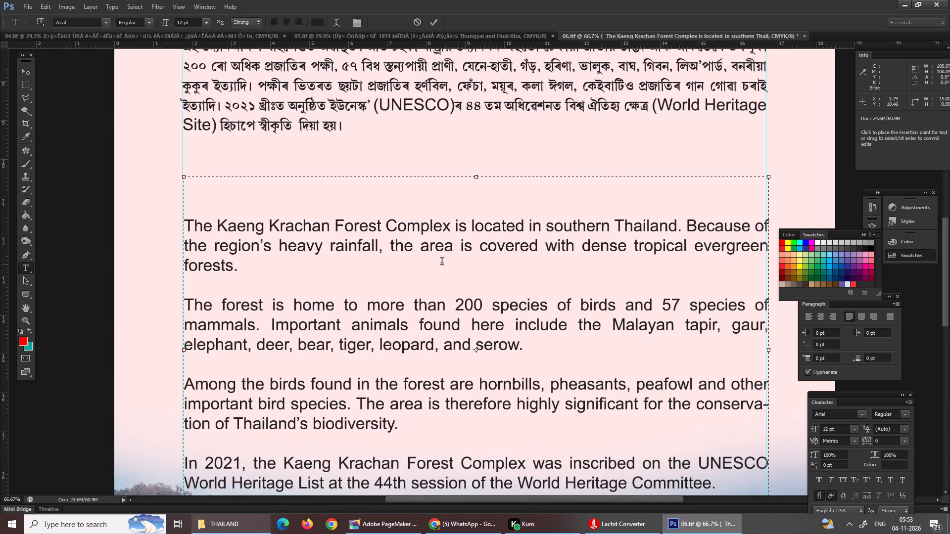
key(ctrl+a)
click(839, 429)
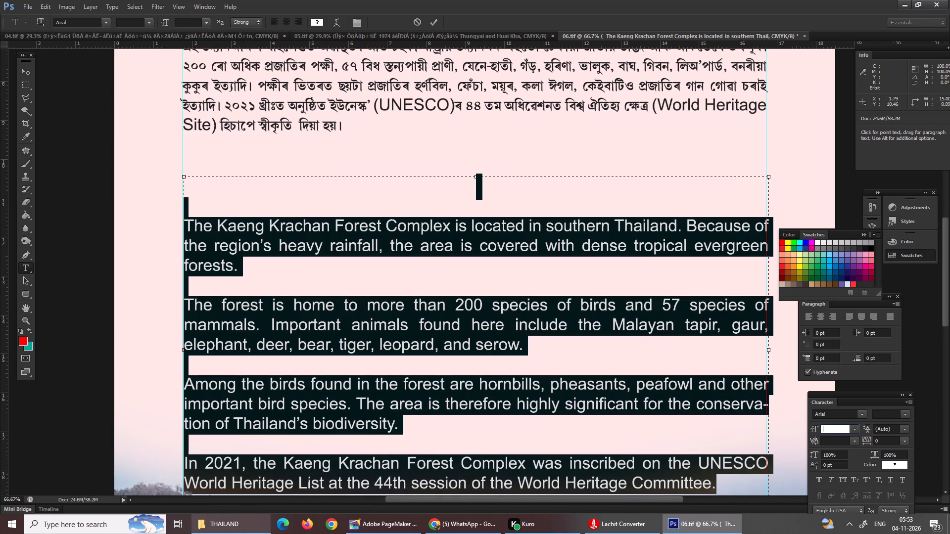
text(10)
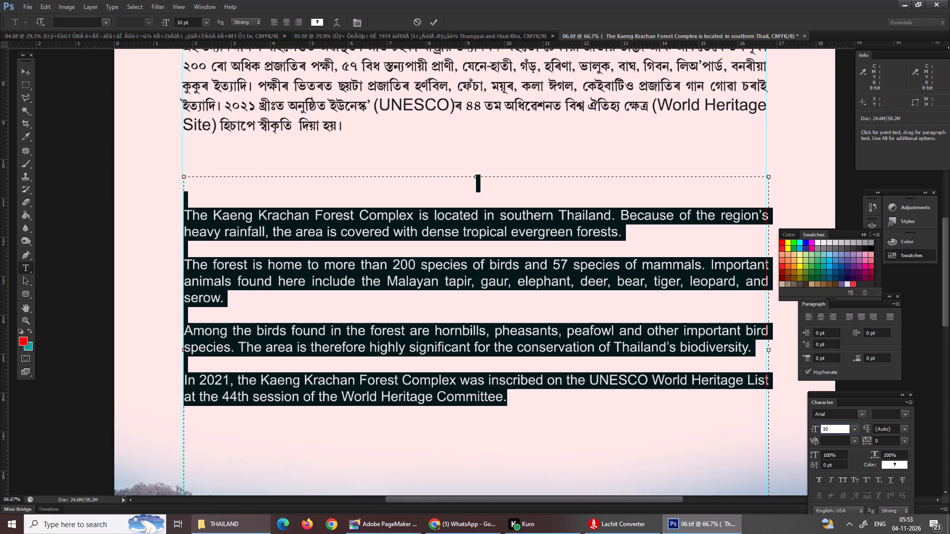
key(Return)
Shorten the English text box by raising its lower edge to just below the last paragraph, and commit the text edits.
scroll(826, 489, down, 2)
scroll(825, 489, up, 1)
scroll(825, 490, down, 2)
scroll(825, 492, up, 1)
scroll(825, 492, down, 2)
scroll(824, 493, up, 2)
scroll(596, 464, down, 3)
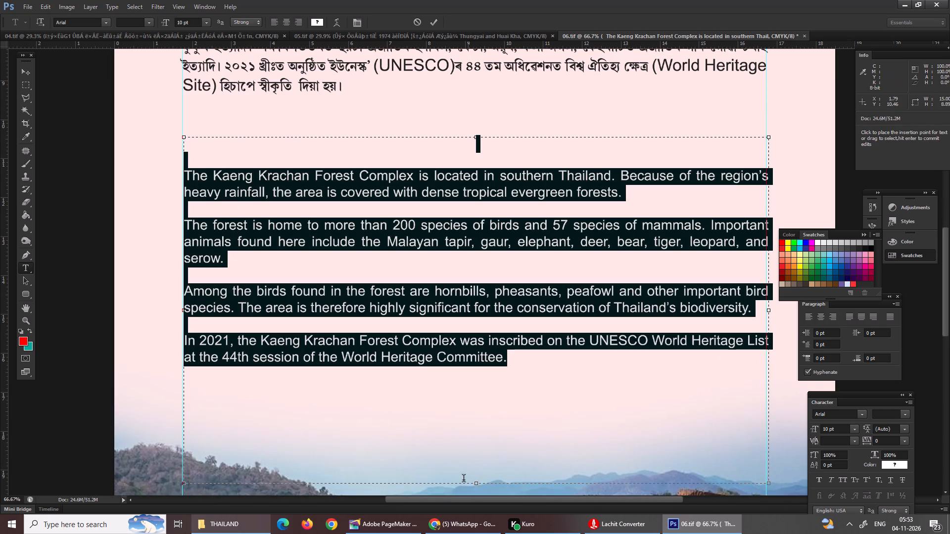
drag(475, 487, 471, 400)
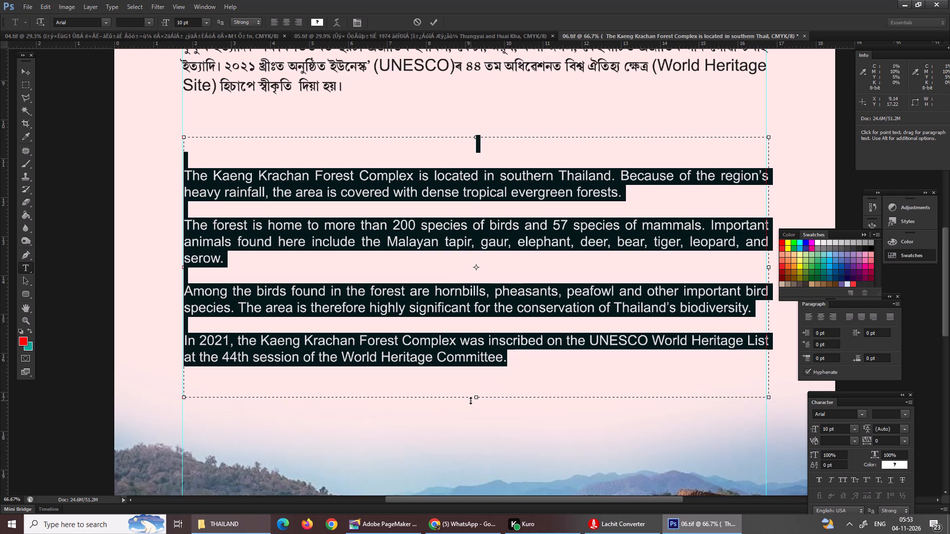
key(ctrl+0)
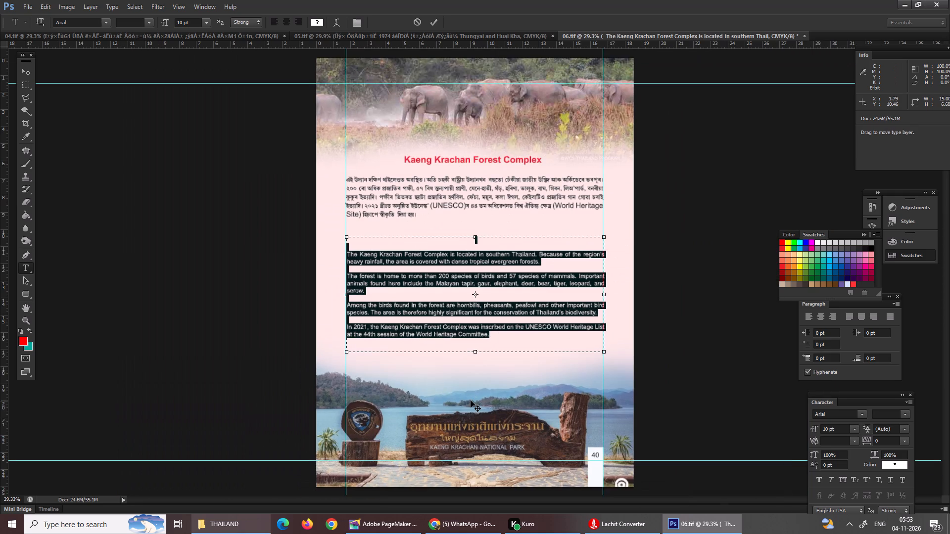
key(Return)
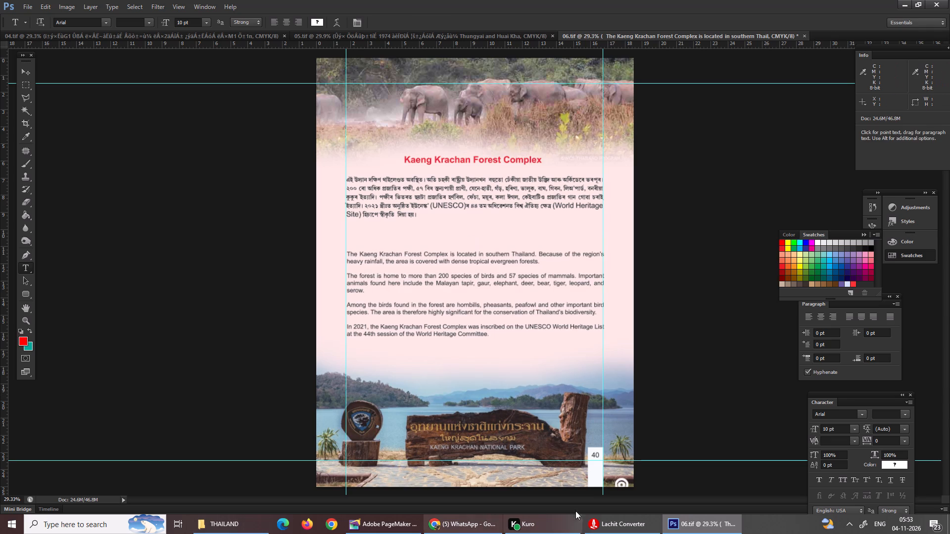
Switch to the PageMaker document, add an apostrophe glyph at the end of the second scratch text line, and copy it.
click(381, 520)
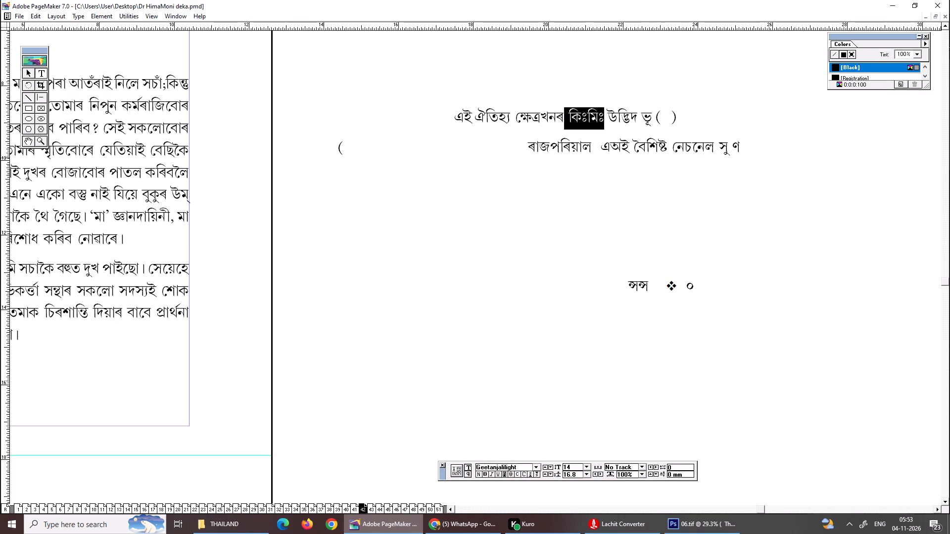
click(751, 139)
key(space)
key(shift+at)
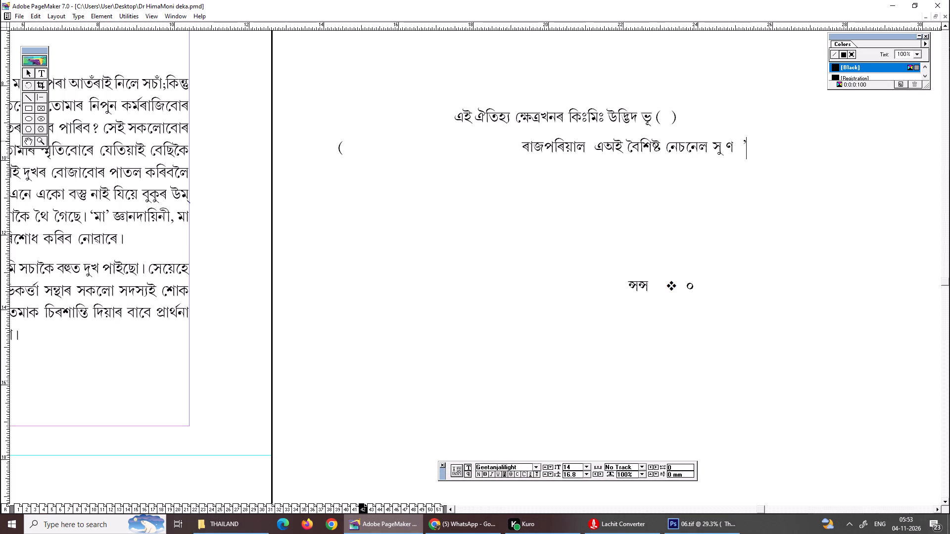
drag(743, 141, 749, 142)
ctrl+click(749, 142)
key(ctrl+c)
drag(749, 142, 743, 144)
key(ctrl+c)
key(ctrl+c)
Back in Photoshop's 06.tif, paste the apostrophe into the third line of the Assamese paragraph so that কলা reads ক'লা.
click(689, 516)
key(ctrl+equal)
key(ctrl+equal)
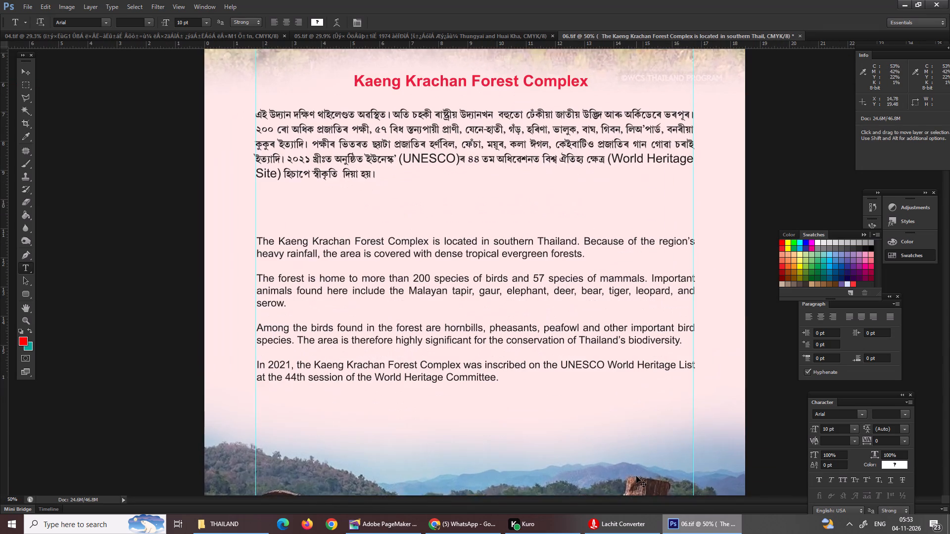
key(ctrl+equal)
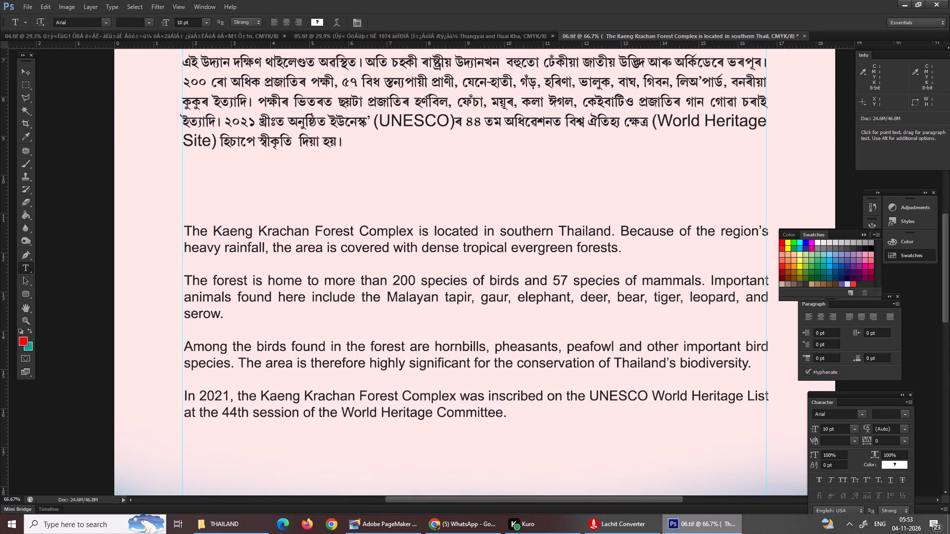
scroll(664, 533, up, 4)
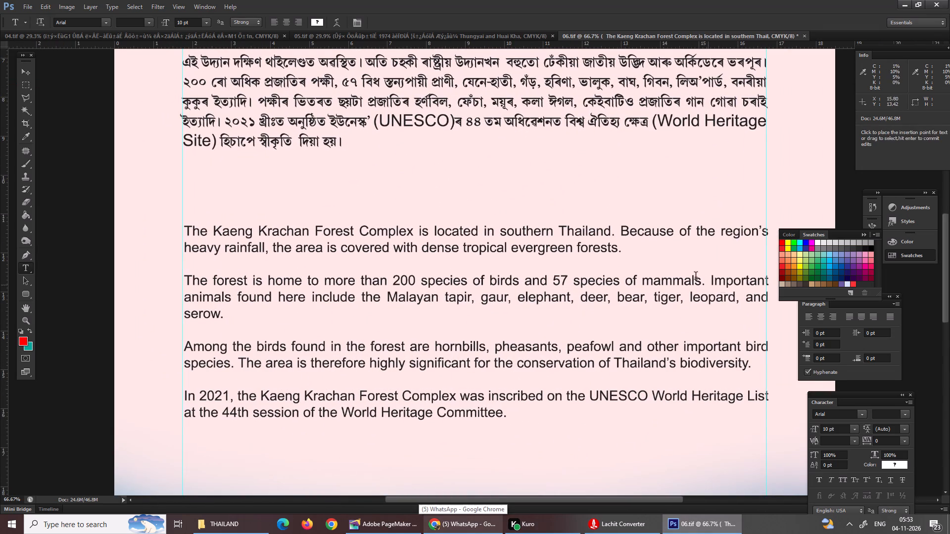
click(443, 94)
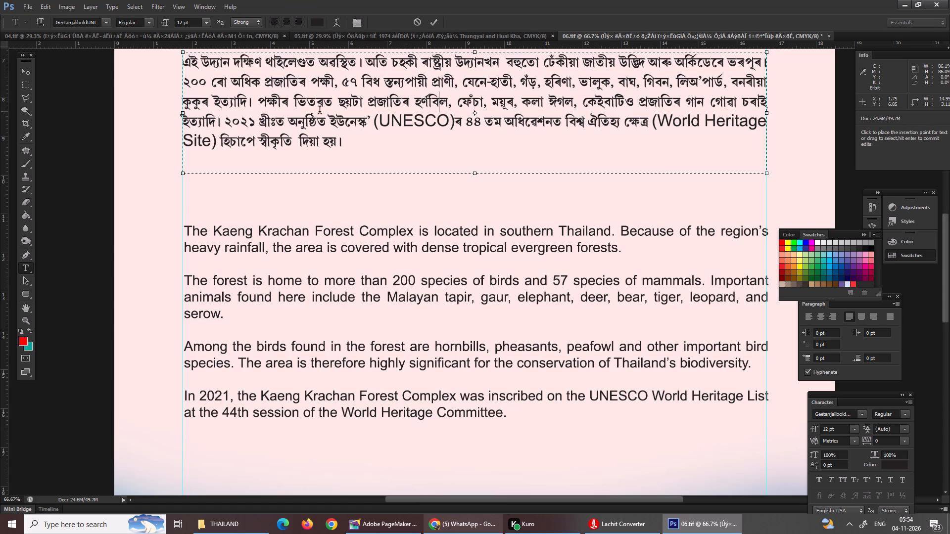
scroll(414, 123, up, 2)
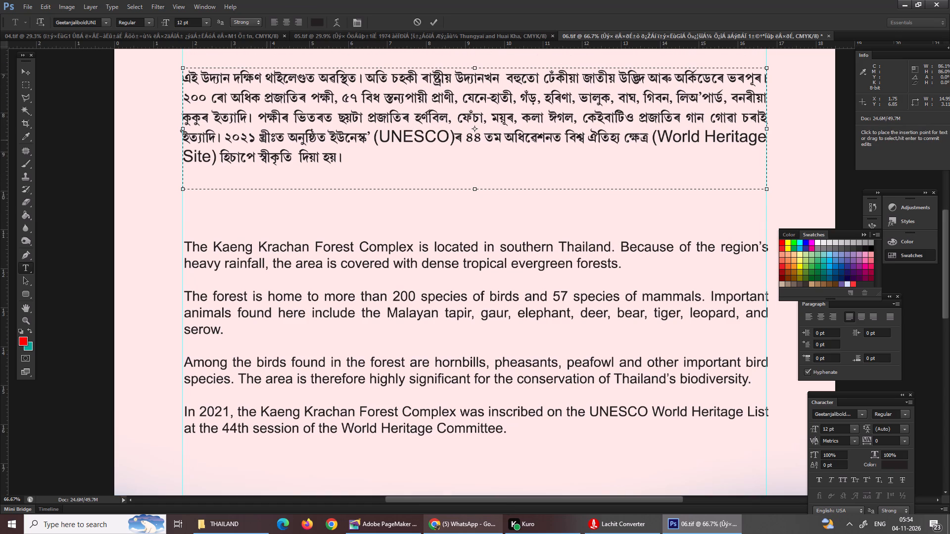
click(533, 119)
key(ctrl+v)
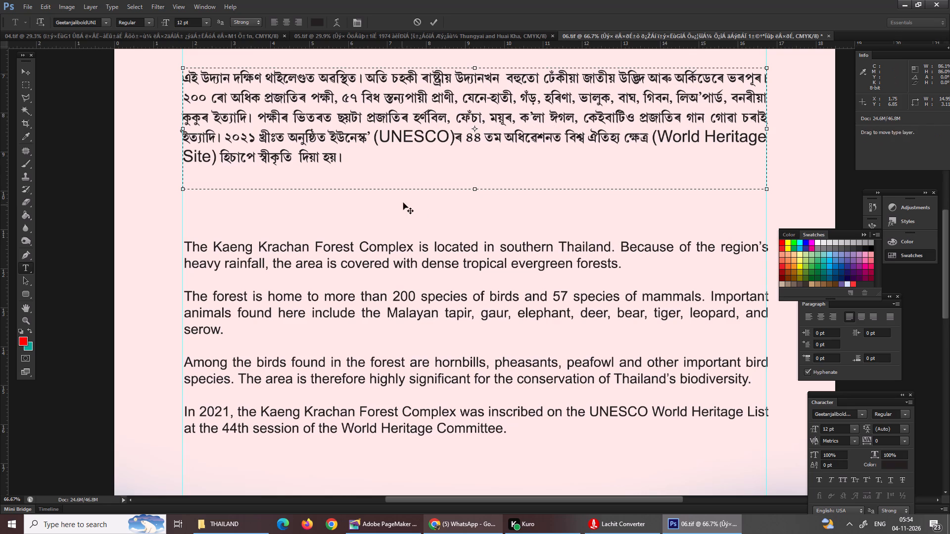
Raise the lower edge of the Assamese text box to just below its last line and commit the text edit.
drag(478, 190, 477, 172)
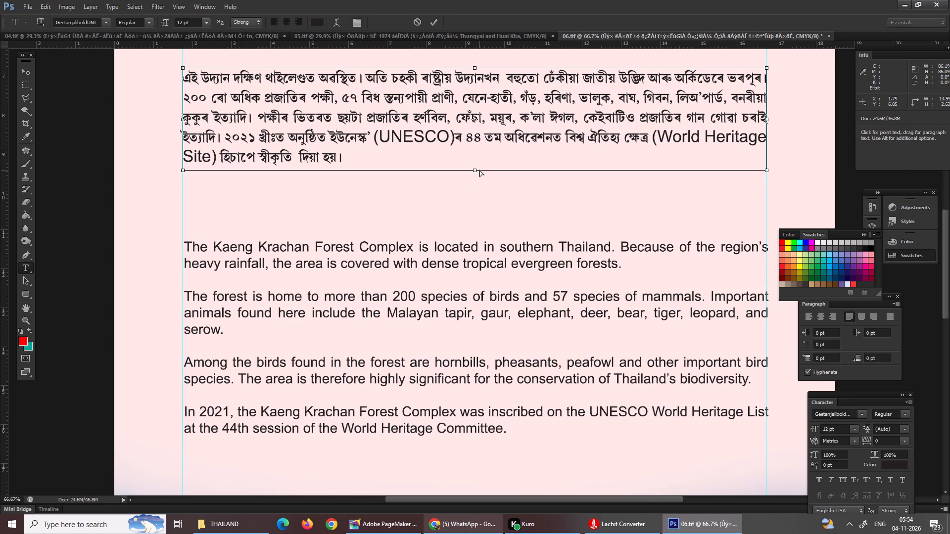
key(ctrl+0)
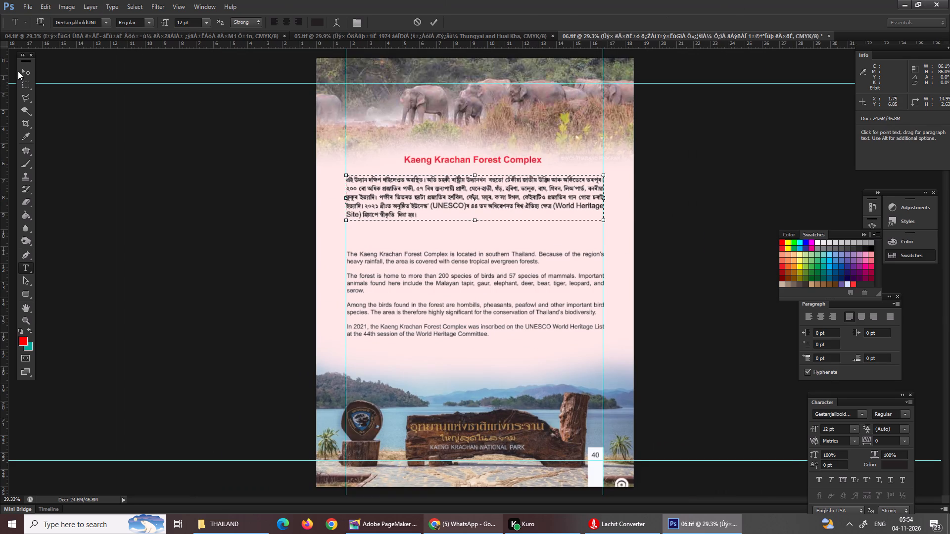
click(26, 69)
key(Return)
Move the Assamese paragraph slightly down the page, and shift the Kaeng Krachan Forest Complex heading down by a similar amount.
right_click(424, 188)
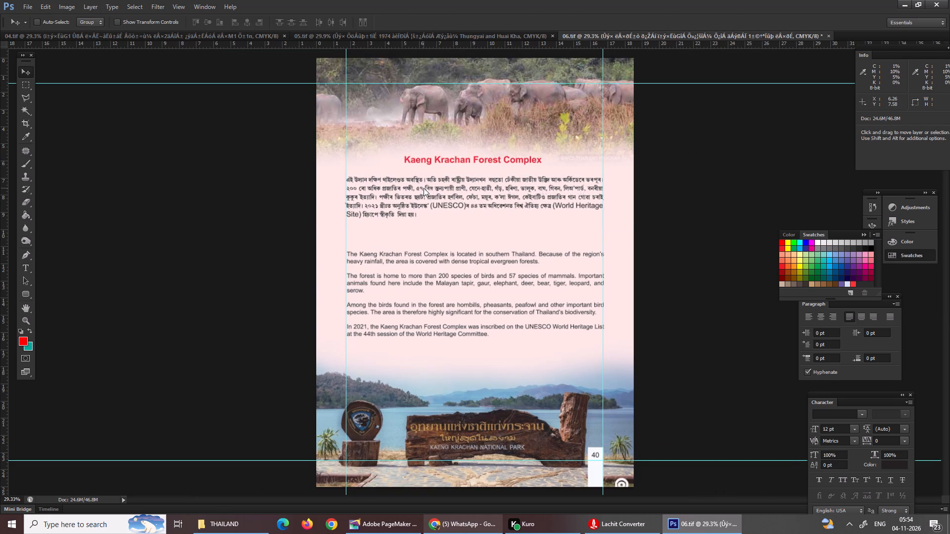
click(450, 197)
drag(451, 197, 449, 209)
right_click(450, 157)
click(466, 165)
drag(462, 162, 463, 174)
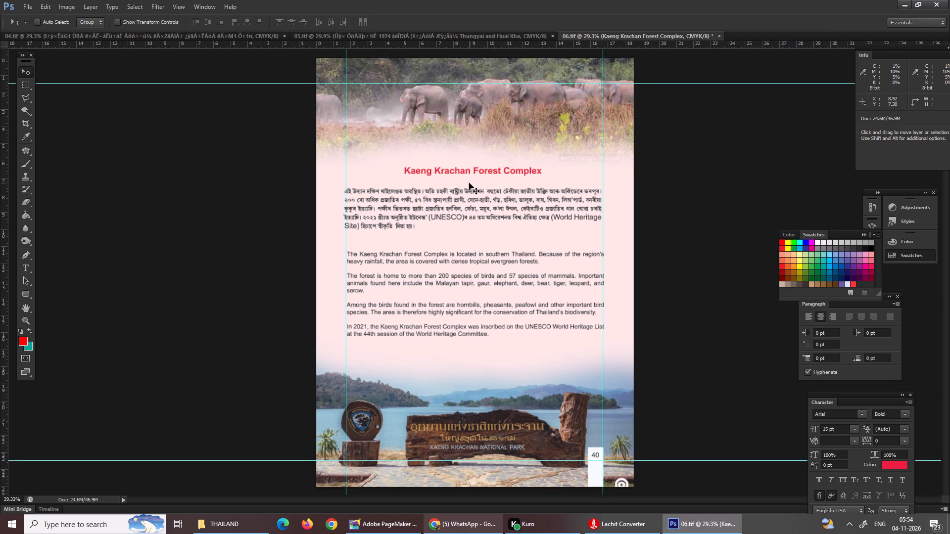
Set the font size of "(UNESCO)" in the Assamese paragraph to 10 pt.
key(ctrl+equal)
key(ctrl+equal)
key(ctrl+equal)
key(t)
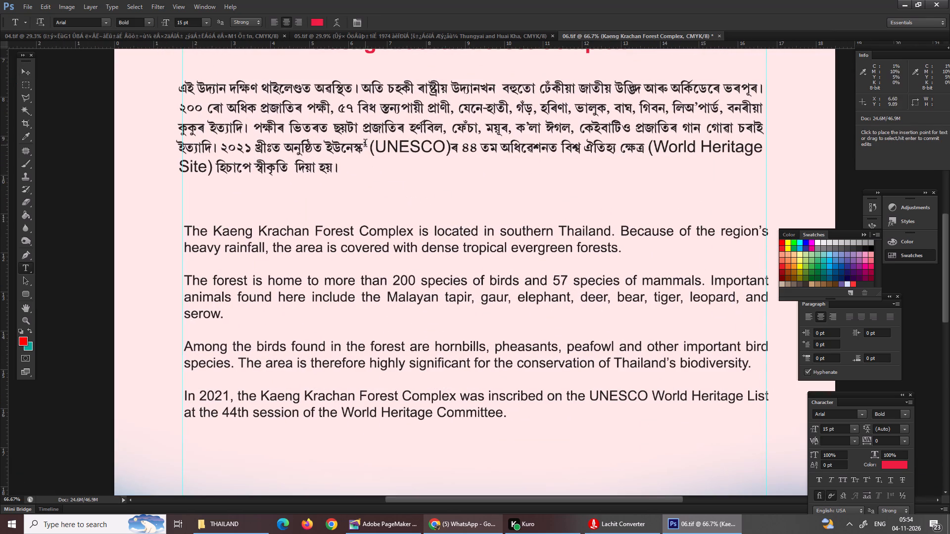
drag(366, 143, 451, 149)
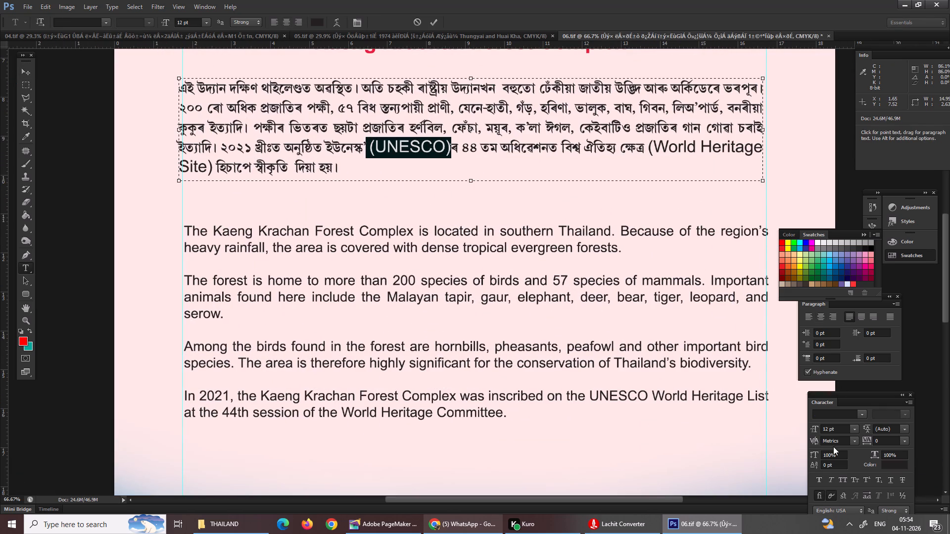
drag(836, 430, 777, 434)
key(1)
key(0)
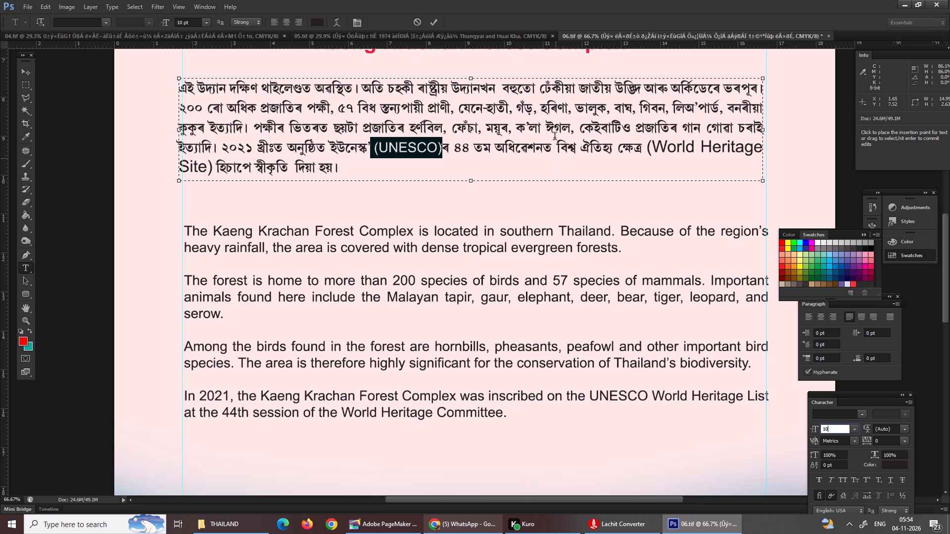
Set the font size of "(World Heritage Site)" in the Assamese paragraph to 10 pt.
drag(648, 148, 344, 183)
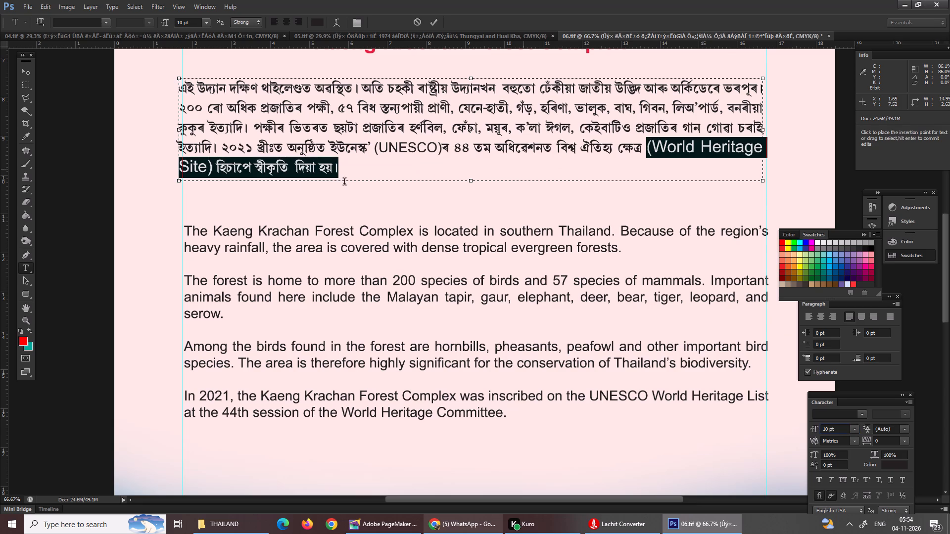
drag(344, 183, 212, 184)
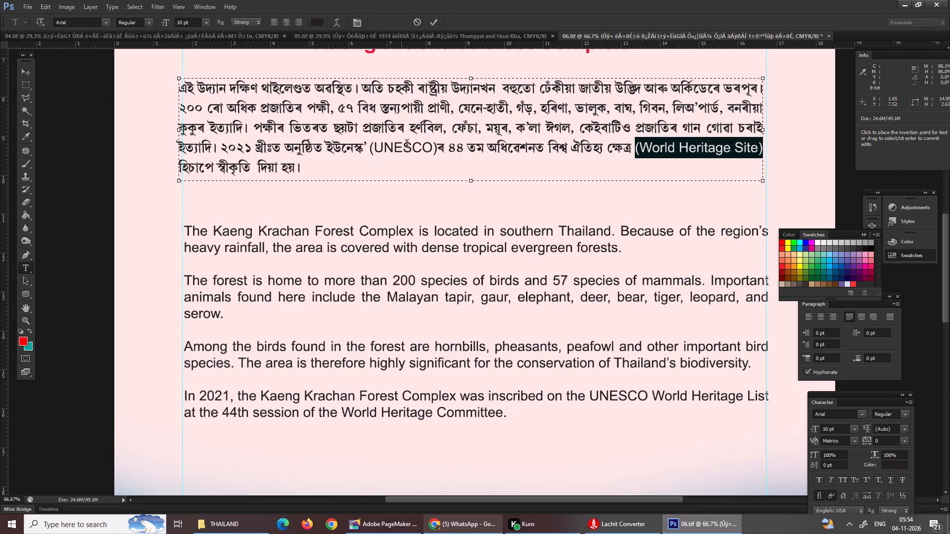
Insert a space between "(UNESCO)" and the following ৰ in the Assamese paragraph, and commit the text edit.
click(423, 143)
click(437, 148)
key(space)
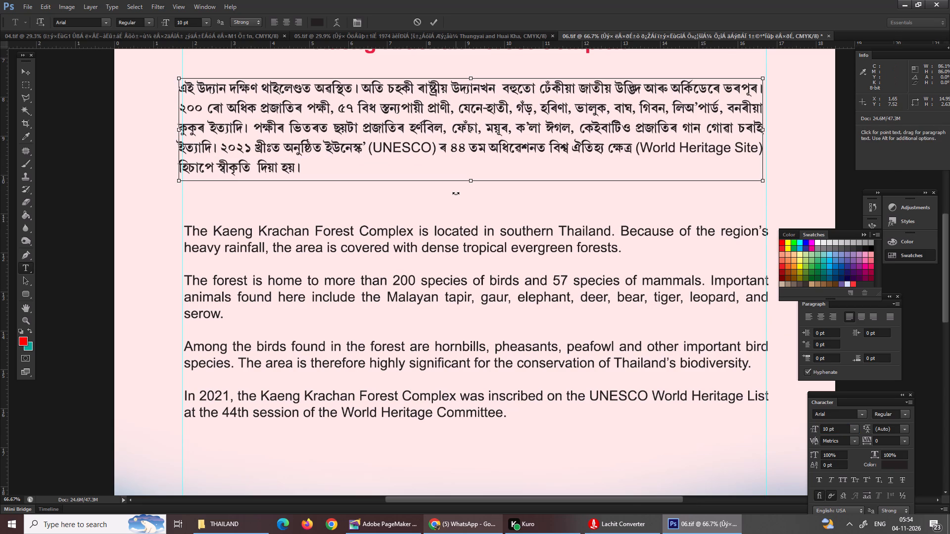
key(ctrl+0)
key(Return)
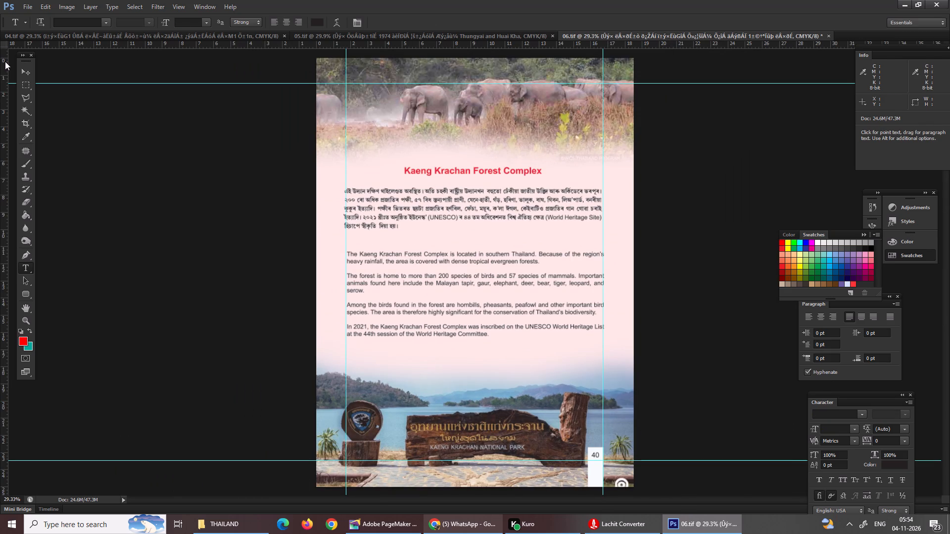
Move the Assamese paragraph down closer to the English text, aligning its left edge with the left margin guide.
click(24, 72)
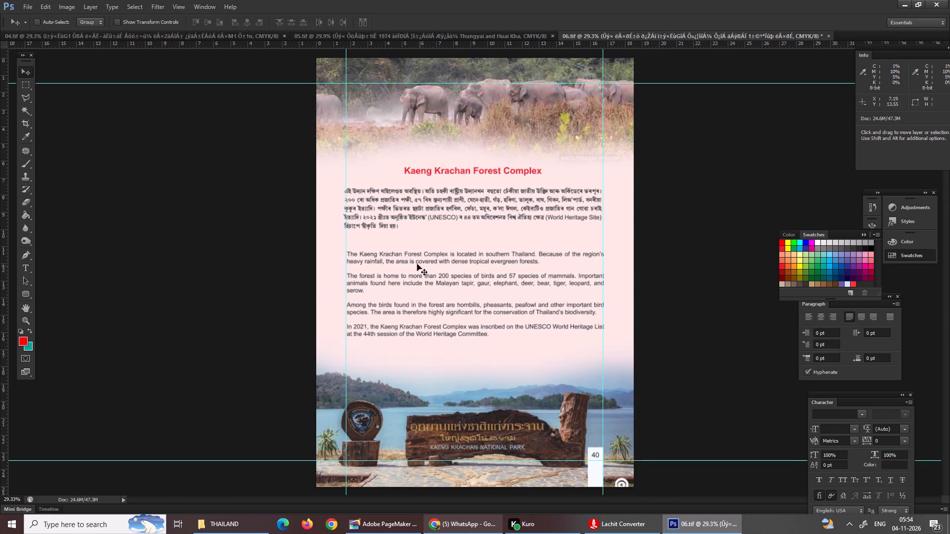
right_click(413, 193)
click(428, 204)
drag(430, 204, 431, 210)
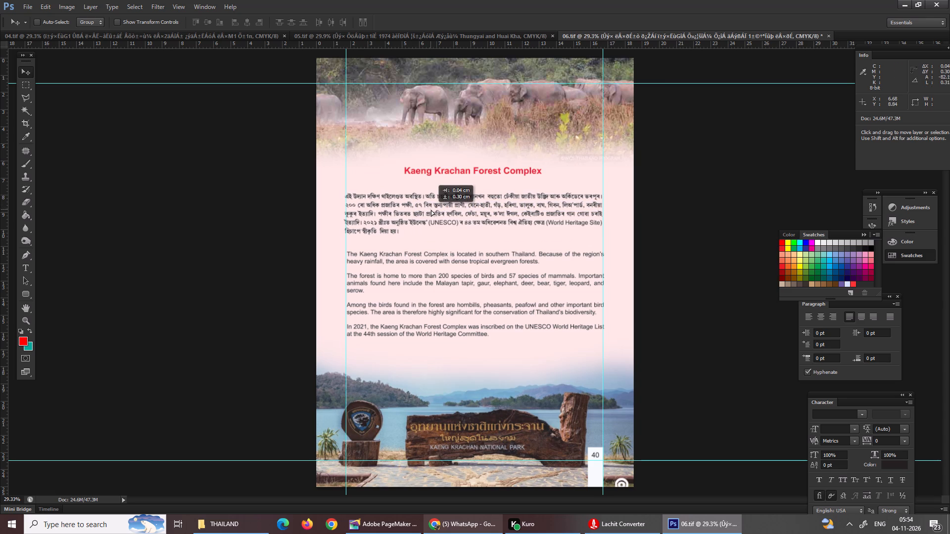
drag(431, 210, 429, 211)
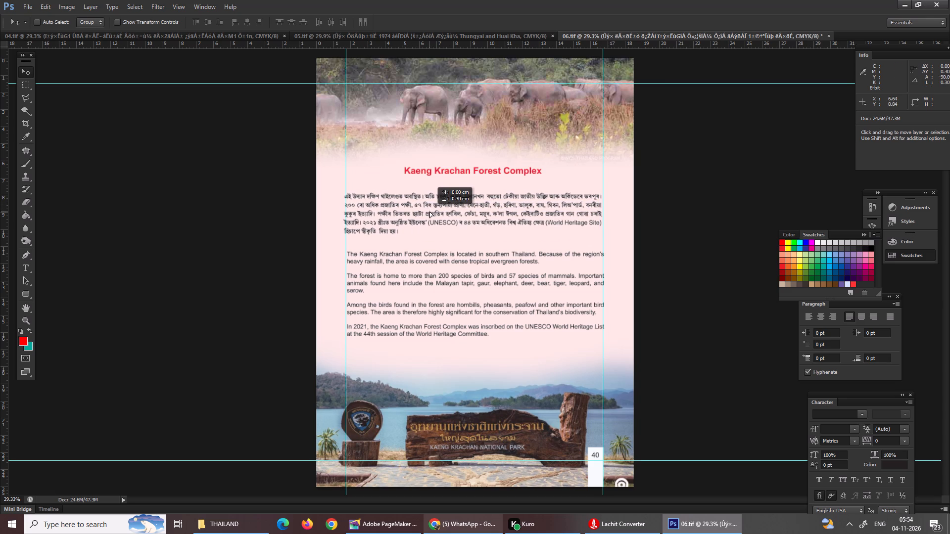
drag(429, 211, 431, 212)
Move the Kaeng Krachan Forest Complex heading down to sit just above the Assamese paragraph.
right_click(439, 169)
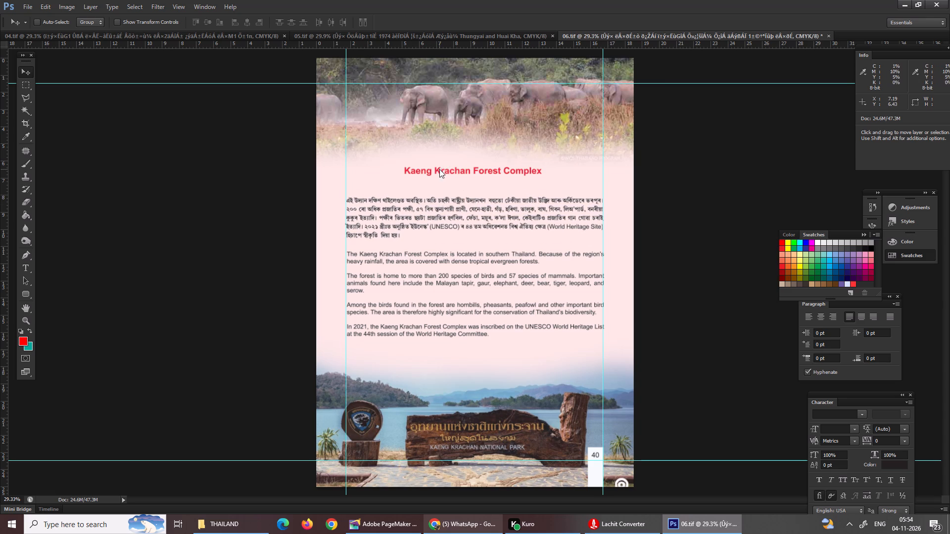
click(455, 175)
drag(460, 170, 462, 179)
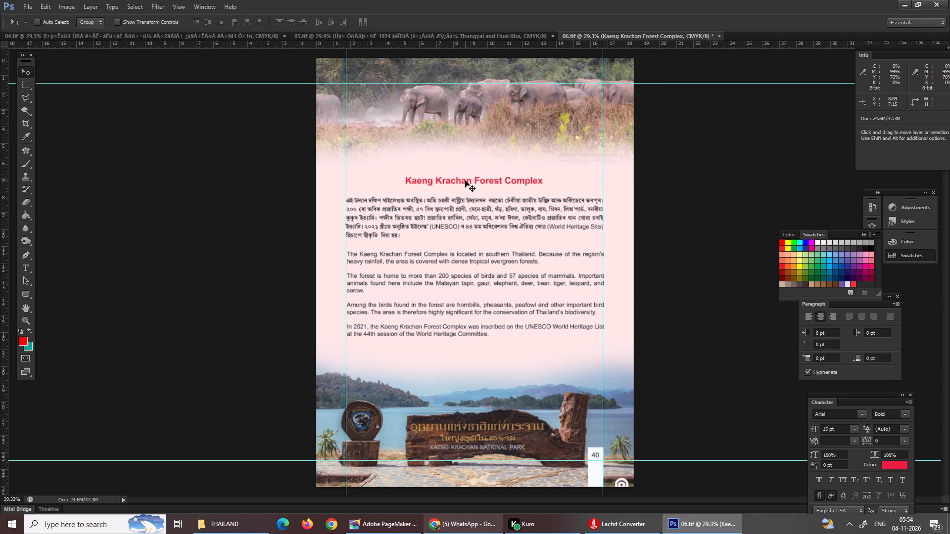
key(Return)
Save the 06.tif page.
key(ctrl+s)
key(ctrl+s)
key(ctrl+s)
key(ctrl+s)
Select the entire canvas of the 06.tif page.
key(ctrl+a)
key(ctrl+a)
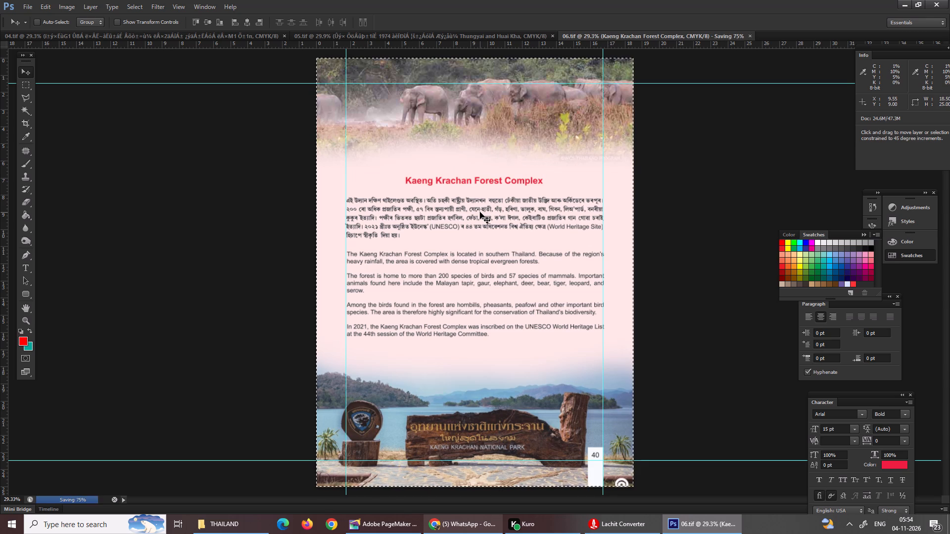
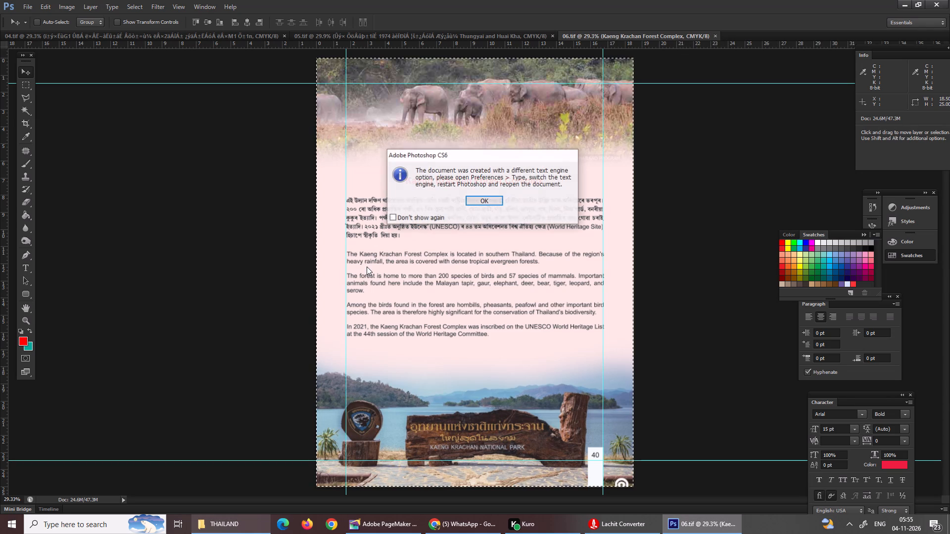
Dismiss the text engine notice so that the 07.tif page finishes opening.
key(Return)
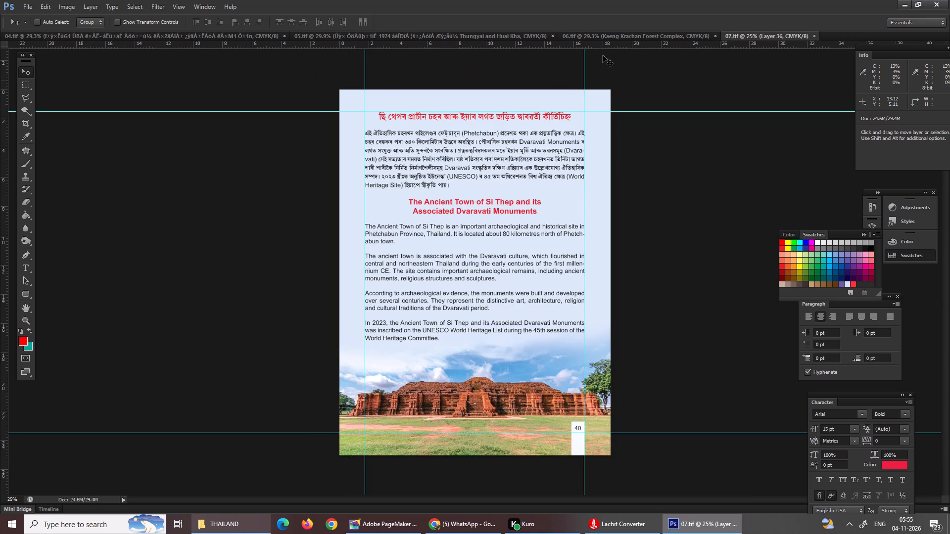
Clear the canvas selections on 06.tif and 04.tif and close the 06.tif, 05.tif and 04.tif pages, keeping 07.tif open.
click(696, 35)
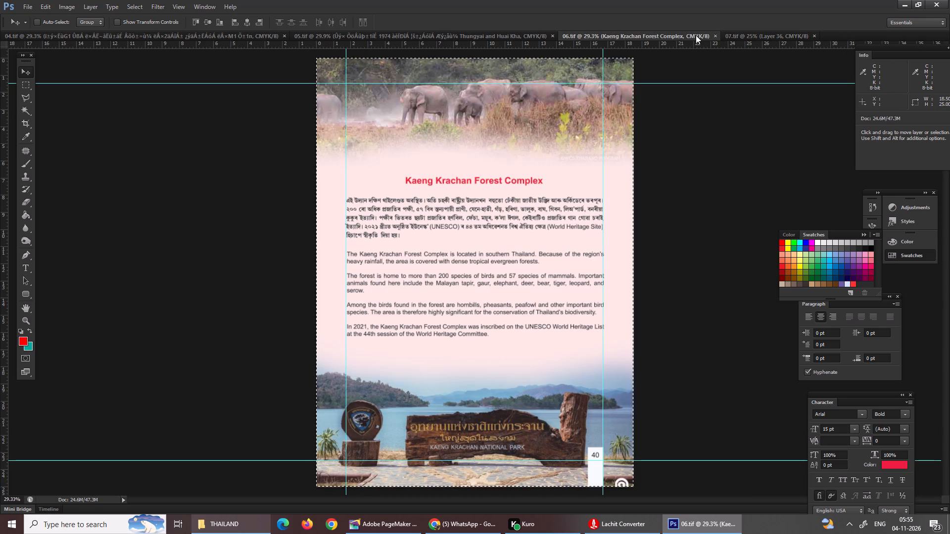
key(ctrl+d)
click(717, 34)
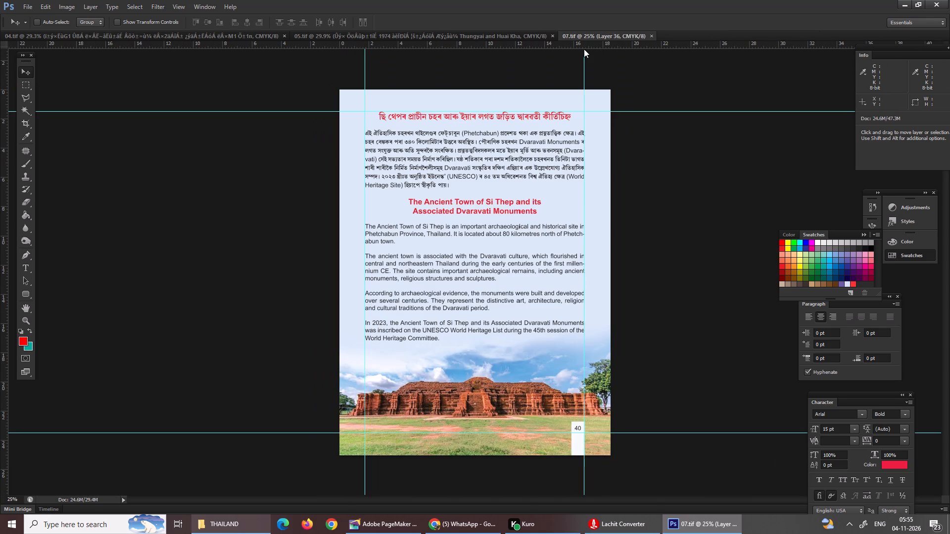
click(552, 34)
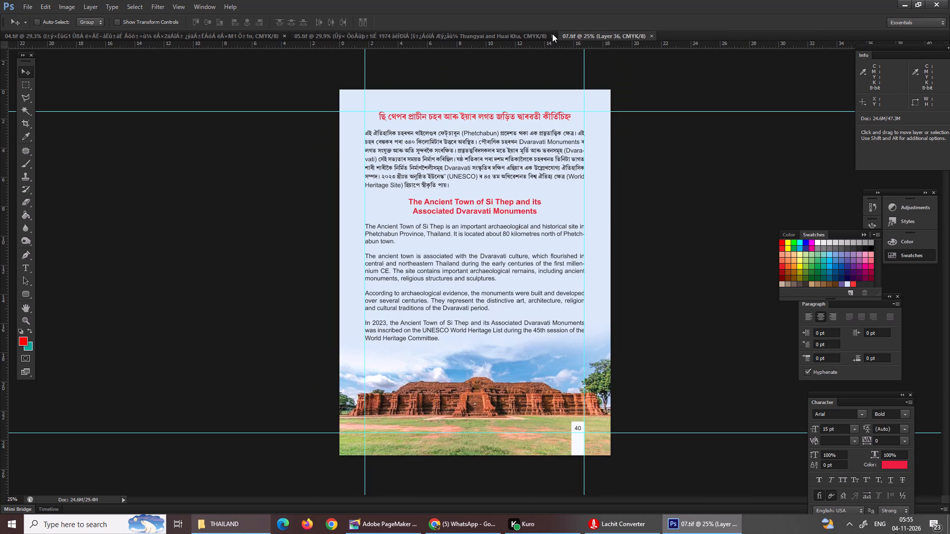
click(552, 34)
key(ctrl+s)
key(ctrl+s)
click(550, 35)
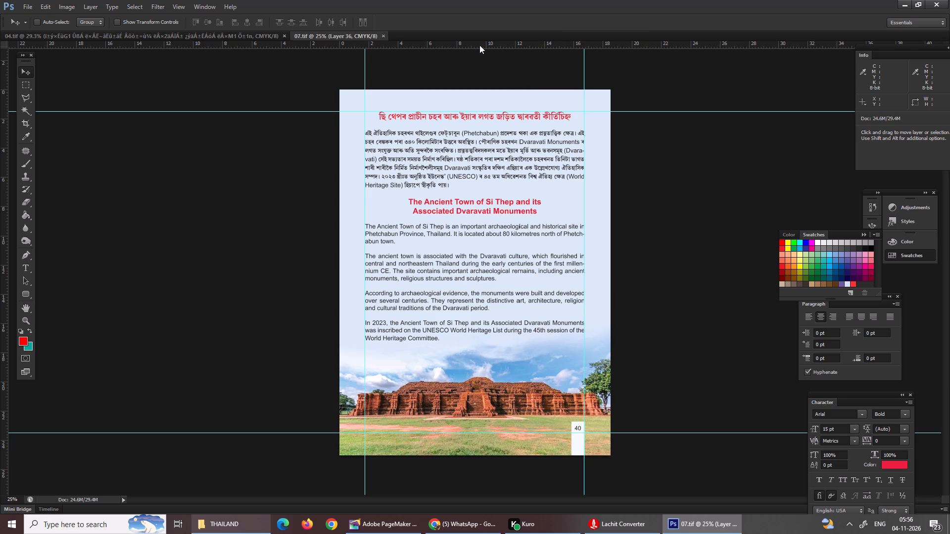
click(256, 34)
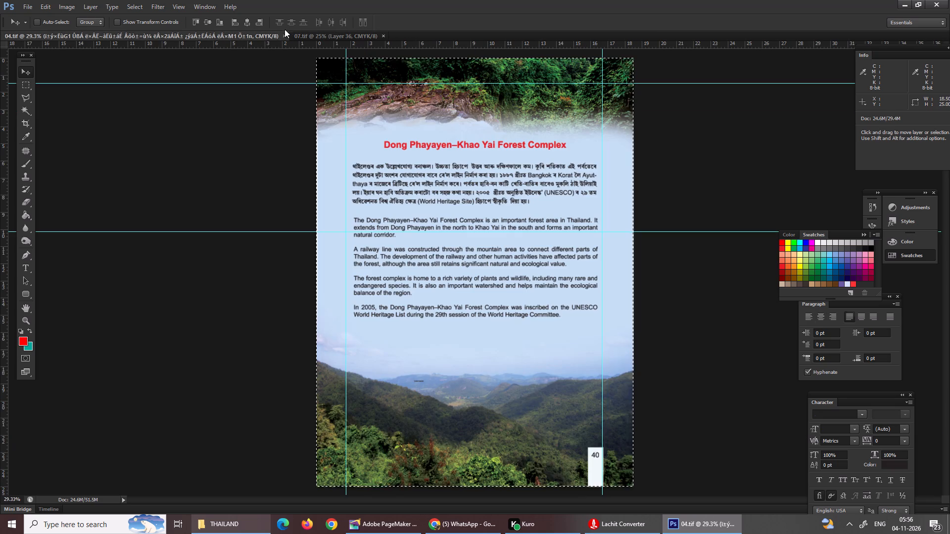
key(ctrl+d)
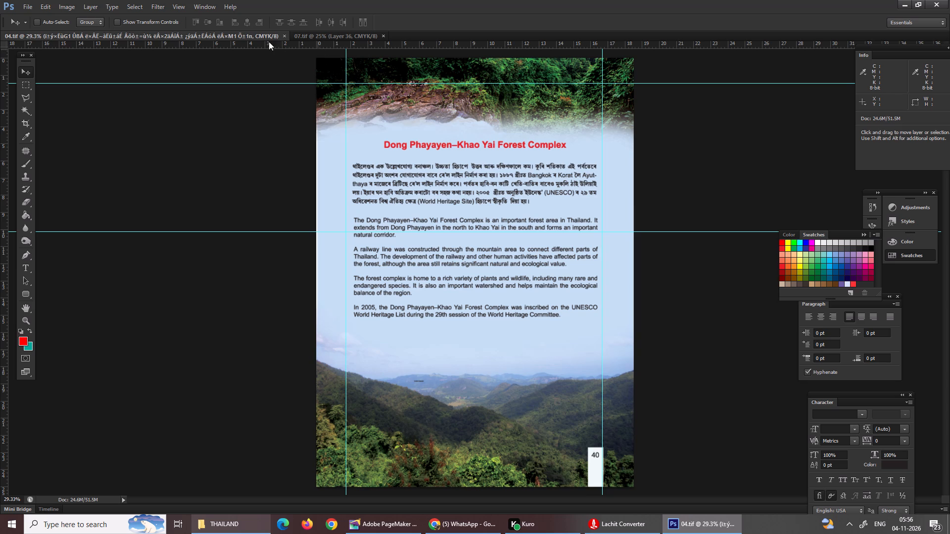
click(283, 37)
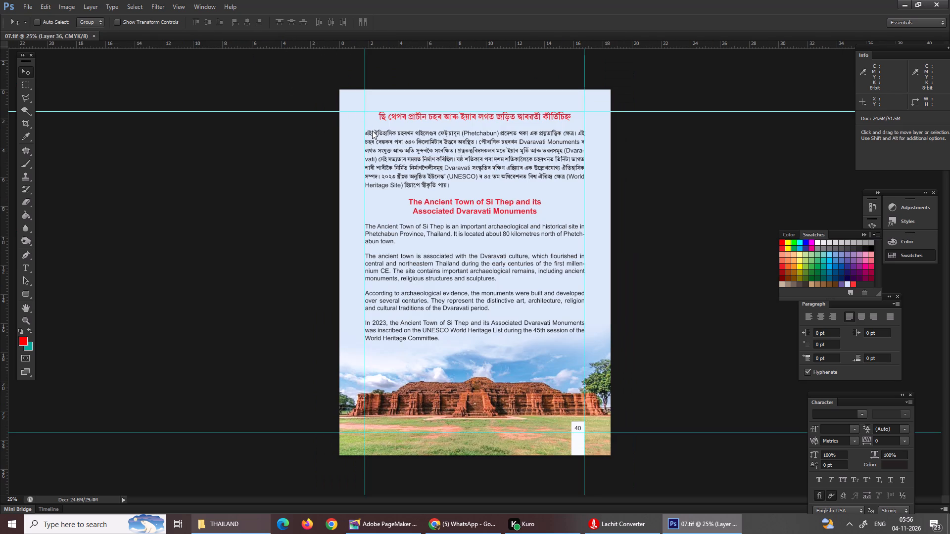
Cut the red heading "The Ancient Town of Si Thep and its Associated Dvaravati Monuments" out of the English text block.
click(372, 131)
key(ctrl+equal)
key(ctrl+equal)
click(378, 159)
key(ctrl+equal)
drag(28, 75, 274, 129)
scroll(279, 131, up, 4)
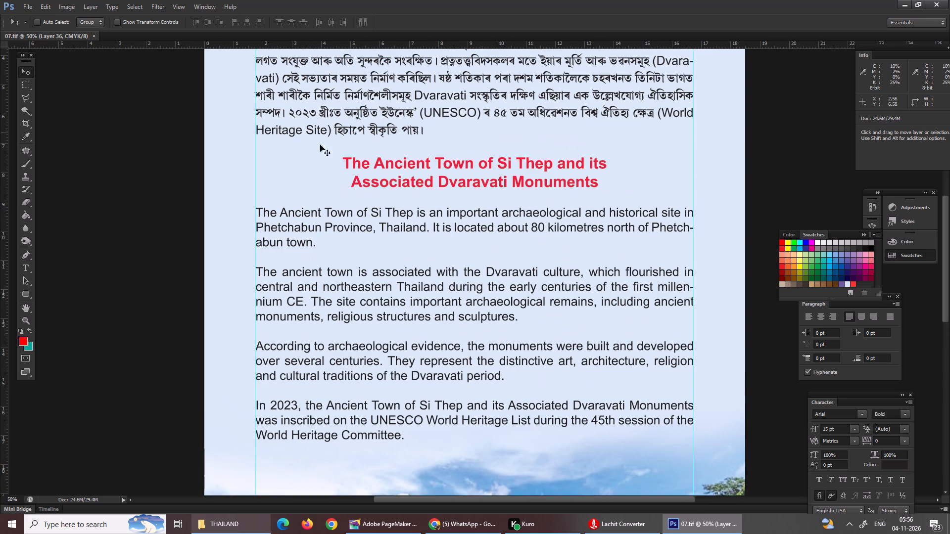
scroll(320, 145, up, 1)
scroll(334, 149, down, 2)
scroll(340, 151, up, 5)
scroll(340, 151, down, 2)
scroll(340, 151, up, 5)
scroll(340, 151, down, 2)
scroll(340, 151, up, 4)
scroll(340, 151, down, 1)
scroll(340, 151, up, 2)
right_drag(336, 79, 348, 76)
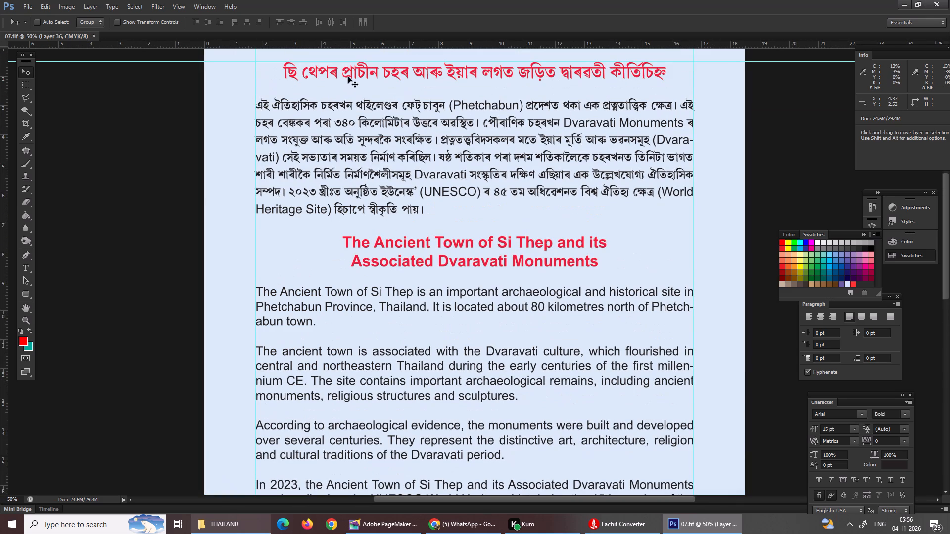
right_drag(348, 76, 352, 73)
double_click(364, 81)
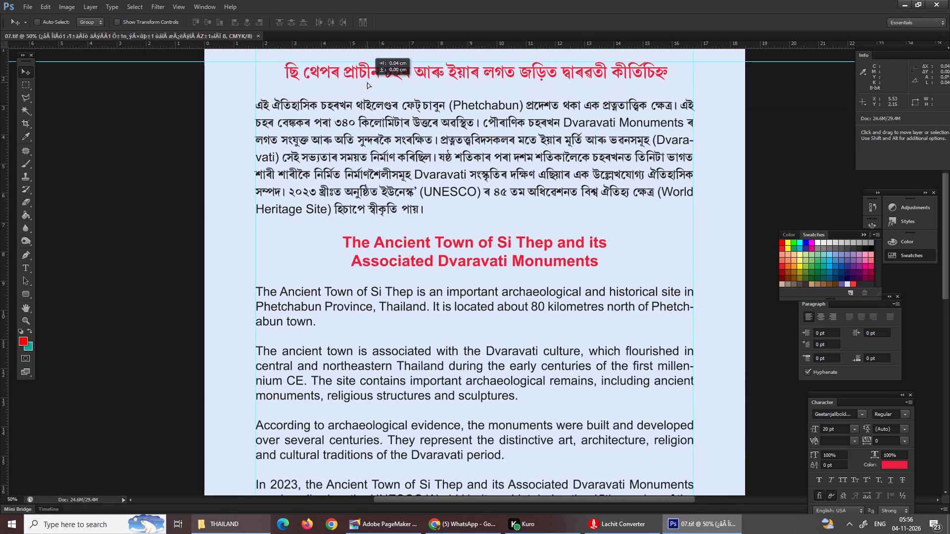
key(t)
click(411, 257)
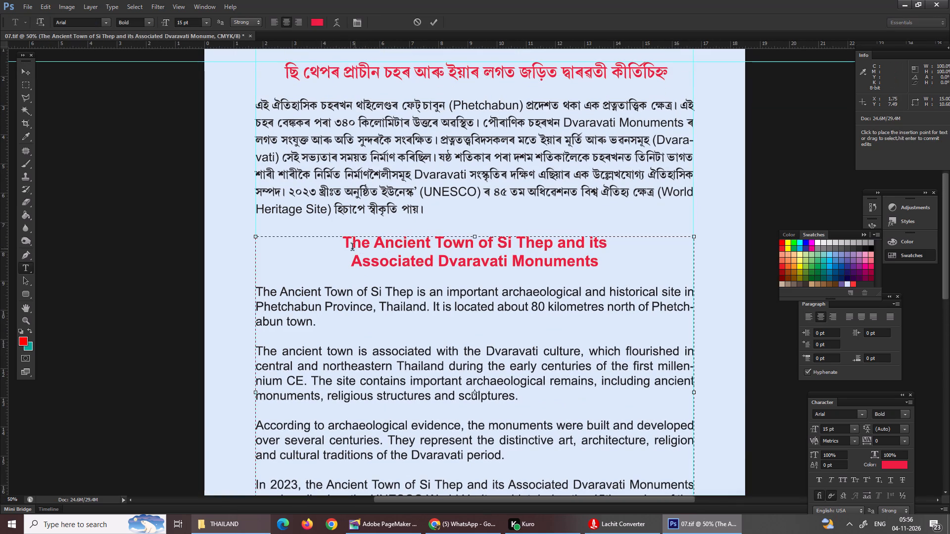
drag(341, 242, 672, 262)
key(ctrl+x)
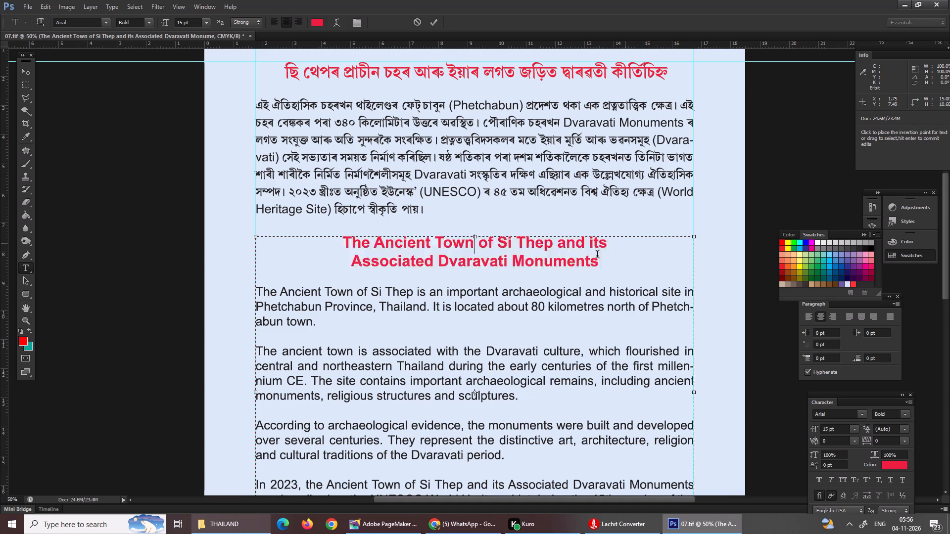
key(Return)
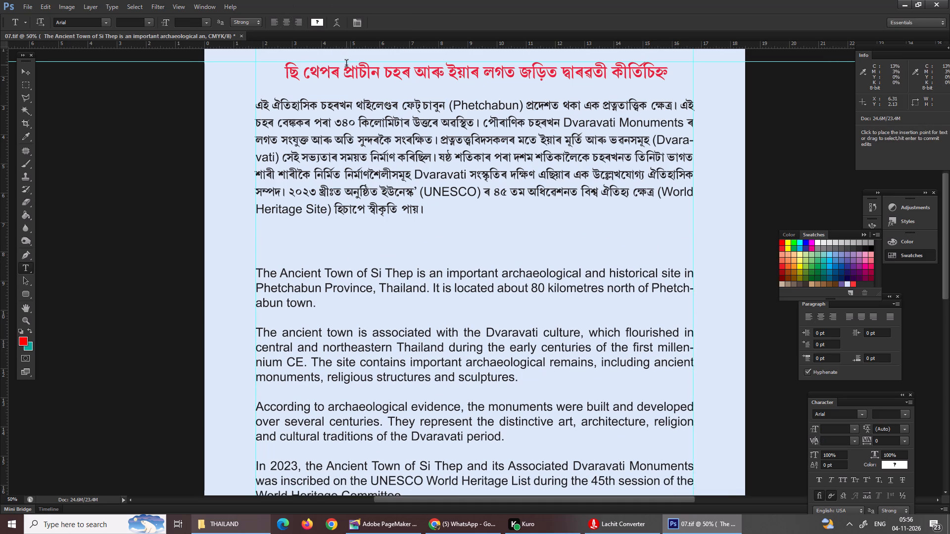
Replace the Assamese heading text above the Assamese paragraph with the cut English heading.
click(346, 65)
key(ctrl+a)
key(ctrl+v)
key(ctrl+b)
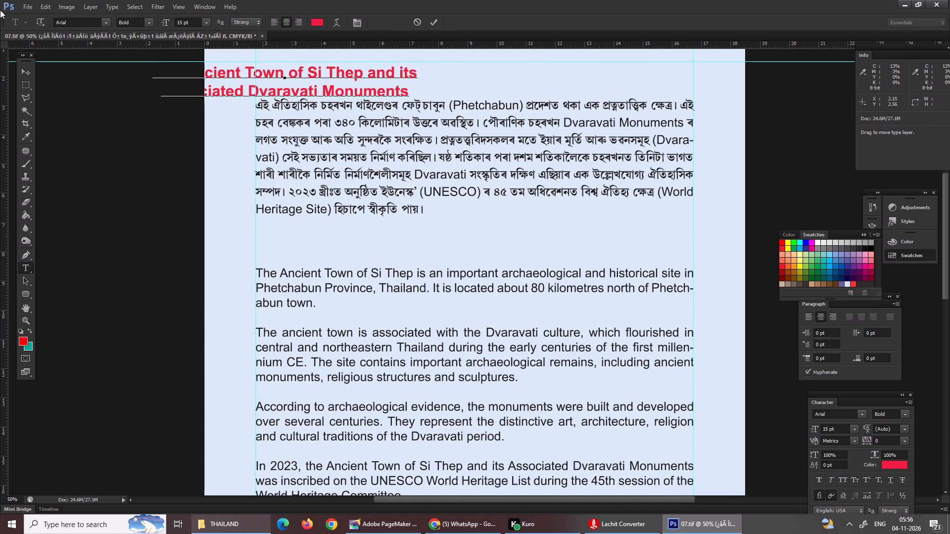
click(23, 74)
Move the English heading across so it sits roughly centred between the margin guides above the Assamese paragraph.
drag(381, 75, 503, 70)
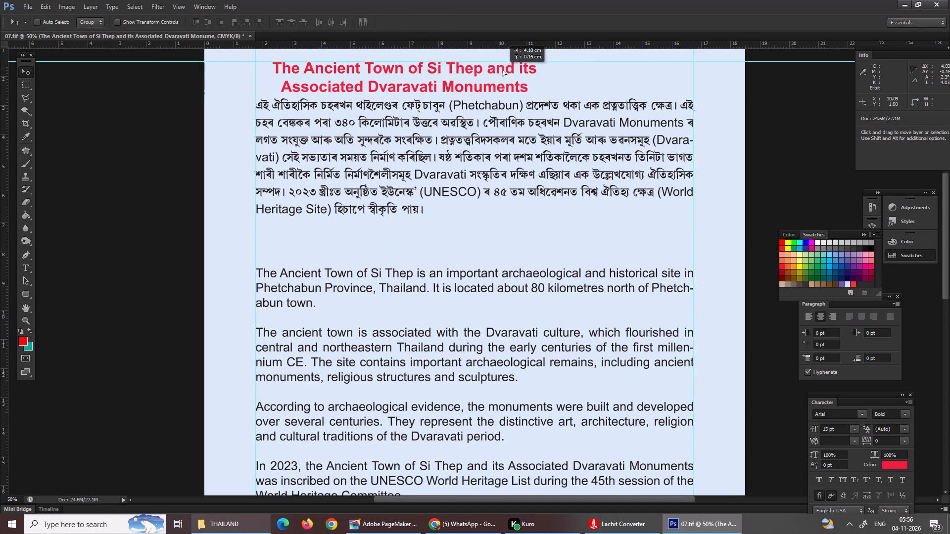
drag(503, 70, 504, 70)
click(531, 62)
drag(491, 68, 556, 66)
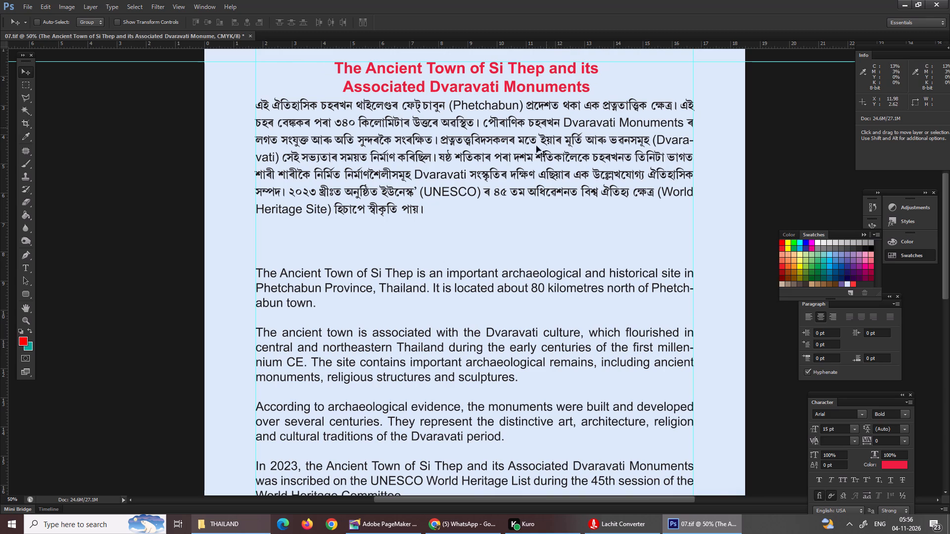
Move the Assamese paragraph down, leaving a clear gap below the heading and above the English text.
right_click(474, 151)
click(477, 158)
drag(477, 158, 479, 169)
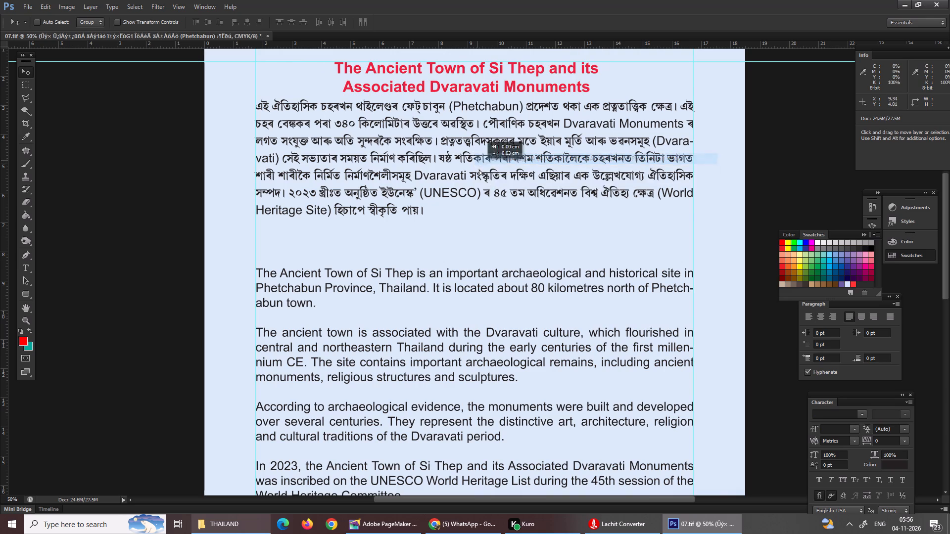
drag(479, 169, 478, 178)
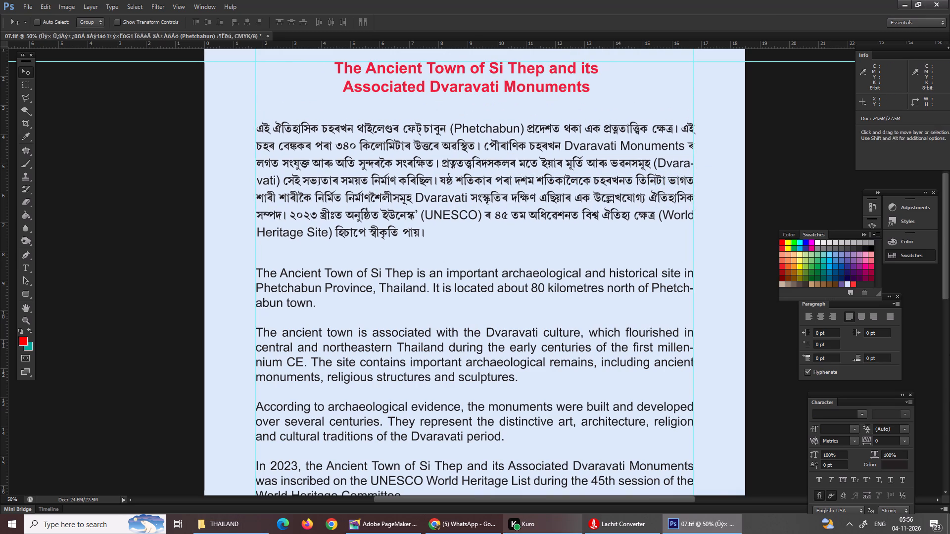
Set the Assamese paragraph's font size to 12 pt.
click(554, 206)
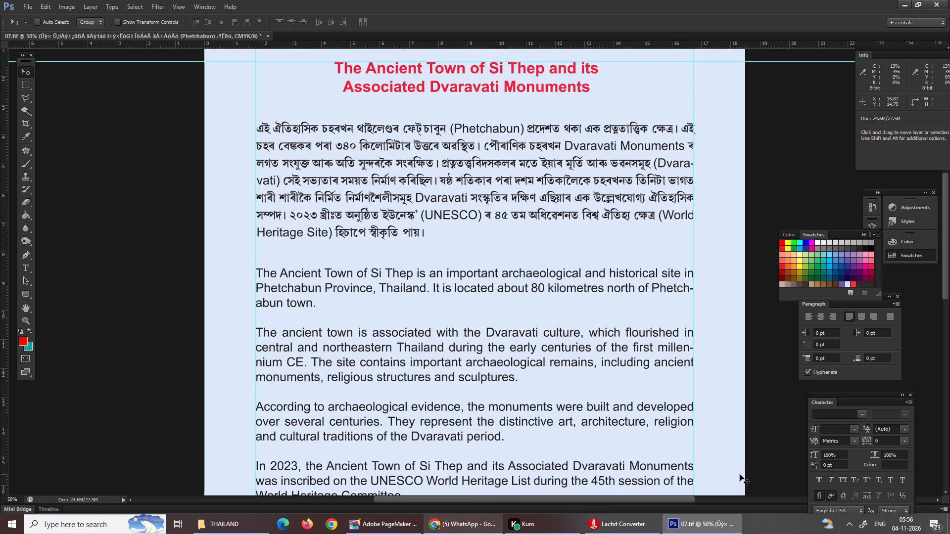
click(835, 428)
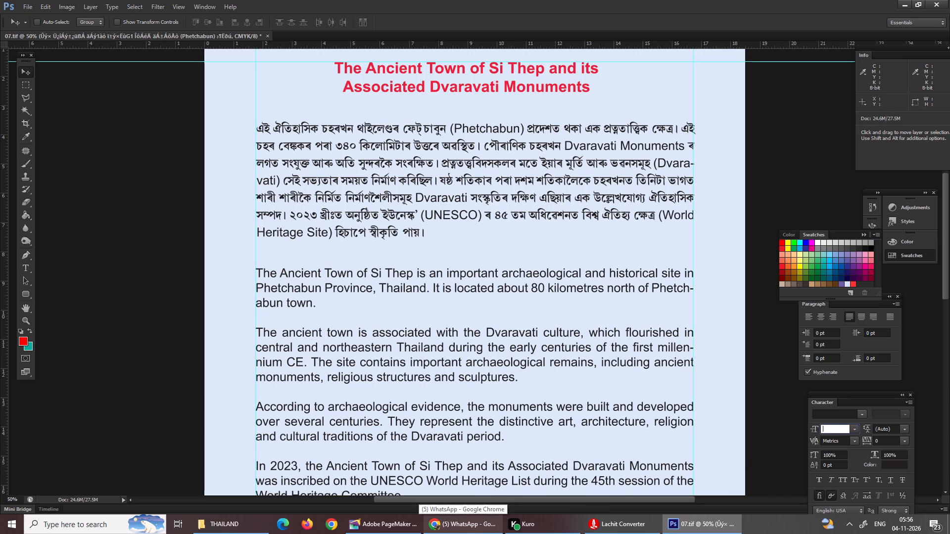
text(12)
key(Return)
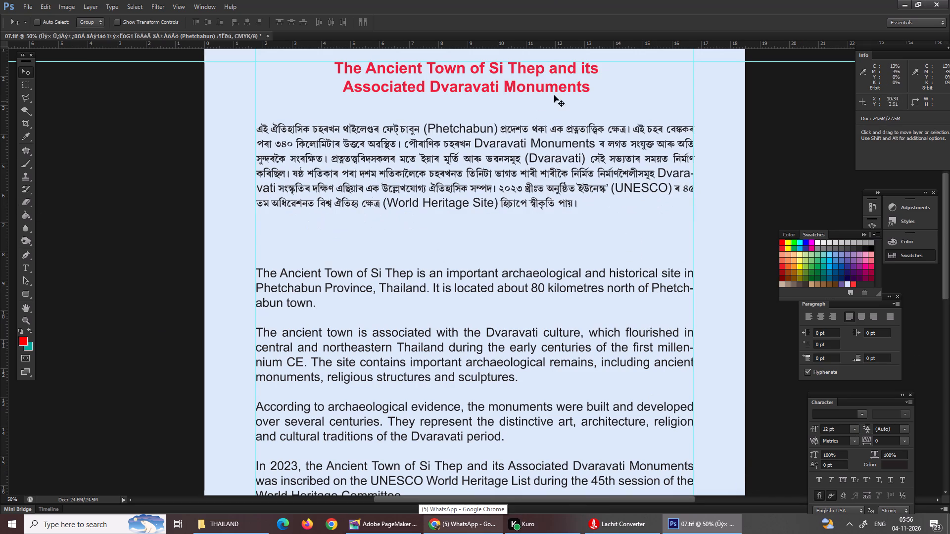
Set the English terms "(Phetchabun)", "Dvaravati Monuments" and "(Dvaravati)" in the Assamese paragraph to 10 pt.
key(t)
drag(422, 133, 493, 129)
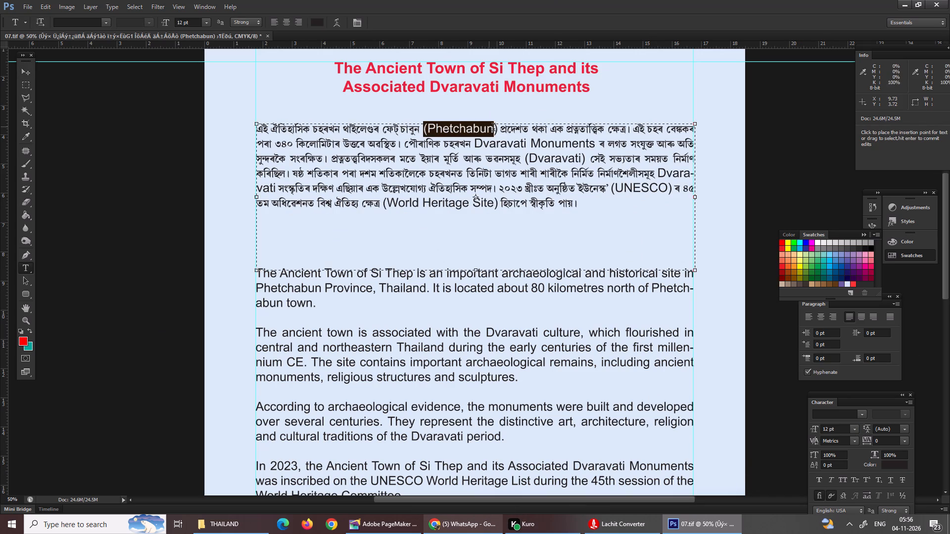
drag(493, 129, 498, 130)
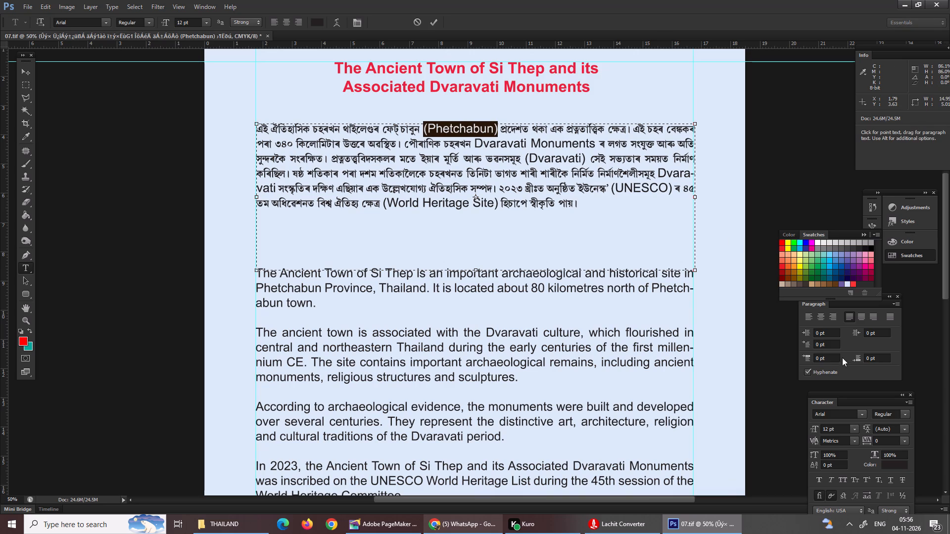
drag(847, 429, 814, 434)
text(10)
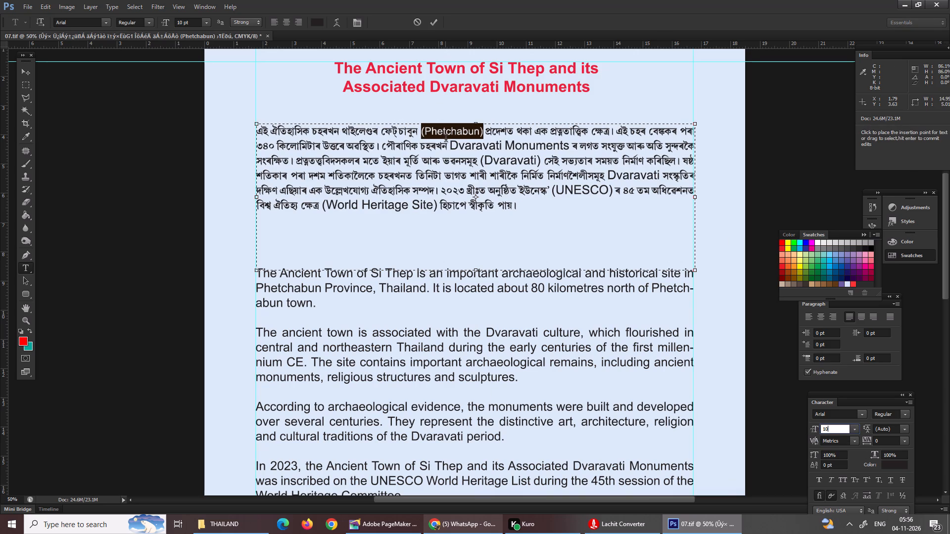
drag(447, 140, 559, 144)
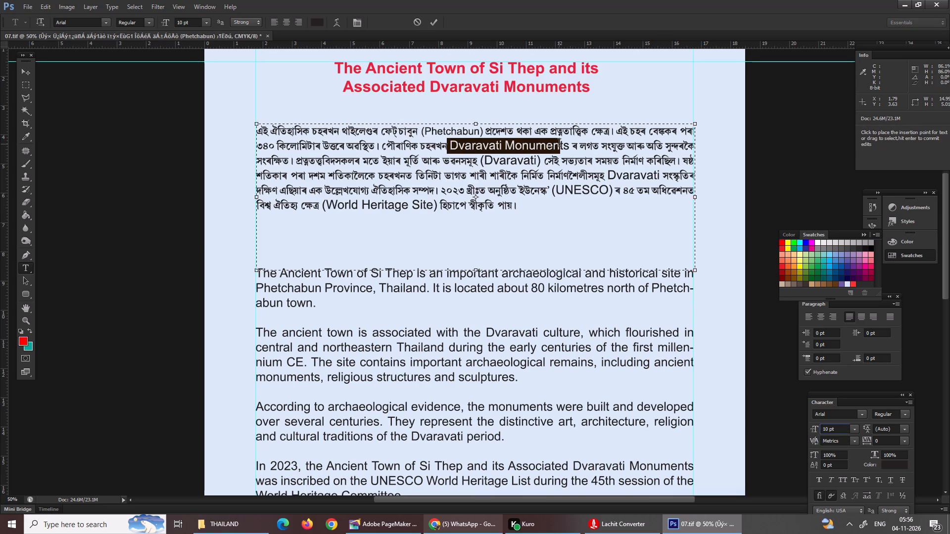
drag(559, 144, 567, 147)
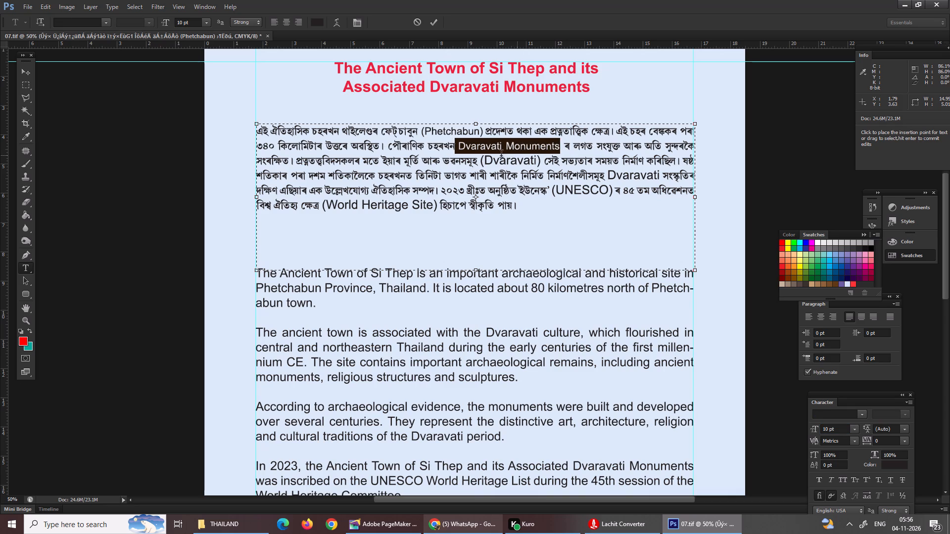
drag(479, 166, 538, 162)
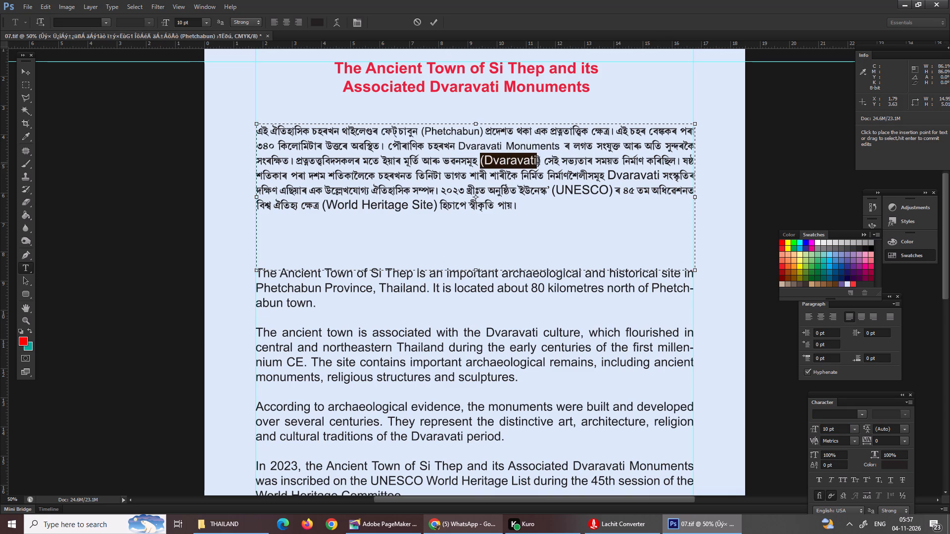
drag(538, 162, 540, 162)
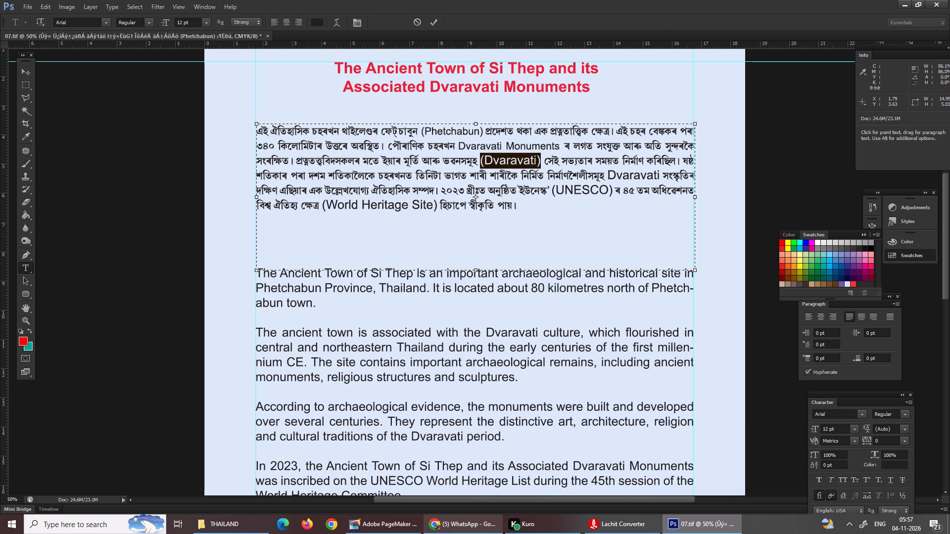
drag(842, 432, 780, 436)
key(1)
key(0)
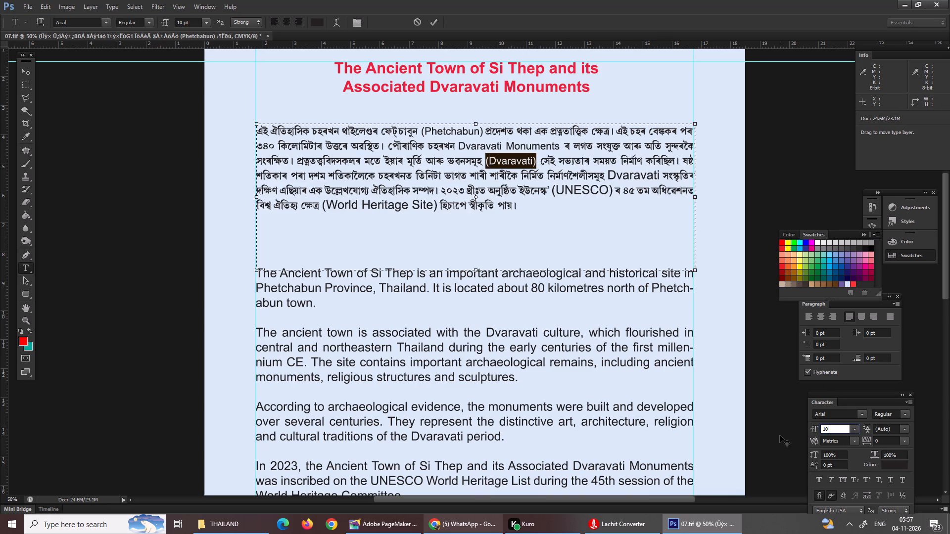
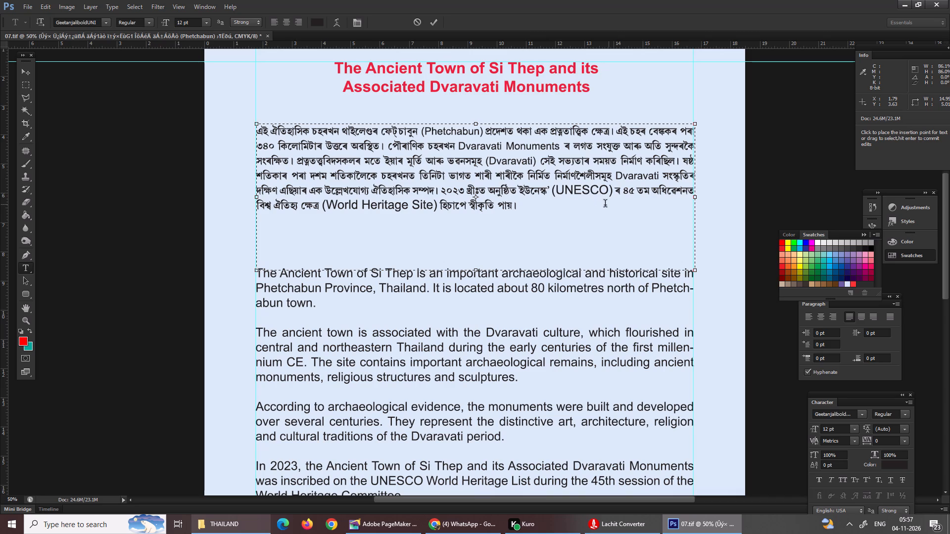
Set "(UNESCO)" and "(World Heritage Site)" in the Assamese paragraph to 10 pt.
drag(552, 191, 612, 193)
drag(841, 430, 758, 441)
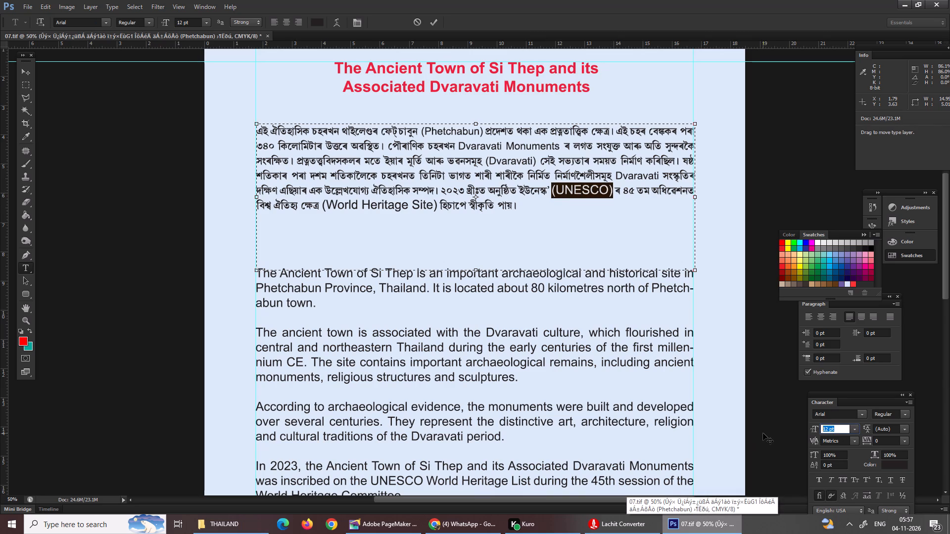
text(10)
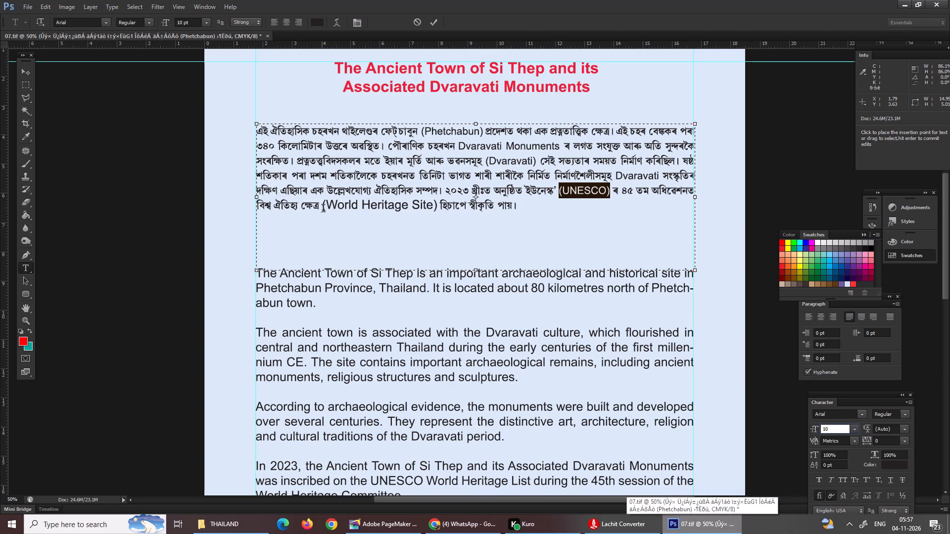
drag(323, 210, 436, 209)
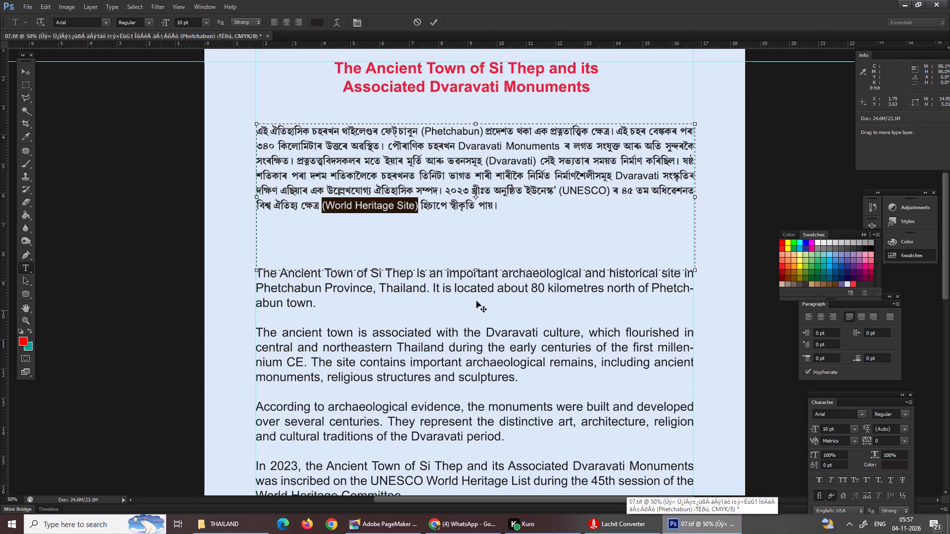
Shorten the Assamese paragraph's text box from its bottom edge so it ends above the English text.
drag(477, 271, 476, 266)
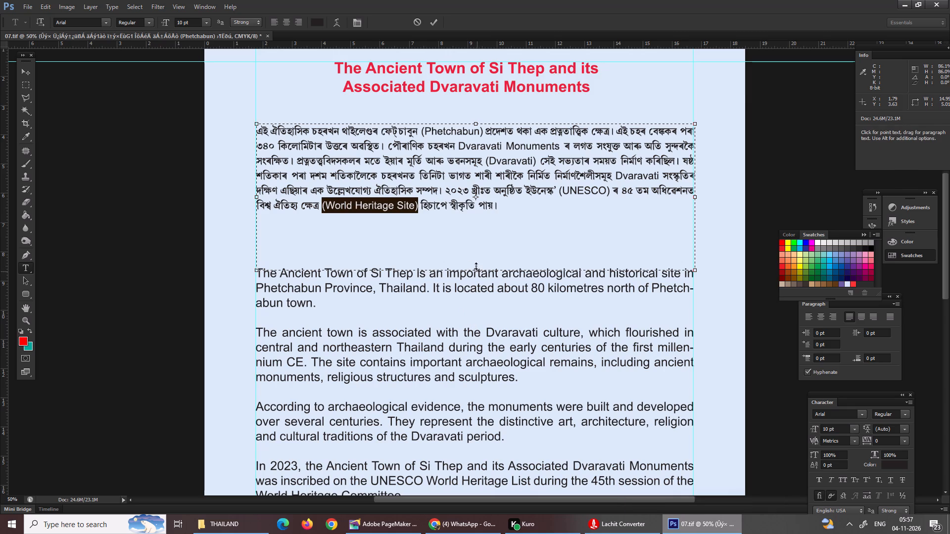
drag(476, 266, 474, 247)
key(ctrl+0)
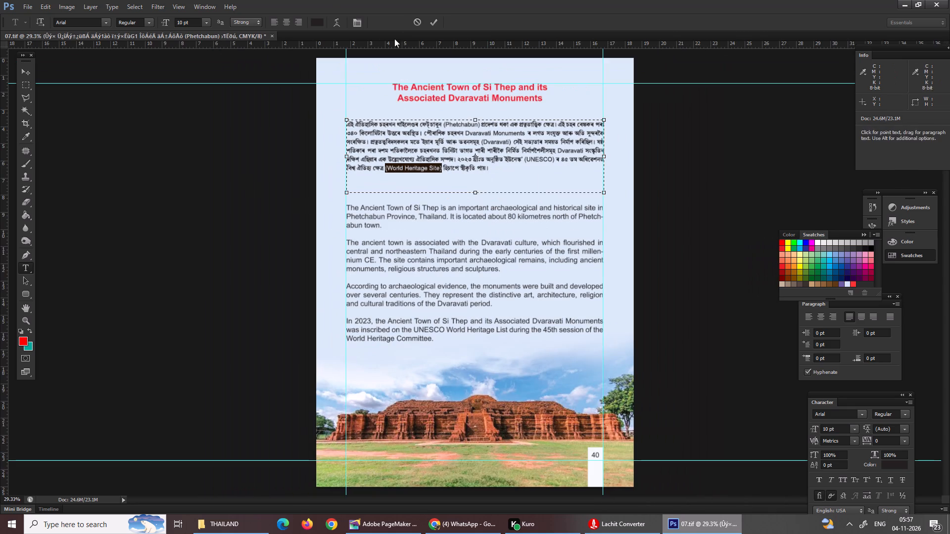
click(23, 71)
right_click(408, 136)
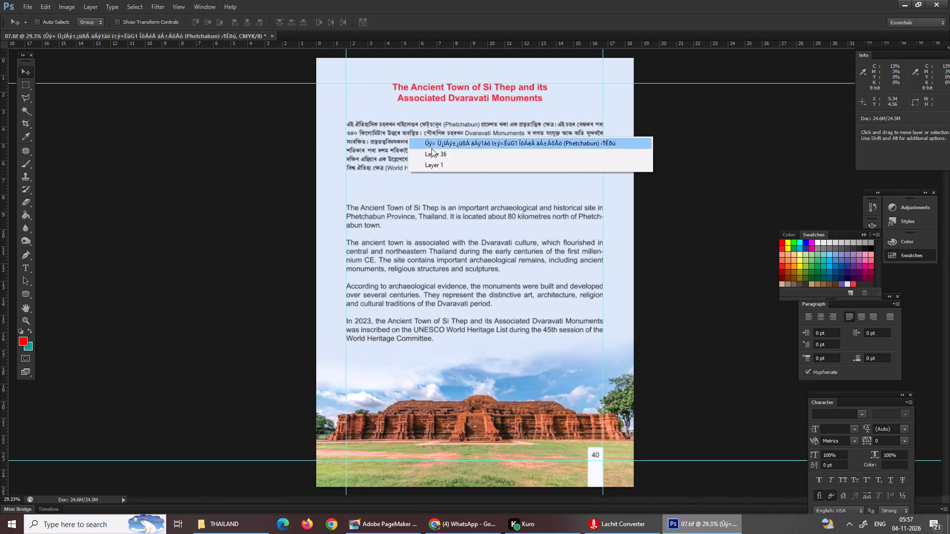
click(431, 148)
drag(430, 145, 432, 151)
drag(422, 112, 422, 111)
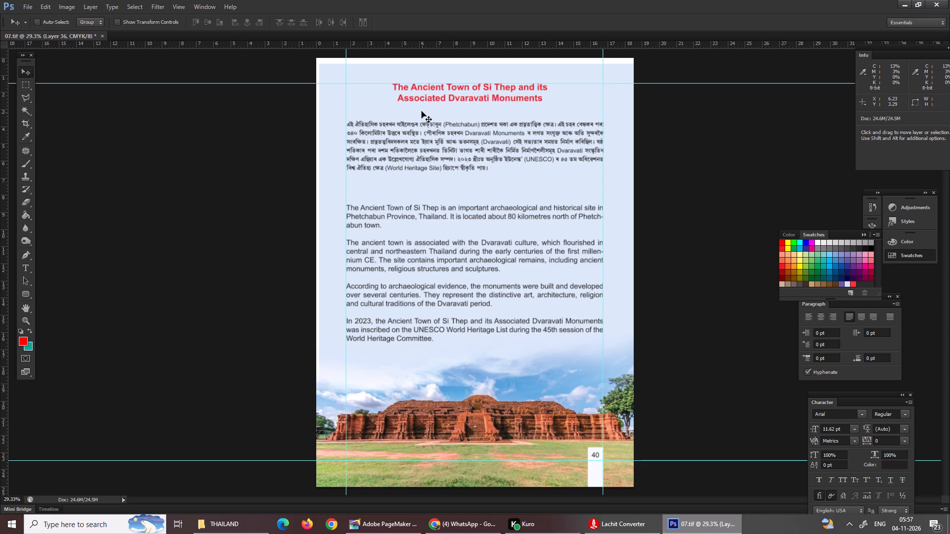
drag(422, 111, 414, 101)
Move the Assamese paragraph down about 0.7 cm, keeping it between the margin guides.
right_click(420, 123)
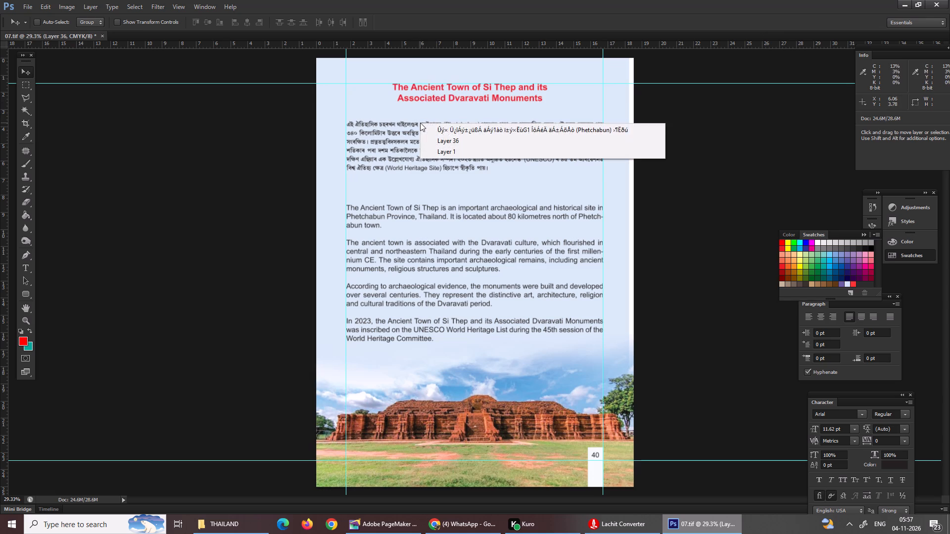
click(420, 123)
right_click(420, 123)
click(445, 125)
drag(456, 147, 460, 159)
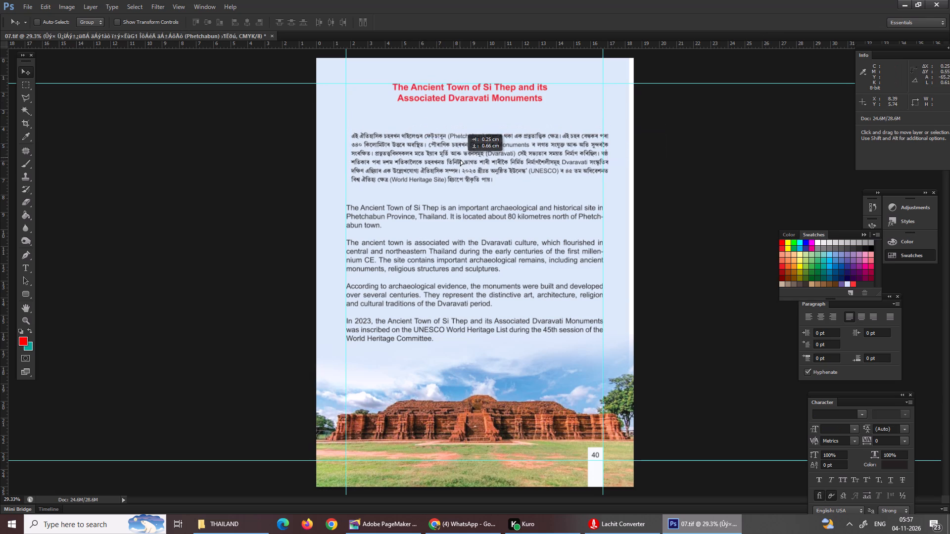
drag(460, 159, 453, 159)
Move the red English heading down, closer to the Assamese paragraph and clear of the top margin guide.
right_click(434, 75)
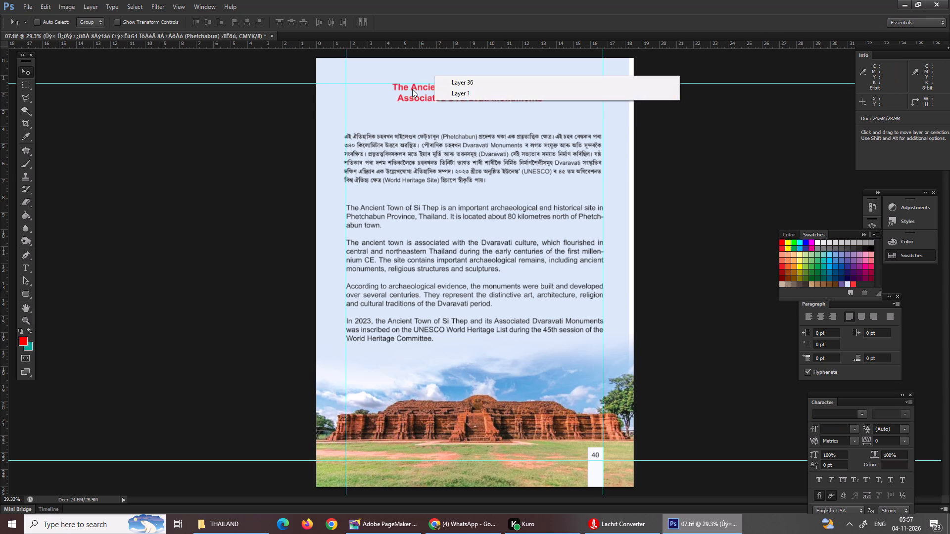
right_click(412, 88)
click(434, 98)
drag(435, 92, 441, 107)
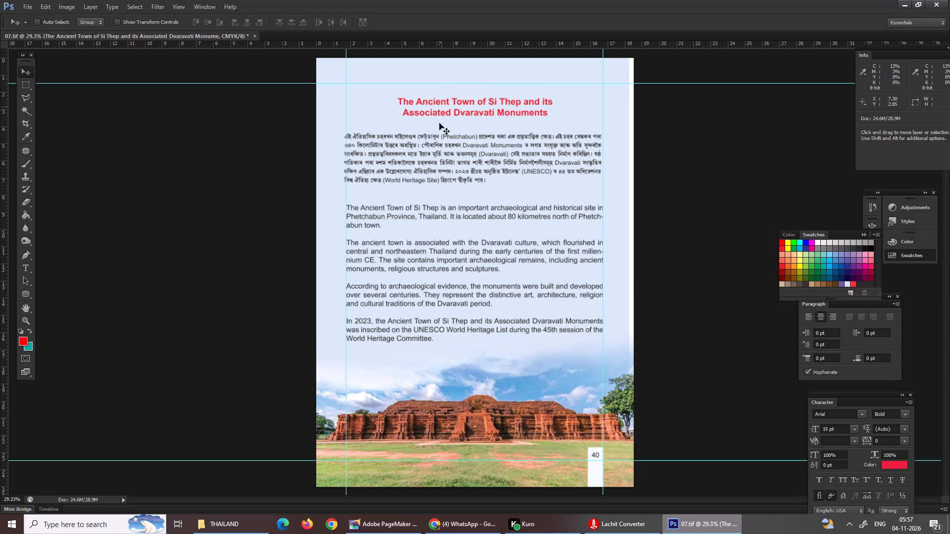
Set the font size of the English body text to 10 pt.
right_click(449, 214)
click(467, 222)
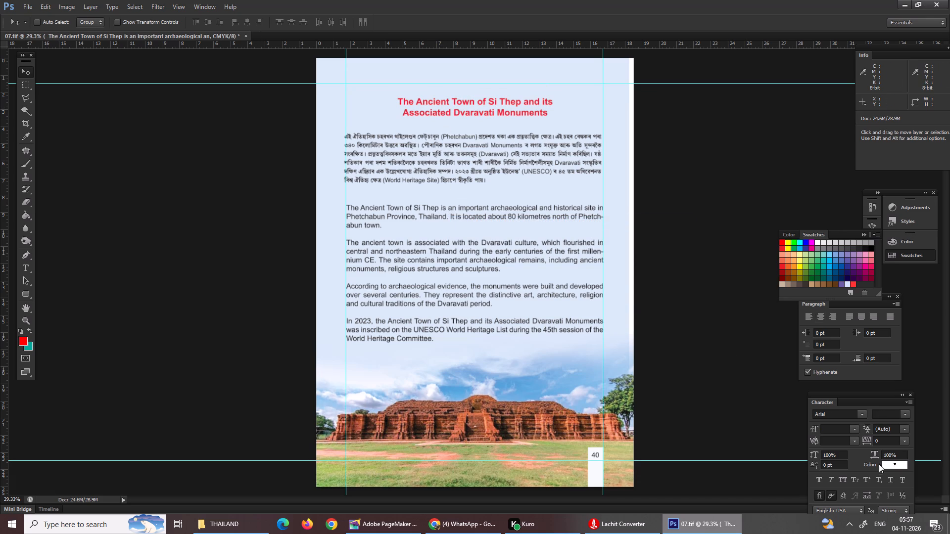
click(829, 423)
click(827, 431)
text(10)
key(Return)
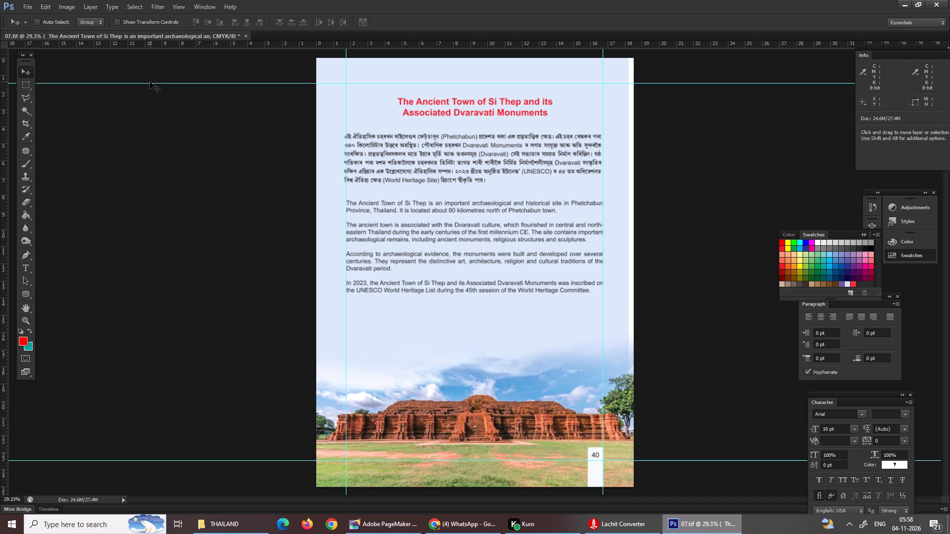
Switch to the PageMaker document and copy the Assamese abbreviation "কিঃমিঃ" from the first line of loose text.
key(ctrl+equal)
key(ctrl+equal)
key(ctrl+equal)
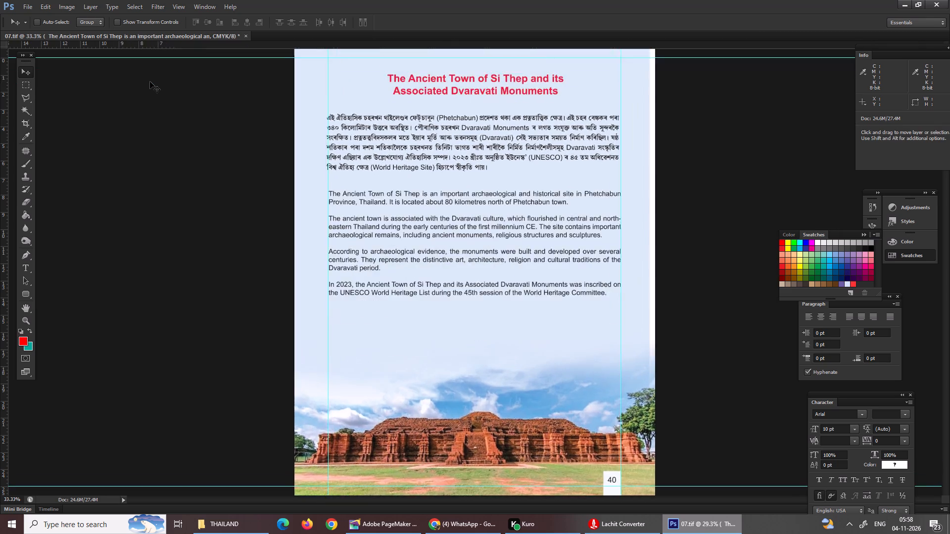
scroll(148, 78, up, 4)
scroll(148, 78, down, 2)
scroll(148, 78, up, 7)
key(ctrl+equal)
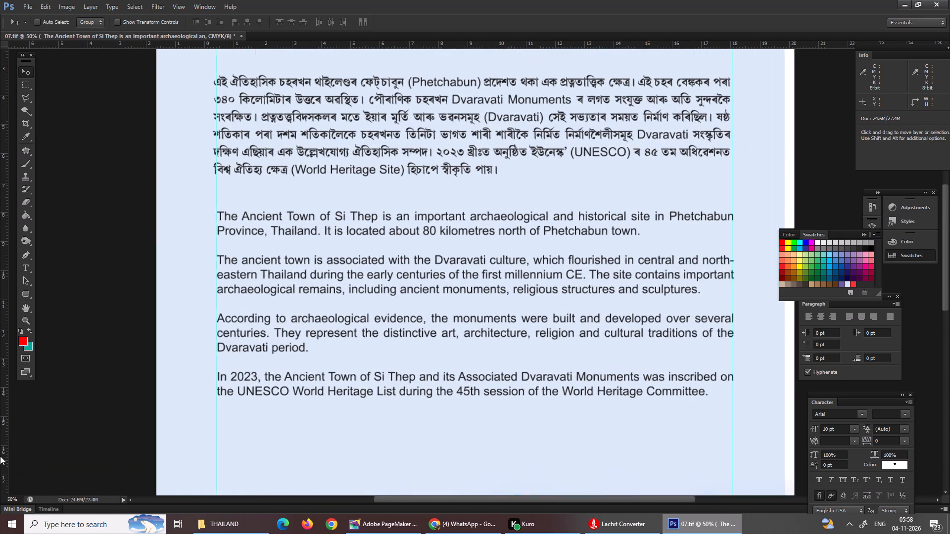
scroll(0, 456, up, 5)
key(t)
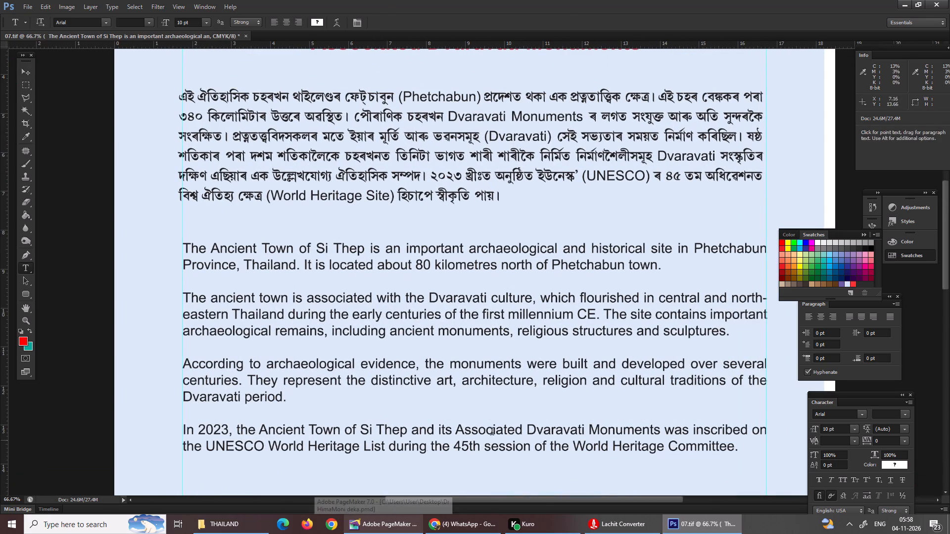
click(379, 521)
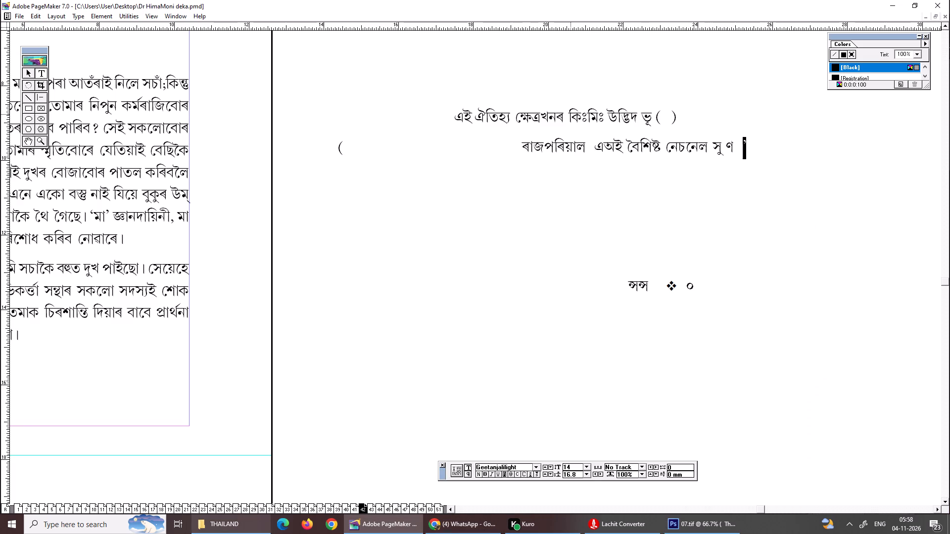
drag(571, 114, 609, 122)
click(576, 114)
drag(567, 111, 609, 122)
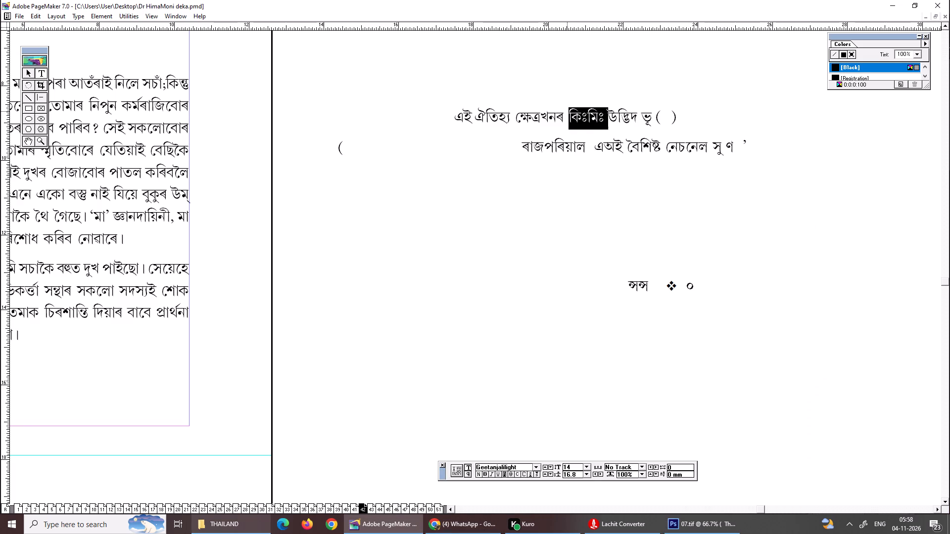
drag(609, 122, 610, 123)
key(ctrl+c)
key(ctrl+c)
key(ctrl+c)
Back in Photoshop, replace "কিলোমিটাৰ" after "৩৪০" in the Assamese paragraph with the copied "কিঃমিঃ".
click(680, 525)
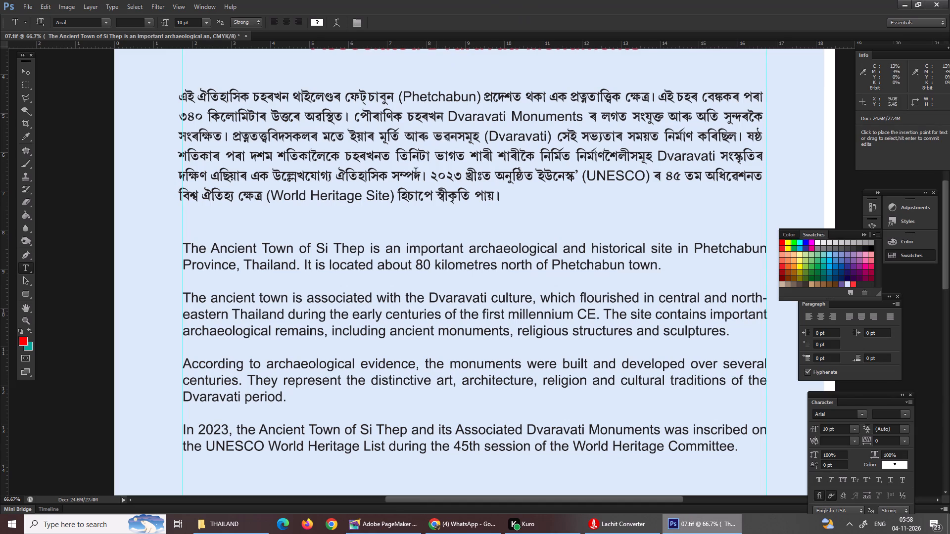
click(340, 130)
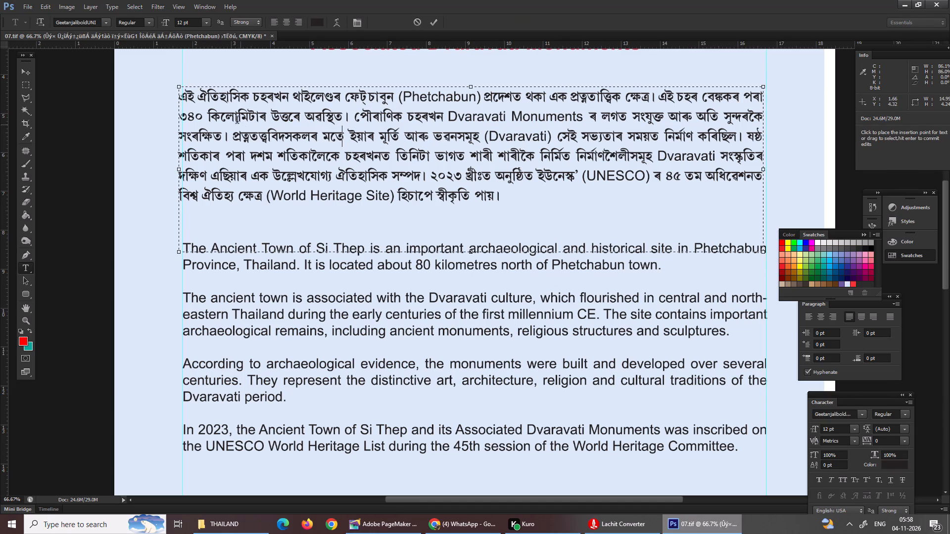
drag(208, 112, 264, 118)
key(ctrl+v)
key(BackSpace)
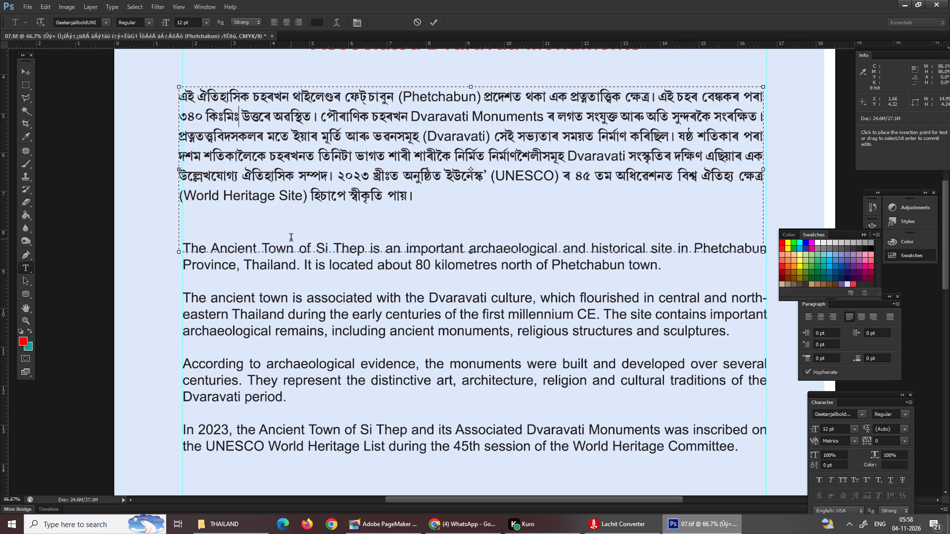
key(ctrl+0)
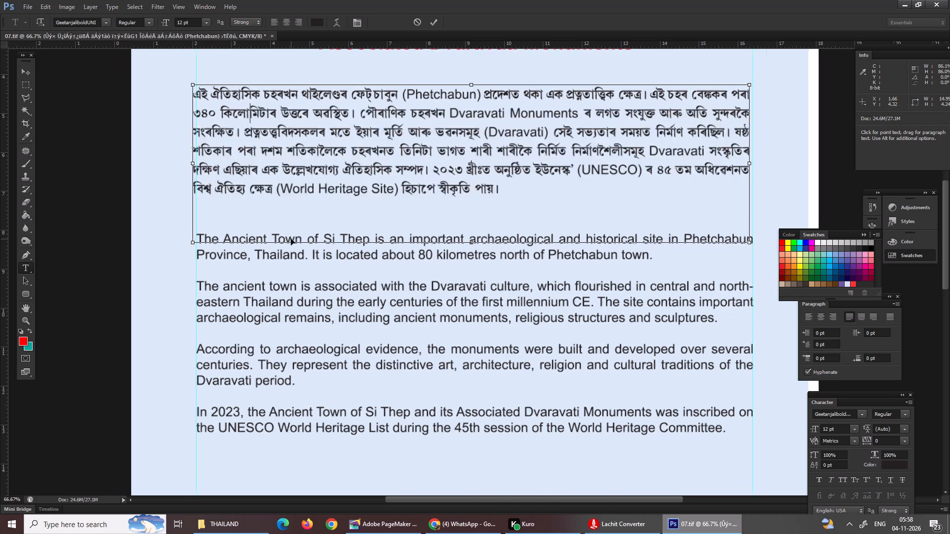
drag(471, 208, 472, 208)
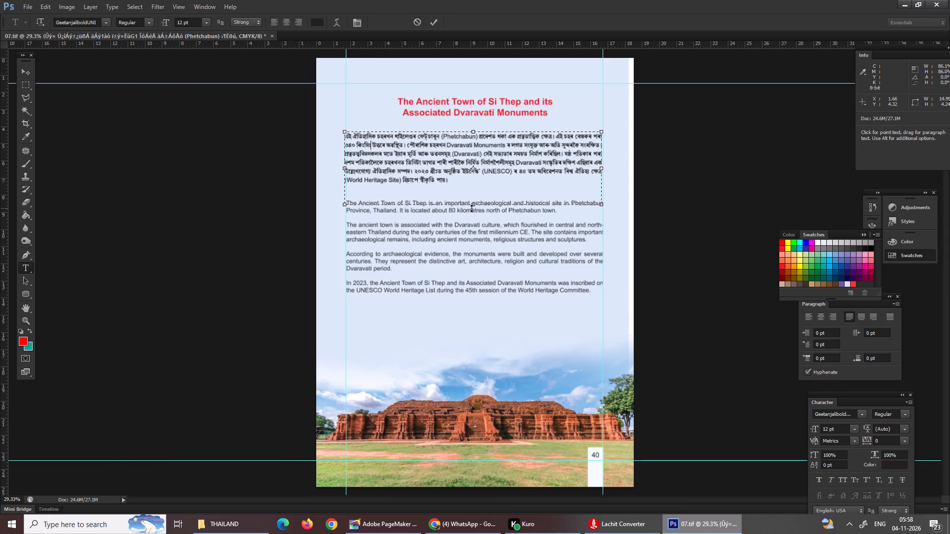
drag(472, 208, 472, 200)
key(Return)
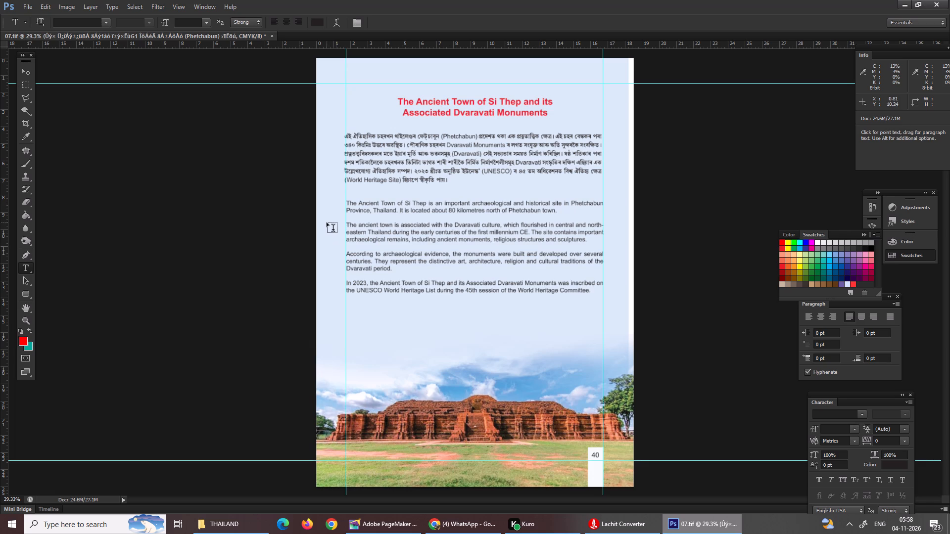
Select the entire 07.tif page canvas and save the file.
click(24, 72)
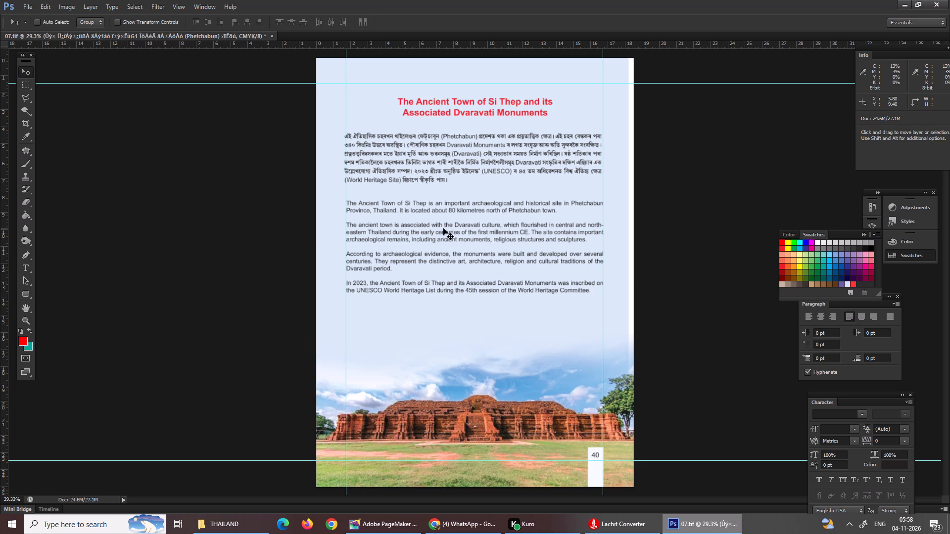
key(ctrl+a)
key(ctrl+s)
key(ctrl+s)
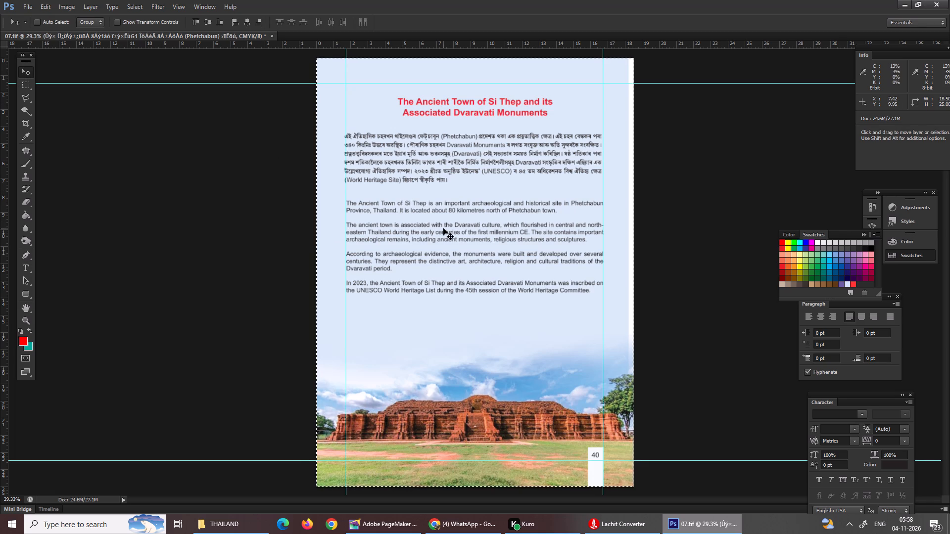
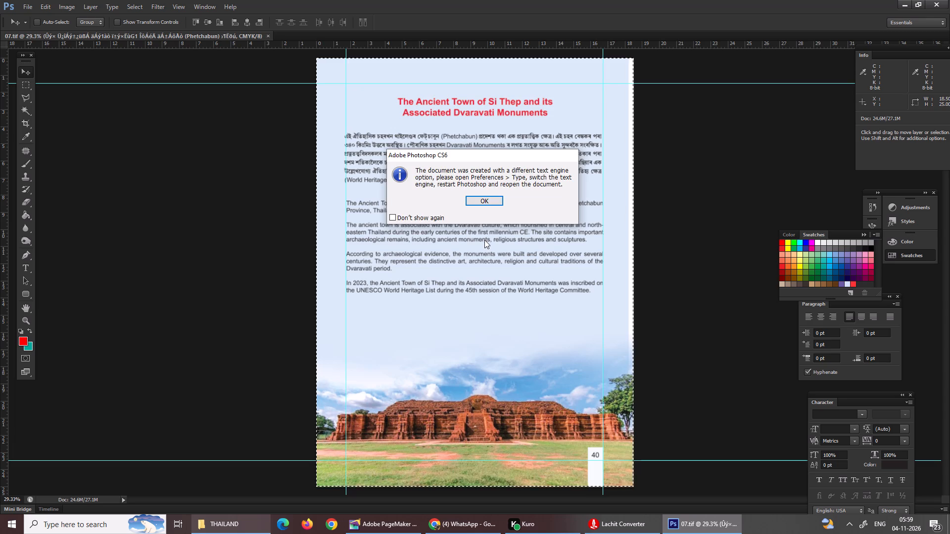
Acknowledge the text engine notice to open the 08.tif Phu Phrabat page.
key(Return)
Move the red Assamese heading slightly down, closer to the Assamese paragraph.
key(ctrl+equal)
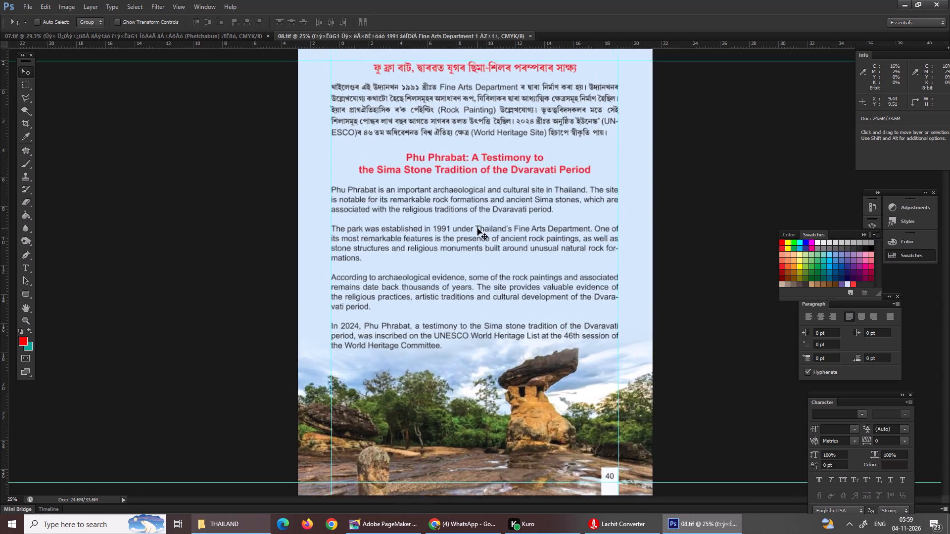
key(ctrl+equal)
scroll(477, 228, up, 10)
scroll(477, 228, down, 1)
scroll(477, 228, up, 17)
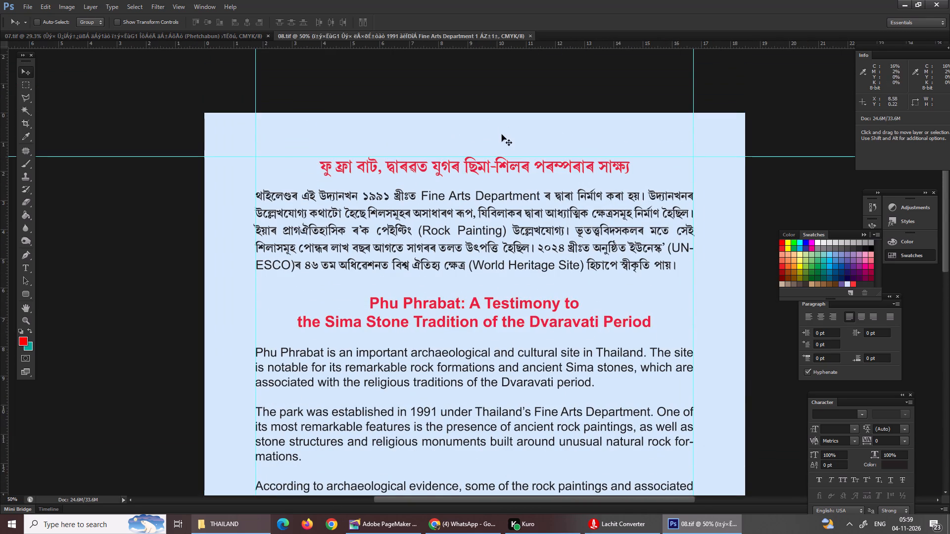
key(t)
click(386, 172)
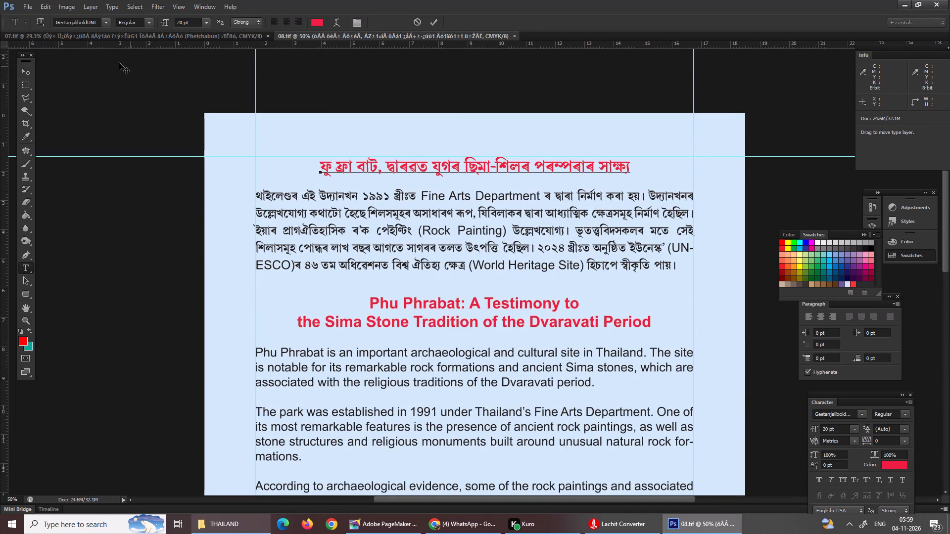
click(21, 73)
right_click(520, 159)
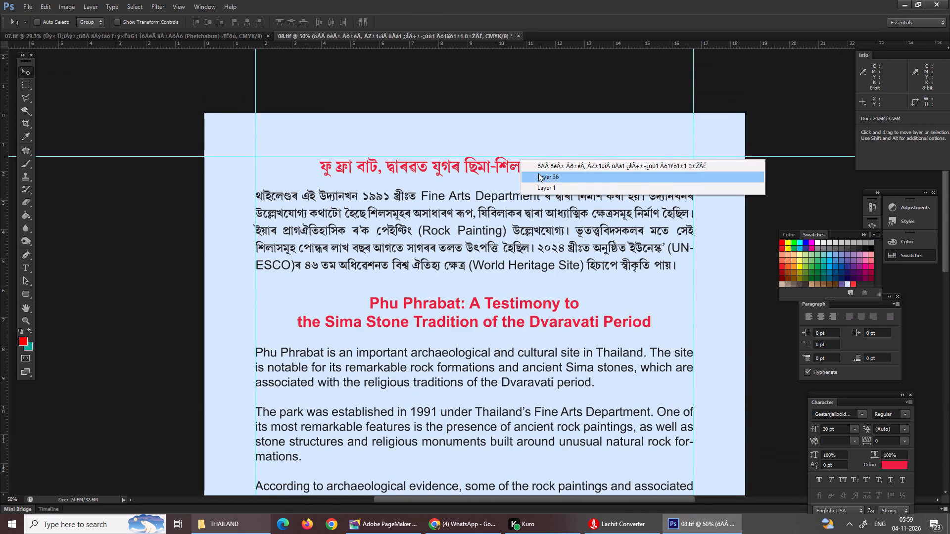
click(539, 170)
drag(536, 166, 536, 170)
Cut the two-line English heading "Phu Phrabat: A Testimony to the Sima Stone Tradition of the Dvaravati Period" and paste it over the Assamese heading.
right_click(457, 314)
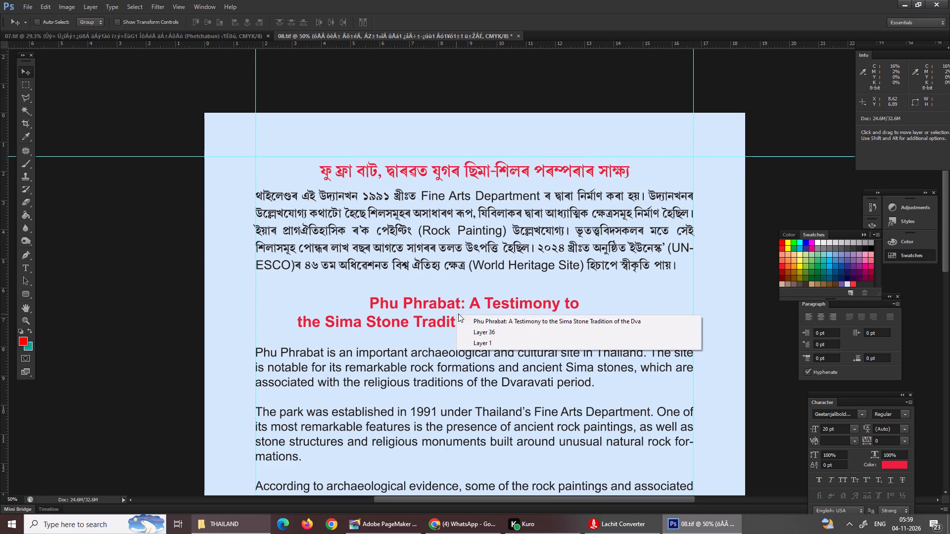
click(427, 315)
key(t)
click(386, 307)
drag(363, 300, 515, 323)
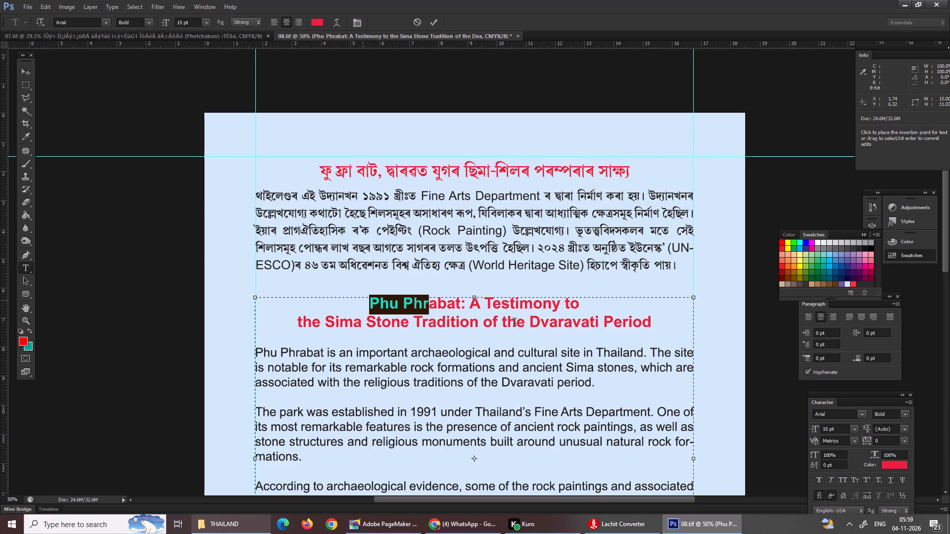
drag(515, 323, 712, 339)
key(ctrl+x)
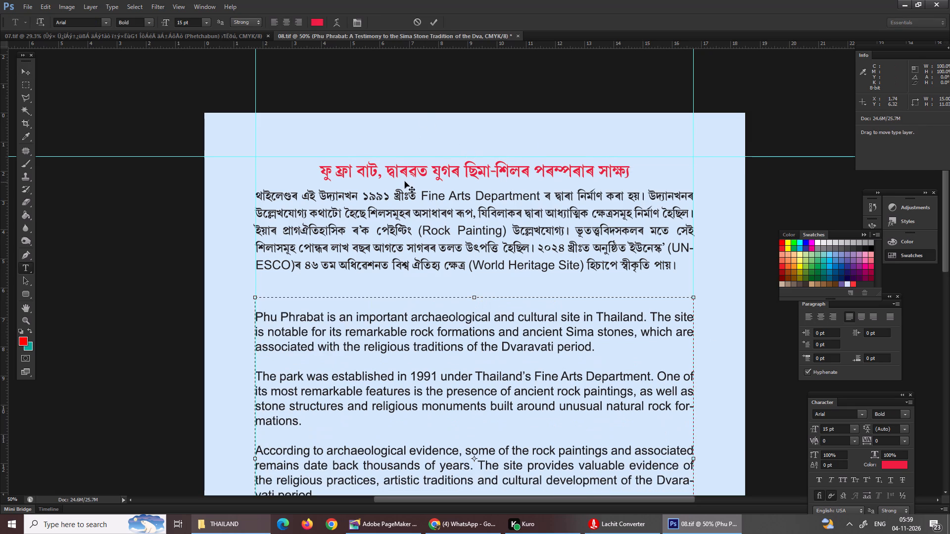
key(Return)
click(383, 170)
key(ctrl+a)
key(ctrl+v)
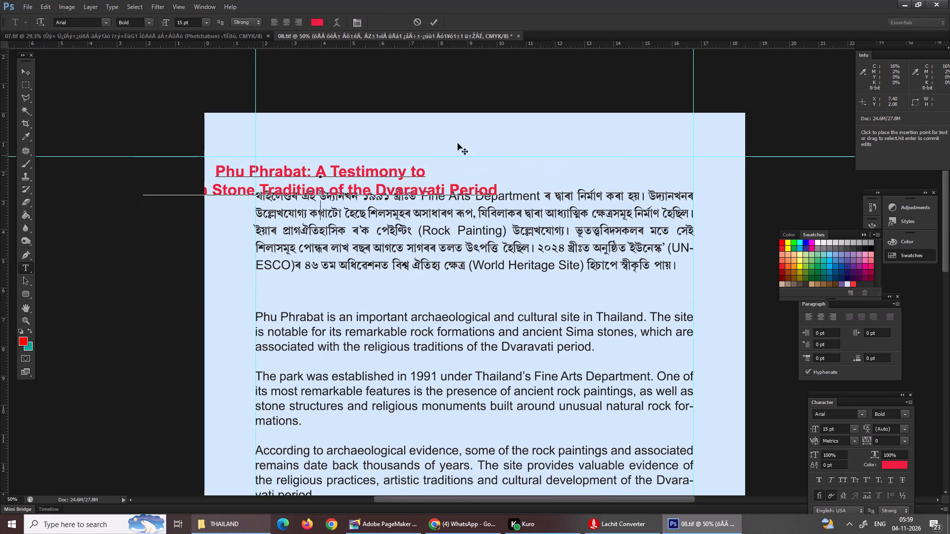
Move the English heading to the top of the page, centred between the vertical margin guides.
click(30, 68)
drag(318, 186, 431, 177)
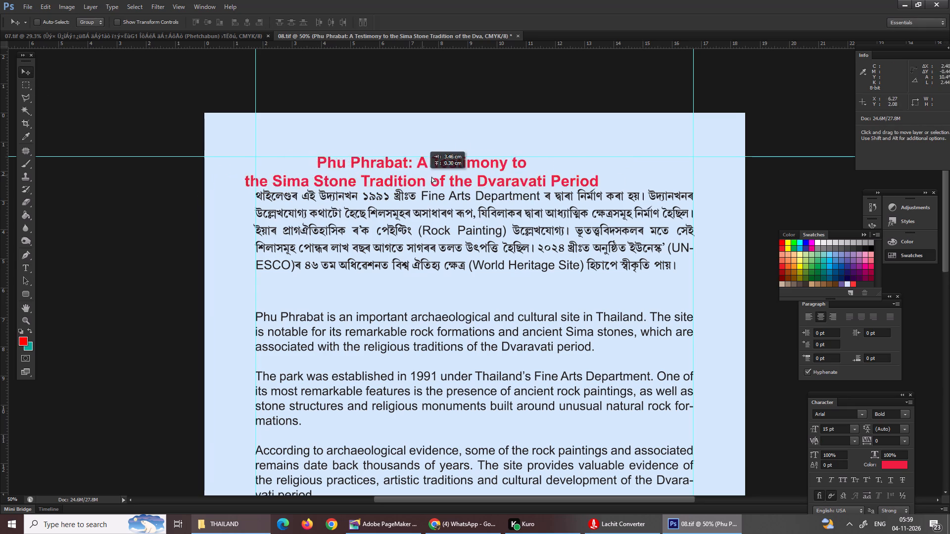
drag(431, 177, 477, 177)
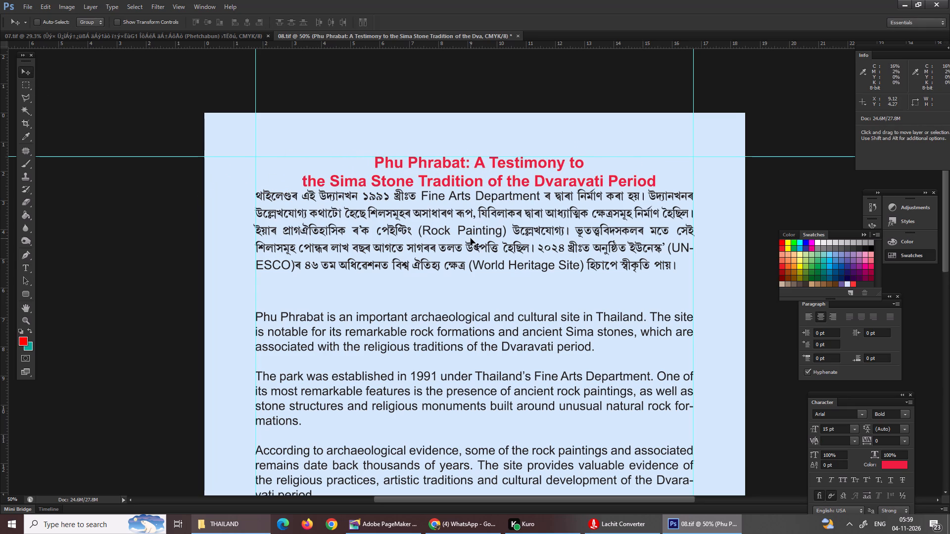
Move the Assamese paragraph slightly down from the heading and set its font size to 12 pt.
right_click(471, 238)
click(498, 244)
drag(498, 244, 498, 253)
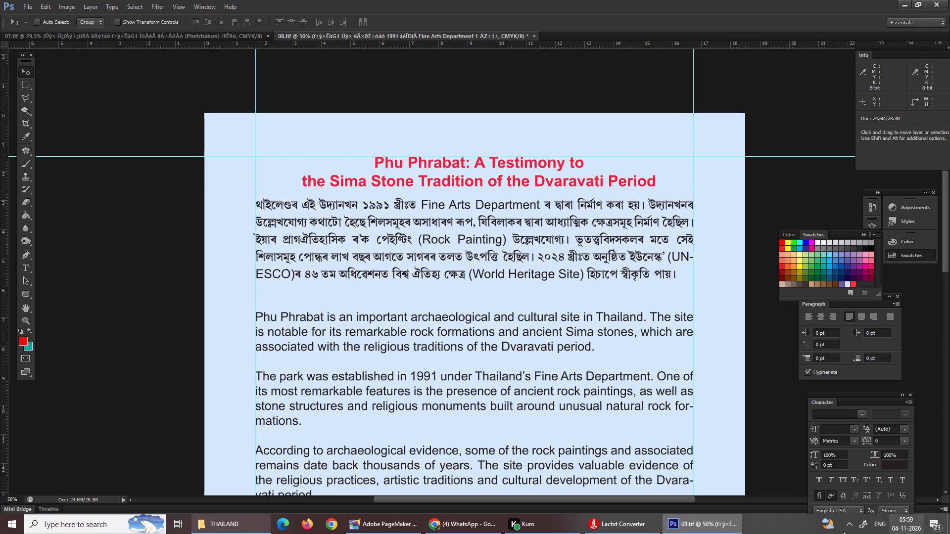
click(827, 430)
text(12)
key(Return)
Set the font size of the English body text about Phu Phrabat to 10 pt.
right_click(383, 340)
click(420, 348)
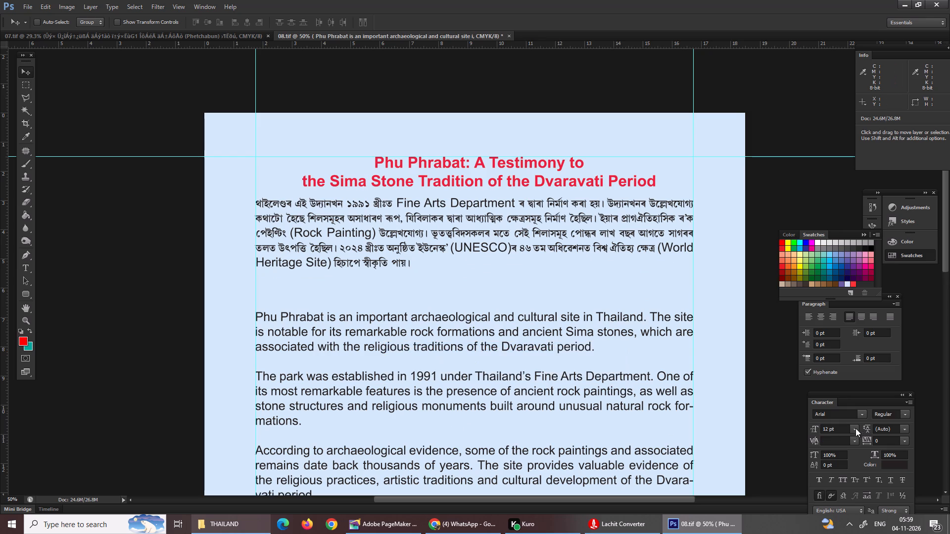
drag(844, 431, 781, 426)
text(10)
key(Return)
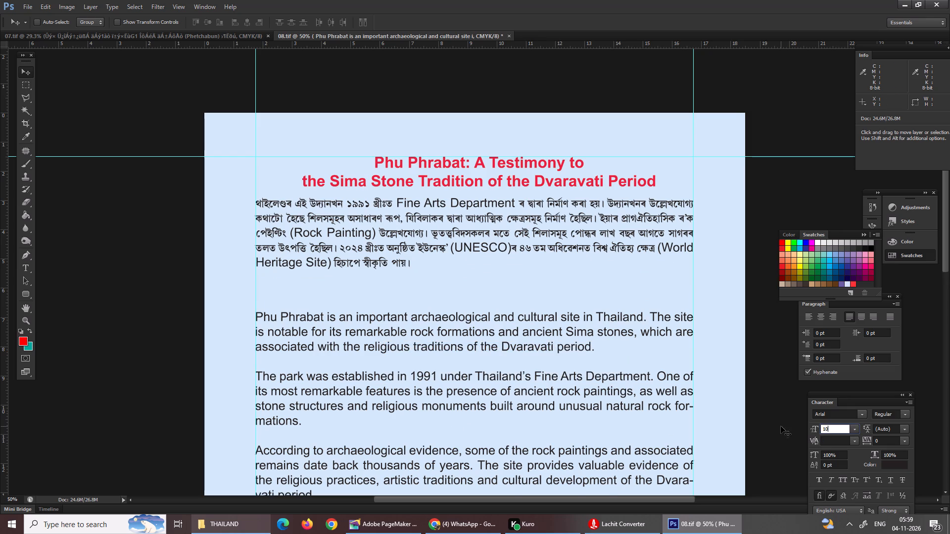
Move the Assamese paragraph down to leave a clear gap beneath the heading, keeping it within the margin guides.
click(386, 227)
right_click(385, 227)
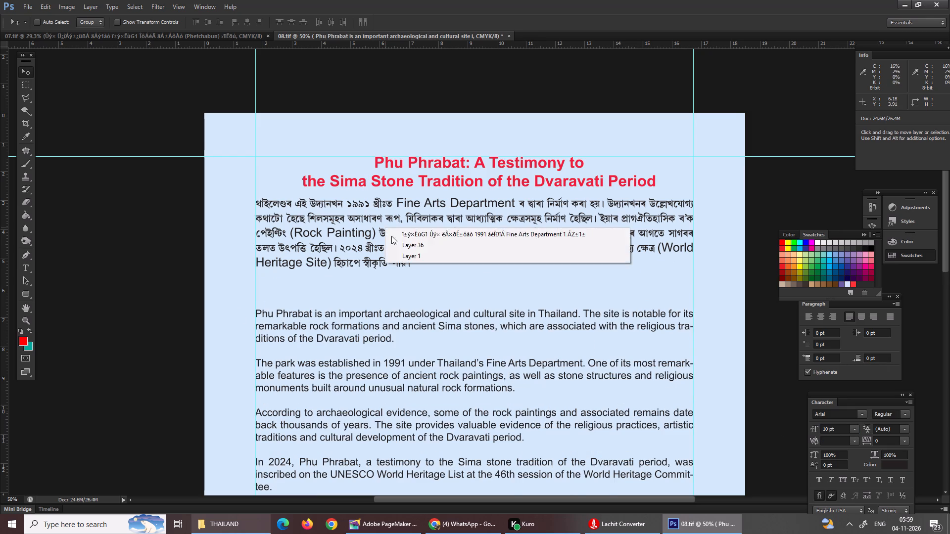
click(398, 236)
drag(399, 236, 396, 251)
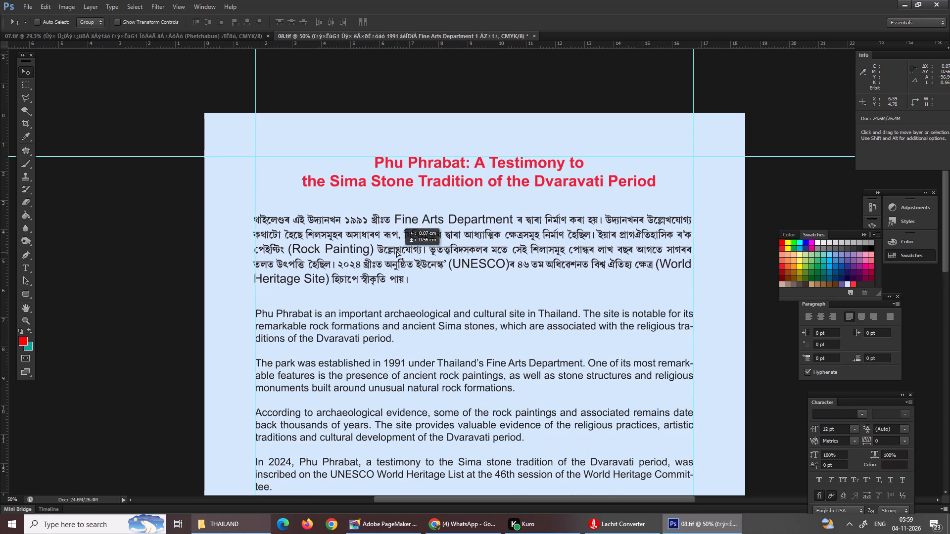
drag(396, 251, 400, 248)
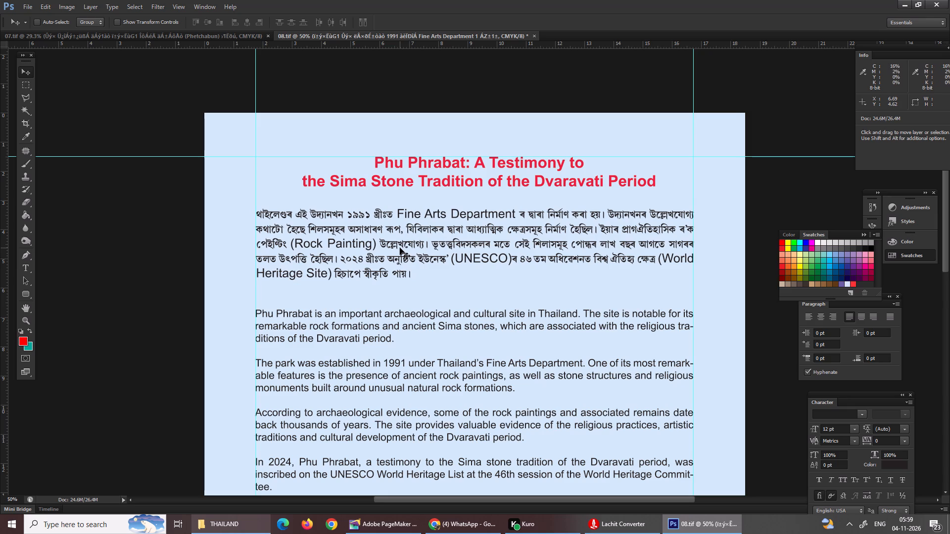
Set "Fine Arts Department", "(Rock Painting)", "(UNESCO)" and "(World Heritage Site)" in the Assamese paragraph to 10 pt.
key(t)
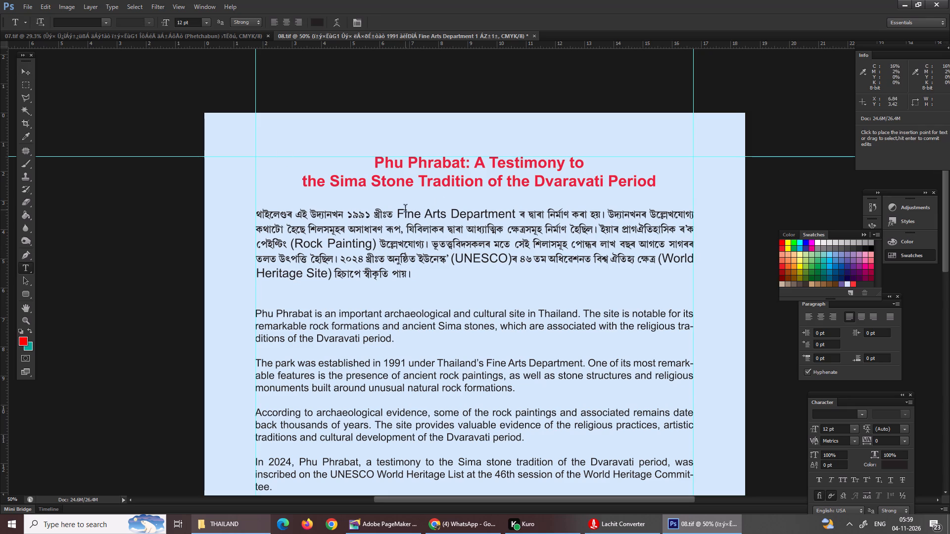
drag(398, 214, 518, 212)
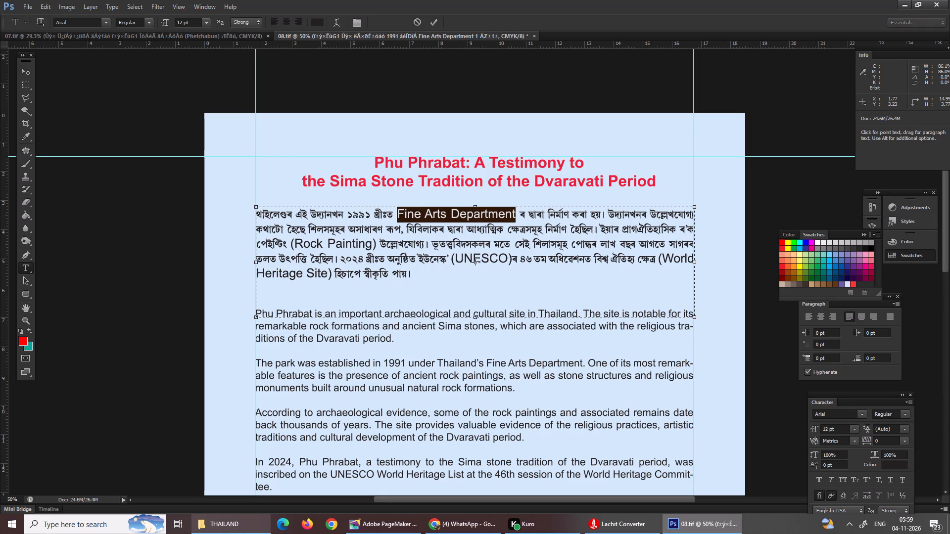
drag(838, 427, 814, 428)
drag(814, 428, 808, 430)
key(1)
key(0)
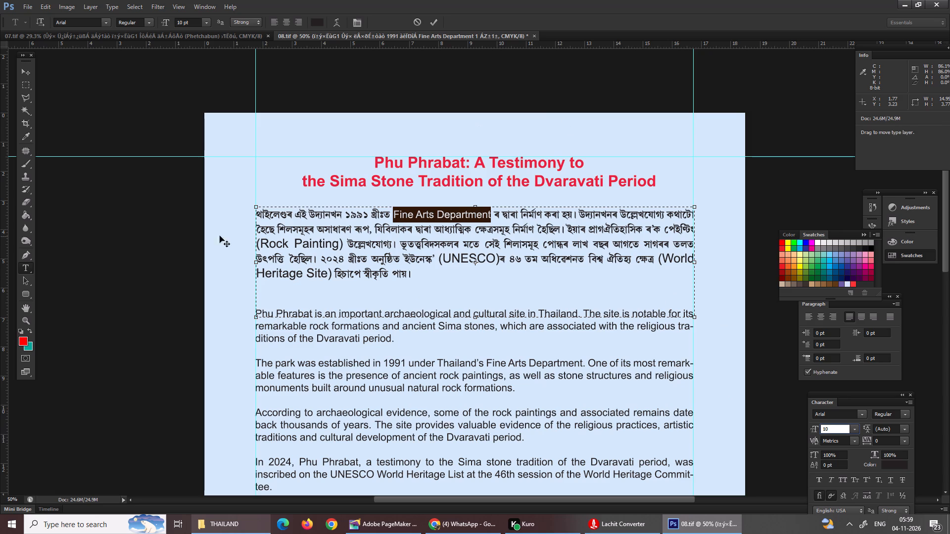
drag(343, 248, 202, 246)
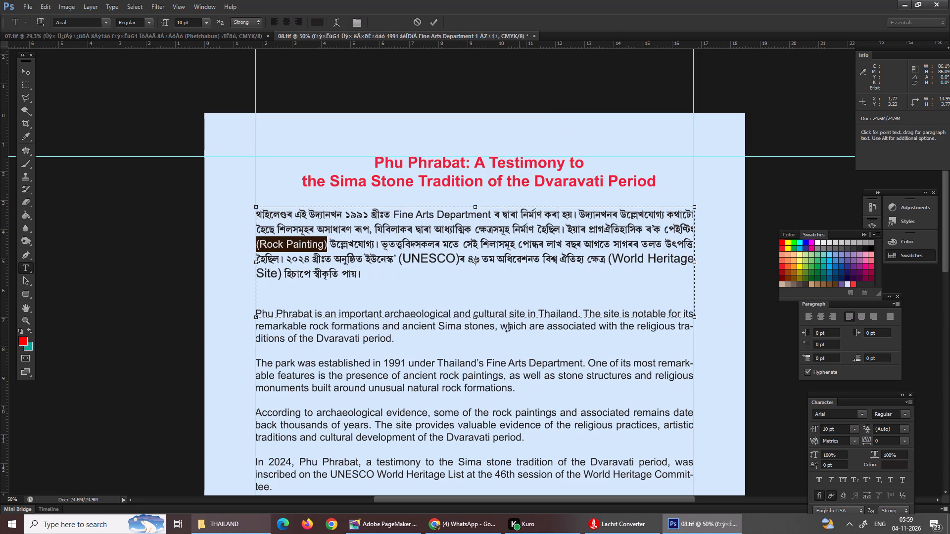
drag(398, 264, 430, 262)
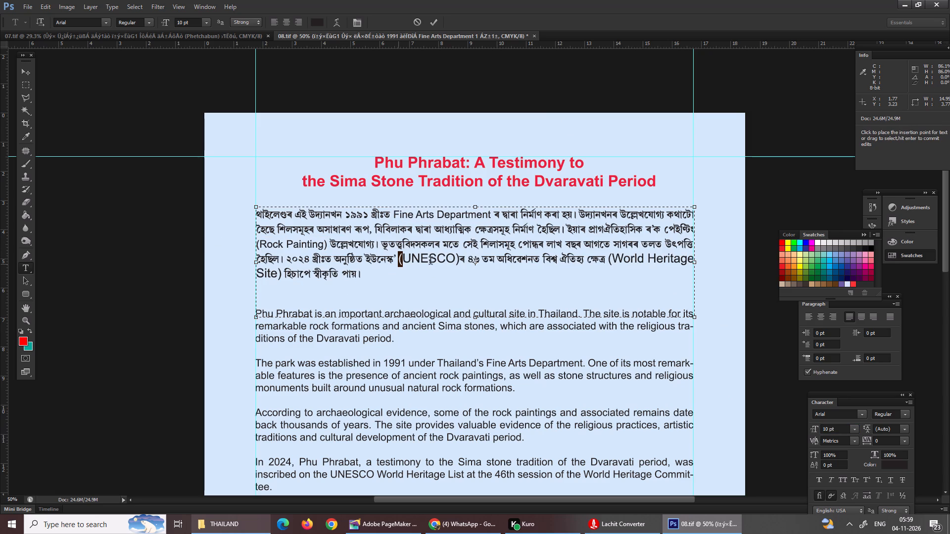
drag(430, 262, 460, 262)
click(842, 434)
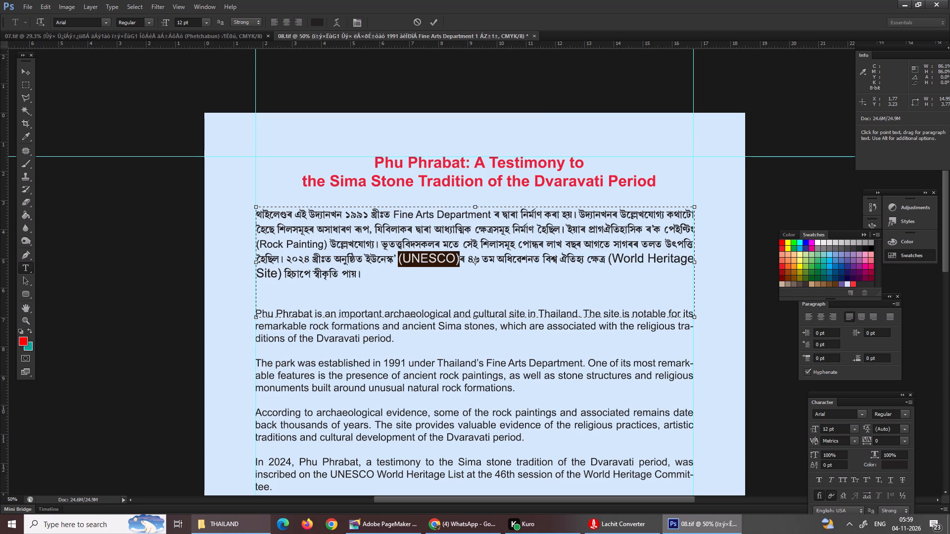
drag(840, 429, 797, 424)
text(10)
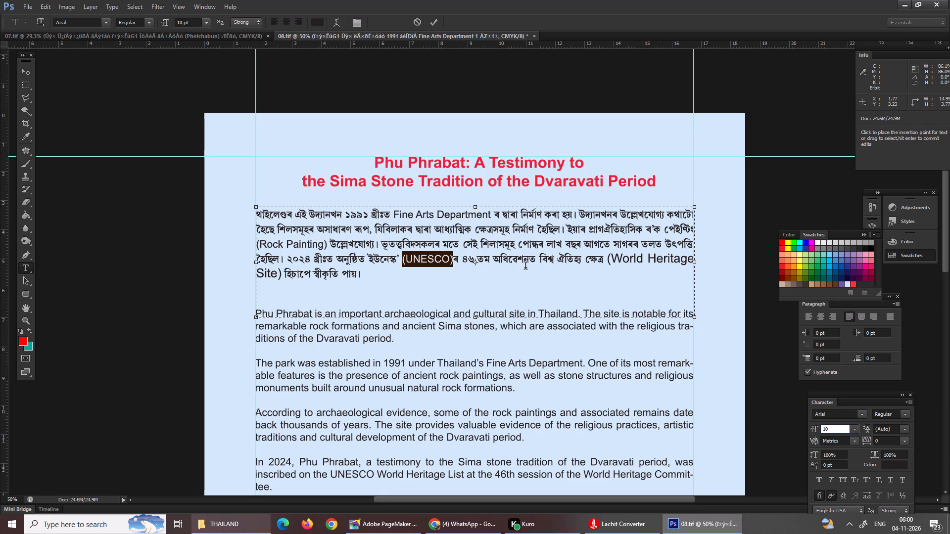
drag(608, 257, 328, 293)
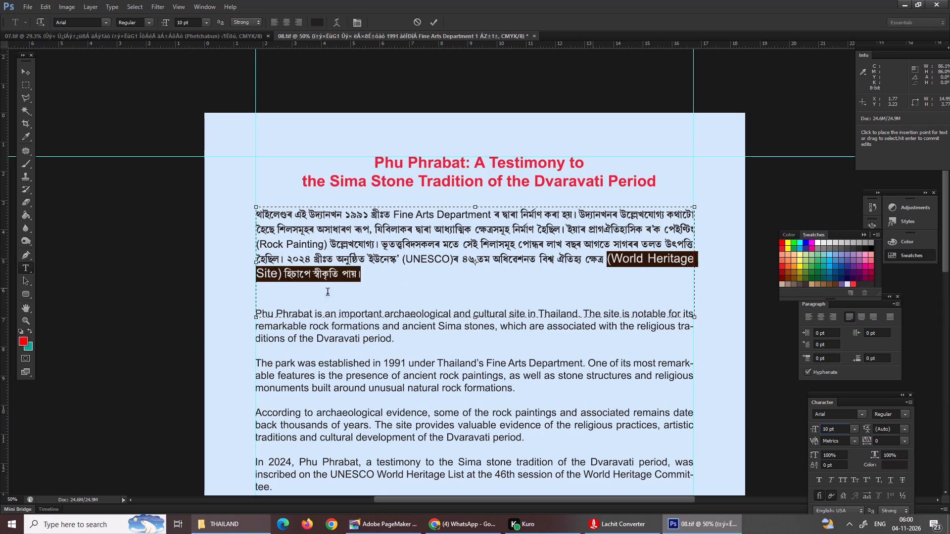
drag(328, 293, 285, 289)
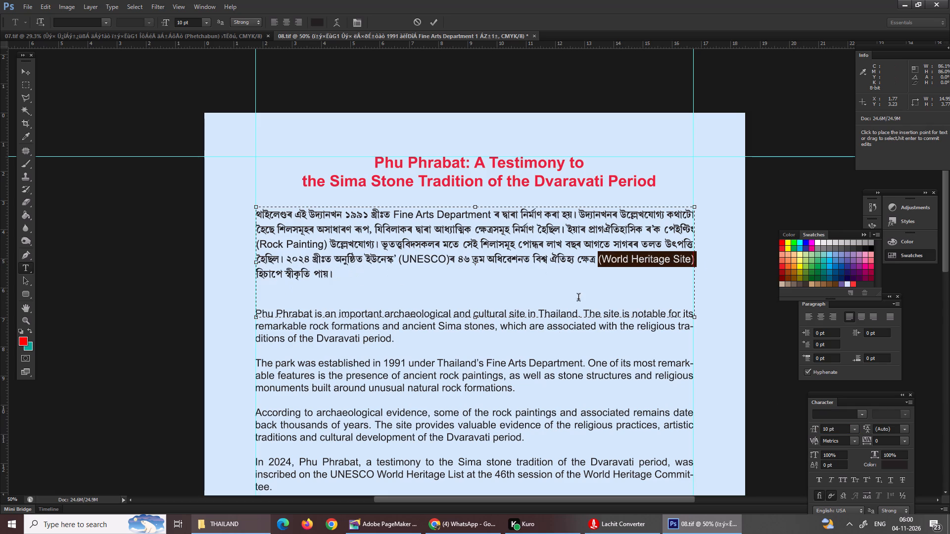
Shorten the Assamese paragraph's text box to about 3.09 cm high, ending above the English body text.
drag(476, 320, 478, 304)
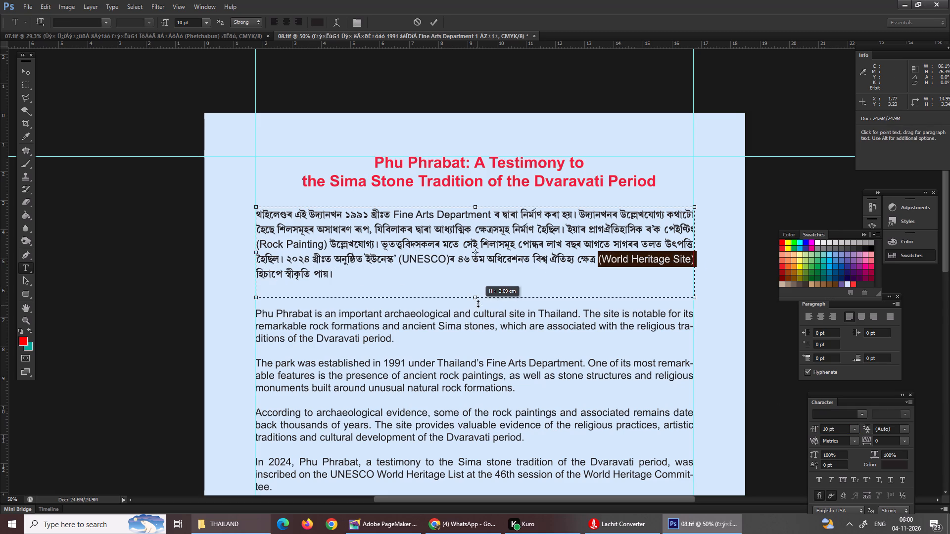
drag(478, 304, 478, 303)
key(ctrl+0)
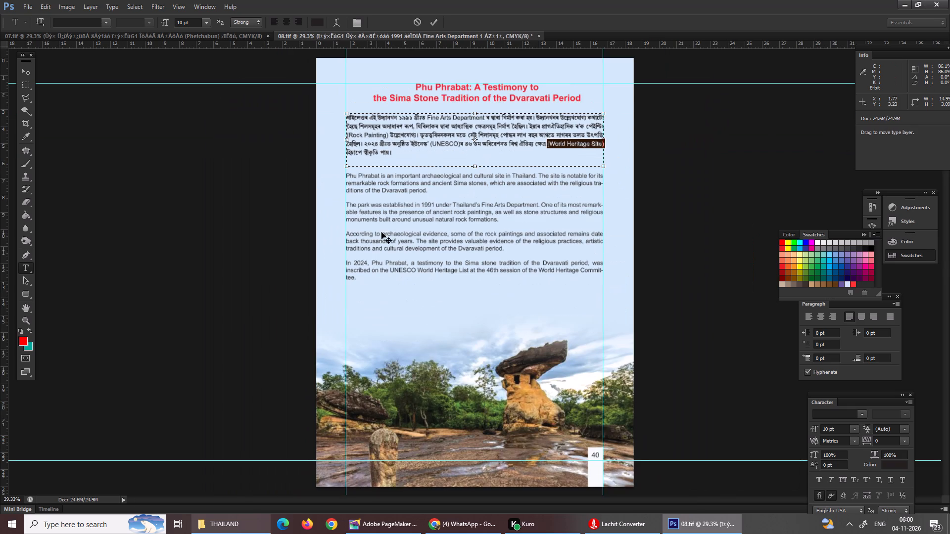
key(Return)
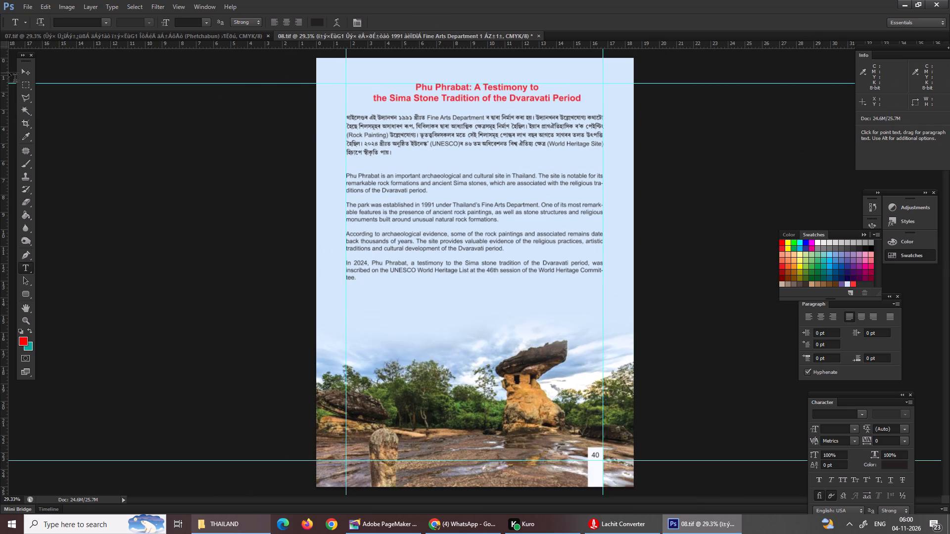
Move the English body text down, closer to the rock landscape photo.
click(12, 71)
click(21, 67)
right_click(471, 220)
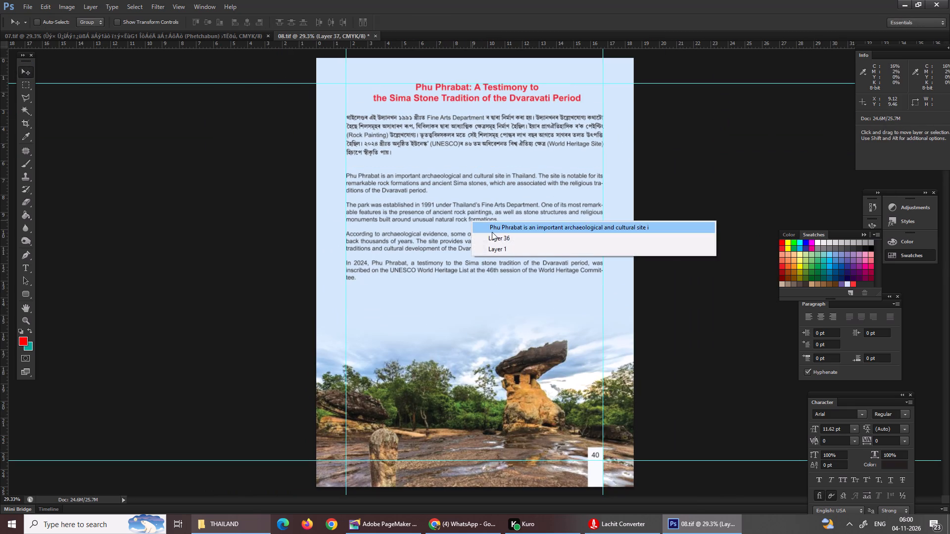
click(492, 232)
drag(492, 232, 491, 258)
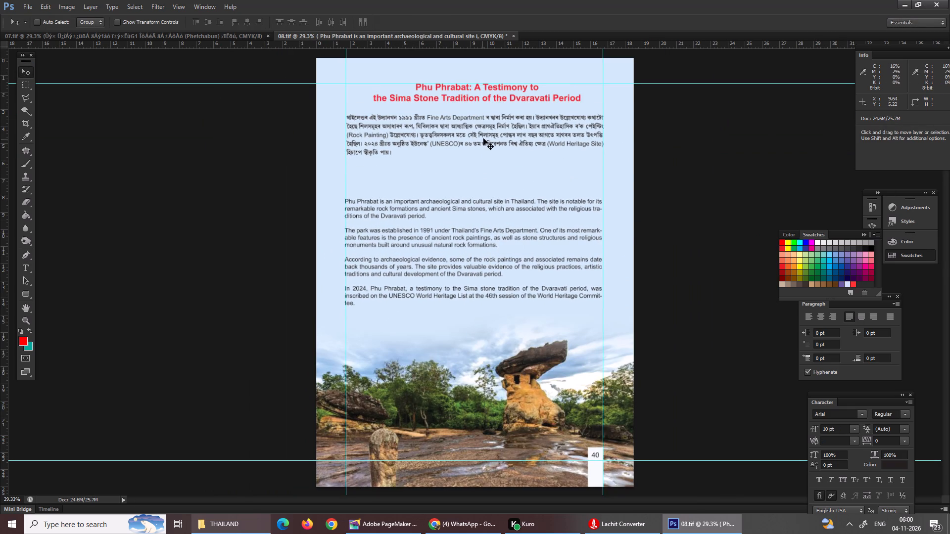
Move the Assamese paragraph slightly down, about 0.5 cm, with its left edge on the left margin guide.
right_click(483, 138)
click(507, 149)
drag(500, 140, 494, 157)
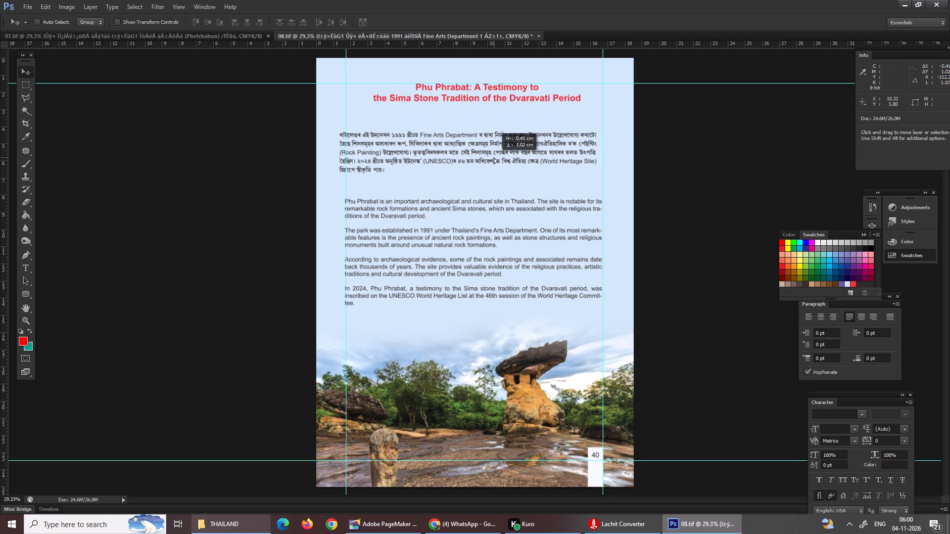
drag(494, 157, 504, 156)
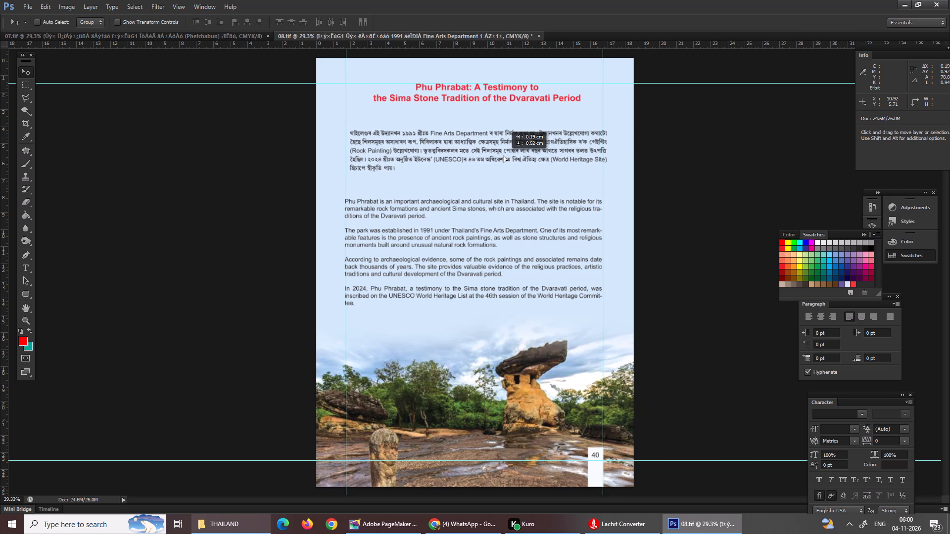
drag(504, 156, 505, 146)
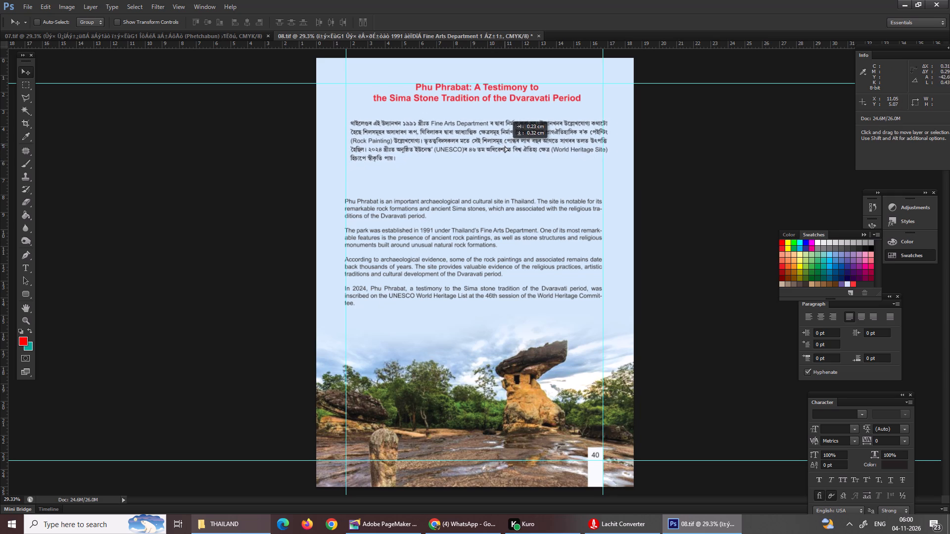
drag(505, 146, 498, 149)
Move the red Phu Phrabat heading down about 0.8 cm so it sits just above the Assamese paragraph.
right_click(438, 91)
click(458, 99)
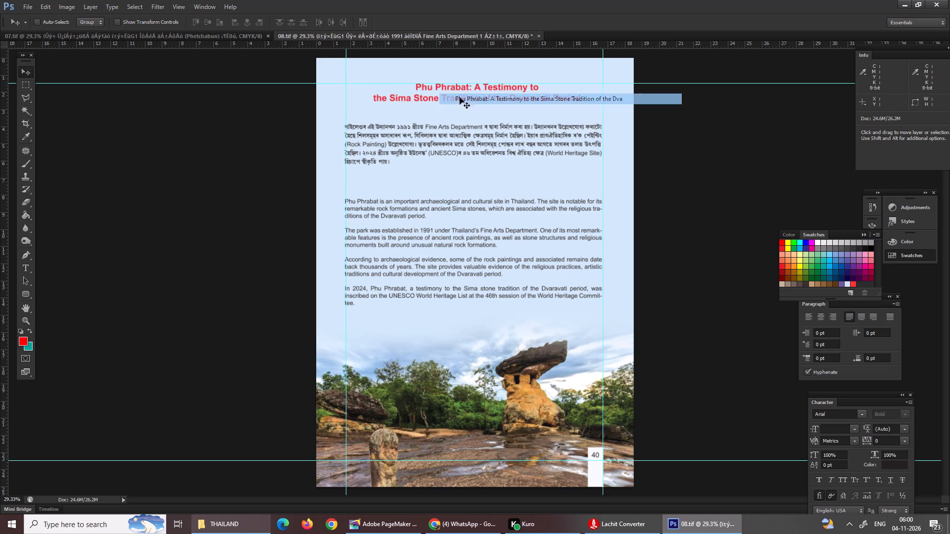
drag(462, 89, 466, 103)
Move the English body text up about 1 cm, closer beneath the Assamese paragraph and within the margin guides.
right_click(449, 224)
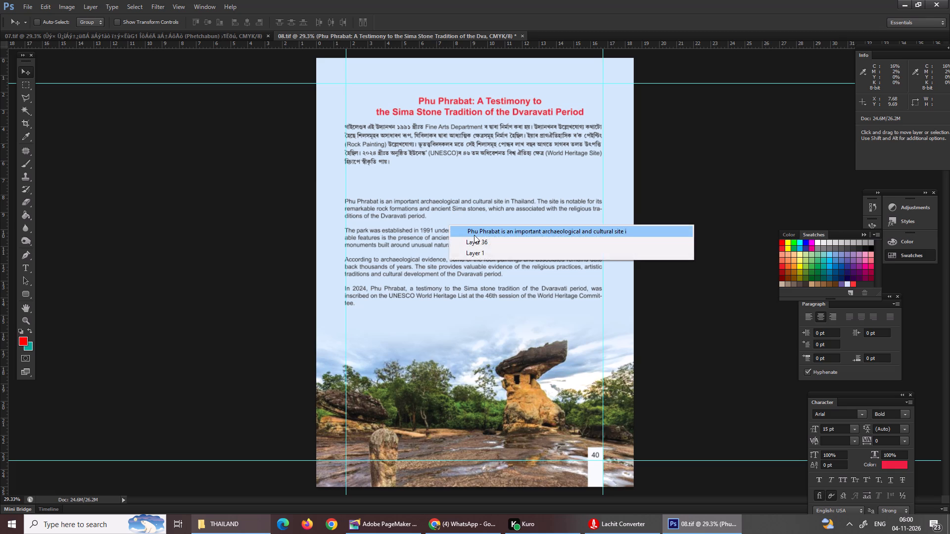
click(475, 235)
drag(475, 235, 475, 216)
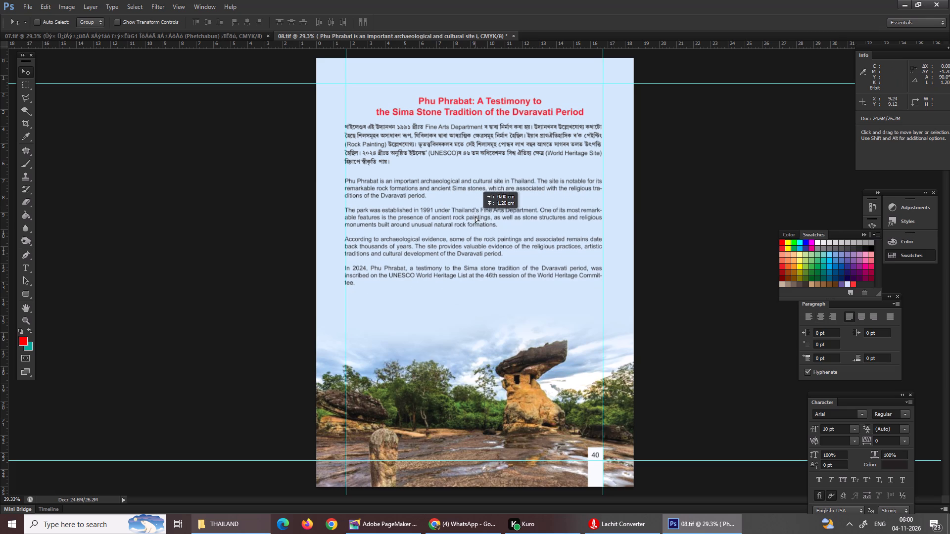
drag(475, 216, 475, 217)
Move the rock landscape photo up about 1.4 cm, closer to the end of the English body text.
right_click(437, 404)
click(452, 409)
drag(452, 411, 452, 411)
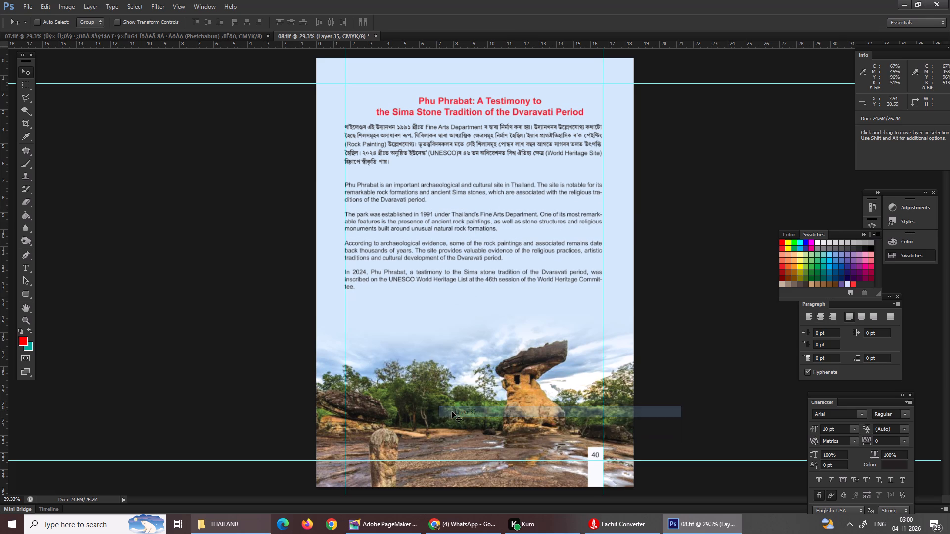
drag(452, 411, 451, 388)
key(Return)
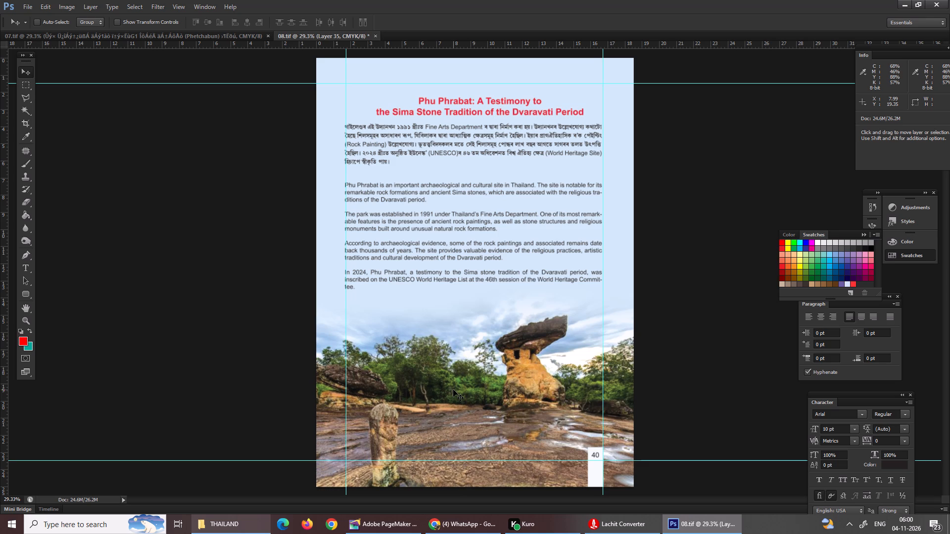
Delete the colon after "Phu Phrabat" in the heading.
key(ctrl+equal)
key(ctrl+equal)
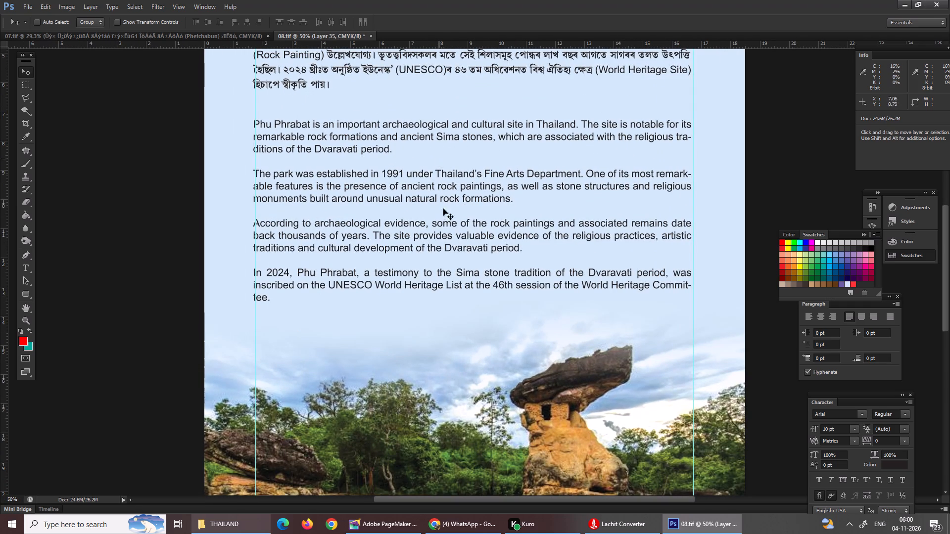
scroll(435, 360, up, 19)
scroll(425, 347, down, 1)
scroll(425, 347, up, 7)
key(t)
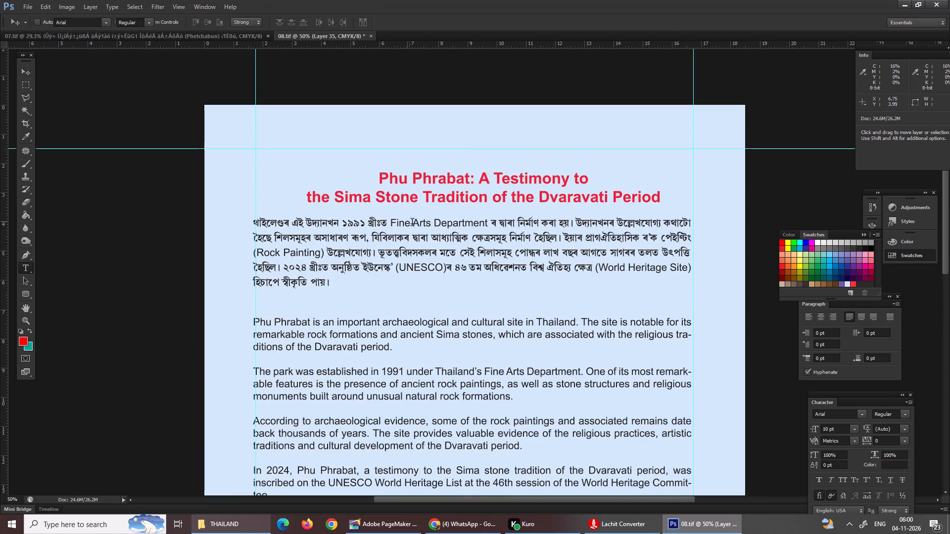
click(474, 182)
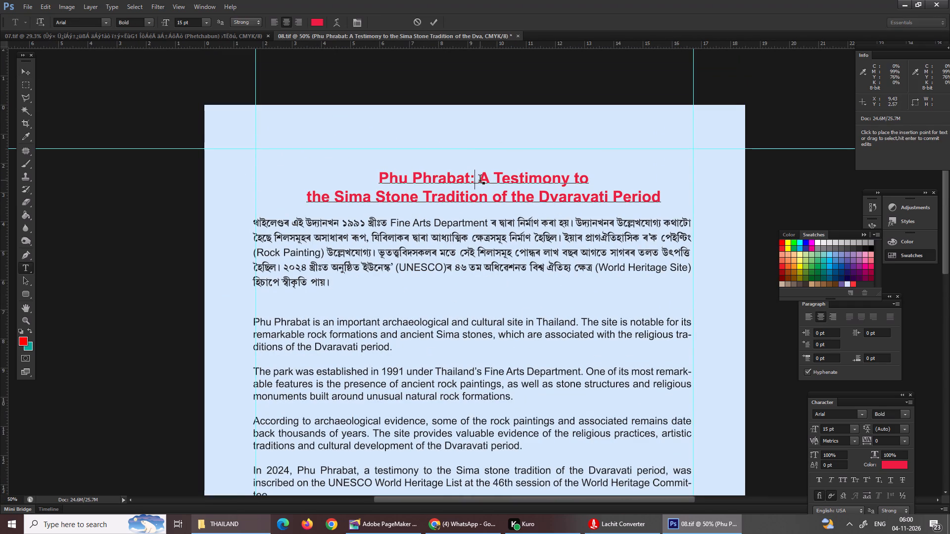
key(BackSpace)
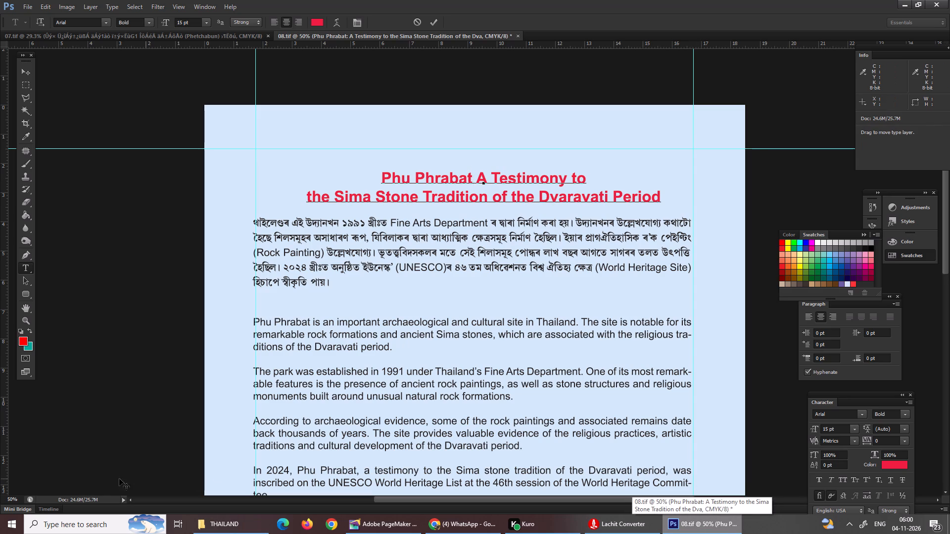
In PageMaker, enter the Assamese letters "দৈগ" at the end of the second scratch text line and cut them for pasting.
click(407, 531)
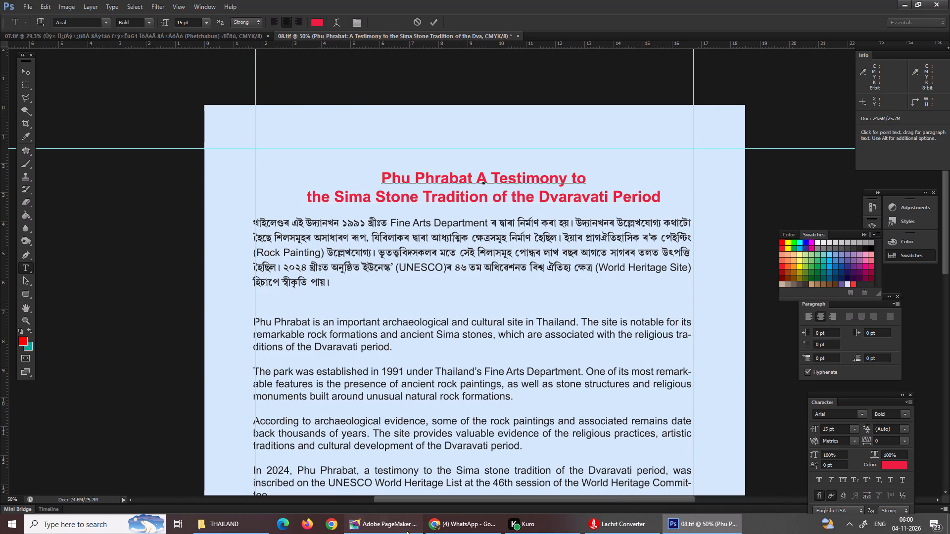
click(700, 174)
click(755, 153)
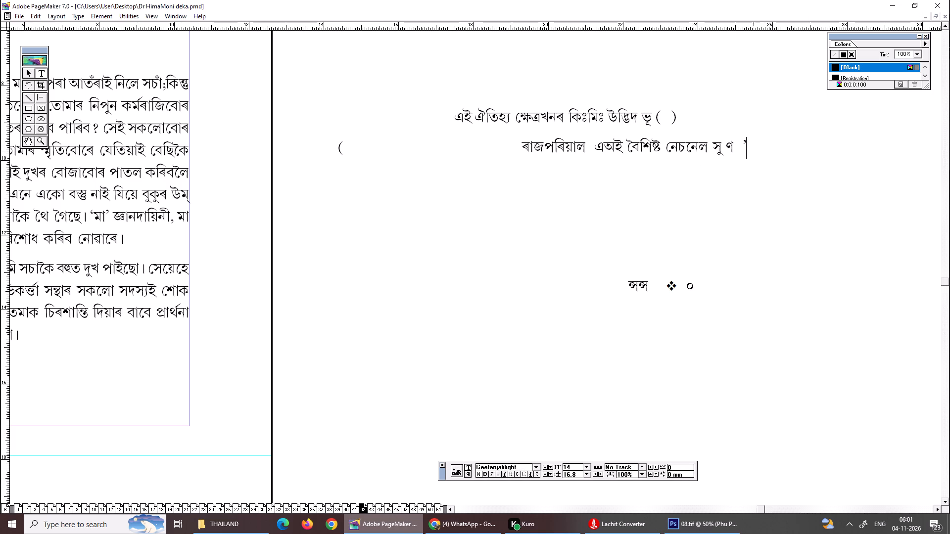
key(space)
text(wi)
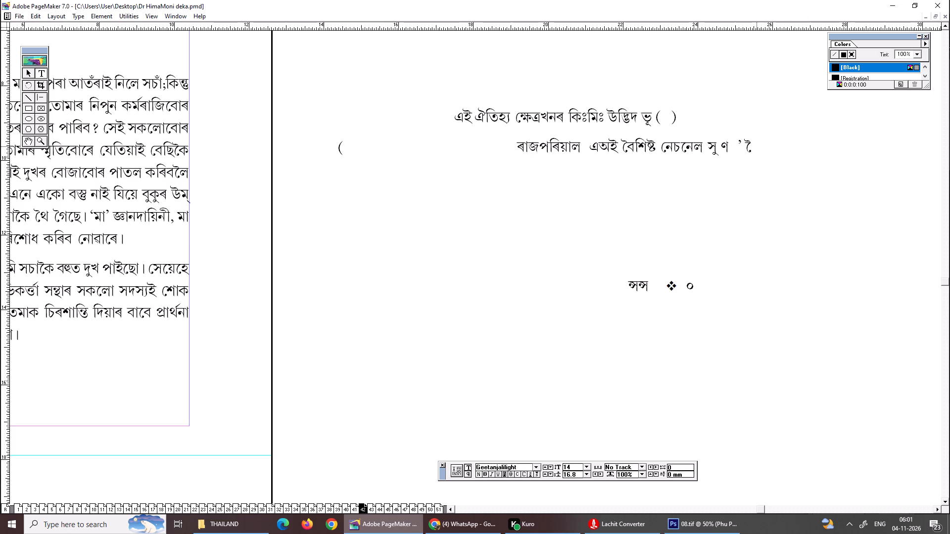
key(o)
key(i)
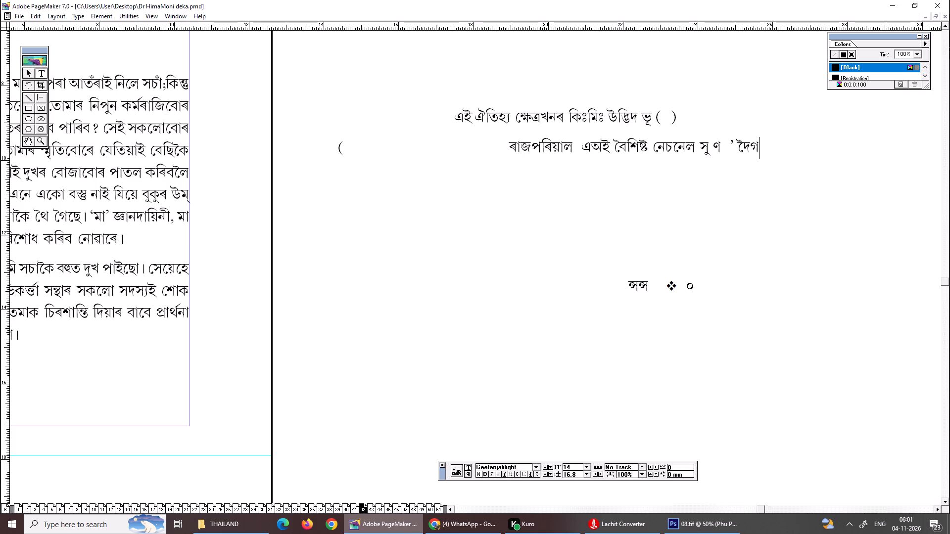
drag(747, 152, 741, 152)
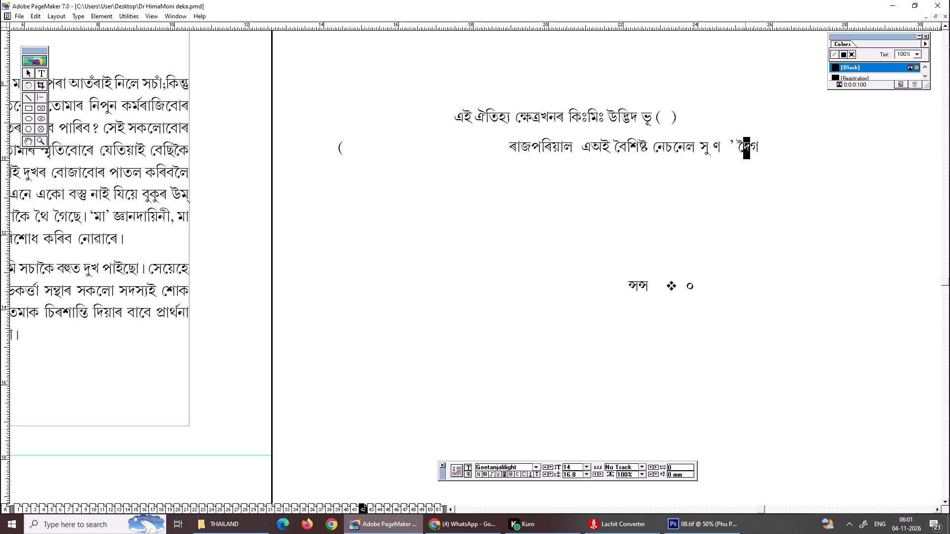
click(745, 141)
drag(737, 140, 773, 148)
key(ctrl+x)
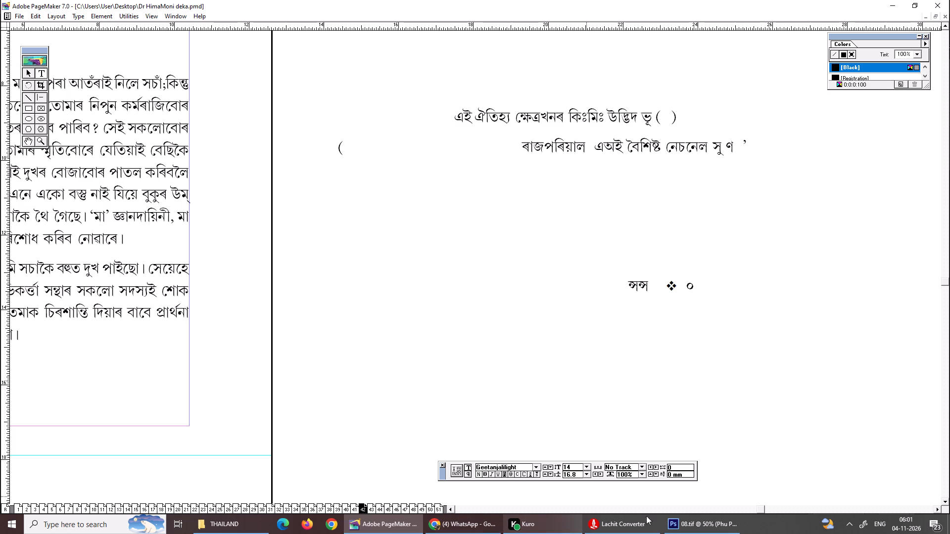
Return to Photoshop and commit the heading edit with its first line reading "Phu Phrabat A Testimony to".
click(696, 527)
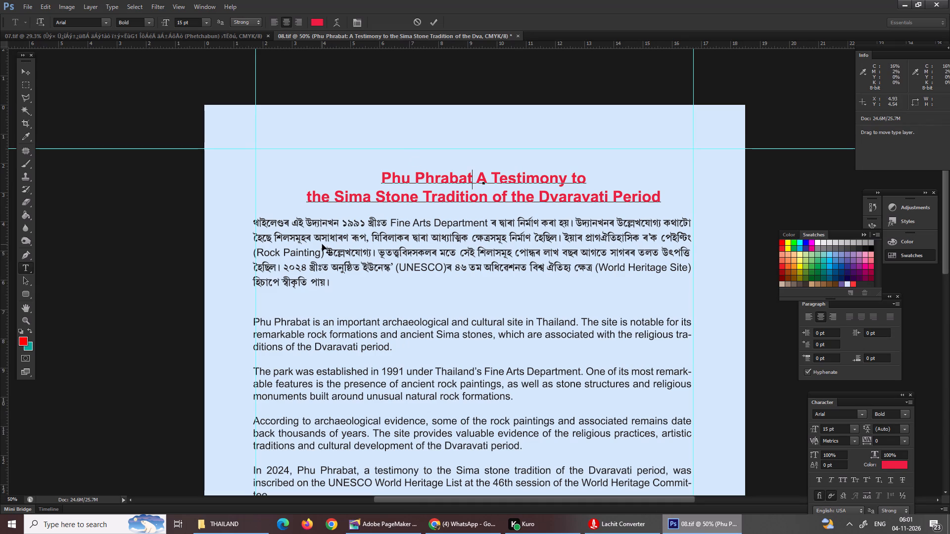
key(t)
key(BackSpace)
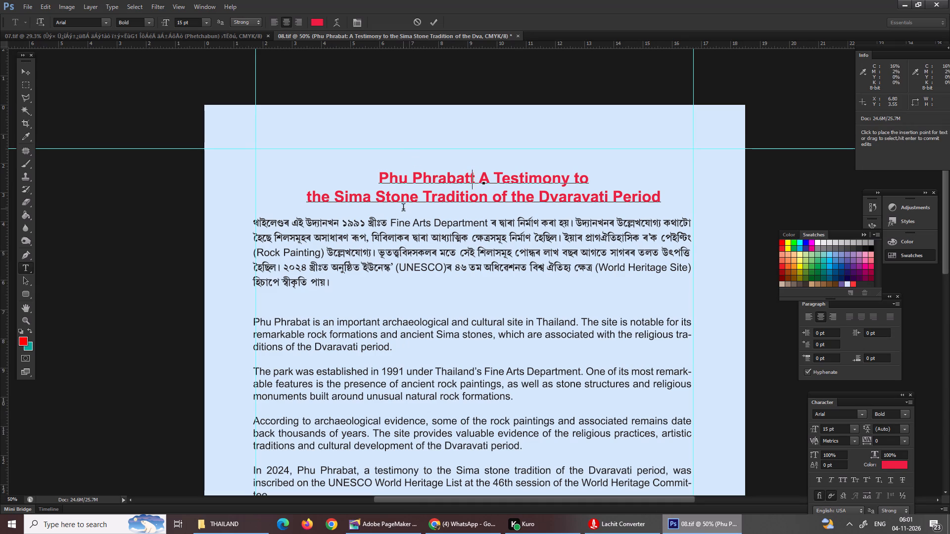
key(Return)
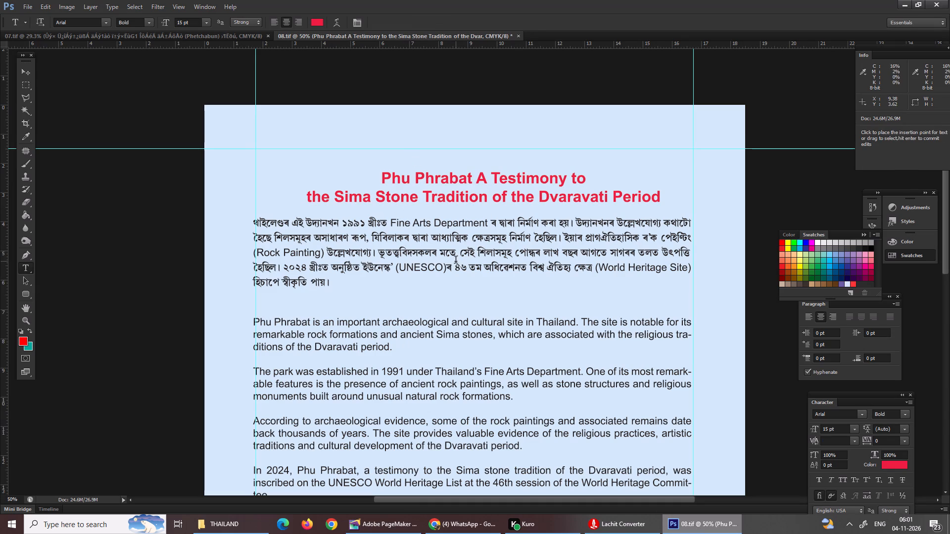
Correct the misspelt word in the Assamese paragraph's second line to "প্রাগৈতিহাসিক" using the copied letters.
click(455, 262)
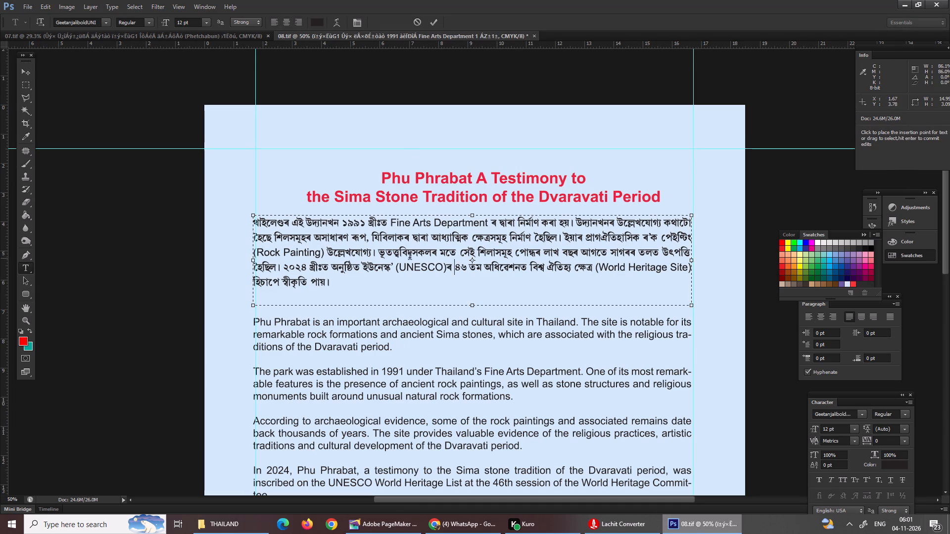
click(602, 237)
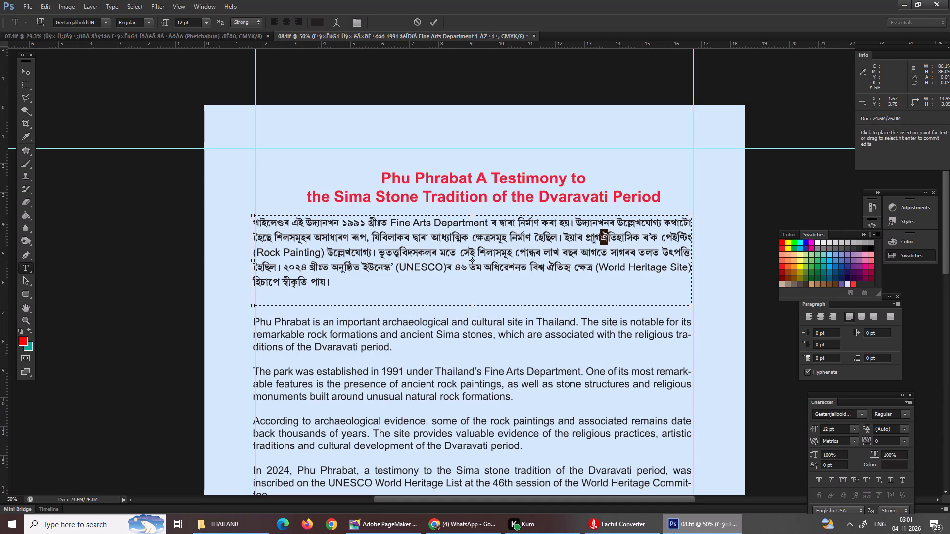
drag(594, 241, 607, 236)
key(ctrl+v)
click(602, 239)
key(BackSpace)
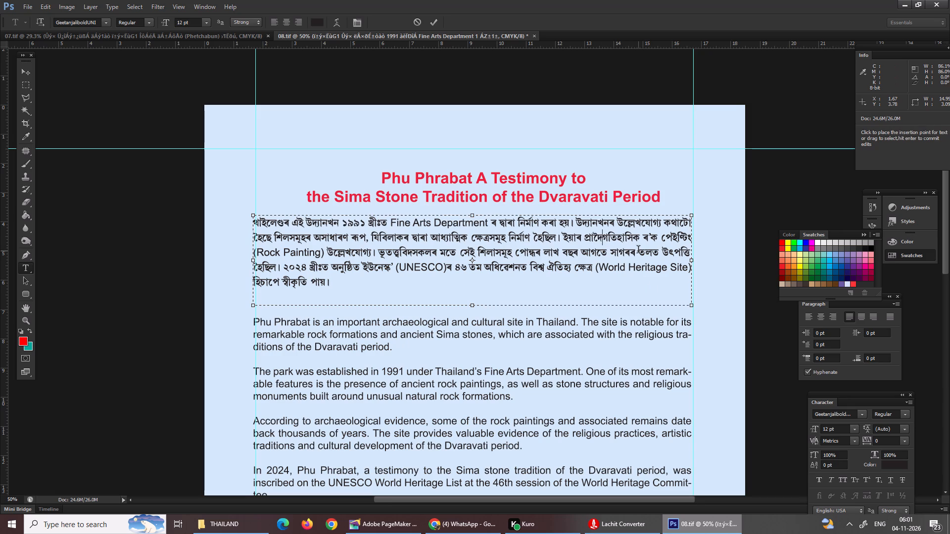
key(BackSpace)
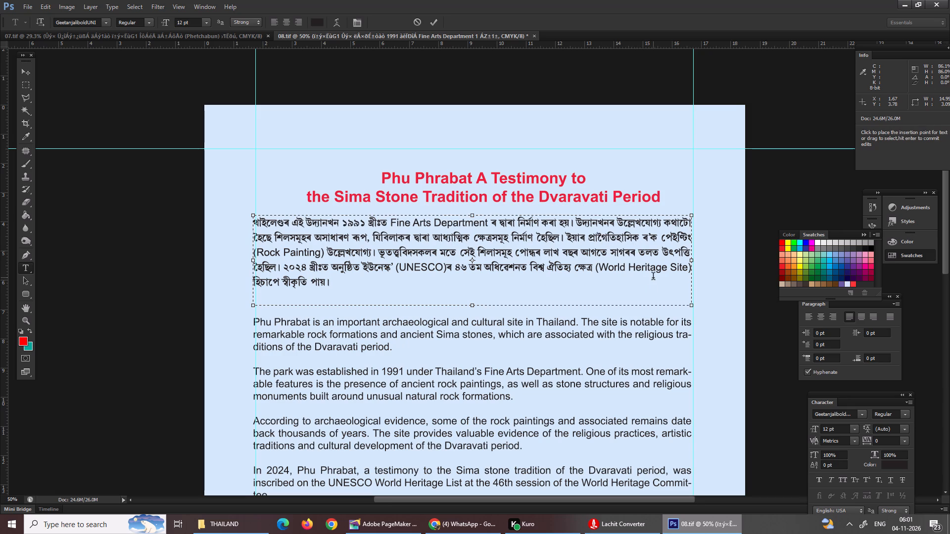
Commit the Assamese paragraph correction and save the 08.tif page.
key(ctrl+0)
key(Return)
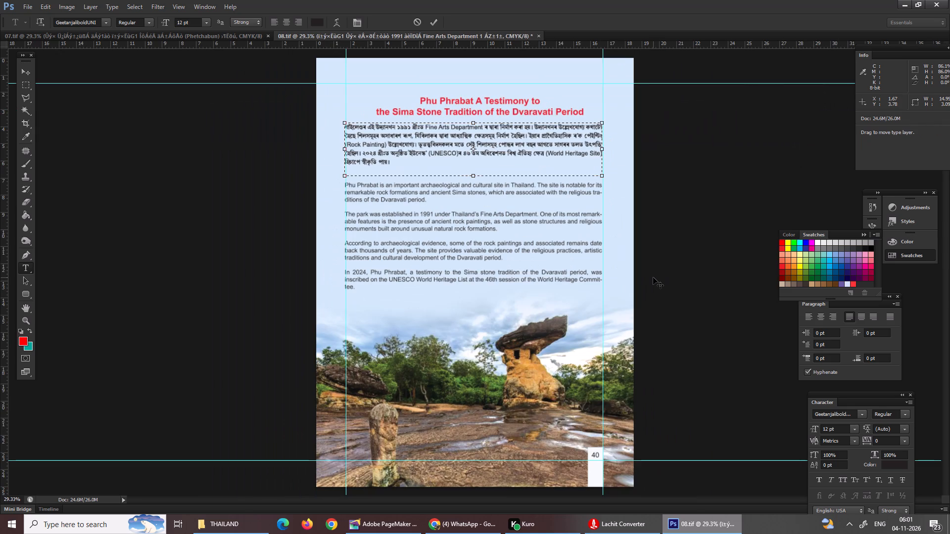
key(ctrl+s)
Select the entire canvas of the 08.tif page.
key(ctrl+a)
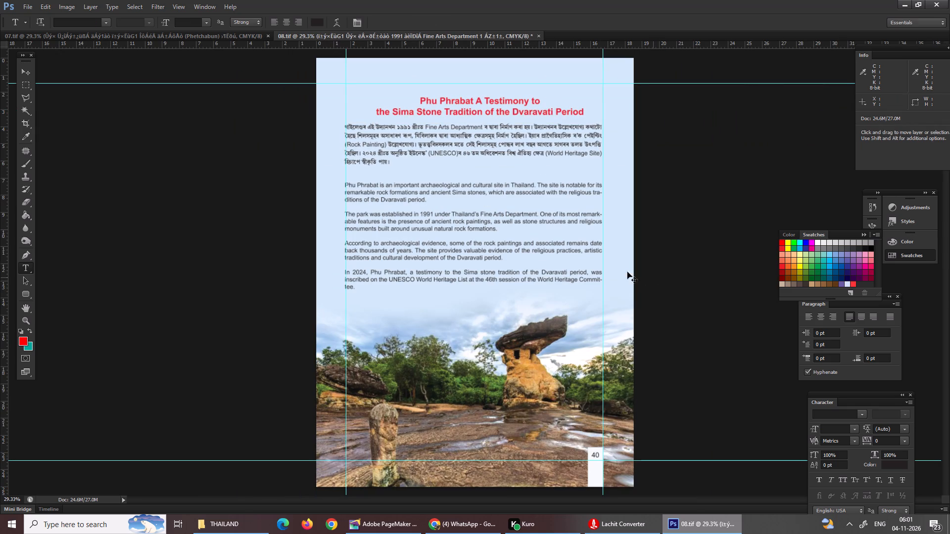
key(ctrl+a)
key(ctrl+a)
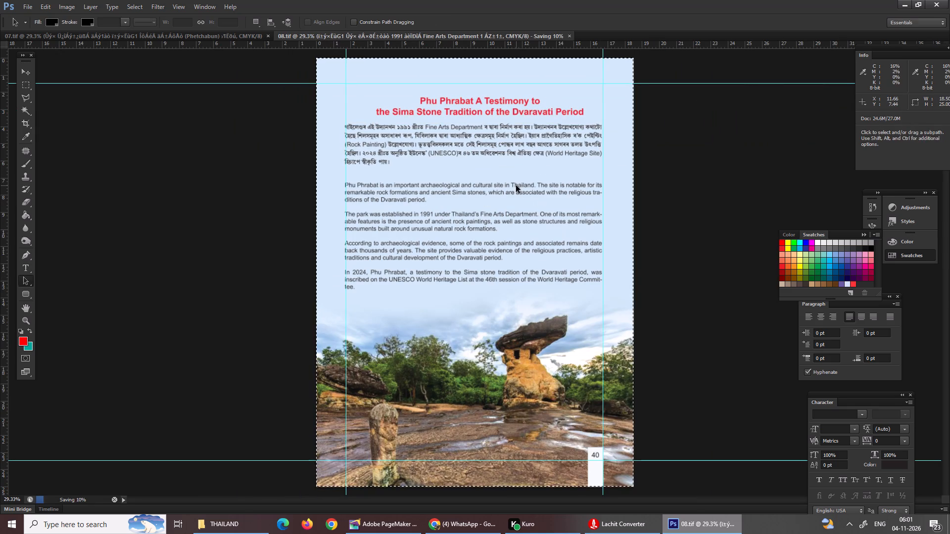
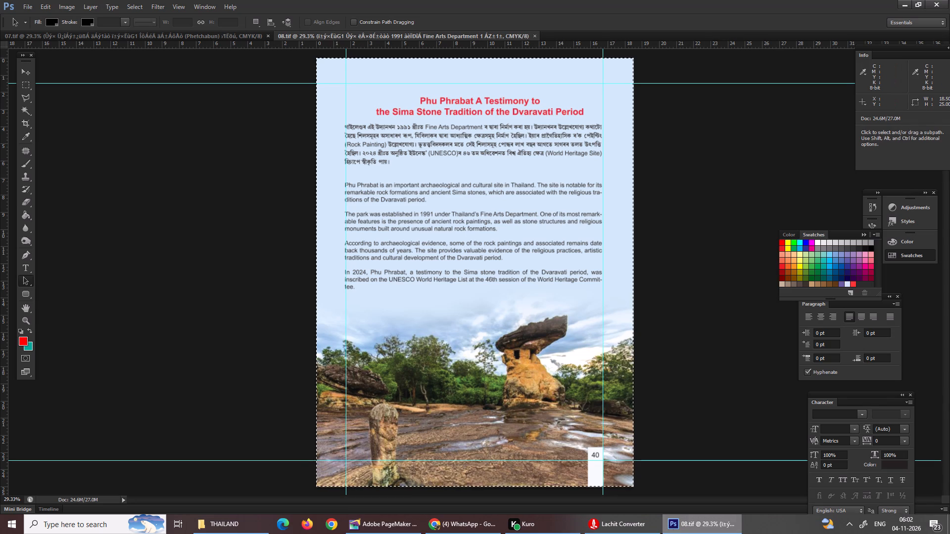
Deselect the canvas of the 08.tif page and save the file.
key(ctrl+d)
key(ctrl+s)
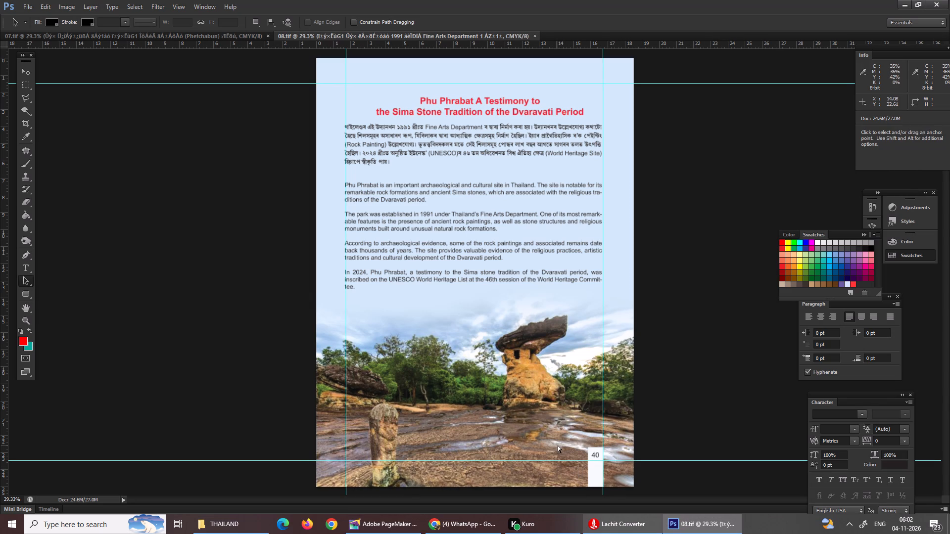
key(ctrl+s)
Switch to the THAILAND folder in File Explorer and open the 09 page image in Photoshop.
click(241, 531)
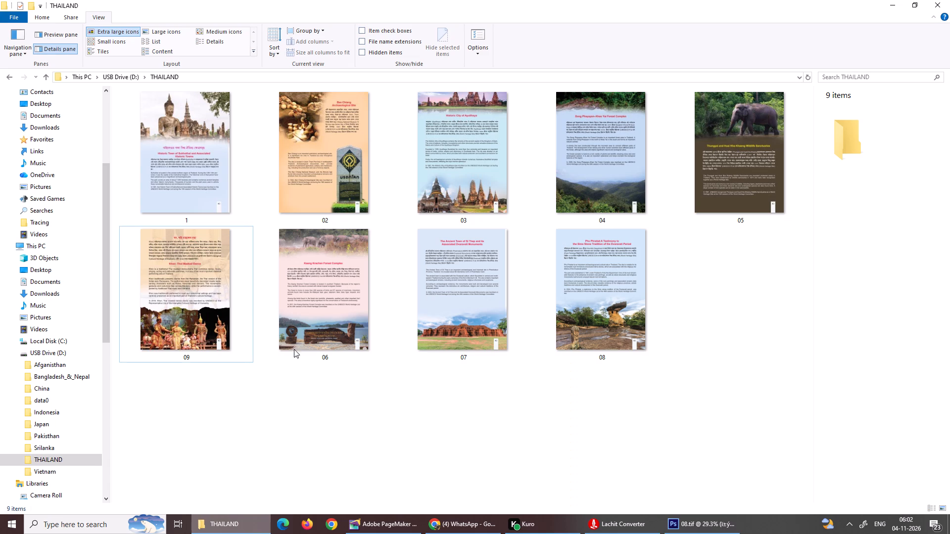
right_click(202, 296)
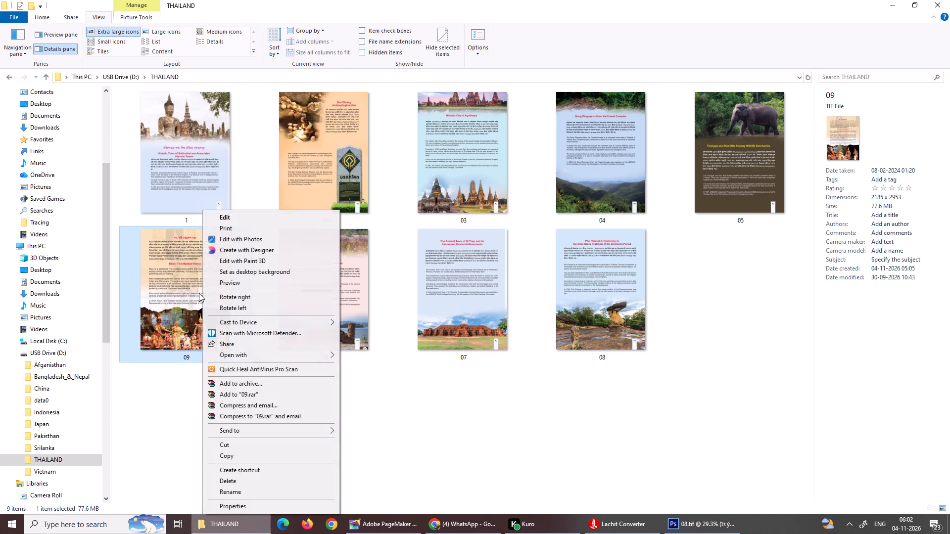
click(475, 378)
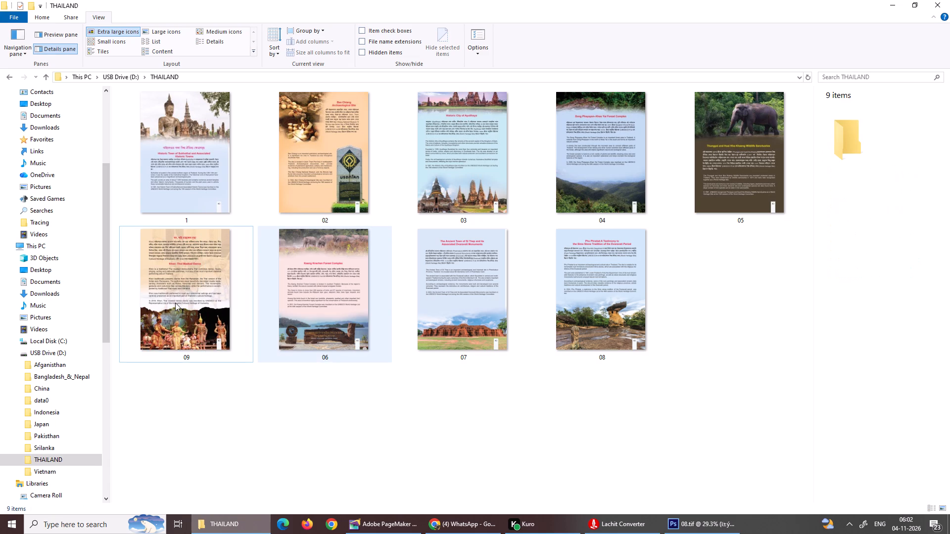
right_click(175, 303)
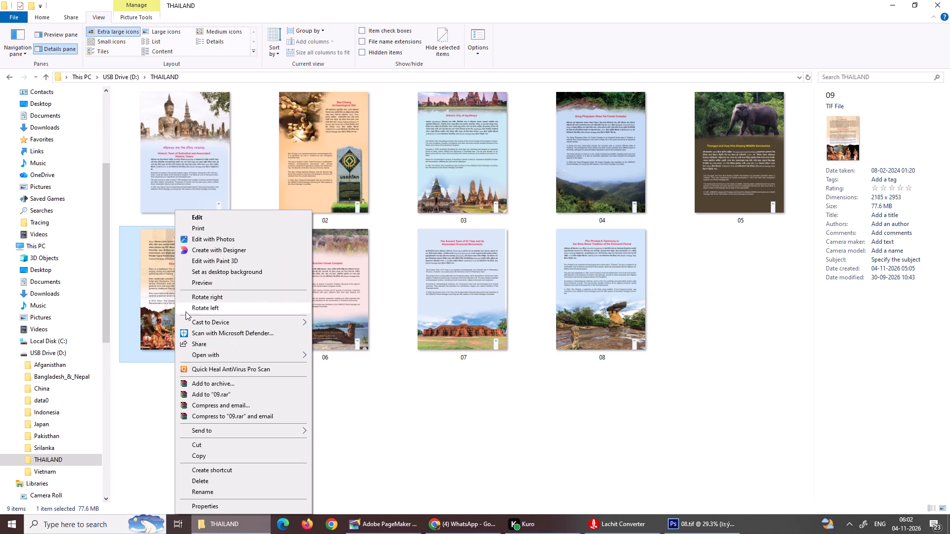
click(436, 374)
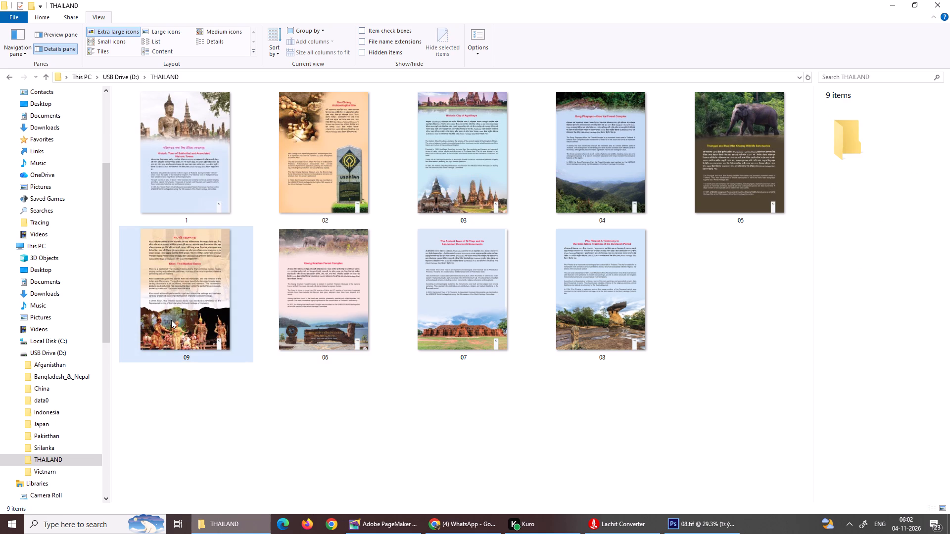
right_click(171, 320)
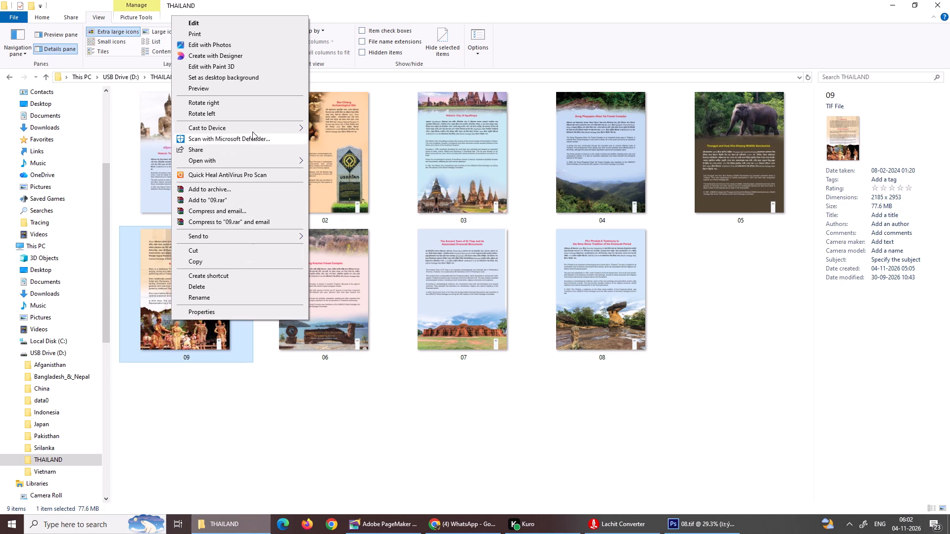
click(322, 159)
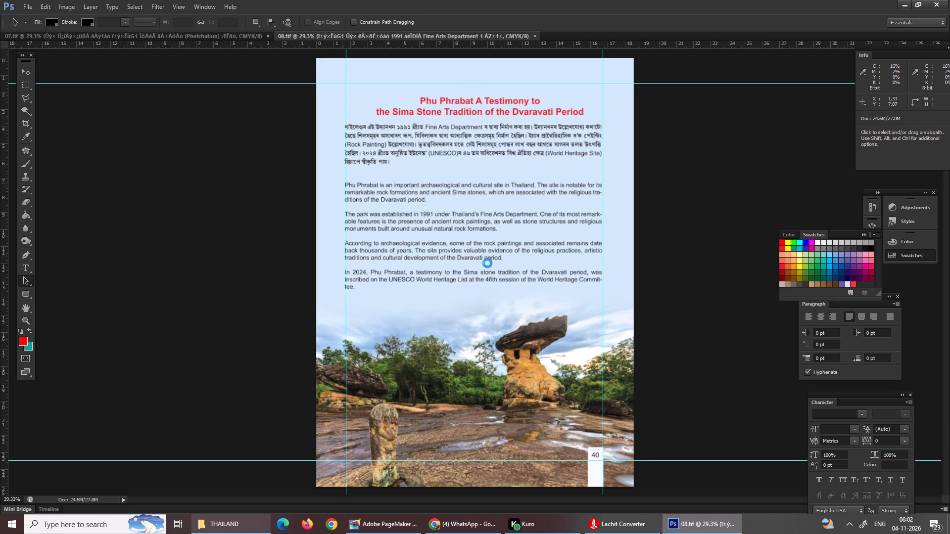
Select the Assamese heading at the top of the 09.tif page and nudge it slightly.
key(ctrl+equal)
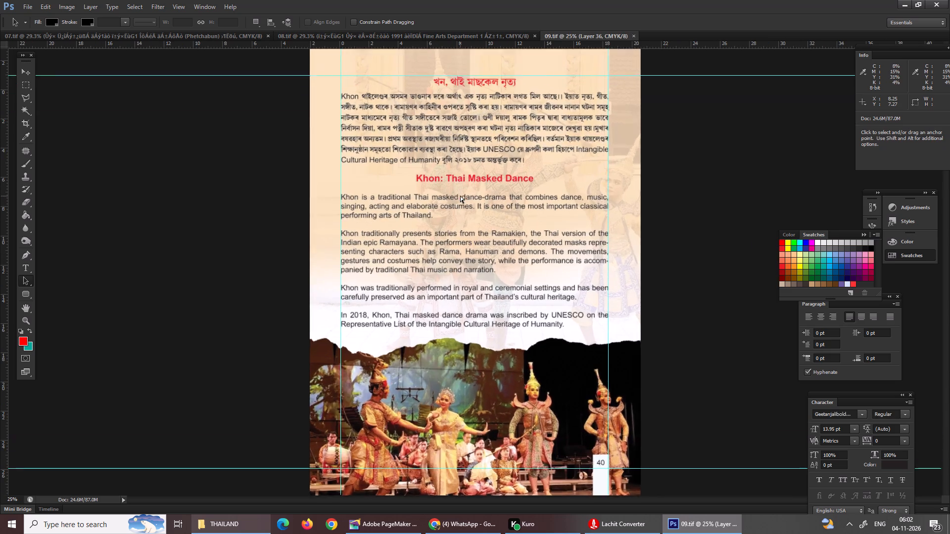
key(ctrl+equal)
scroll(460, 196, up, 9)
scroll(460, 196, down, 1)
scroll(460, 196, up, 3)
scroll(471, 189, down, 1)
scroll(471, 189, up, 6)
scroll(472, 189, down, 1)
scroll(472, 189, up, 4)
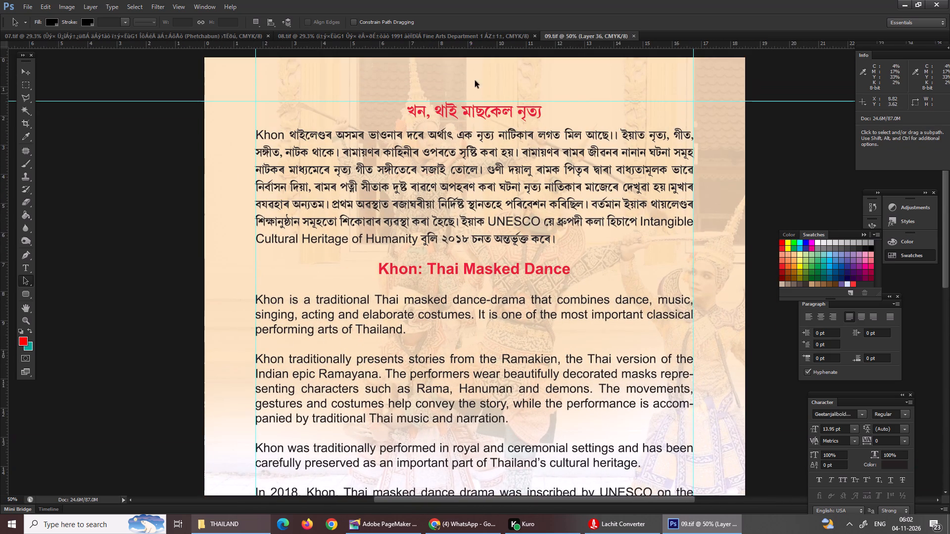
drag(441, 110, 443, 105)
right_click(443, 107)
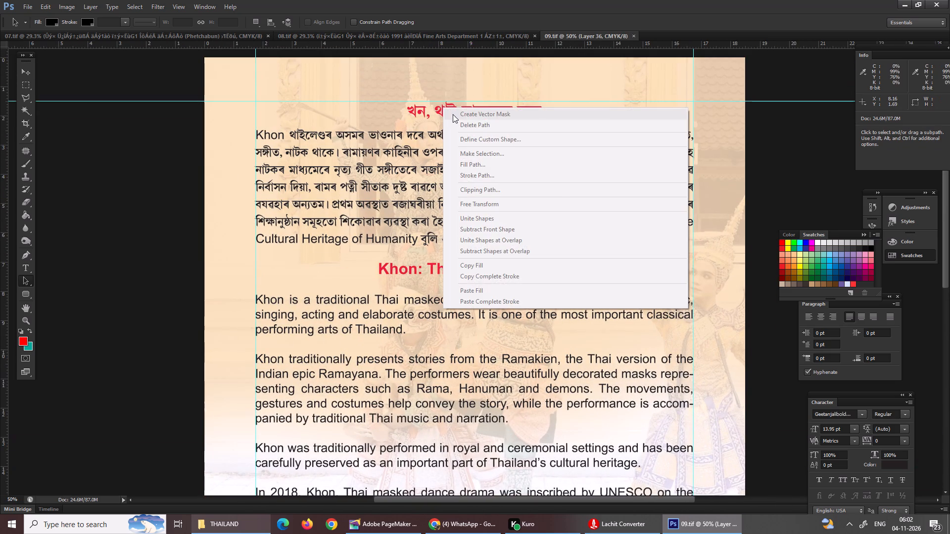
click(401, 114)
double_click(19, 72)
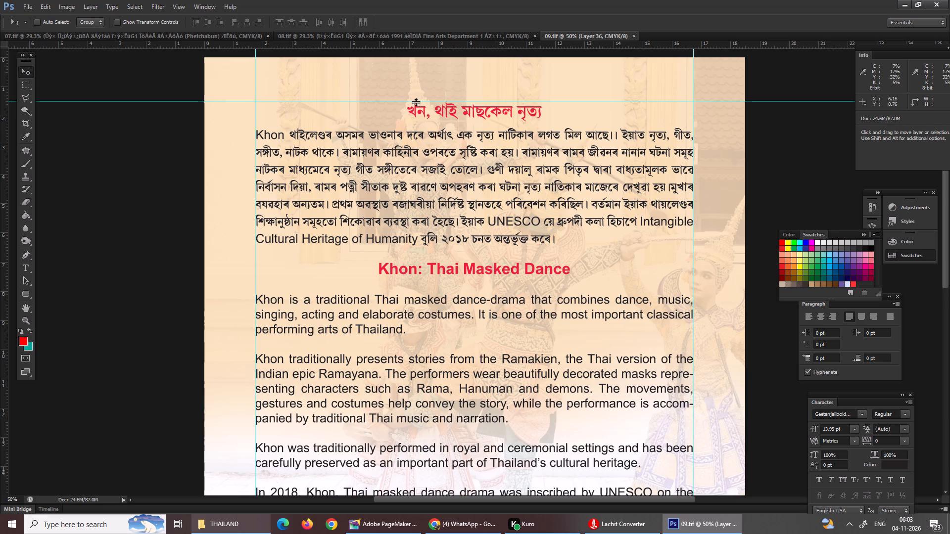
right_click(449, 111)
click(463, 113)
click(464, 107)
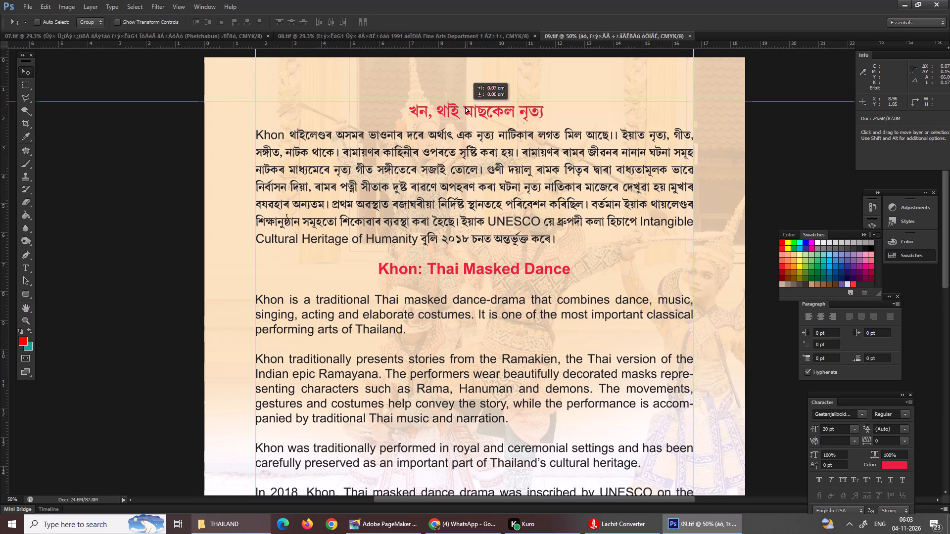
Cut the red heading "Khon: Thai Masked Dance" out of the English text block and commit the edit.
key(t)
click(426, 276)
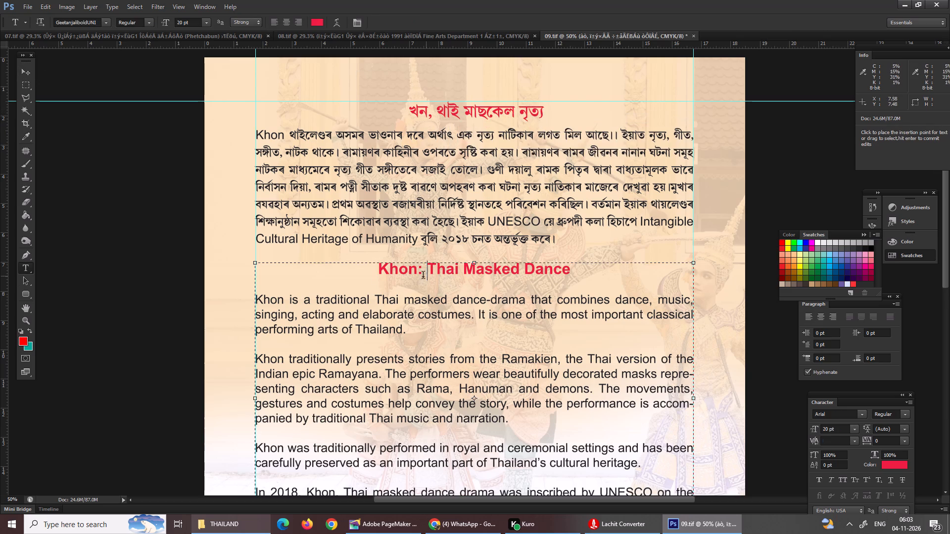
drag(363, 268, 647, 266)
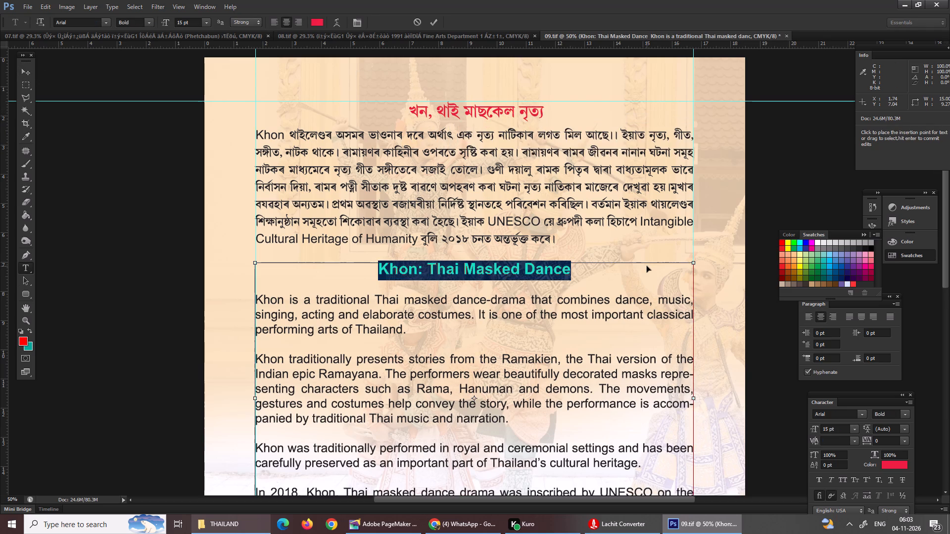
key(ctrl+x)
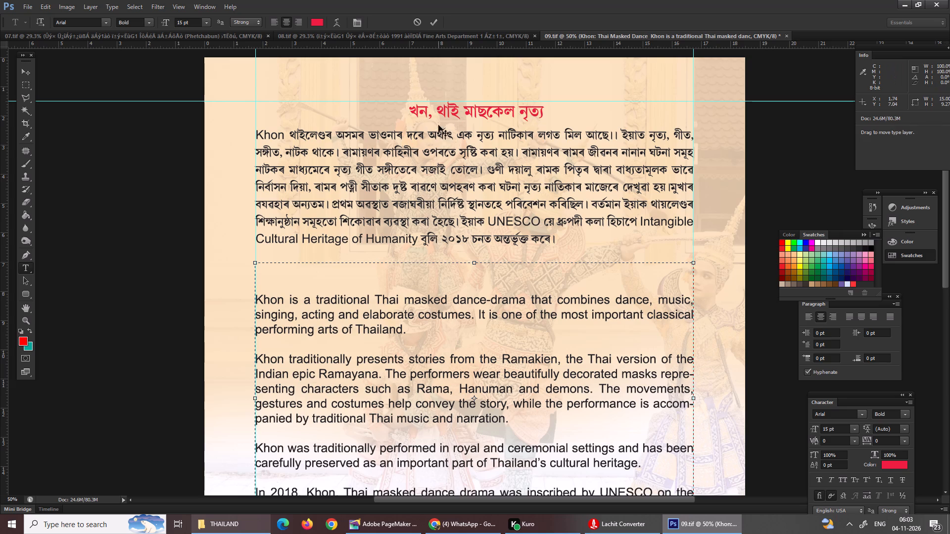
key(Return)
Replace the Assamese heading text with the cut "Khon: Thai Masked Dance" heading and centre it above the Assamese paragraph.
click(427, 104)
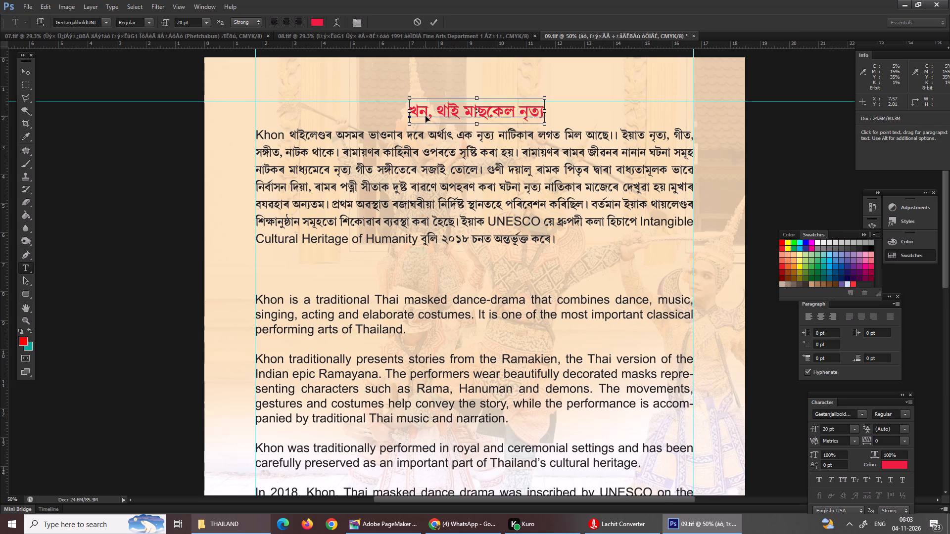
key(ctrl+a)
key(ctrl+v)
click(29, 73)
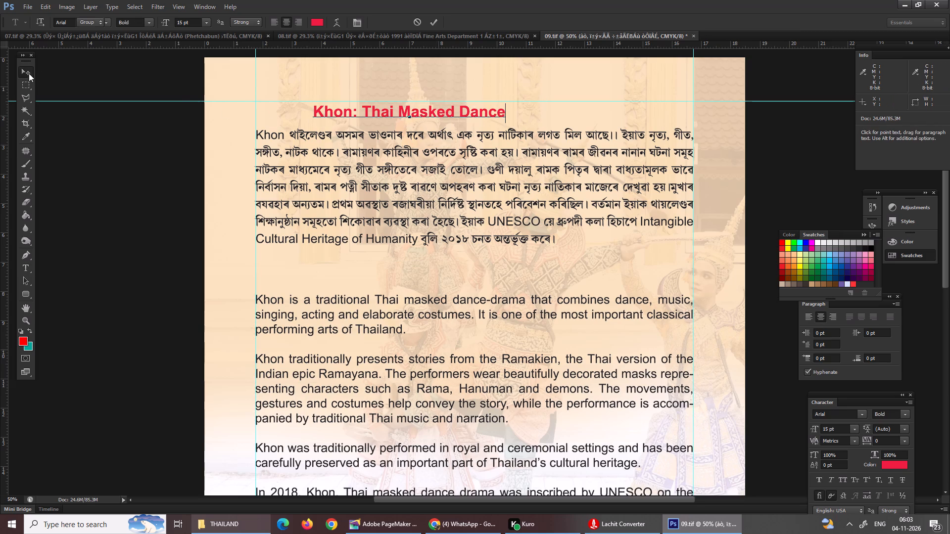
drag(353, 111, 420, 114)
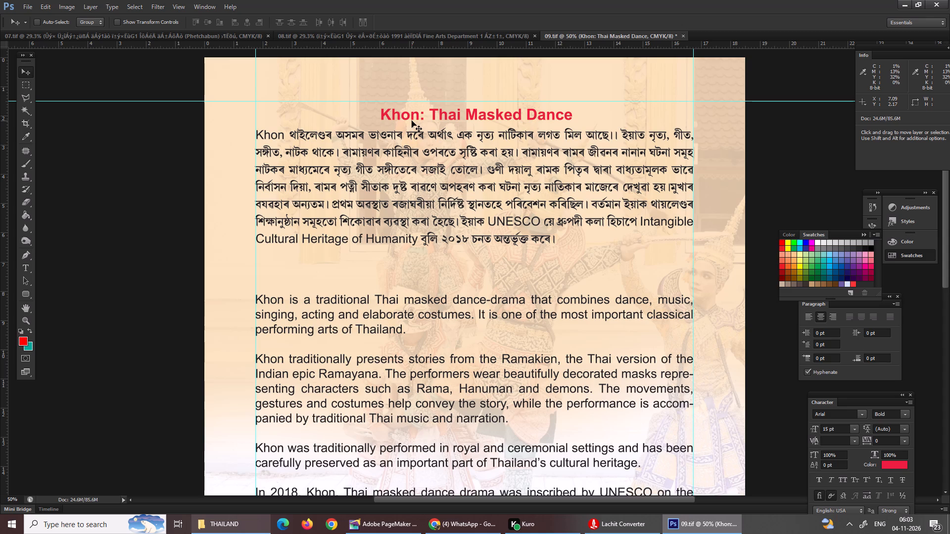
Remove the colon so the heading reads "Khon Thai Masked Dance", and commit the edit.
key(t)
click(423, 114)
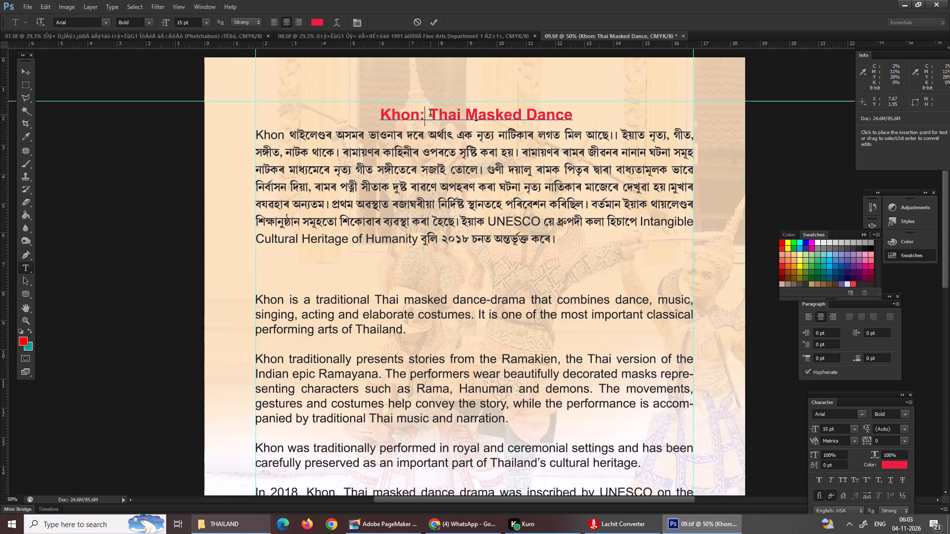
key(BackSpace)
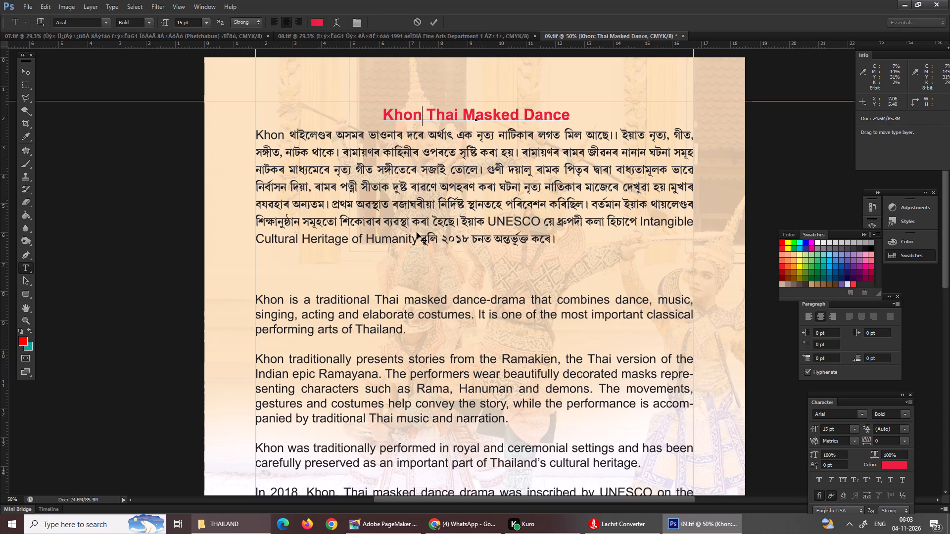
click(397, 183)
key(Return)
Set the font size of the whole Assamese paragraph to 12 pt.
click(29, 66)
right_click(391, 178)
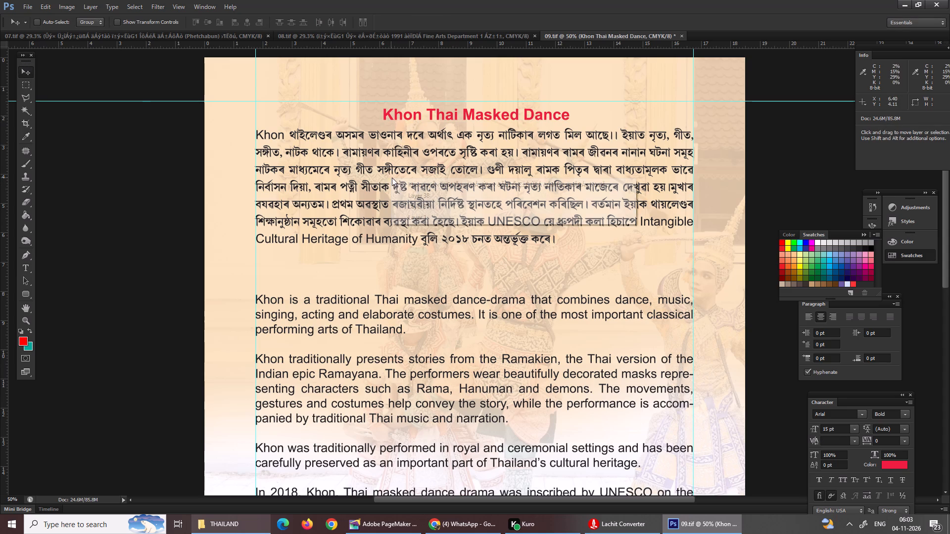
click(428, 188)
click(847, 430)
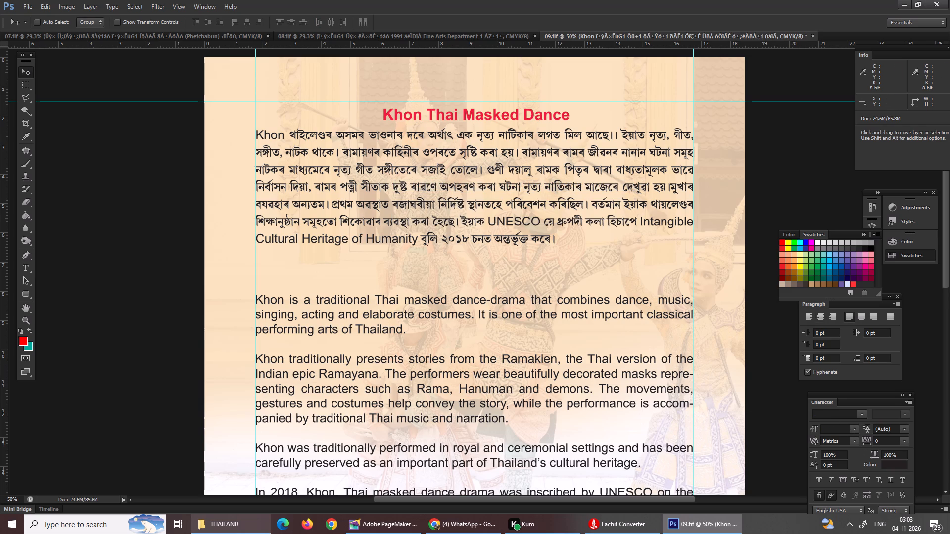
text(12)
key(Return)
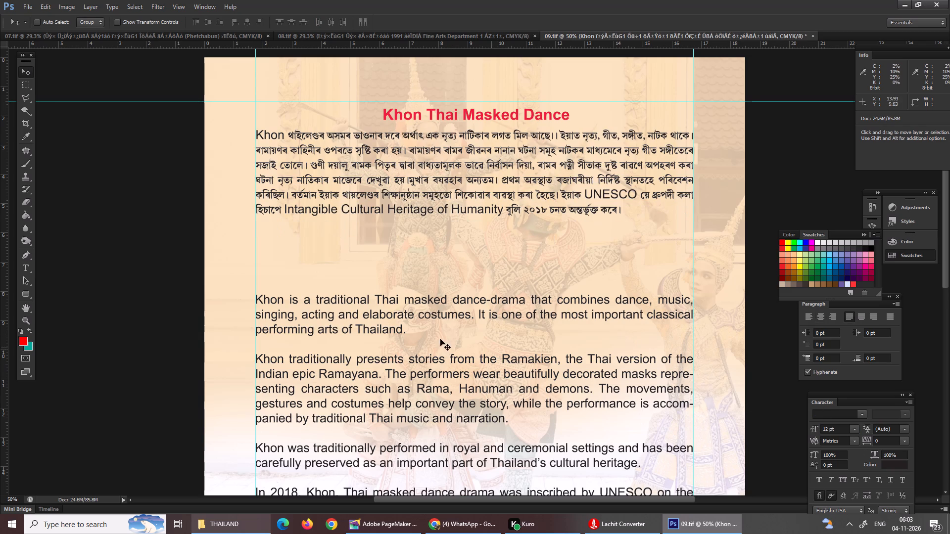
Set the English text block to 10 pt and shift it slightly up the page.
right_click(433, 334)
click(458, 343)
click(834, 429)
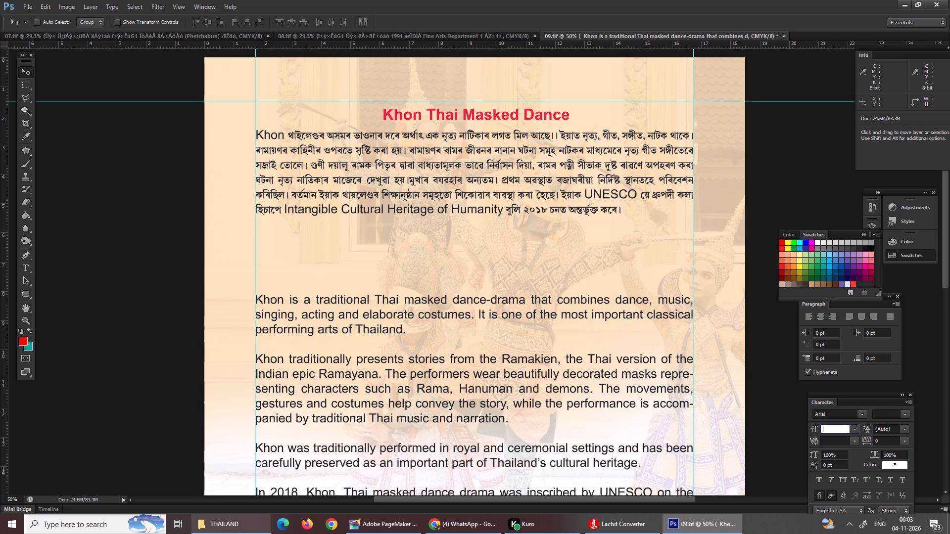
key(1)
key(0)
key(Return)
drag(379, 354, 376, 343)
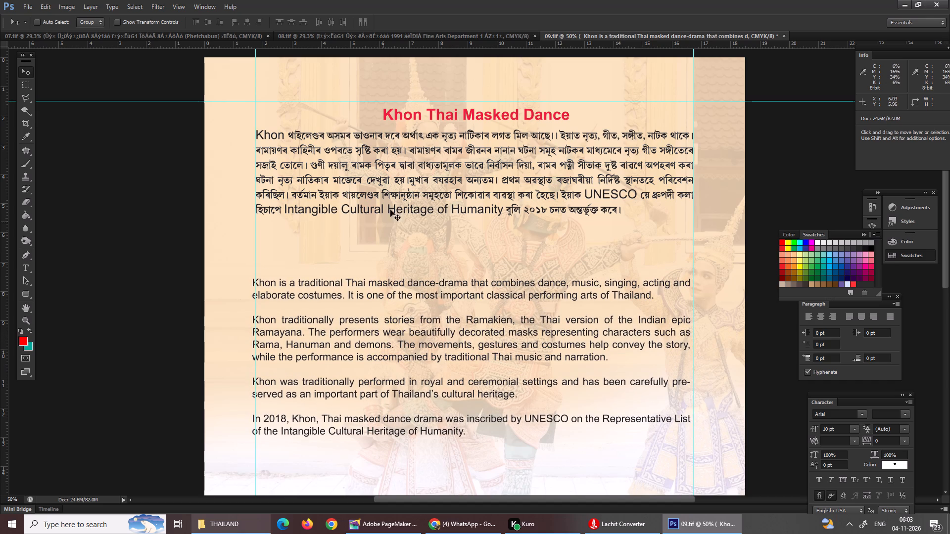
Move the Assamese paragraph down about 1 cm, keeping it between the vertical margin guides.
right_click(397, 202)
click(422, 209)
drag(422, 209, 425, 231)
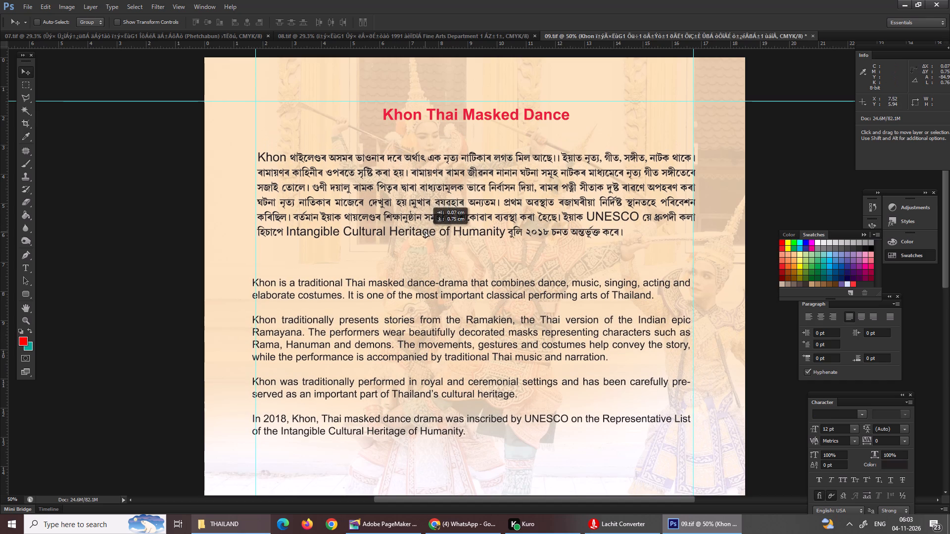
drag(425, 231, 422, 239)
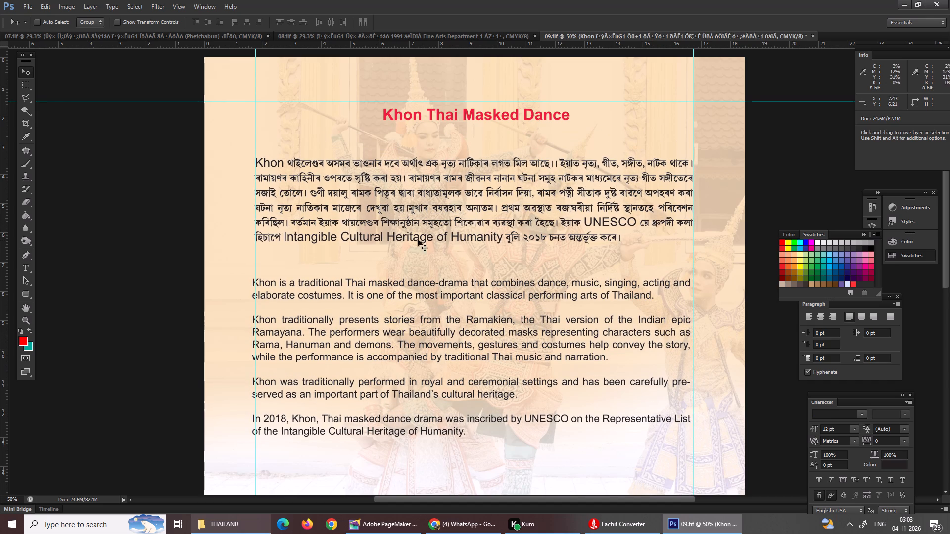
Move the "Khon Thai Masked Dance" heading down about 0.7 cm, closer to the Assamese paragraph.
right_click(428, 113)
click(445, 118)
drag(446, 117, 449, 137)
Set the English words "Khon" and "UNESCO" inside the Assamese paragraph to 10 pt.
key(t)
drag(286, 164, 236, 170)
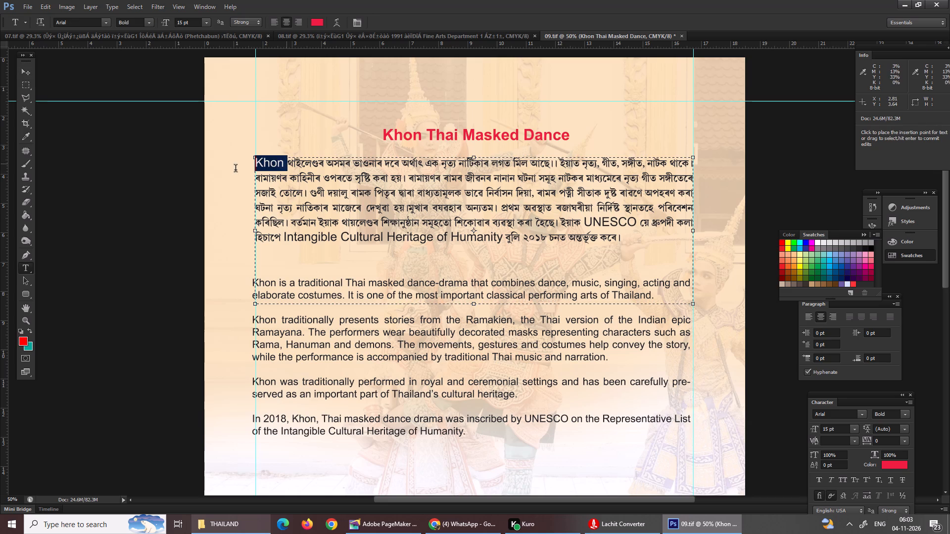
drag(236, 170, 234, 170)
drag(847, 432, 809, 432)
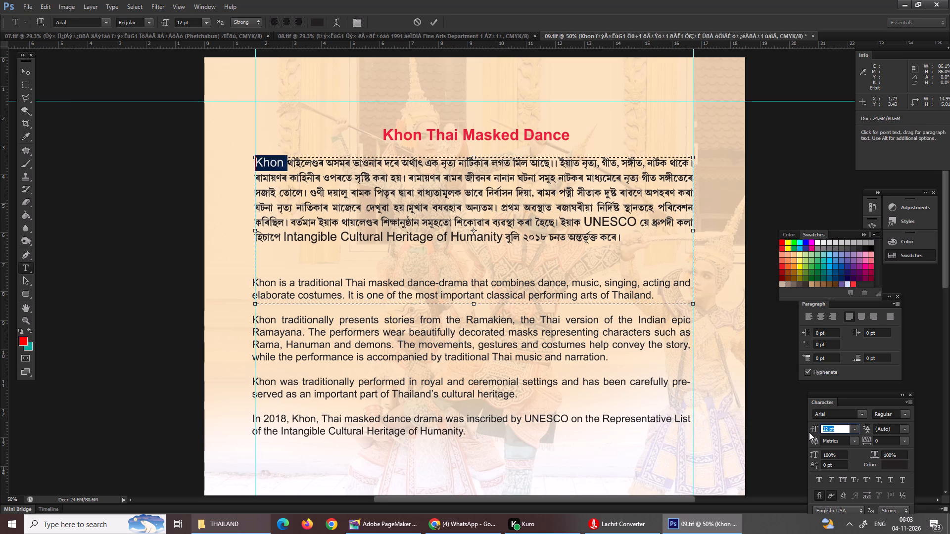
text(10)
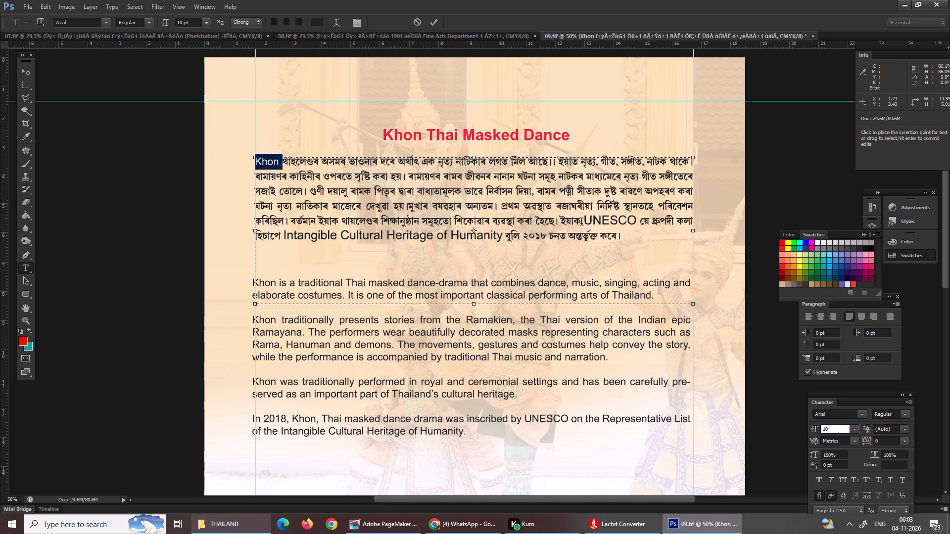
drag(581, 225, 631, 222)
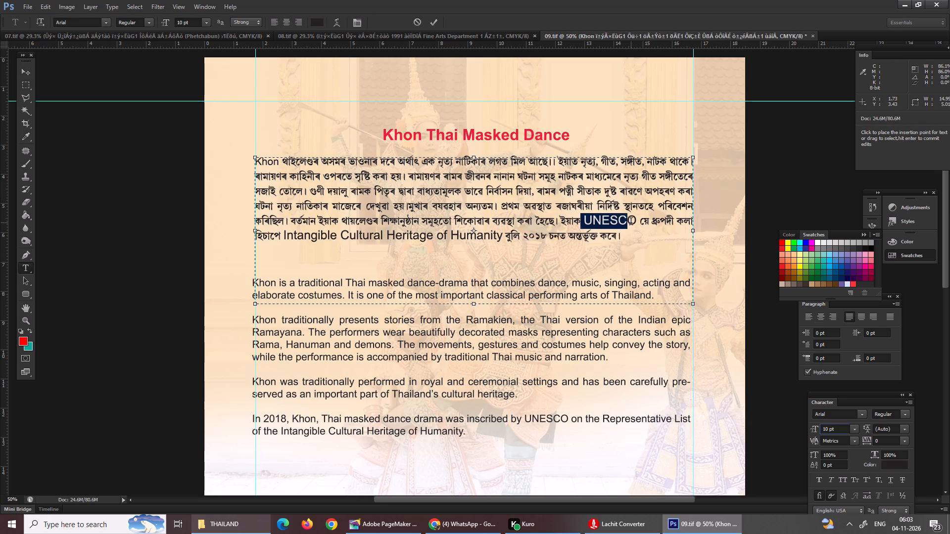
drag(631, 222, 637, 218)
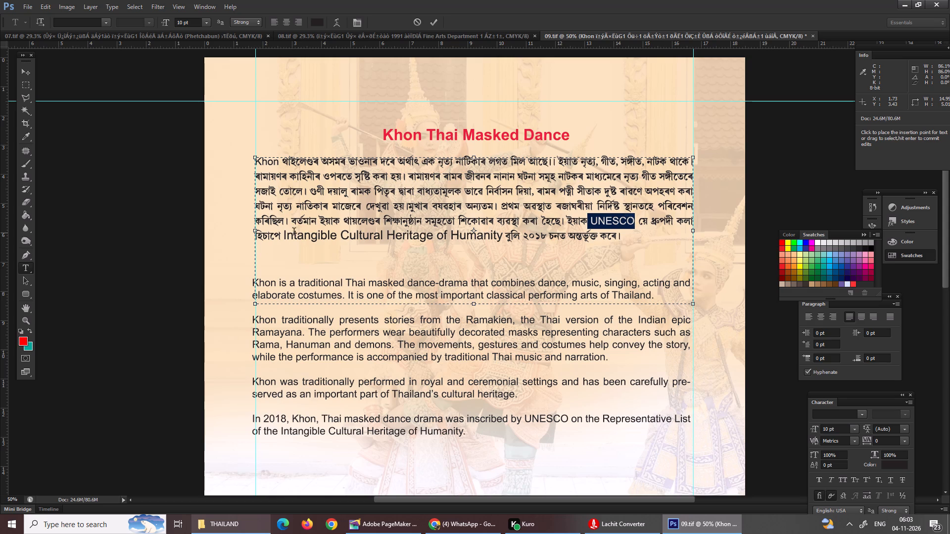
Set the English phrase "Intangible Cultural Heritage of Humanity" inside the Assamese paragraph to 10 pt.
drag(283, 235, 503, 233)
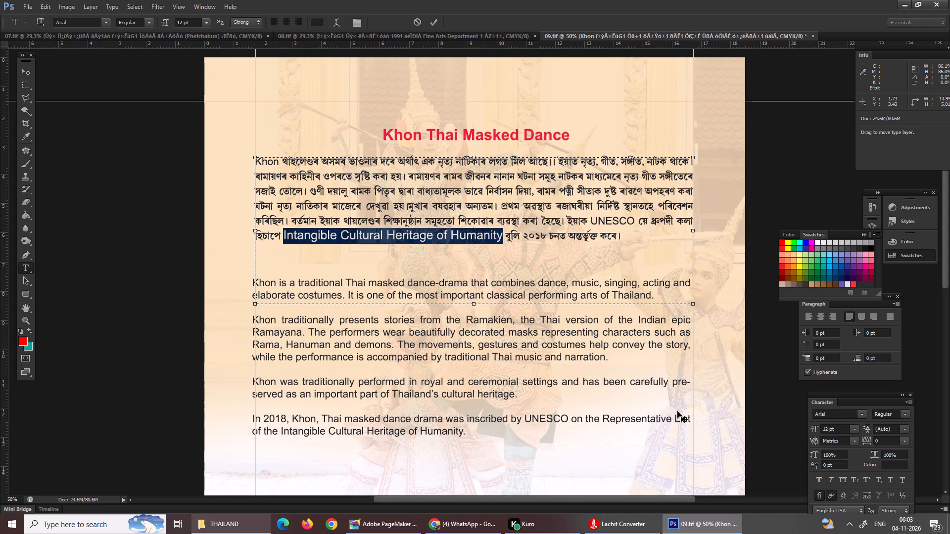
drag(846, 428, 786, 430)
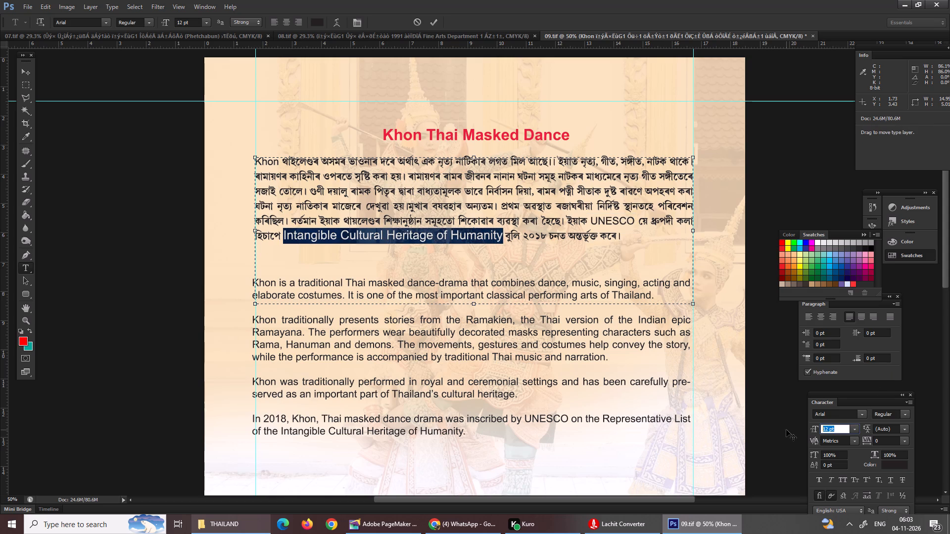
text(10)
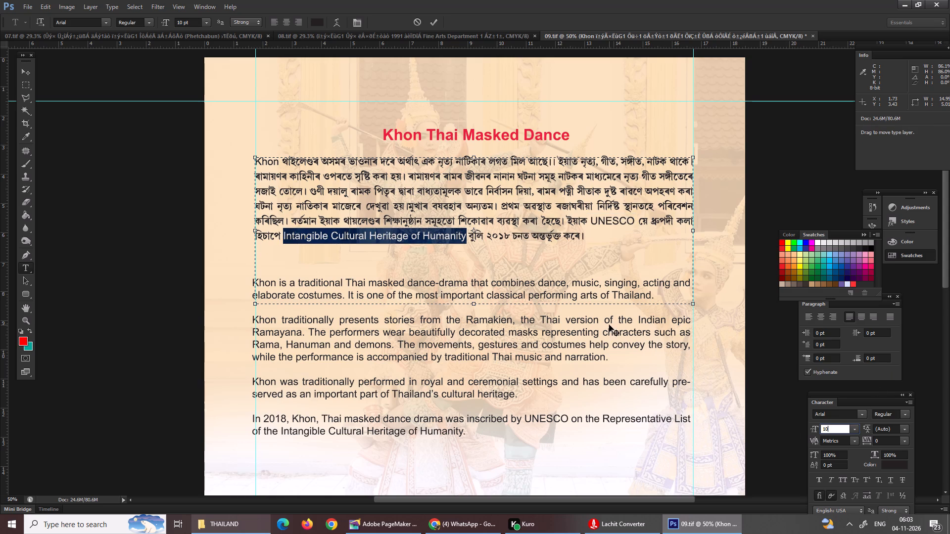
key(Return)
Shorten the Assamese paragraph's text frame from below by about 1.4 cm, clearing the English text beneath it.
drag(475, 305, 468, 265)
key(Return)
Shorten the English text block's frame from below by about 2.5 cm, ending just under its last paragraph.
click(483, 299)
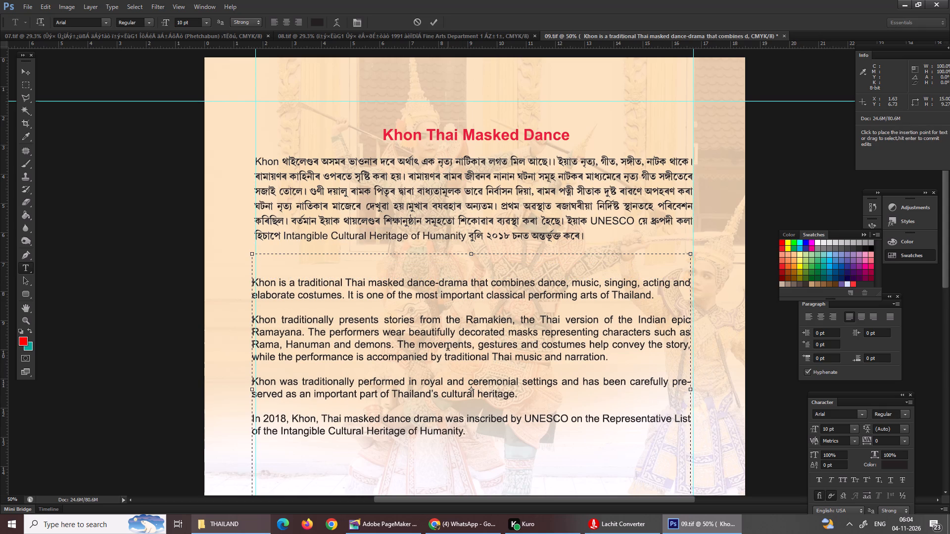
scroll(594, 412, up, 2)
scroll(594, 412, down, 2)
scroll(594, 412, up, 2)
scroll(594, 412, down, 2)
scroll(594, 412, up, 2)
scroll(594, 412, down, 1)
scroll(594, 412, up, 2)
scroll(499, 449, down, 3)
scroll(634, 406, up, 2)
scroll(634, 406, down, 2)
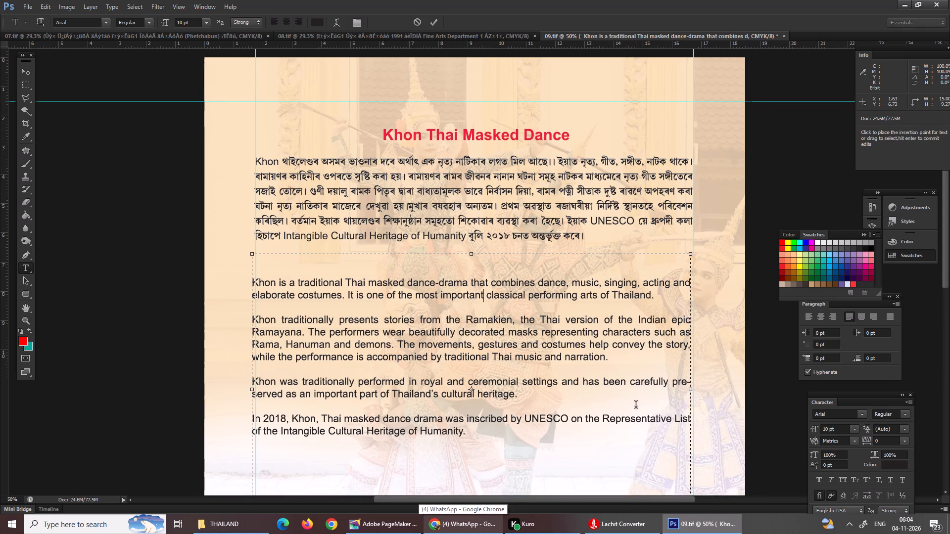
scroll(636, 406, down, 2)
scroll(632, 410, up, 2)
scroll(632, 410, down, 2)
scroll(541, 446, down, 4)
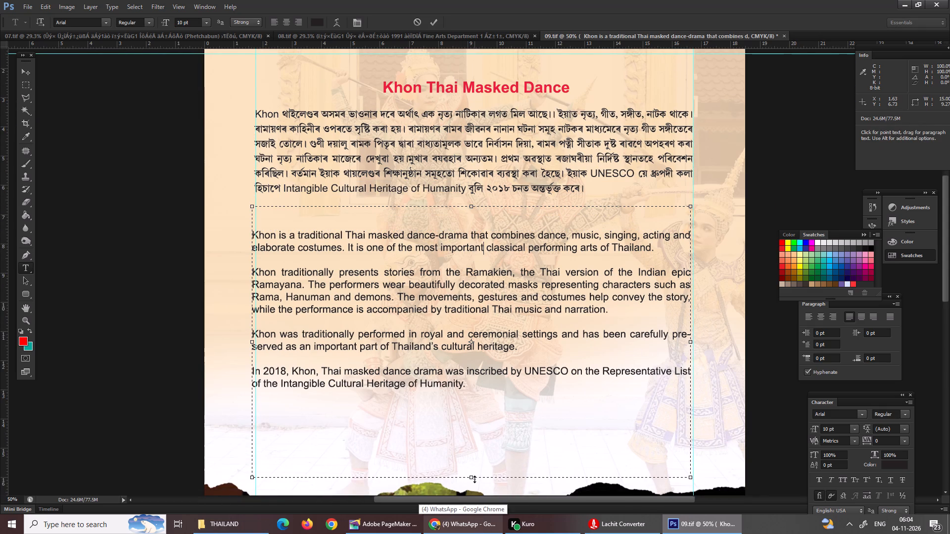
drag(475, 479, 481, 406)
key(ctrl+0)
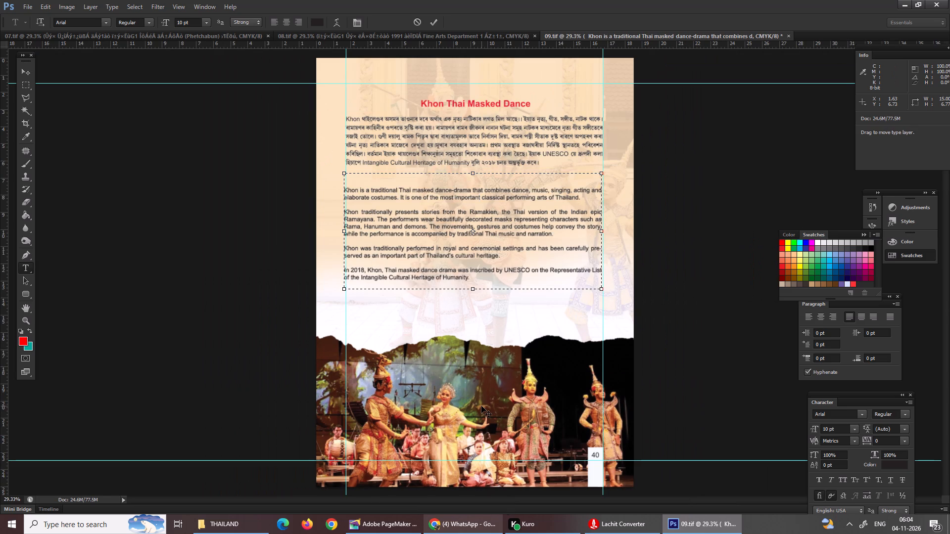
key(ctrl+equal)
key(ctrl+equal)
key(ctrl+equal)
key(ctrl+equal)
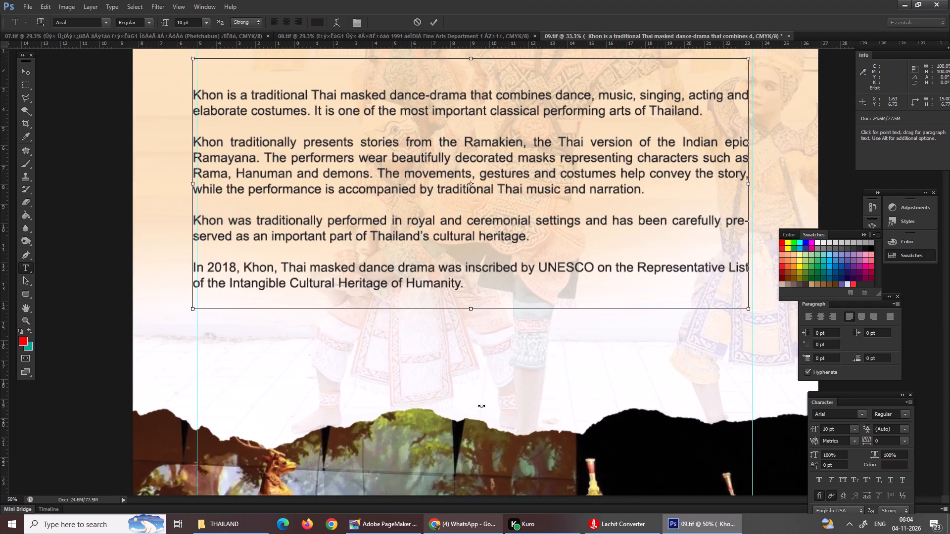
scroll(481, 406, up, 10)
scroll(481, 406, down, 1)
scroll(481, 406, up, 2)
scroll(481, 406, down, 1)
scroll(481, 406, up, 1)
scroll(481, 406, down, 4)
scroll(481, 406, up, 7)
scroll(481, 406, down, 1)
scroll(481, 406, up, 1)
scroll(481, 406, down, 2)
scroll(481, 406, up, 4)
key(Return)
Join "ঘটনা" and "সমূহ" into one word in the second line of the Assamese paragraph.
scroll(484, 404, up, 6)
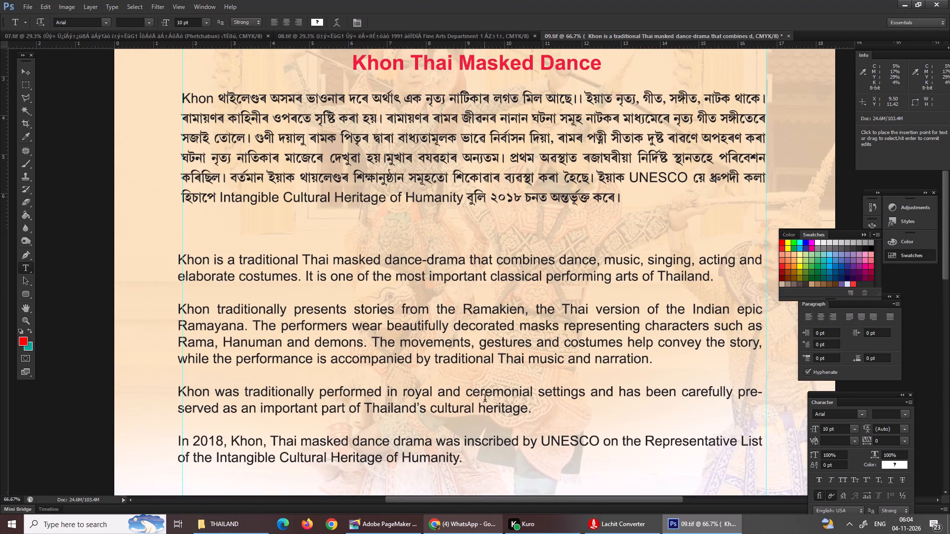
scroll(611, 464, up, 5)
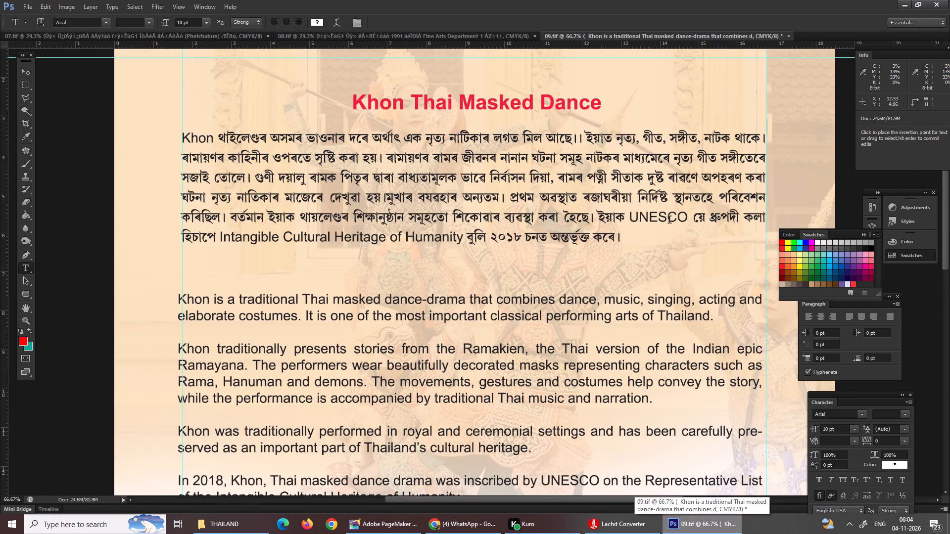
click(287, 148)
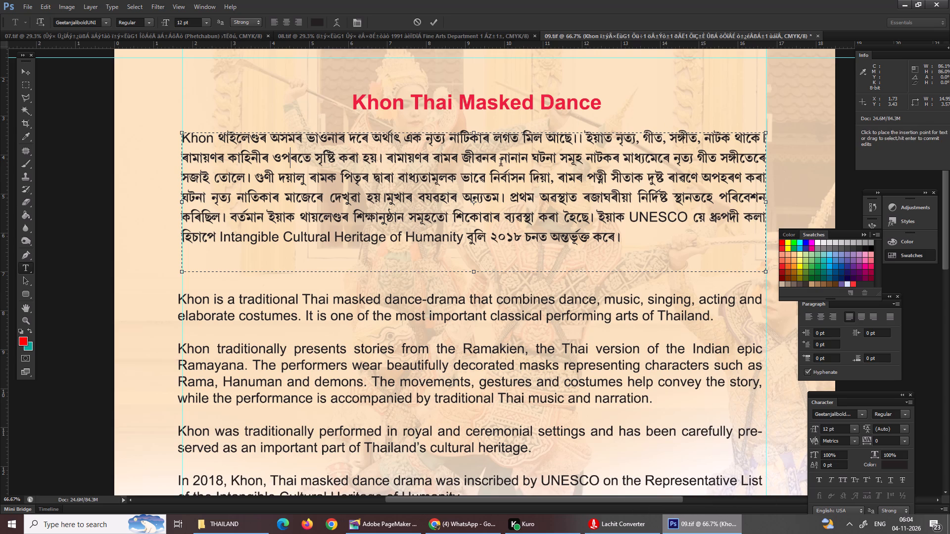
click(561, 156)
key(BackSpace)
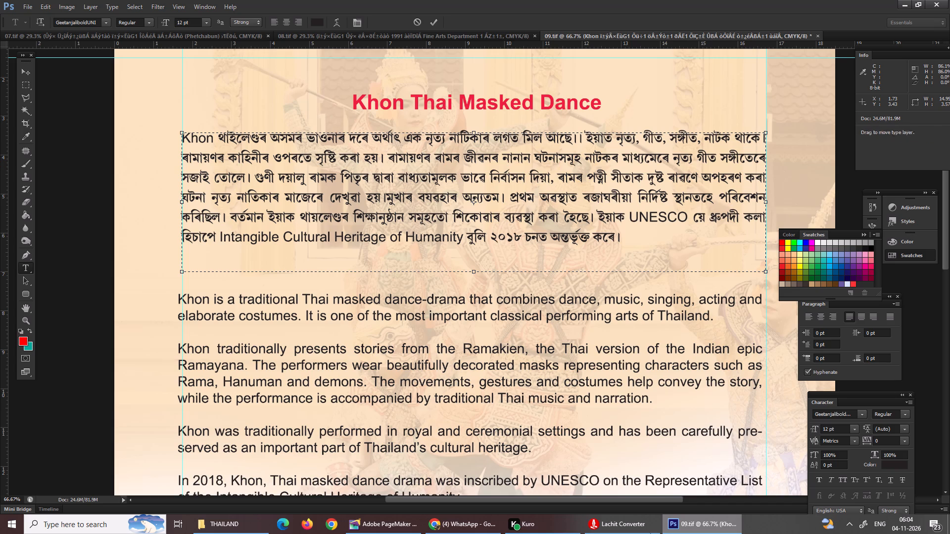
Create a hyphen in PageMaker and transfer it to Photoshop to join "নৃত্য" and "গীত" in the paragraph's second line, without spaces.
click(396, 523)
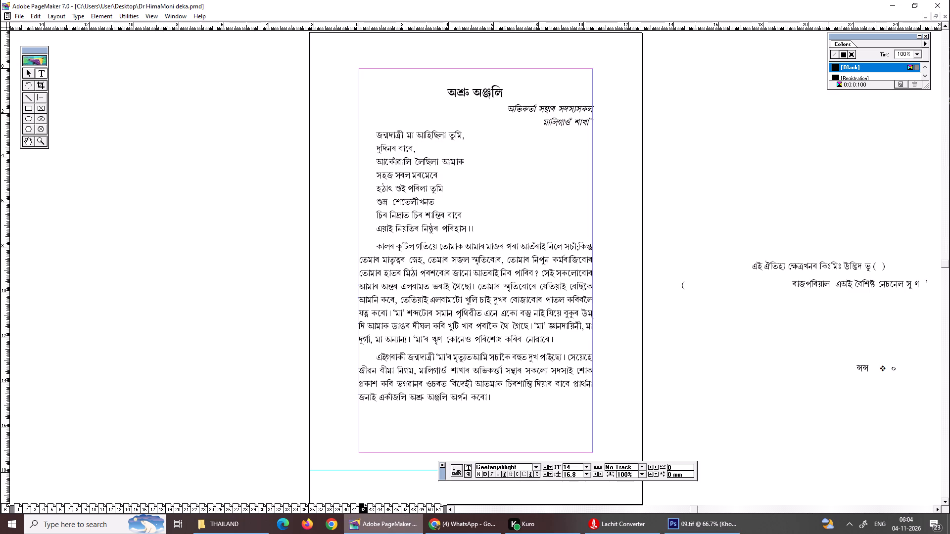
click(814, 297)
click(929, 287)
key(Return)
key(minus)
drag(857, 303, 873, 311)
key(ctrl+x)
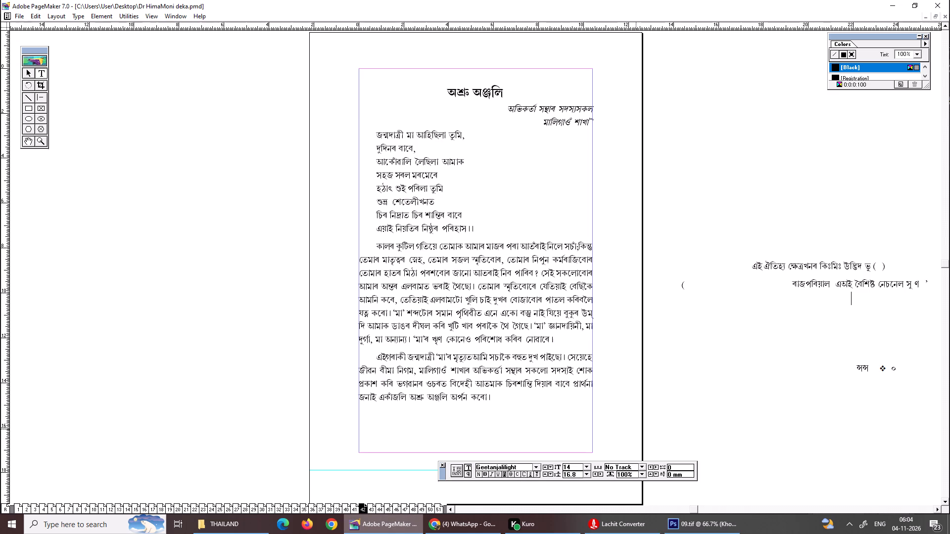
click(694, 529)
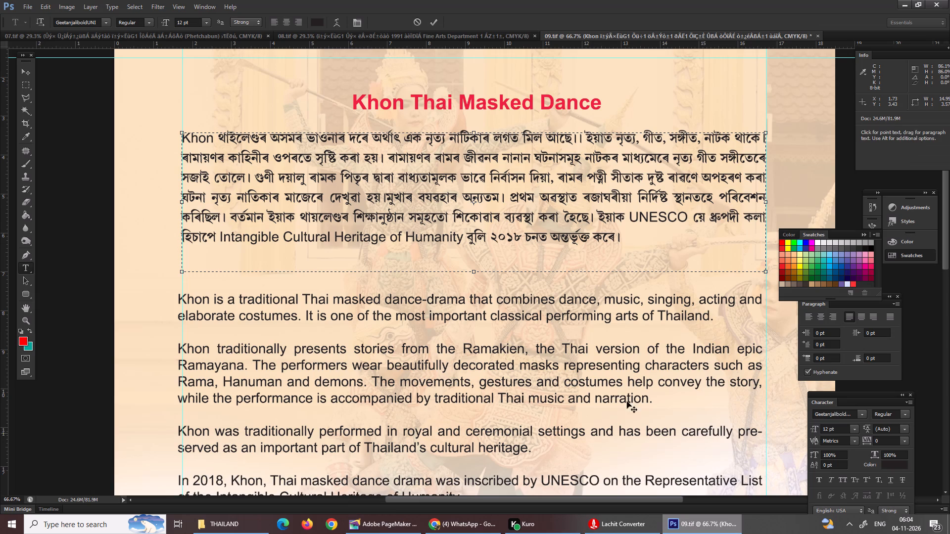
click(695, 163)
key(ctrl+v)
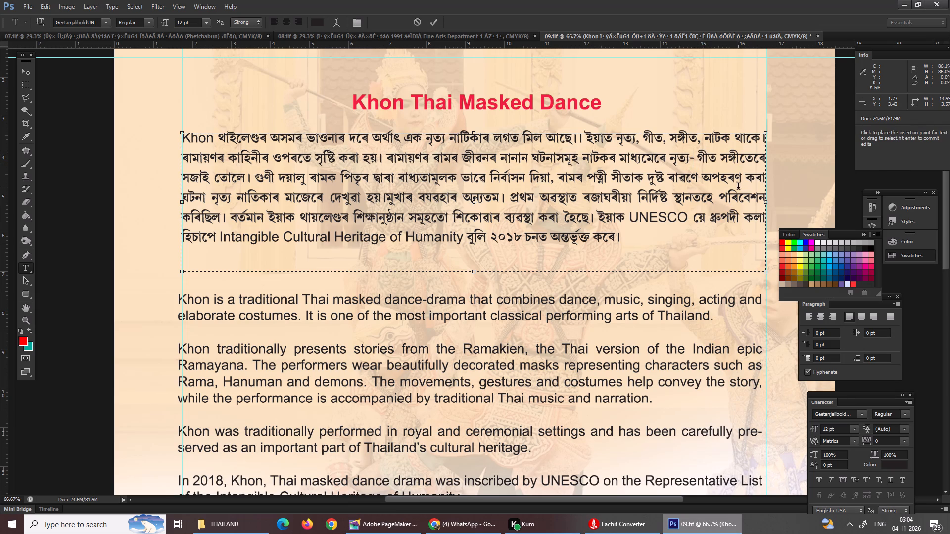
key(Right)
key(BackSpace)
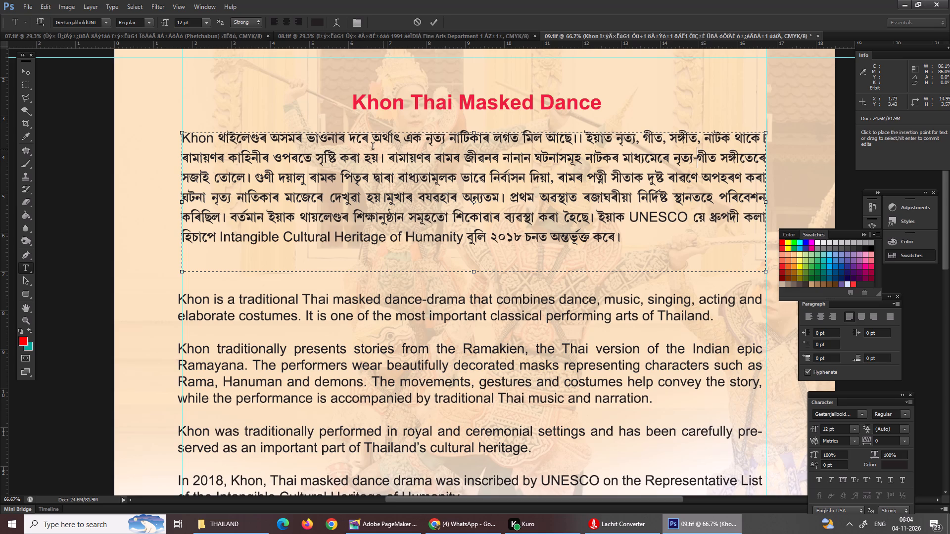
Join "বাধ্যতামূলক" and "ভাবে" into one word in the third line of the Assamese paragraph.
click(461, 178)
key(BackSpace)
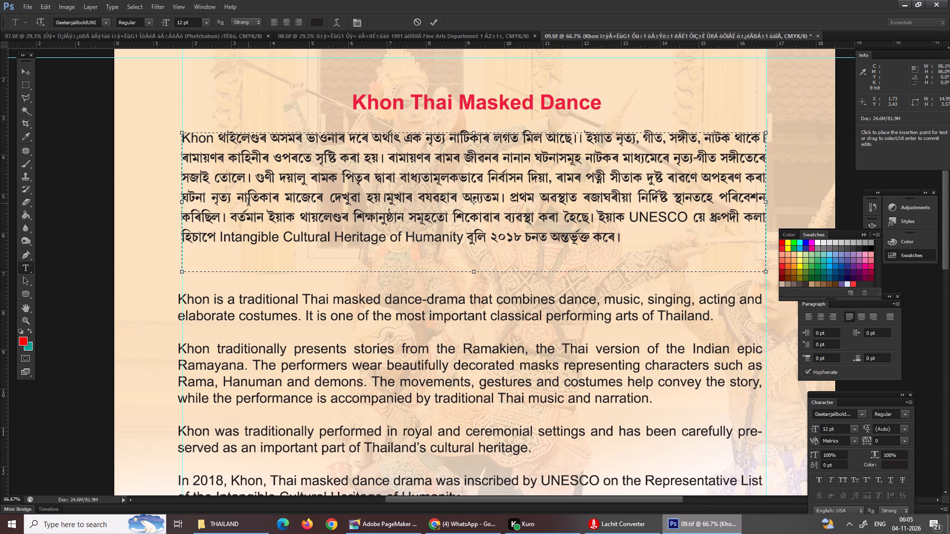
Correct "নাতিকাৰ" to "নাটিকাৰ" in the Assamese paragraph's fourth line, using the letters "টি" composed in PageMaker.
drag(251, 200, 257, 203)
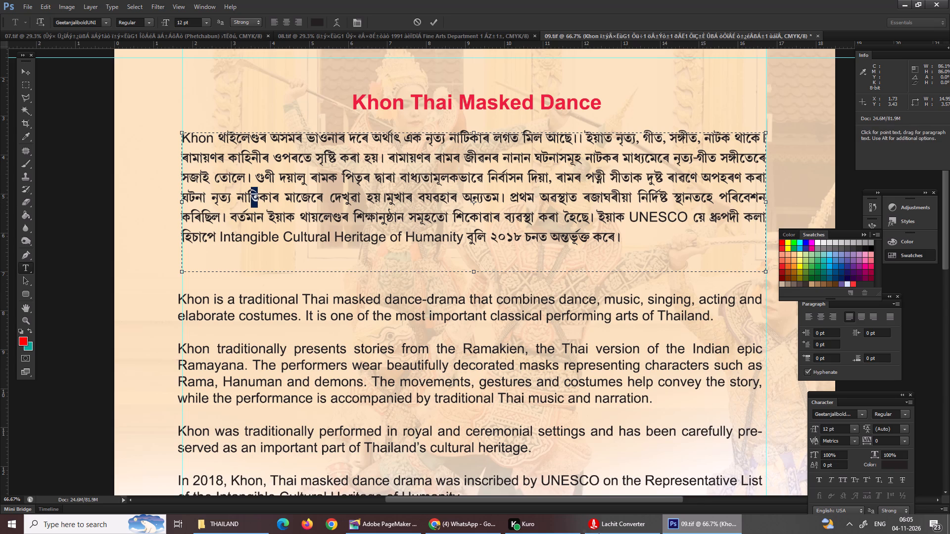
click(391, 518)
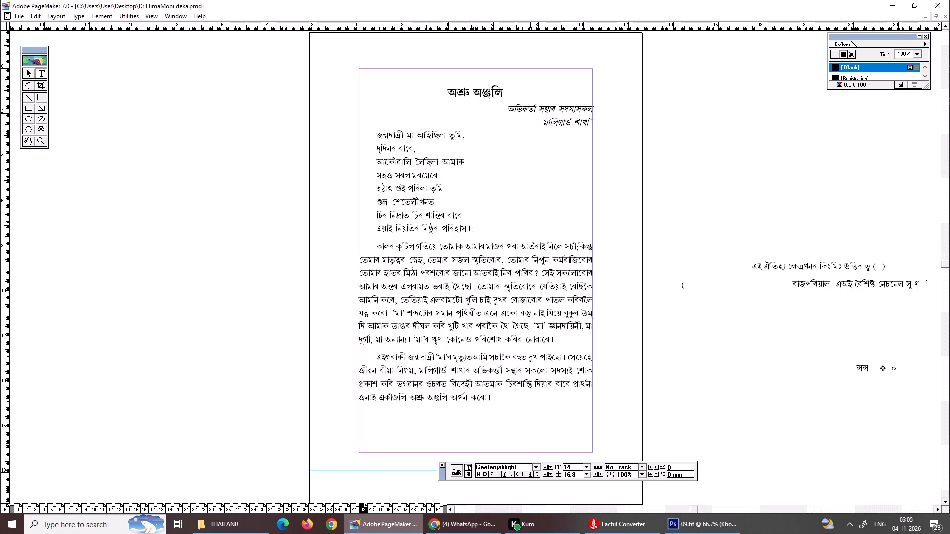
key(g)
key(BackSpace)
key(f)
key(apostrophe)
drag(863, 302, 850, 301)
key(ctrl+x)
click(688, 529)
key(ctrl+v)
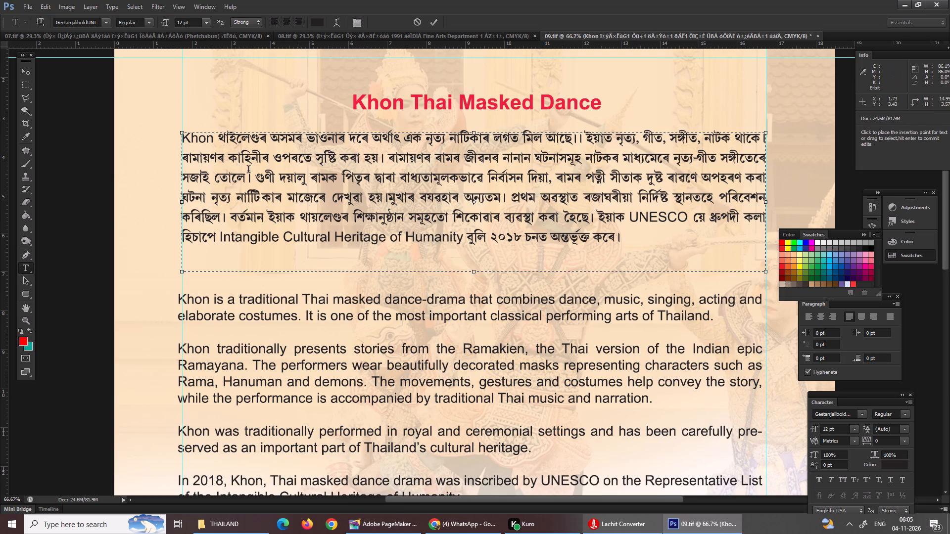
click(250, 200)
key(BackSpace)
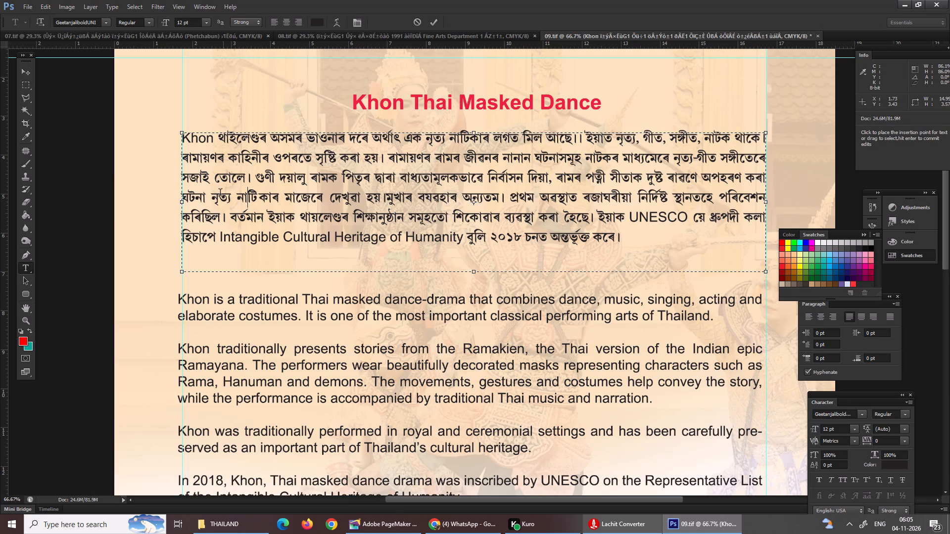
Copy the hyphen from "নৃত্য-গীত" to join "নৃত্য" and "নাটিকাৰ" in the Assamese paragraph's fourth line, without spaces.
click(237, 199)
click(233, 199)
drag(698, 156, 702, 157)
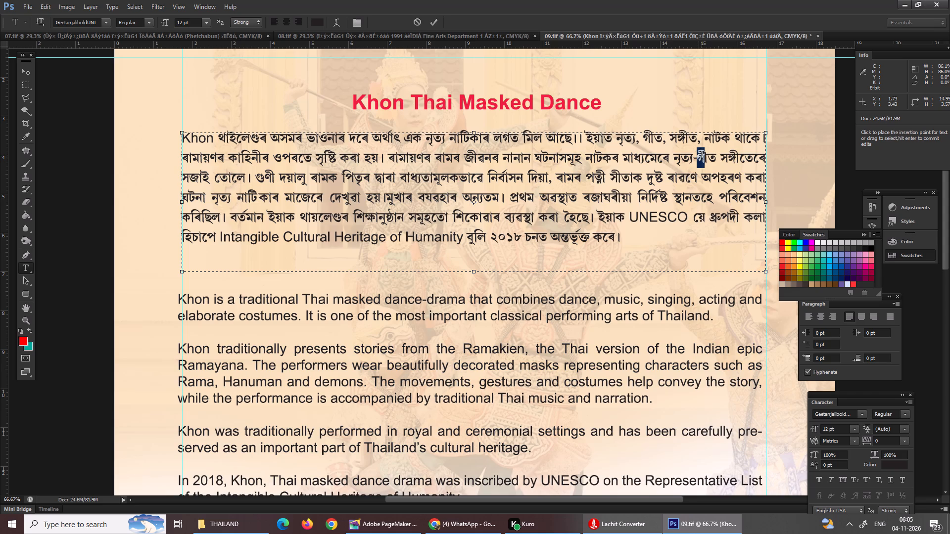
drag(702, 157, 689, 158)
shift+click(691, 156)
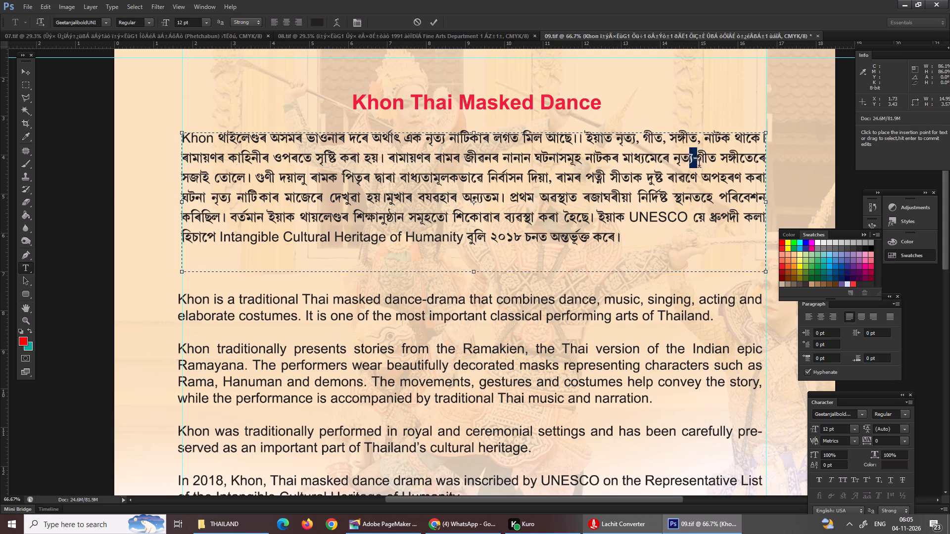
shift+click(697, 157)
shift+click(693, 159)
key(ctrl+c)
key(ctrl+c)
key(ctrl+c)
click(232, 194)
key(ctrl+v)
click(242, 197)
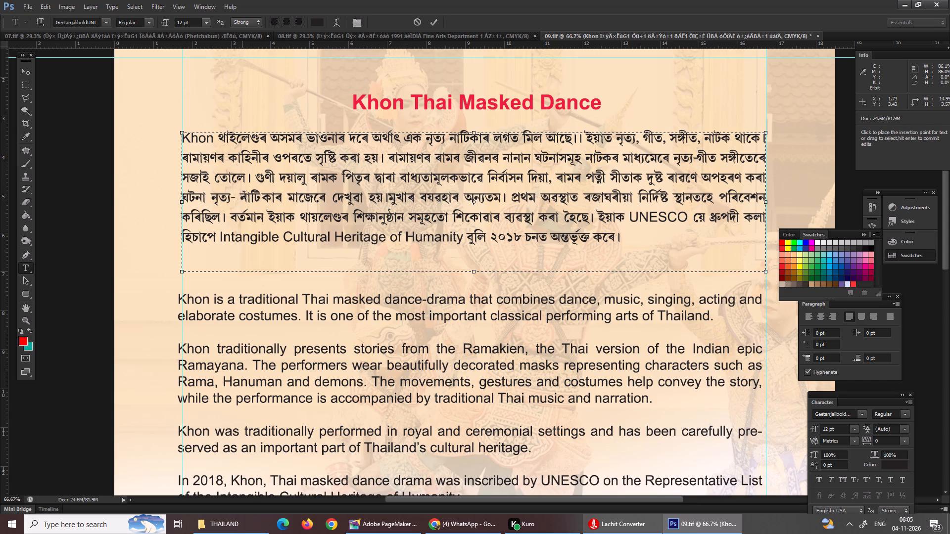
key(BackSpace)
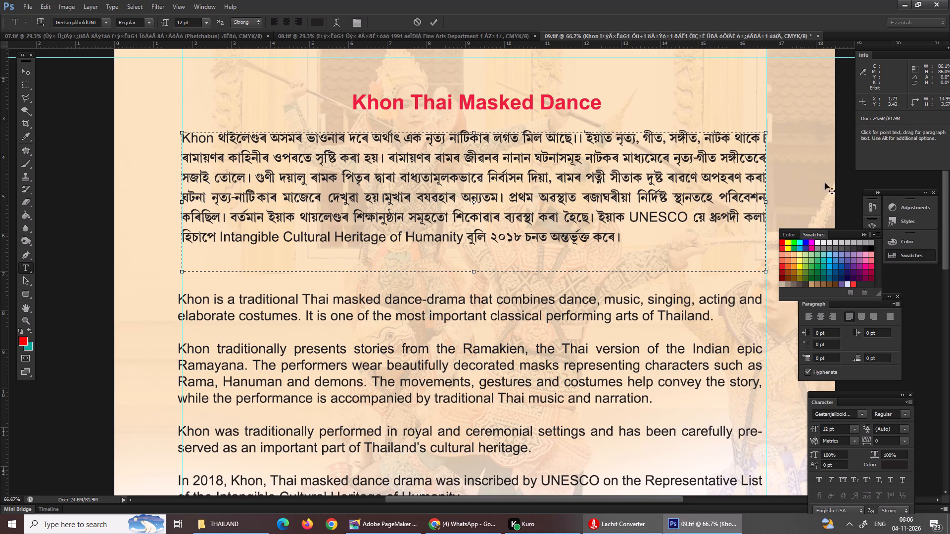
Insert a space between "হয়।" and "মুখাৰ" in the fourth line of the Assamese paragraph.
click(409, 191)
click(383, 199)
key(space)
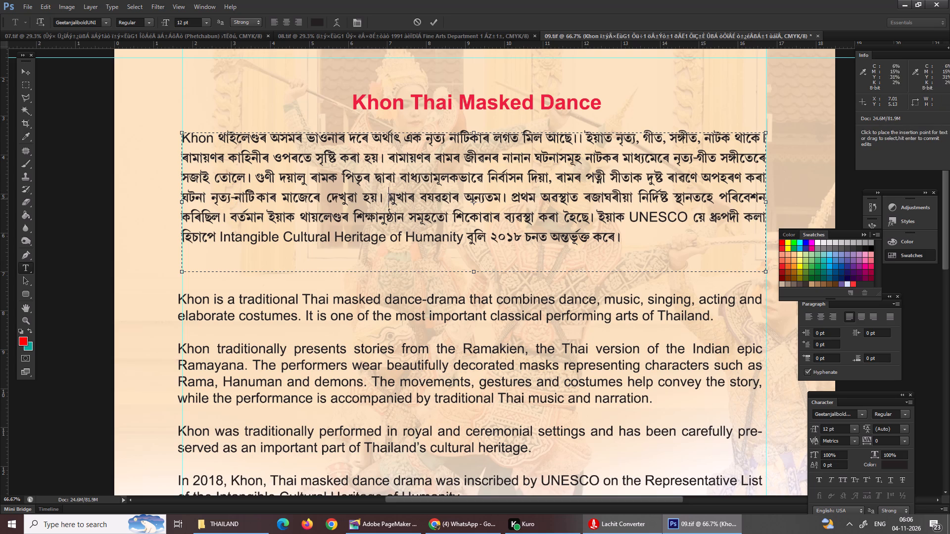
Correct the first letter of "মুখাৰ" in the paragraph's fourth line, using "মু" composed in PageMaker.
click(399, 194)
key(BackSpace)
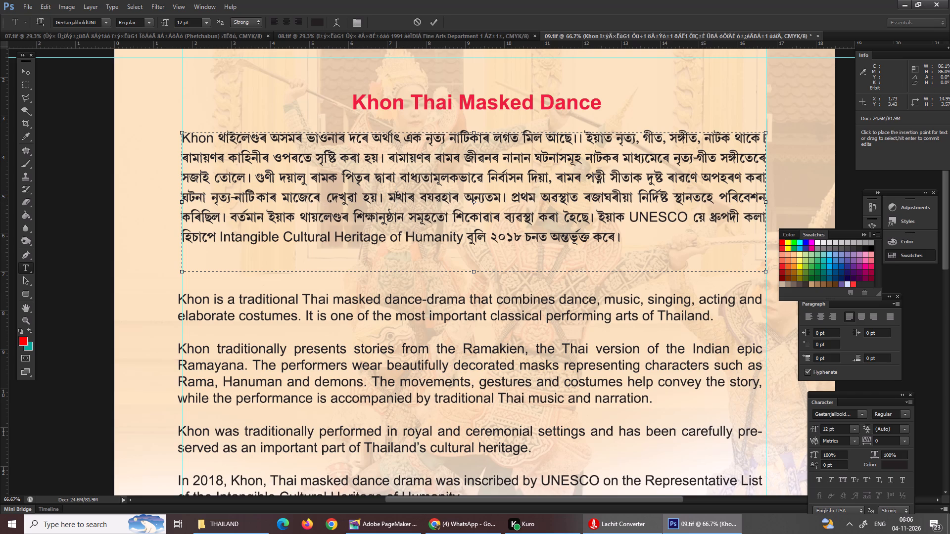
key(h)
key(BackSpace)
click(389, 526)
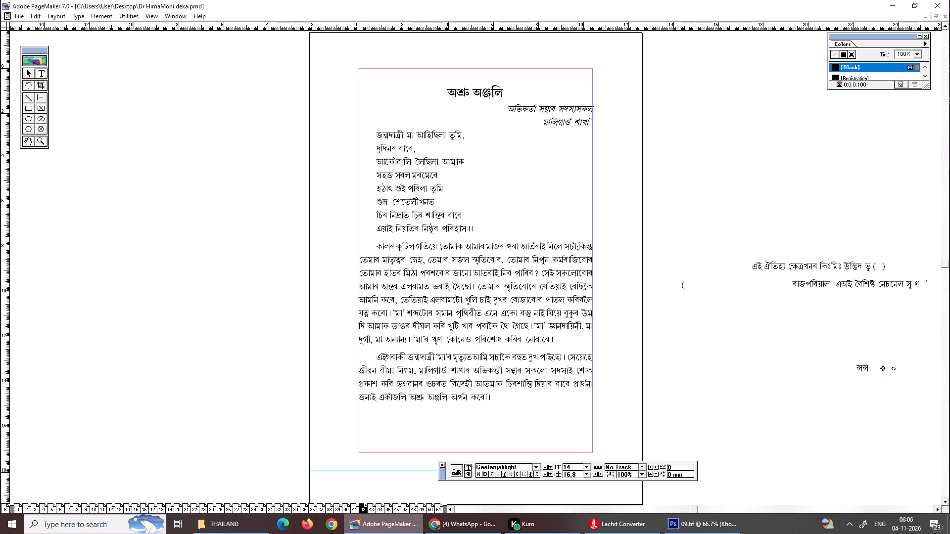
text(cg)
drag(883, 303, 830, 301)
key(ctrl+c)
click(671, 527)
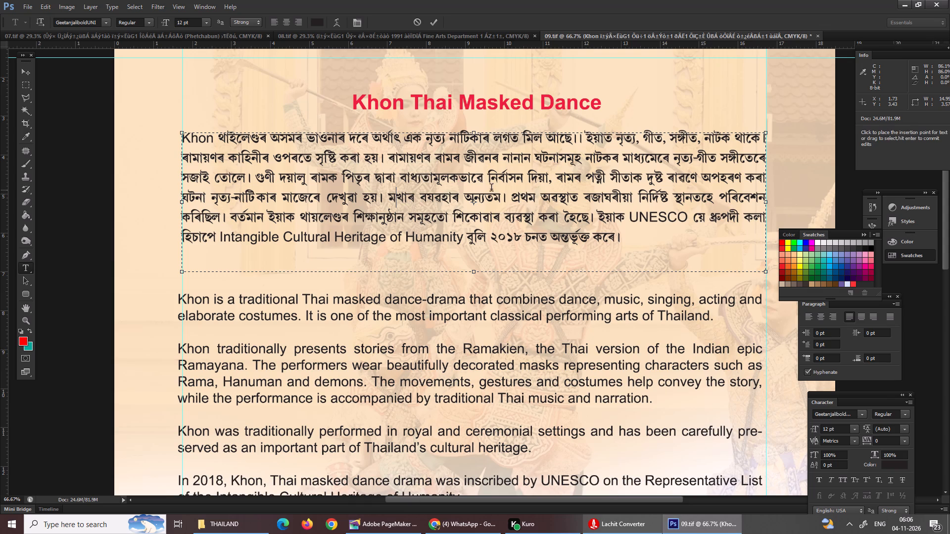
drag(396, 198, 389, 199)
key(ctrl+v)
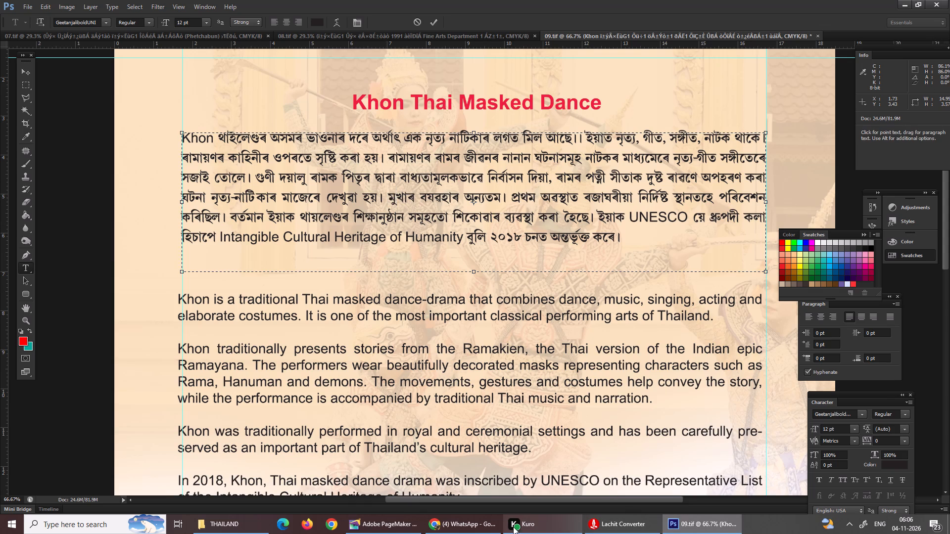
Compose the word "ব্যৱহাৰ" beside "মু" in PageMaker and copy it.
click(404, 520)
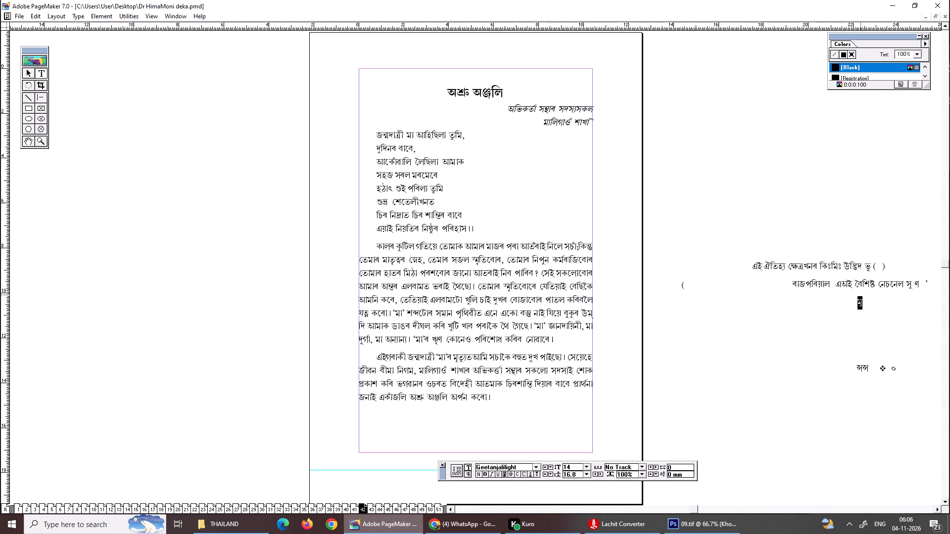
key(Right)
key(space)
text(y`b)
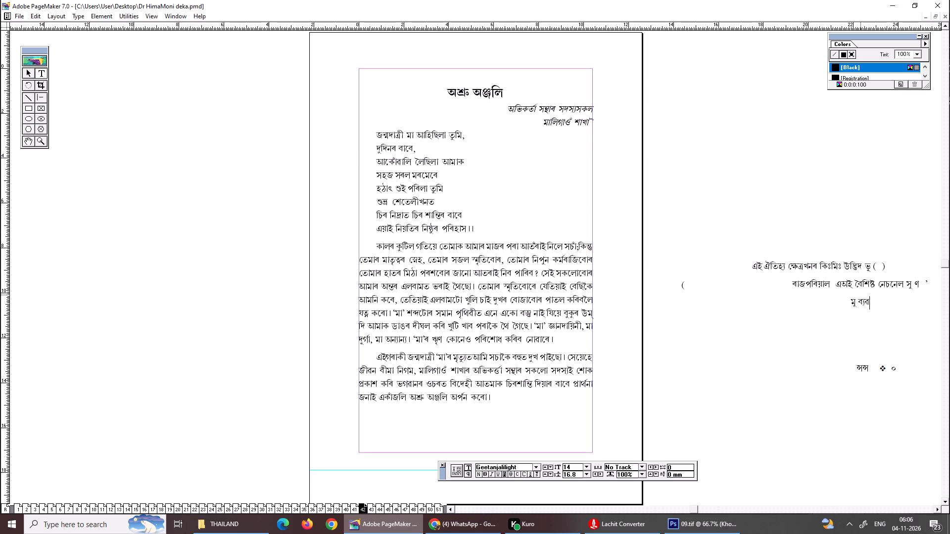
key(y)
key(BackSpace)
key(BackSpace)
text(uej)
drag(854, 305, 881, 305)
key(ctrl+c)
key(ctrl+c)
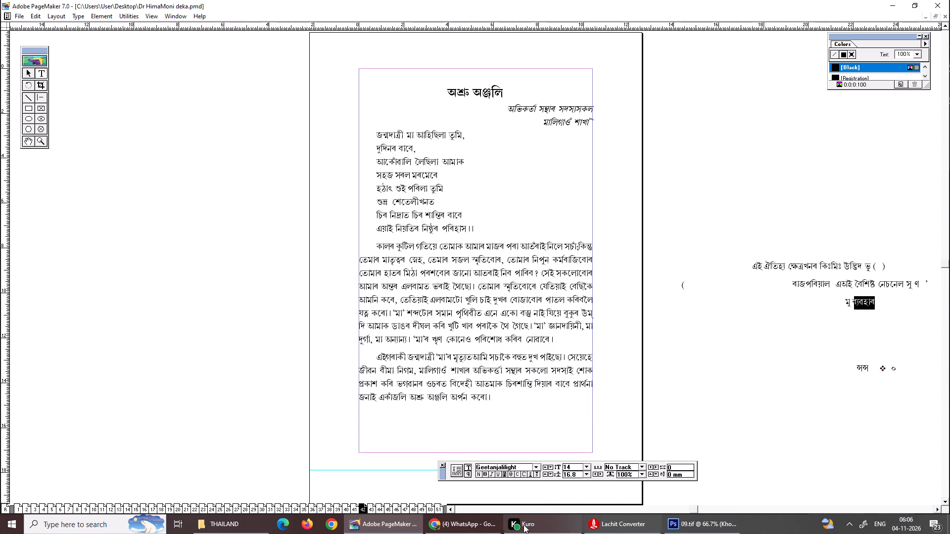
In Photoshop, delete the misspelled word "বযৱহাৰ" after "মুখাৰ" in the paragraph's fourth line.
click(665, 523)
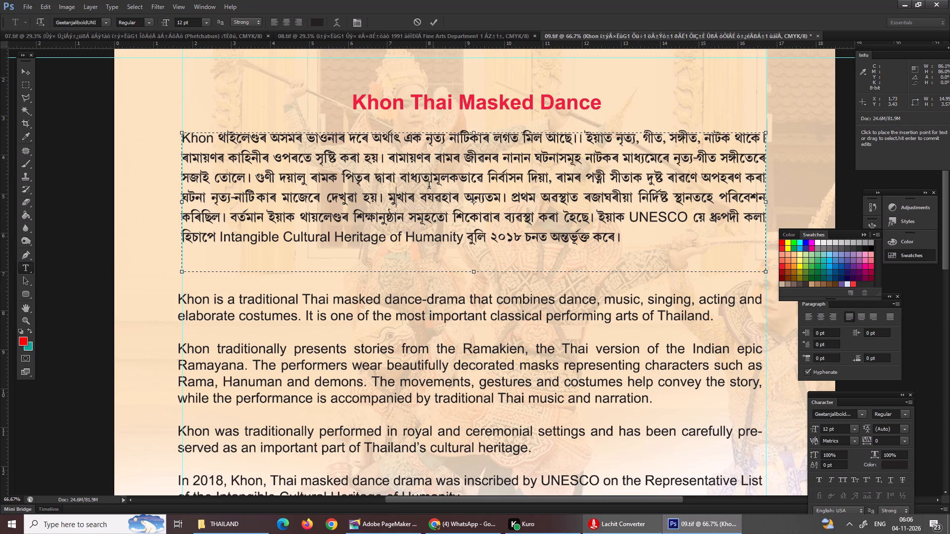
drag(423, 196, 461, 197)
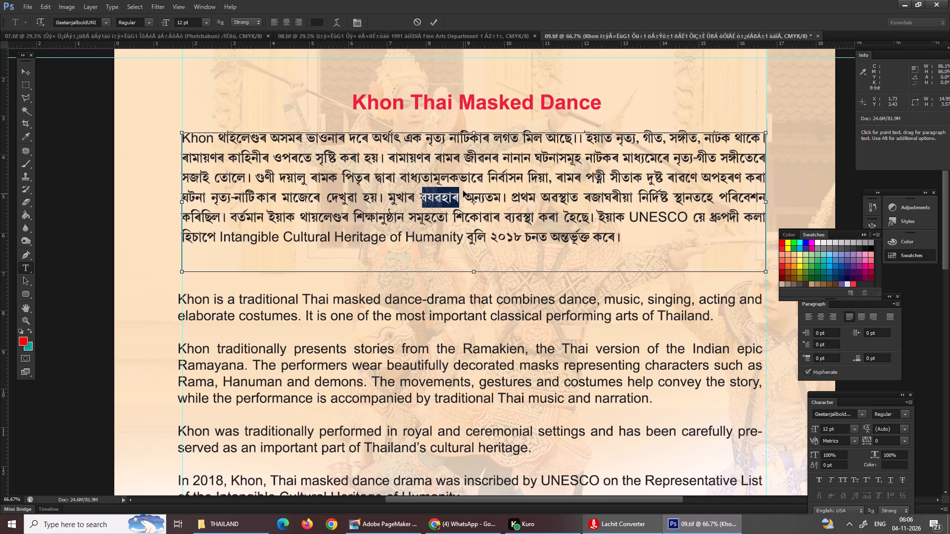
key(v)
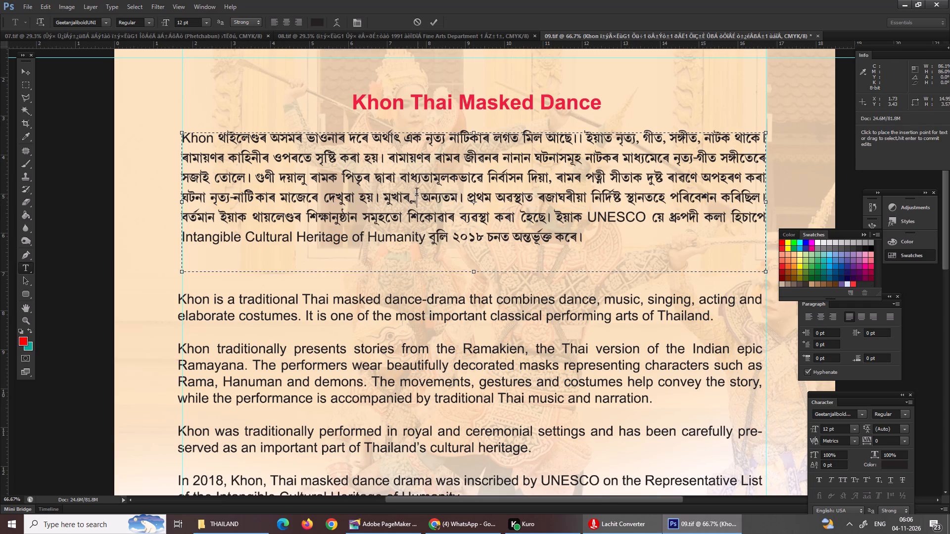
key(ctrl+z)
click(420, 200)
drag(421, 198, 460, 198)
key(BackSpace)
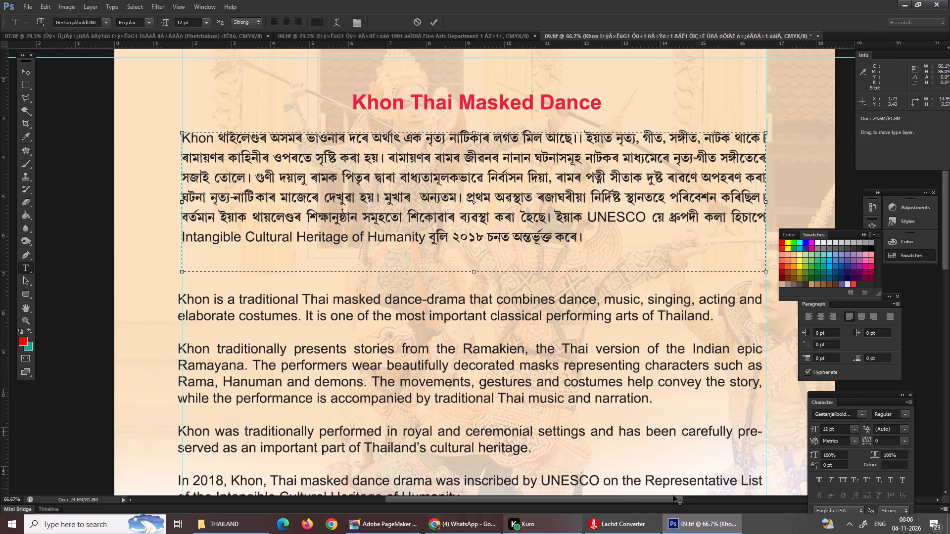
Copy "ব্যৱহাৰ" from PageMaker again and insert it between "মুখাৰ" and "অন্যতম" in the Photoshop paragraph.
click(390, 528)
click(849, 296)
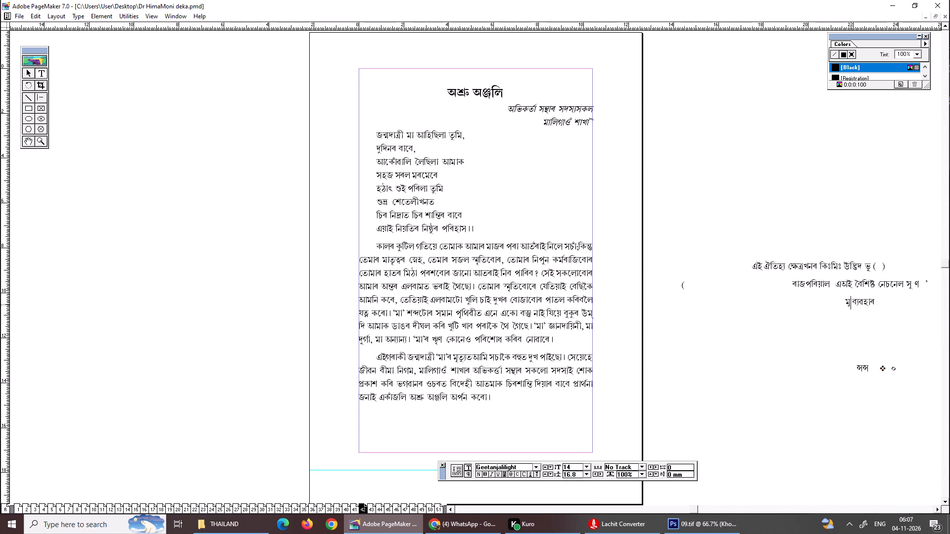
click(853, 305)
drag(852, 304, 881, 303)
key(ctrl+c)
key(ctrl+c)
key(ctrl+c)
click(702, 518)
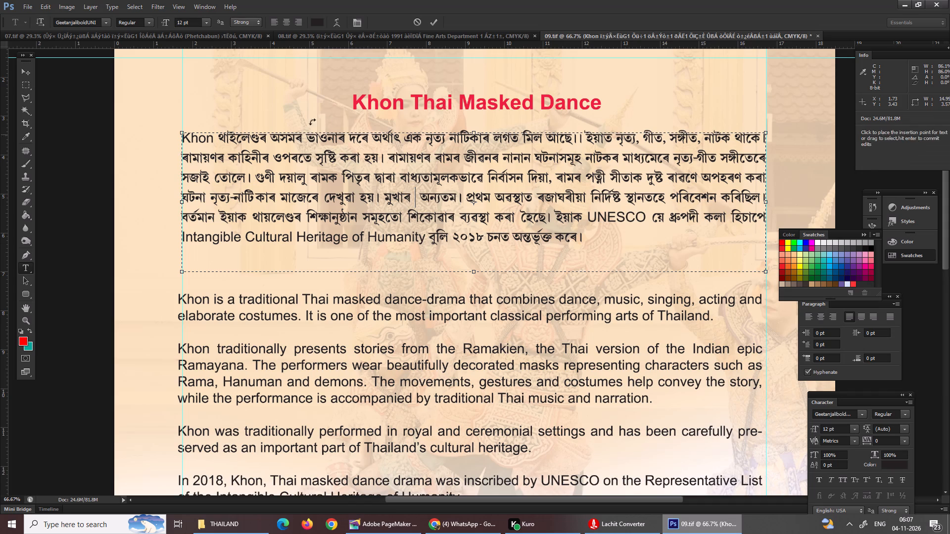
key(ctrl+v)
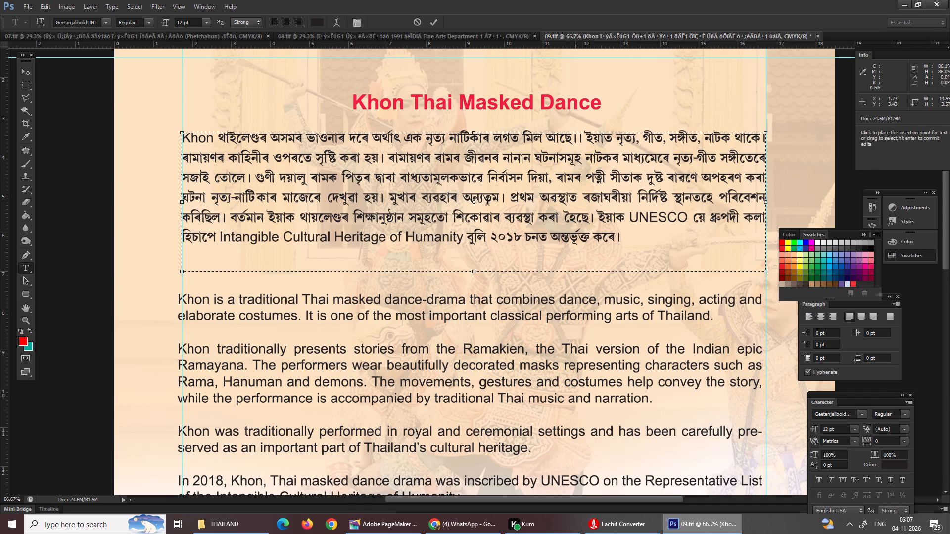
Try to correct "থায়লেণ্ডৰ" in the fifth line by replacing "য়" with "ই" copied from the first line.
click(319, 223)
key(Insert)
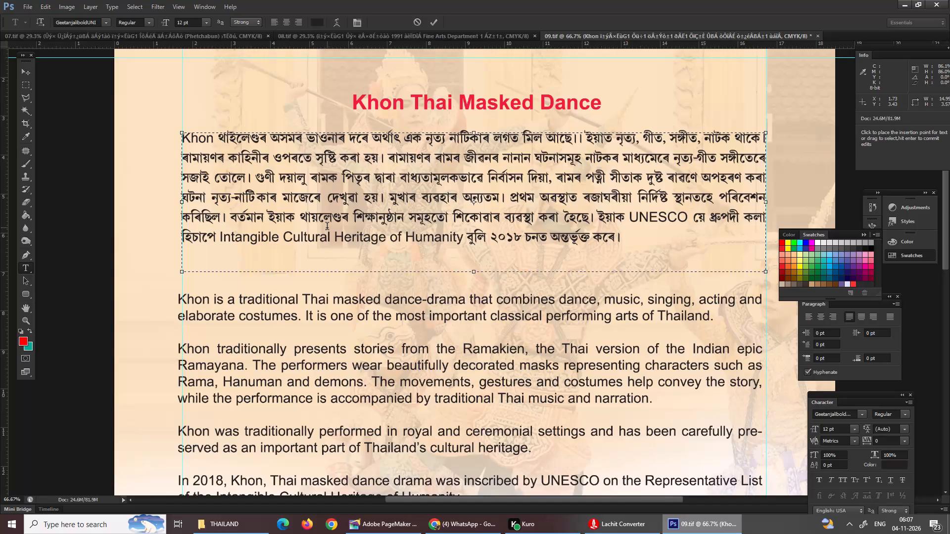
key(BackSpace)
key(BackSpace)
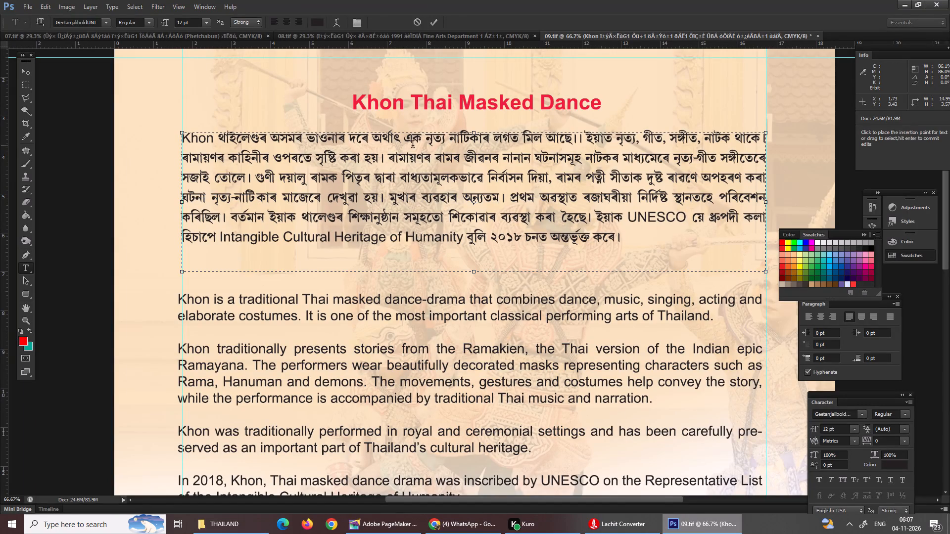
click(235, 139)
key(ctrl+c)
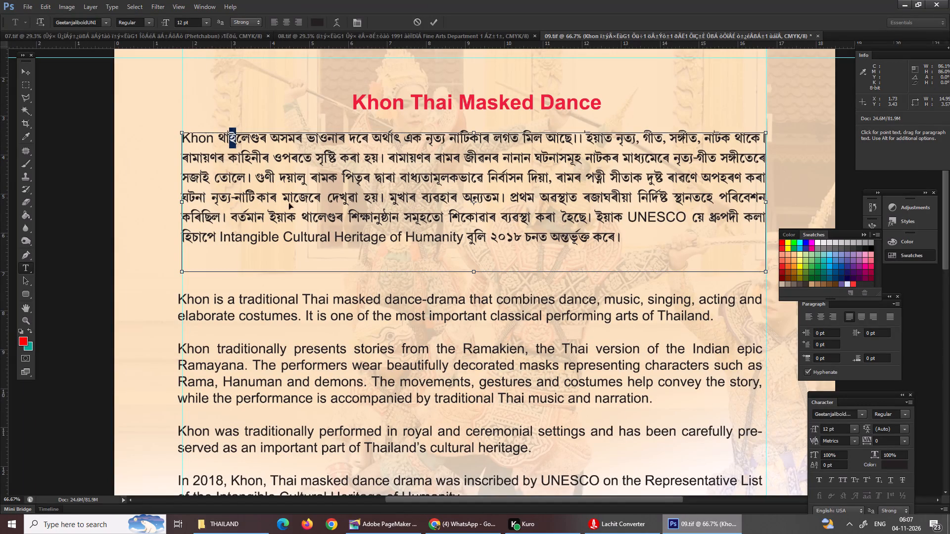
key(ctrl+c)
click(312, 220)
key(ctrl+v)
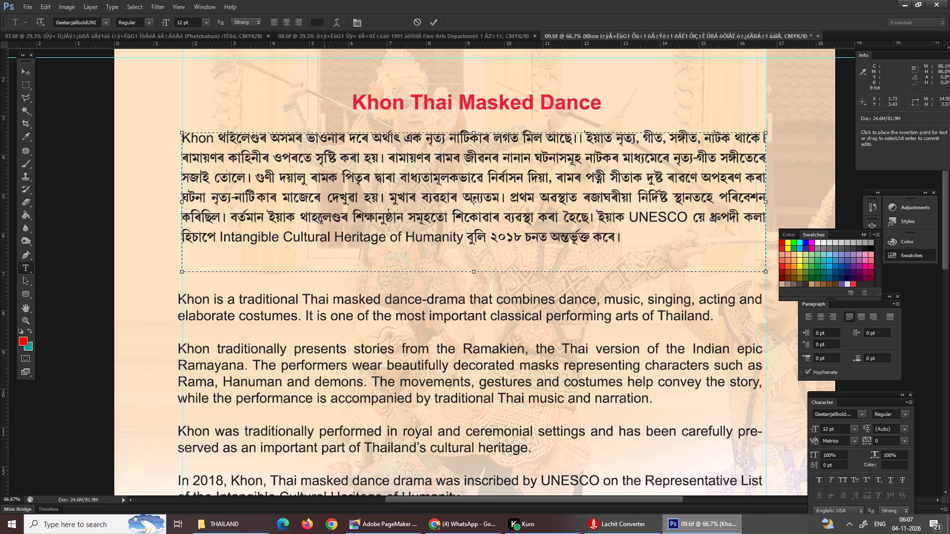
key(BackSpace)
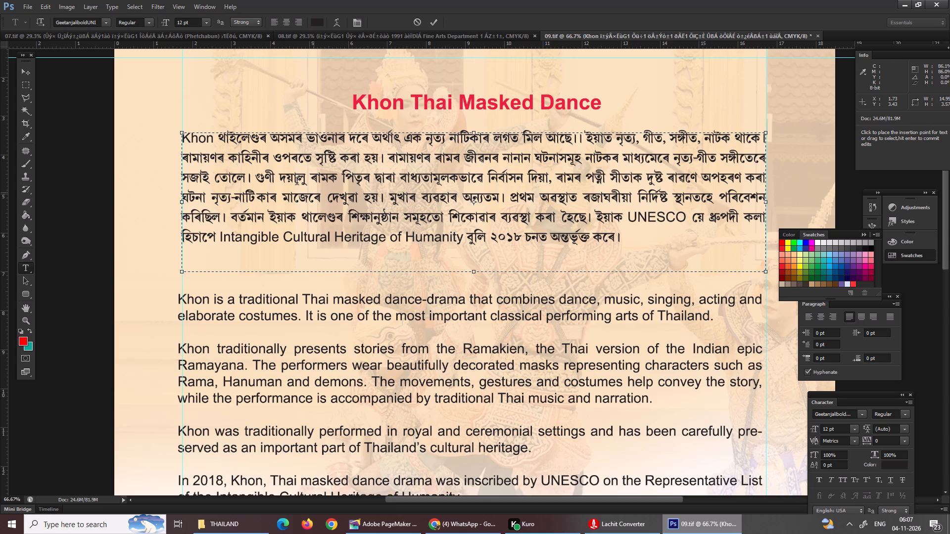
Replace the whole word "থালেণ্ডৰ" in the fifth line with "থাইলেণ্ডৰ" copied from the paragraph's first line.
drag(214, 137, 223, 137)
drag(223, 137, 264, 143)
key(ctrl+c)
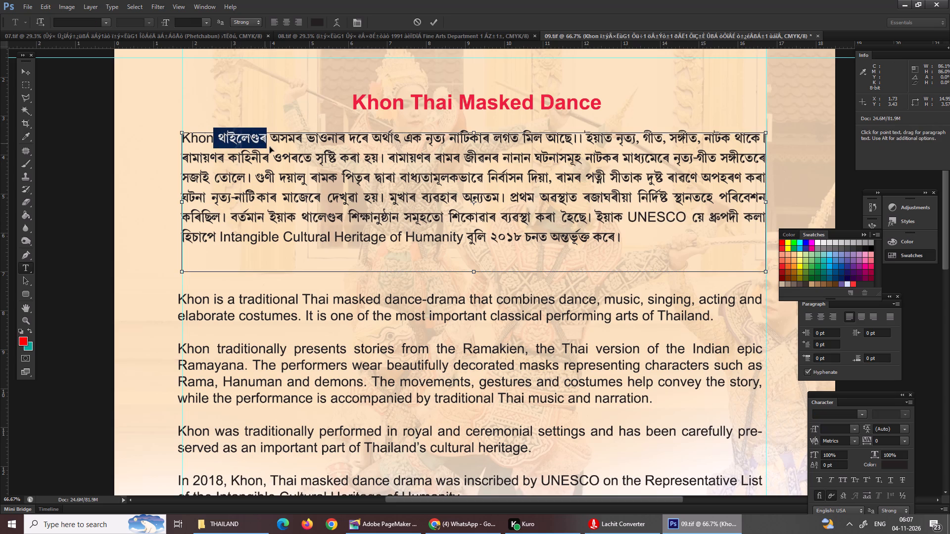
key(ctrl+c)
key(ctrl+c)
key(ctrl+c)
key(ctrl+c)
key(ctrl+c)
key(ctrl+c)
key(ctrl+c)
ctrl+click(301, 214)
click(302, 214)
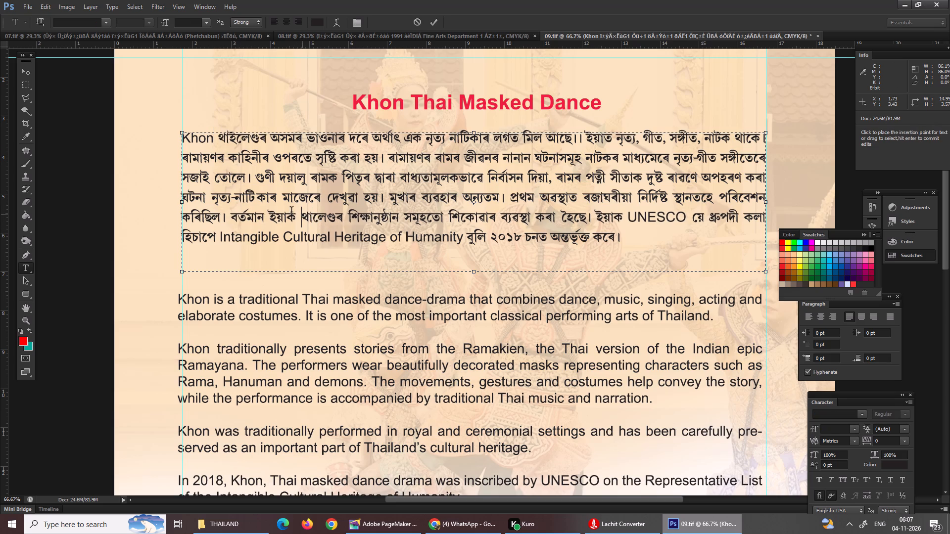
click(288, 208)
drag(305, 223, 312, 223)
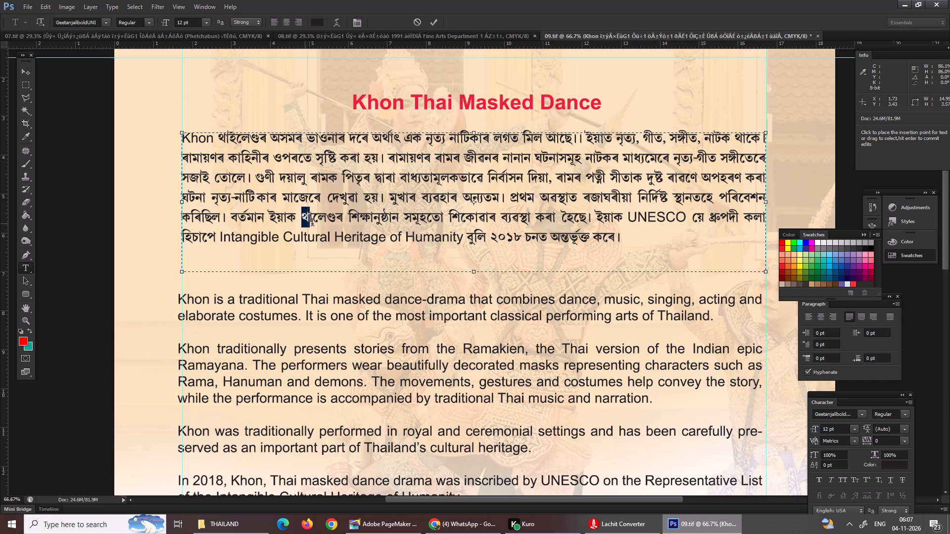
drag(312, 223, 340, 226)
key(ctrl+v)
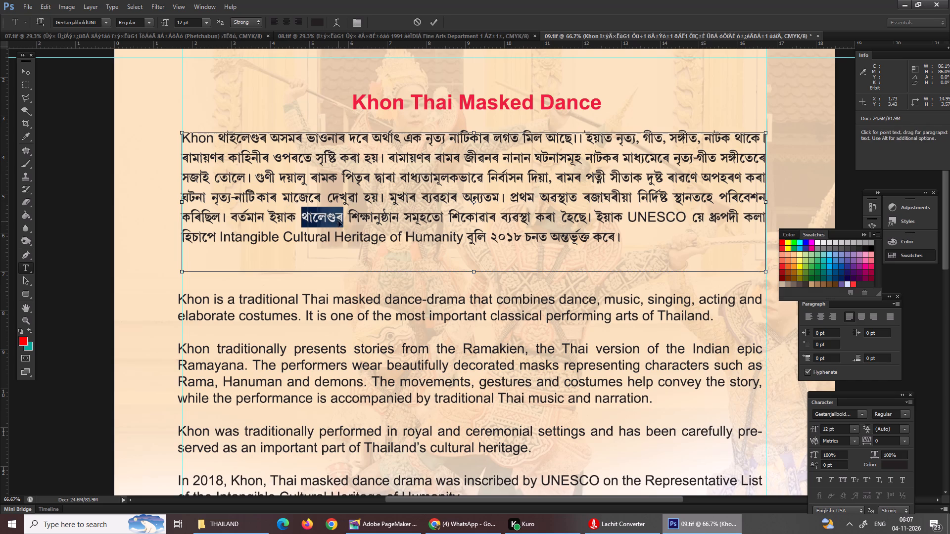
key(ctrl+v)
click(313, 221)
click(309, 220)
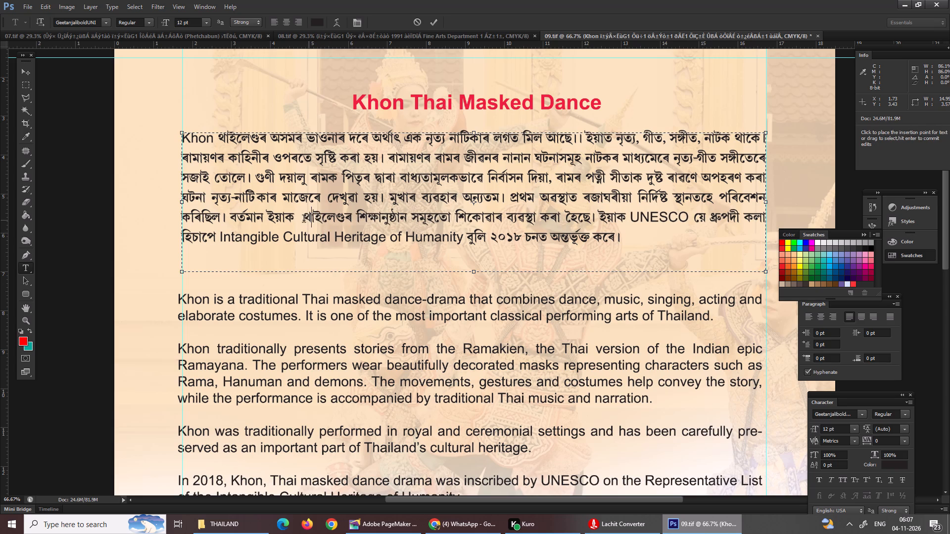
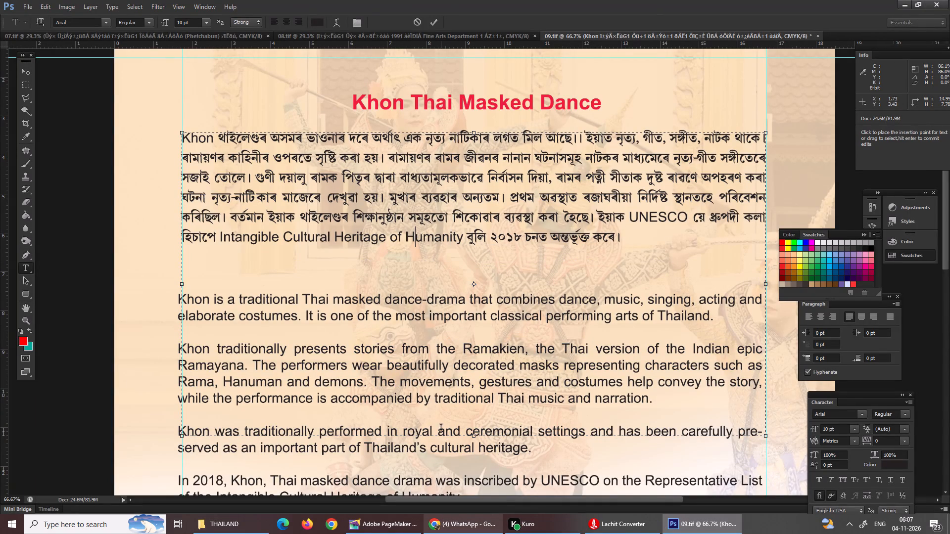
Shorten the Assamese paragraph's text box to about 3.3 cm high, ending just below its last line.
drag(471, 436, 475, 251)
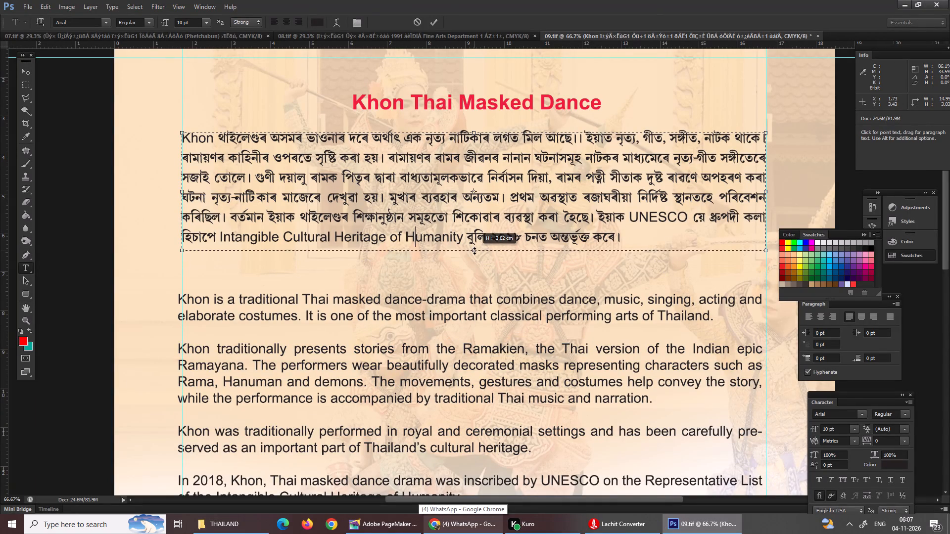
drag(475, 251, 475, 260)
key(Return)
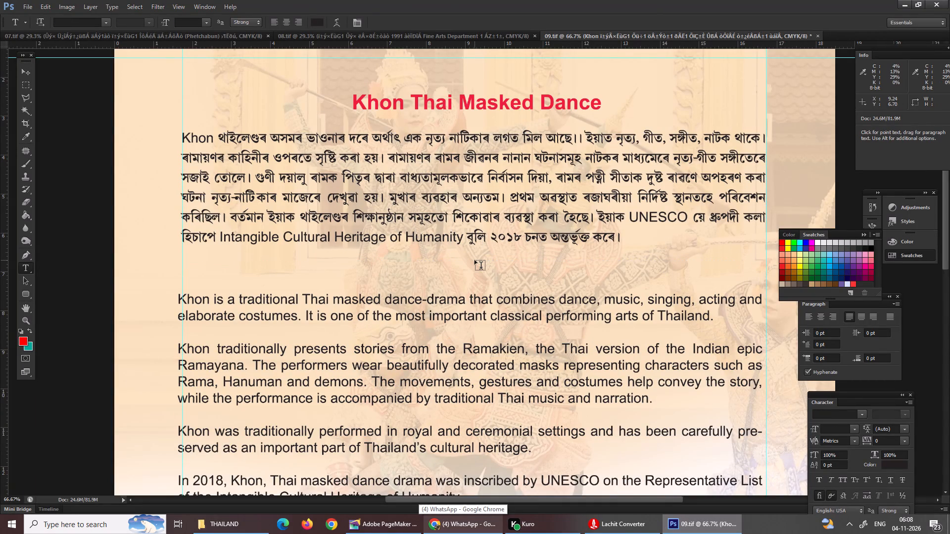
Set "Intangible Cultural Heritage of Humanity" in the Assamese paragraph's last line to 10 pt.
click(368, 228)
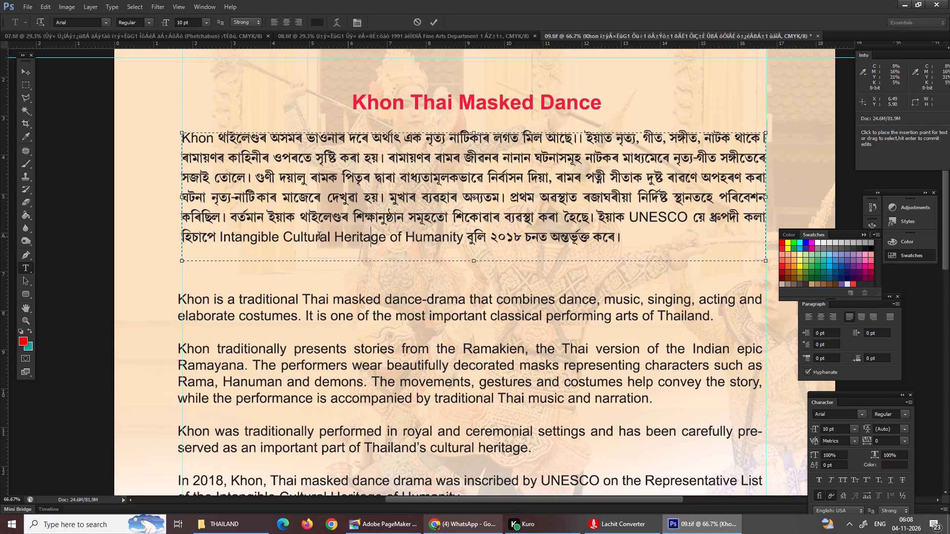
drag(220, 239, 467, 249)
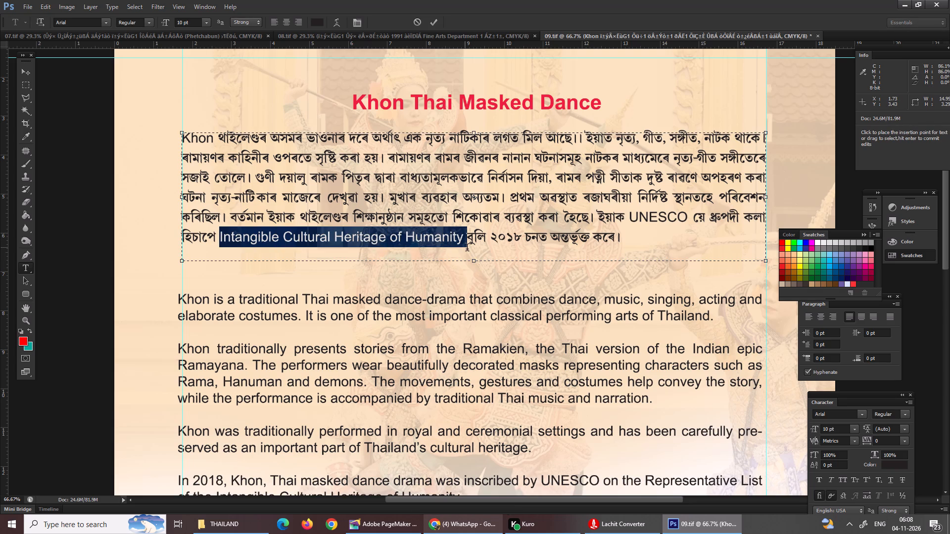
drag(467, 249, 465, 249)
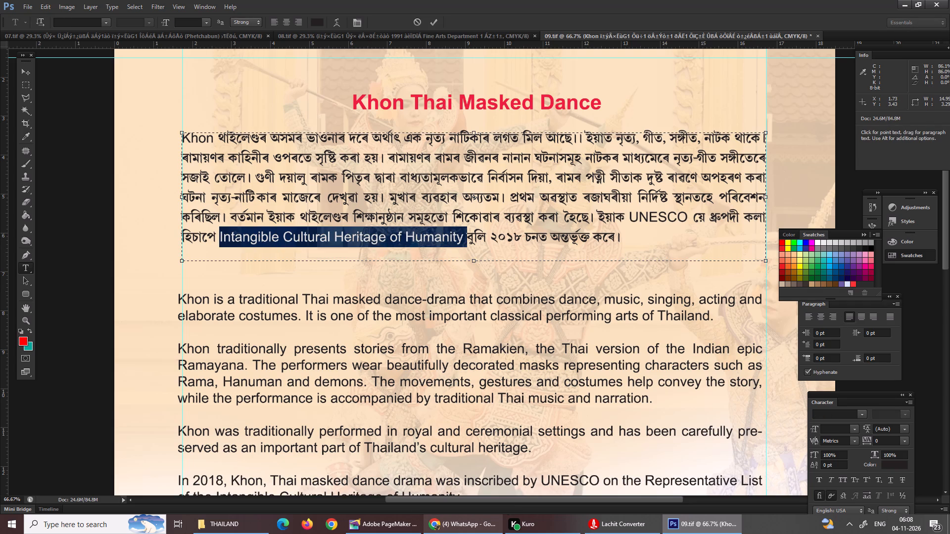
click(839, 430)
text(10)
key(Return)
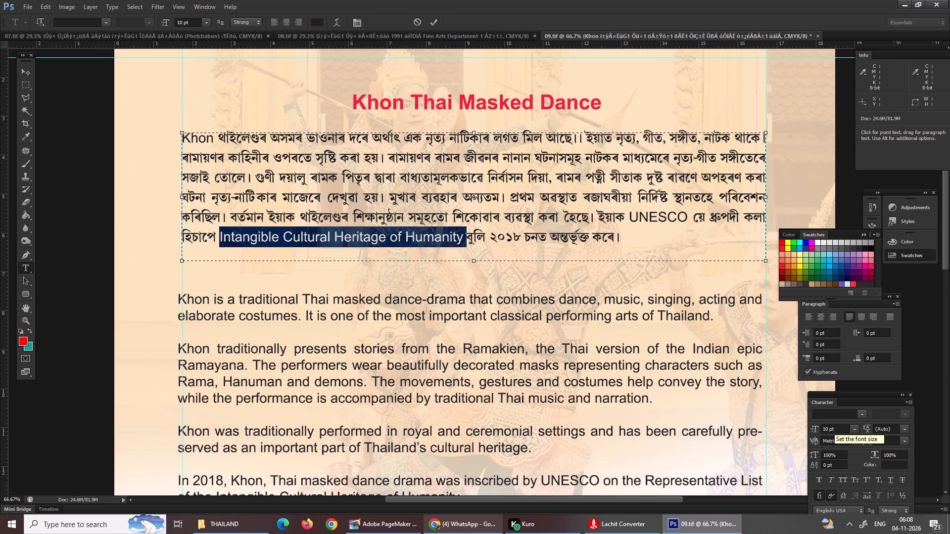
Shorten the Assamese paragraph's text box slightly more, to about 3.2 cm high.
click(658, 229)
click(656, 217)
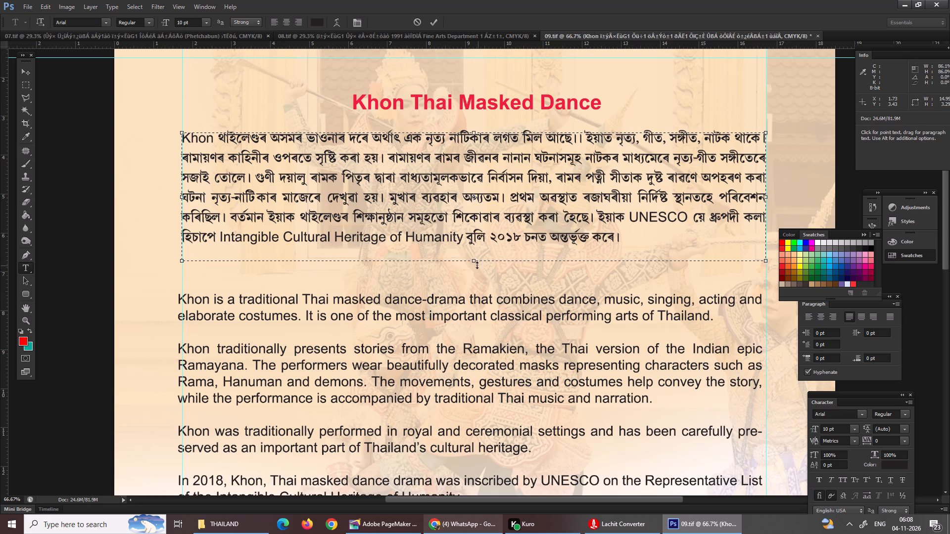
drag(475, 263, 475, 258)
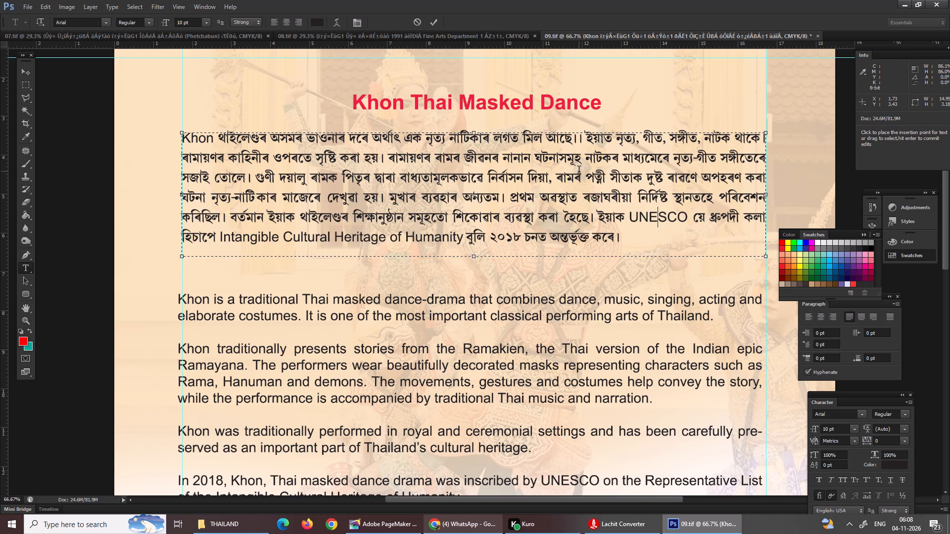
key(Return)
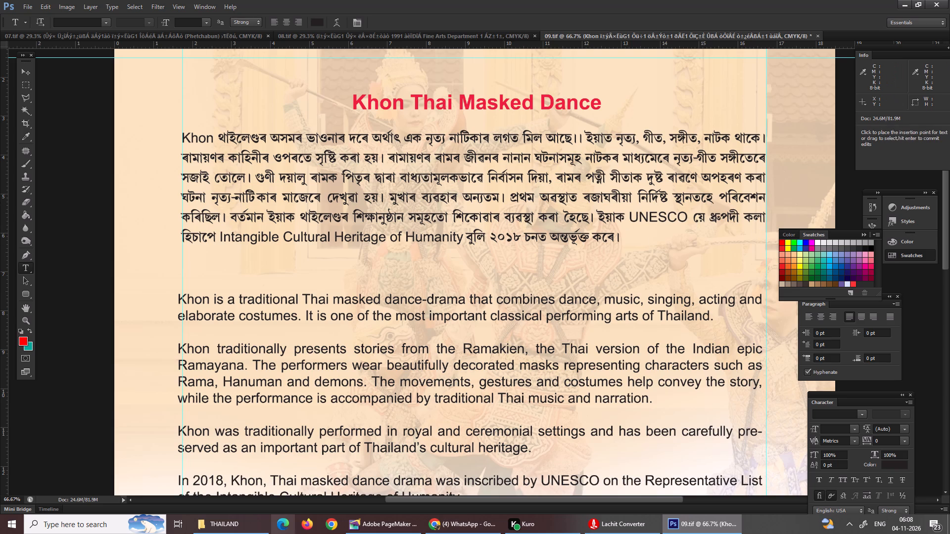
In PageMaker, replace the selected word in the scratch line after "মু" with "এ" and copy it.
click(368, 533)
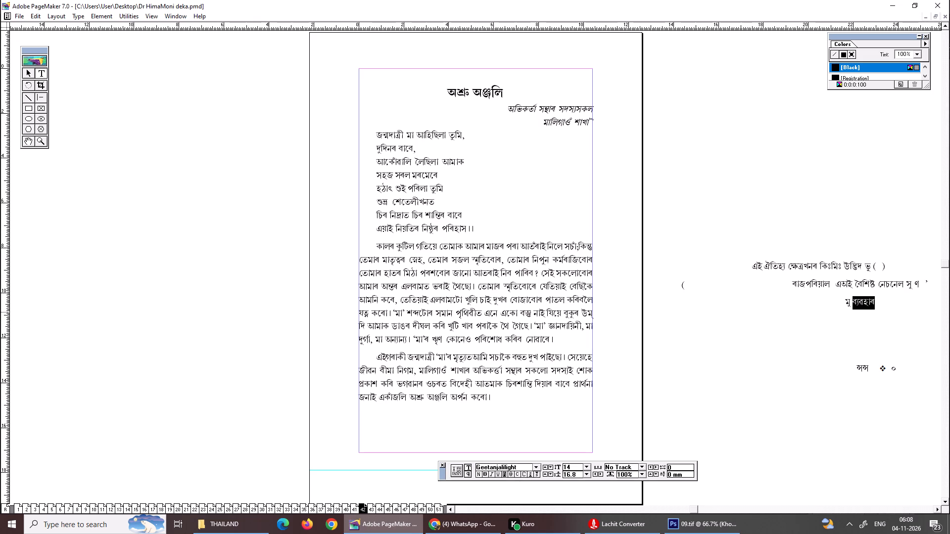
key(ctrl+s)
key(shift+s)
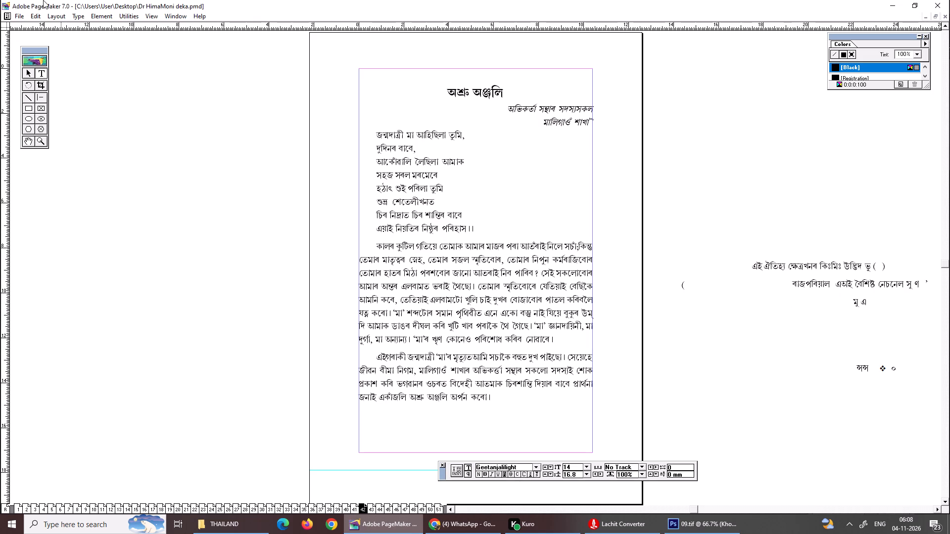
drag(868, 303, 862, 304)
key(ctrl+c)
key(ctrl+c)
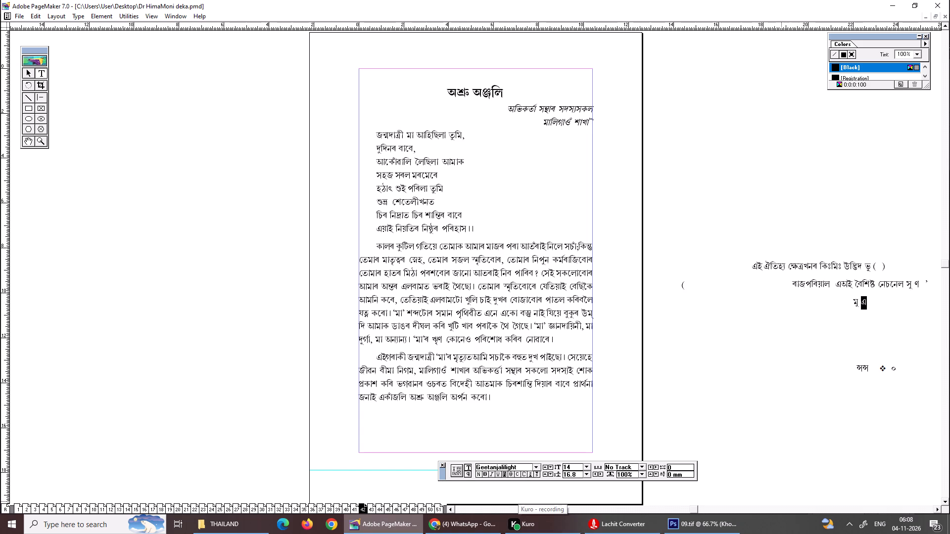
In Photoshop, replace "য়ে" after "UNESCO" in the paragraph's fifth line with the copied "এ", removing the surplus space.
click(709, 533)
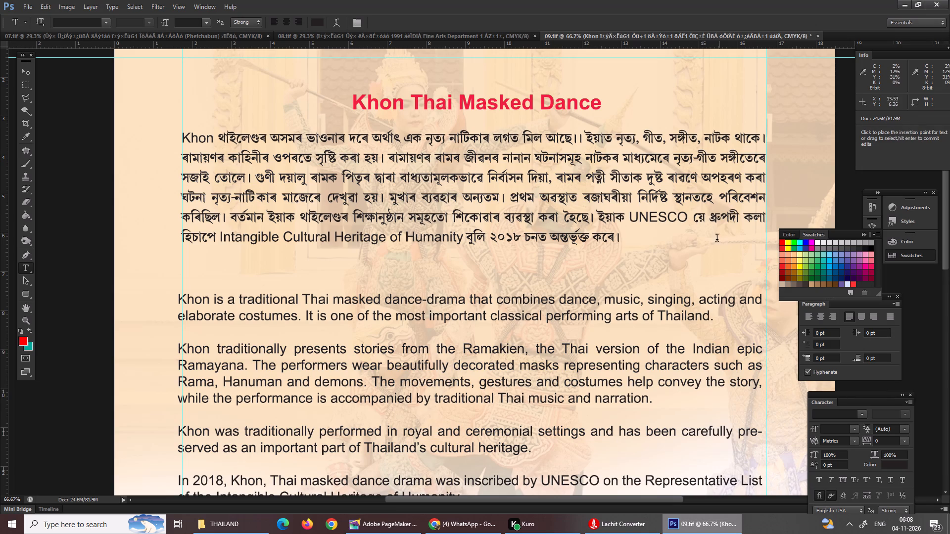
drag(695, 221, 704, 219)
key(ctrl+v)
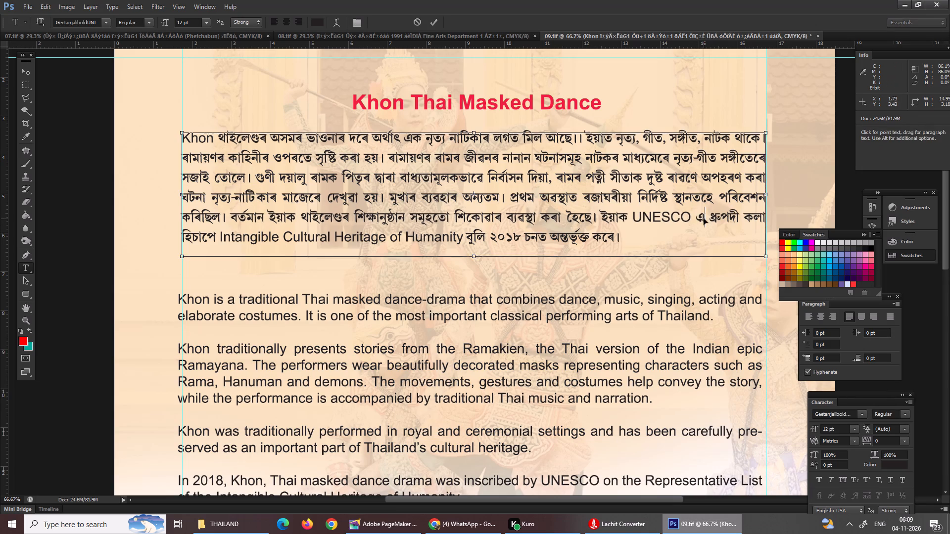
key(Right)
key(BackSpace)
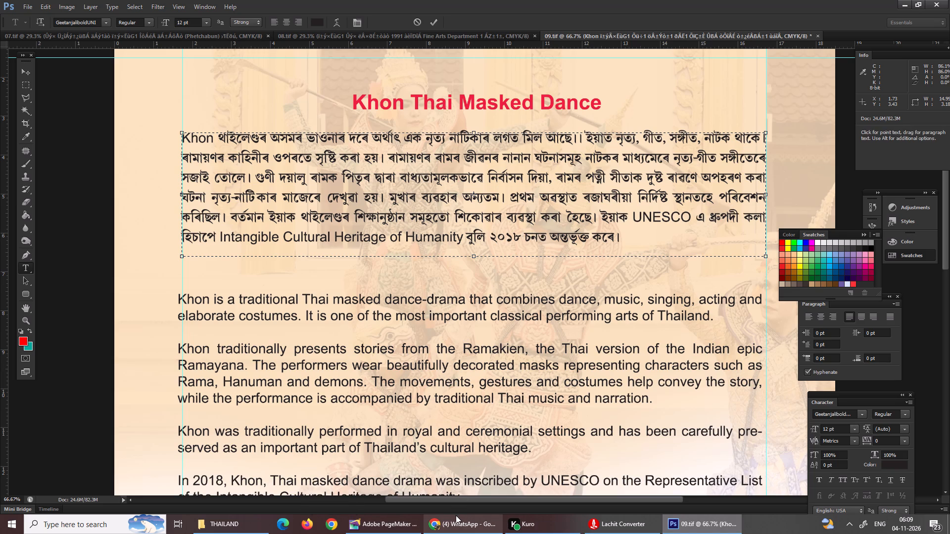
In PageMaker, replace "এ" in the scratch line with "খ্রীঃ ভু" and copy the new text.
click(385, 529)
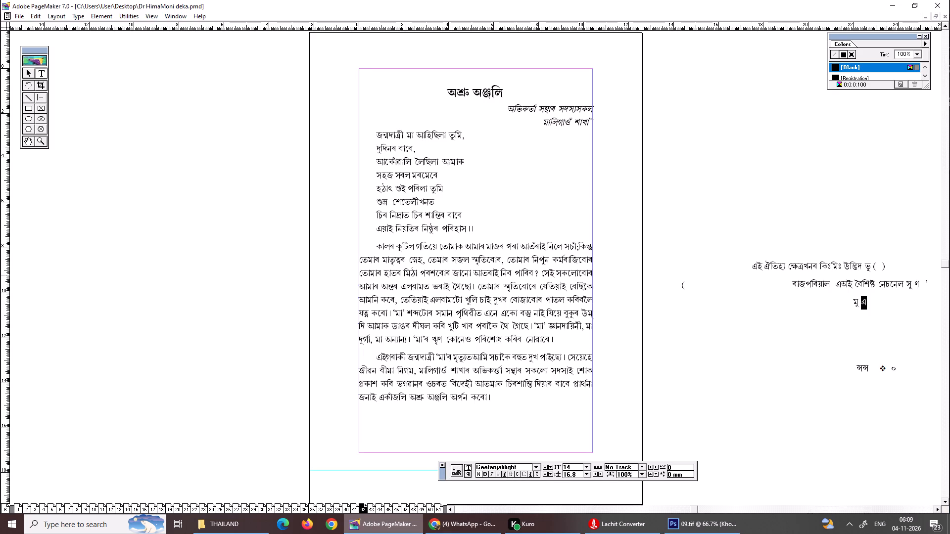
text(Kdjr)
text(_)
key(space)
key(g)
key(BackSpace)
text(Yg)
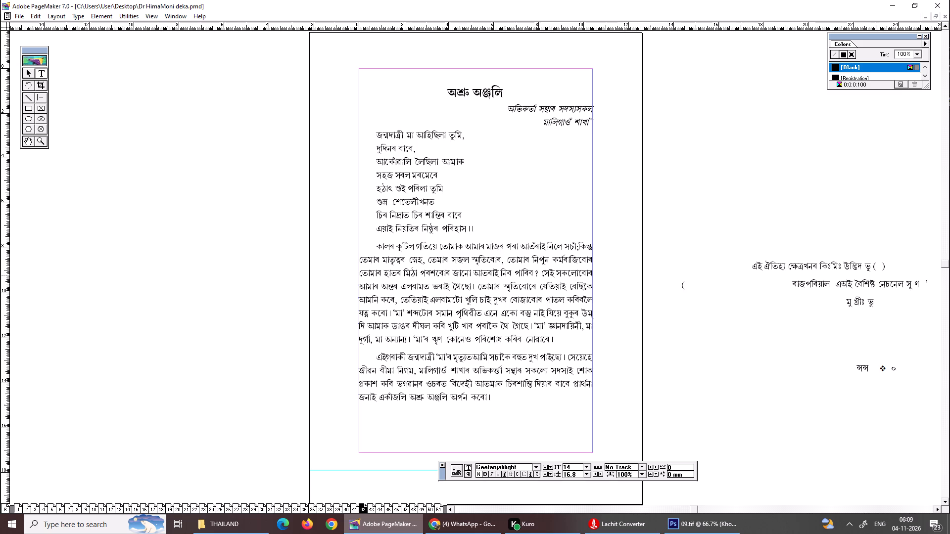
drag(855, 300, 877, 302)
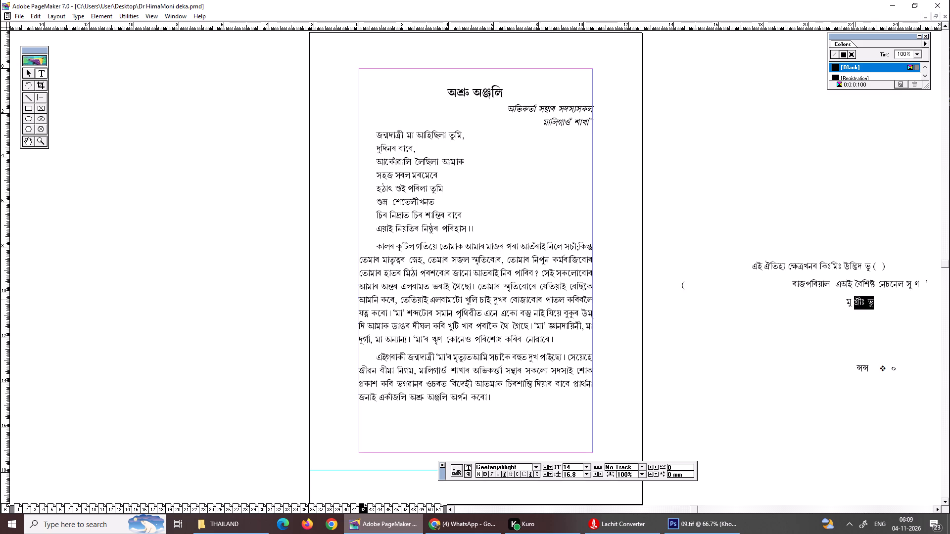
key(ctrl+c)
key(ctrl+c)
In Photoshop, replace "চনত" after "২০১৮" in the last line with "খ্রীঃ ভু", separated from the year by a space.
click(703, 525)
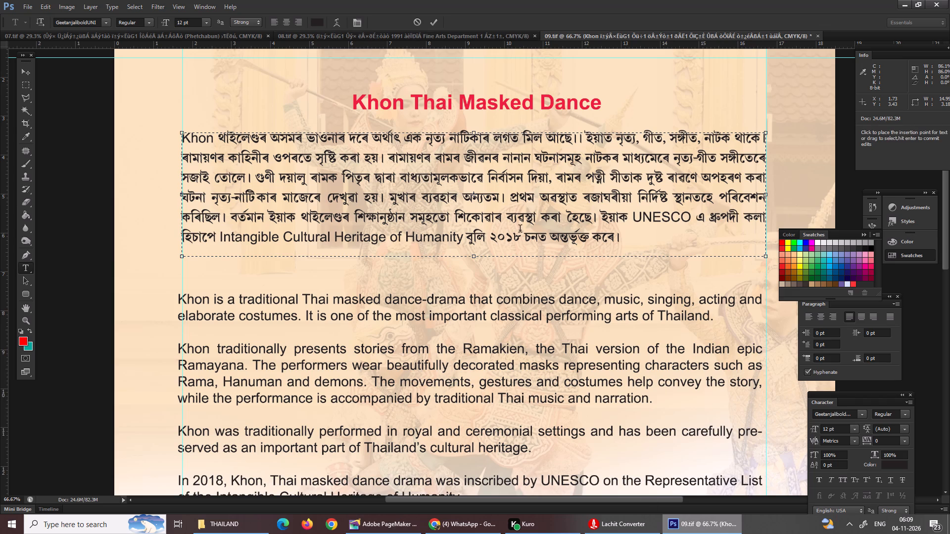
drag(522, 243, 545, 242)
key(ctrl+v)
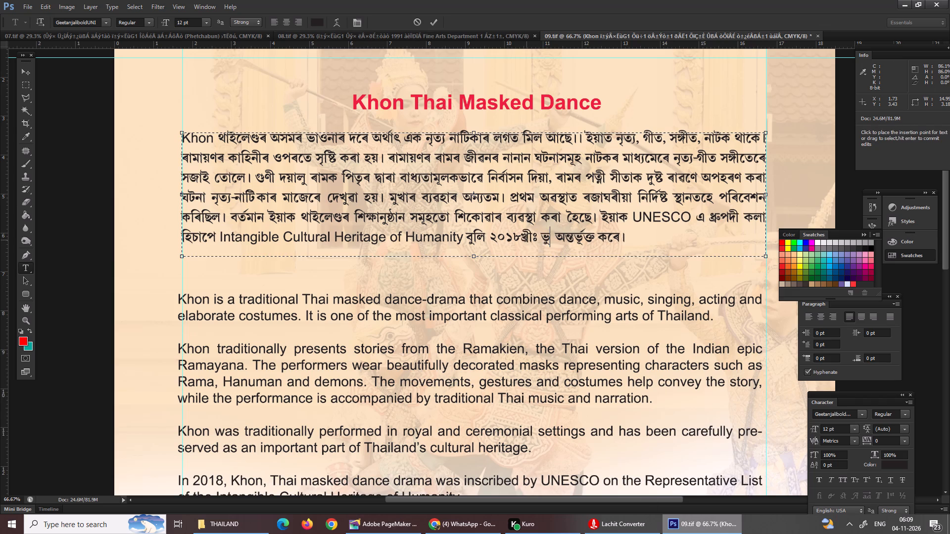
click(523, 238)
key(space)
Move the loose "ভু" into the following word in place of its "ৰ্ভূ", removing the extra spacing to give "অন্তভুক্ত".
click(548, 237)
drag(545, 235, 550, 239)
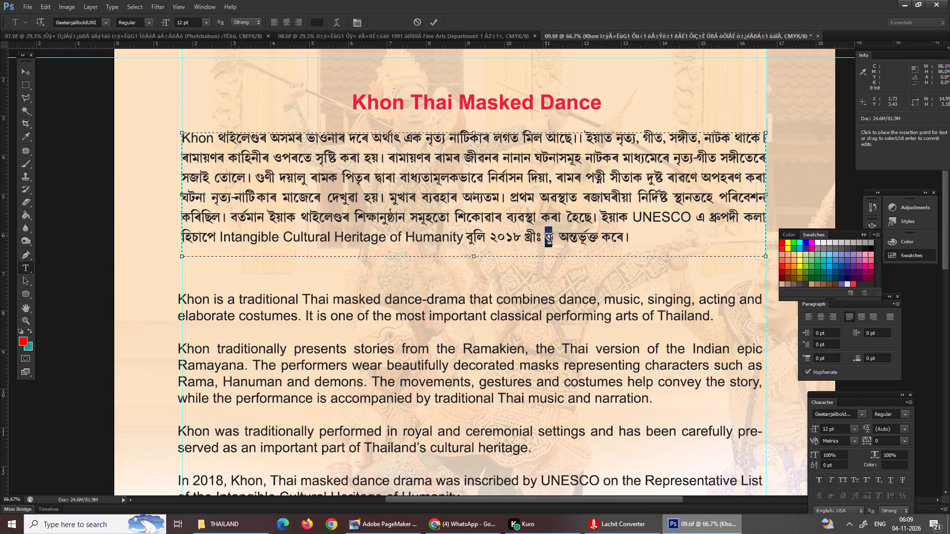
drag(550, 239, 561, 244)
key(ctrl+x)
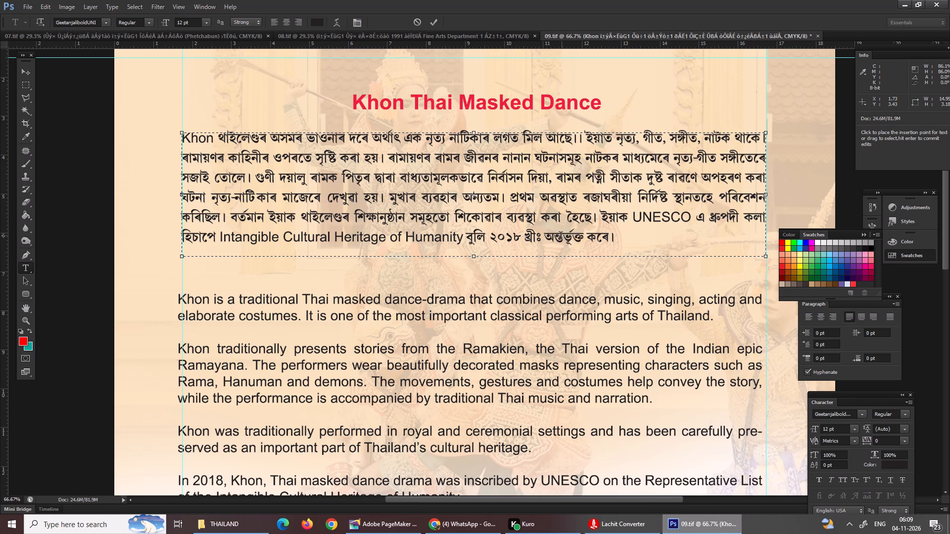
drag(564, 238, 573, 241)
key(ctrl+v)
key(BackSpace)
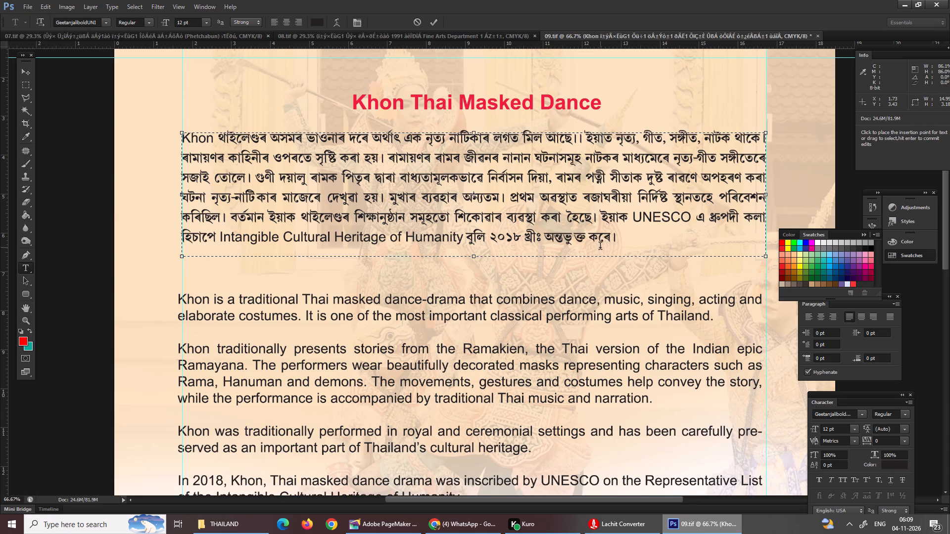
key(BackSpace)
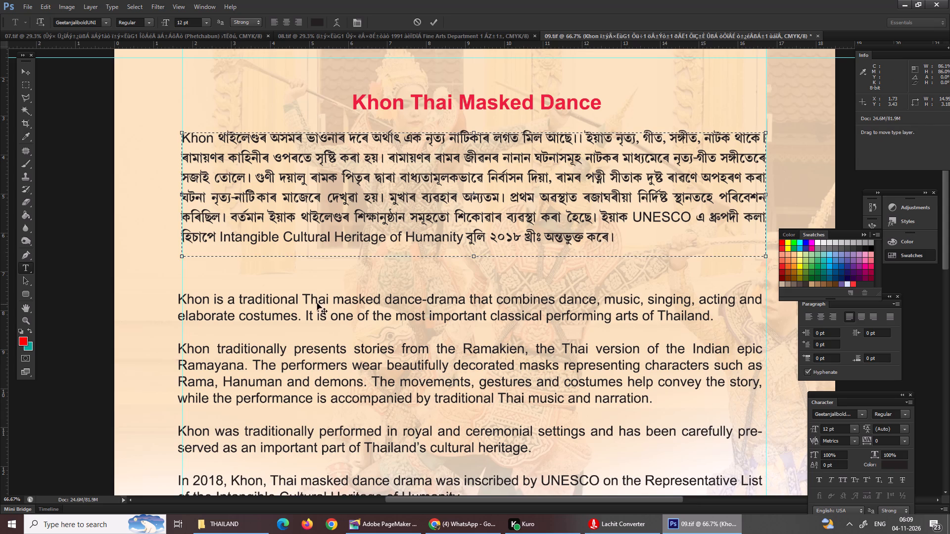
key(Return)
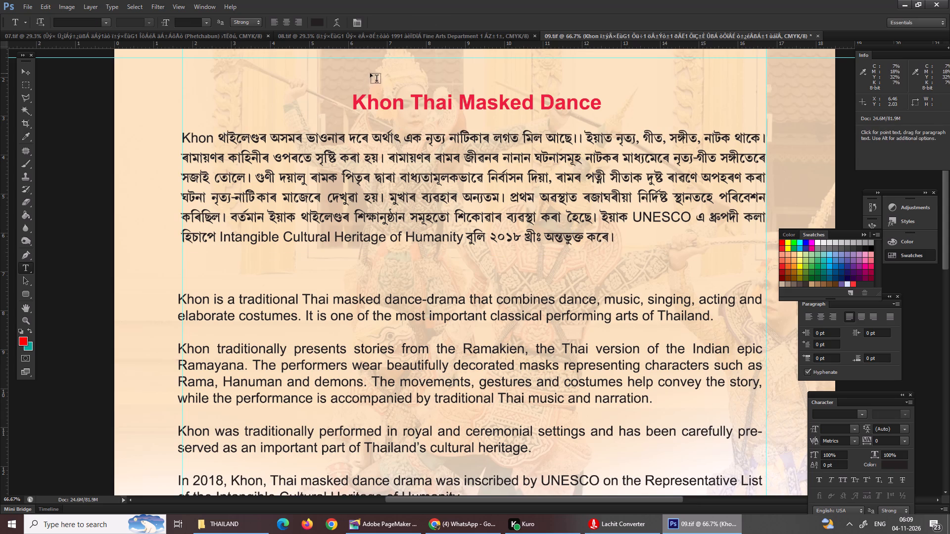
Insert a colon after "Khon" in the title so it reads "Khon: Thai Masked Dance".
click(399, 101)
key(shift+colon)
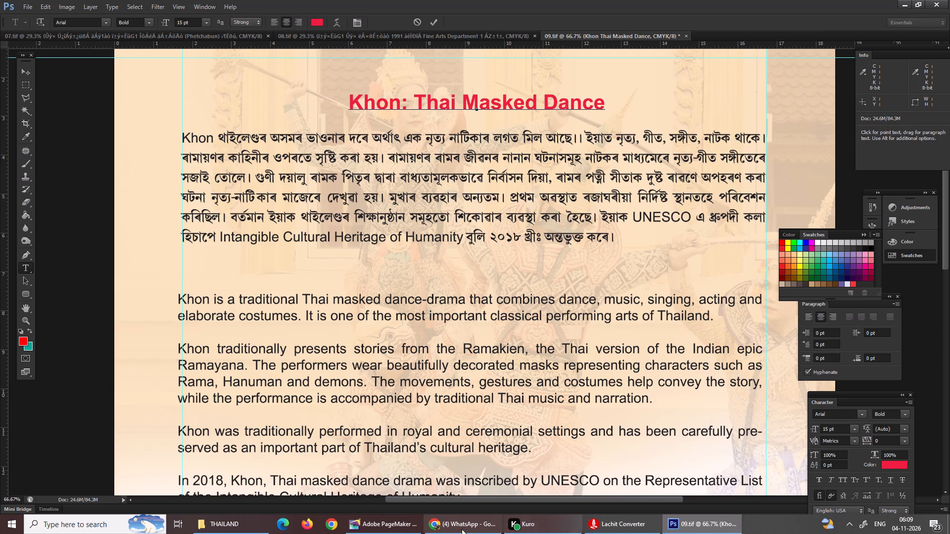
In PageMaker, add the reph mark to "ভু" in the scratch line and cut the resulting "ৰ্ভু" for reuse.
click(395, 528)
click(877, 309)
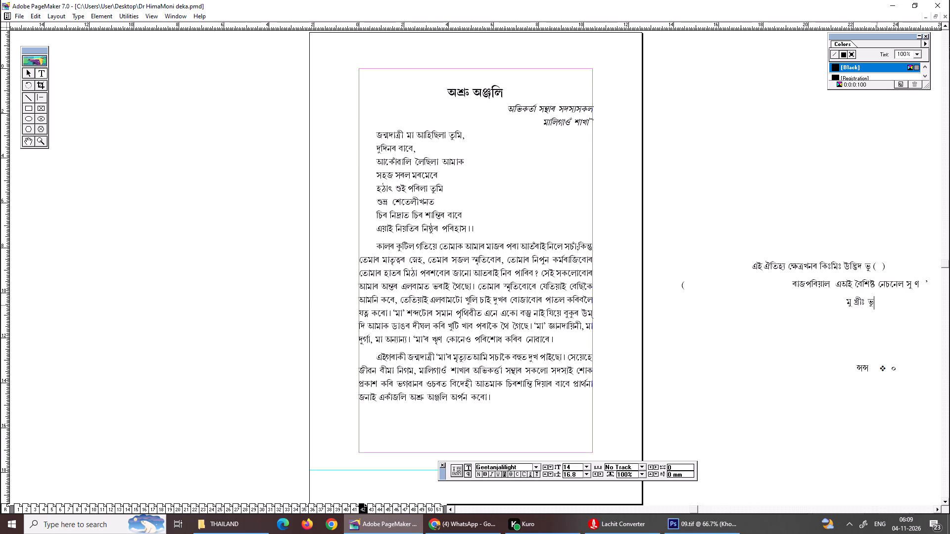
key(shift+dollar)
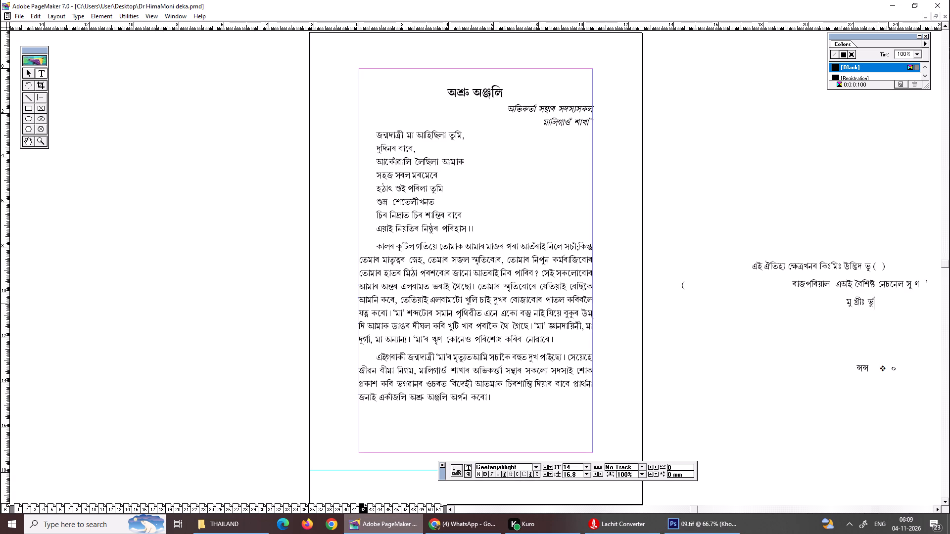
key(ctrl+a)
click(884, 303)
drag(881, 301, 856, 301)
drag(856, 301, 868, 304)
key(ctrl+x)
In Photoshop, finish the title edit and replace "ভু" in "অন্তভুক্ত" on the Assamese paragraph's last line with the cut "ৰ্ভু".
click(685, 523)
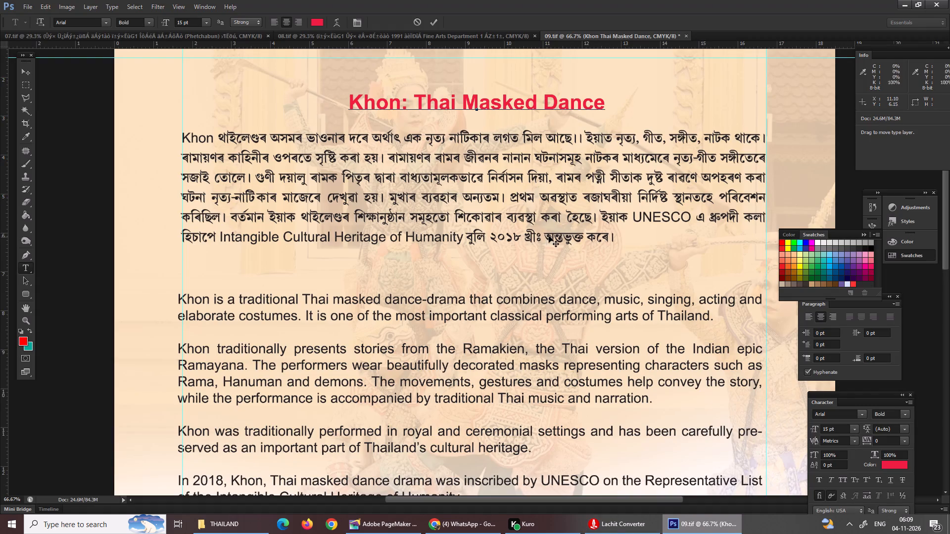
key(t)
click(565, 235)
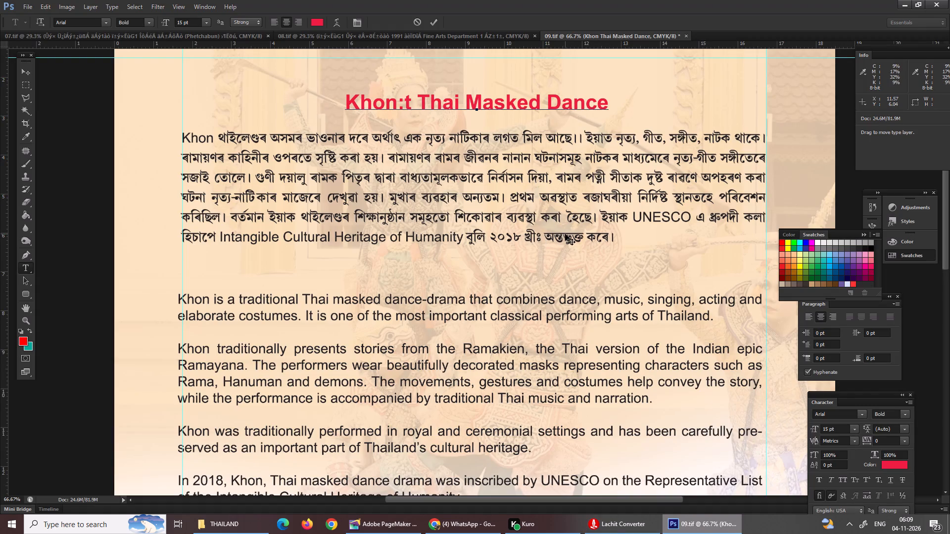
key(BackSpace)
key(Return)
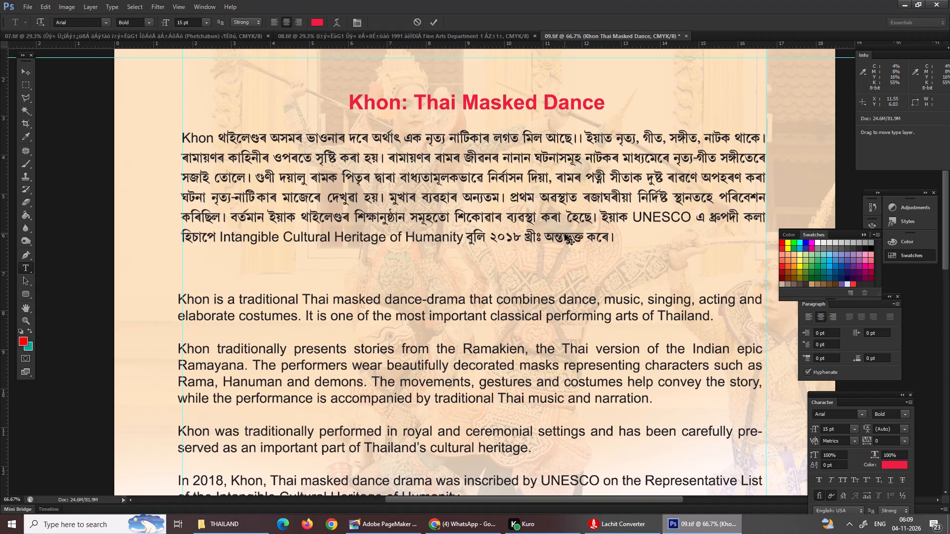
click(590, 247)
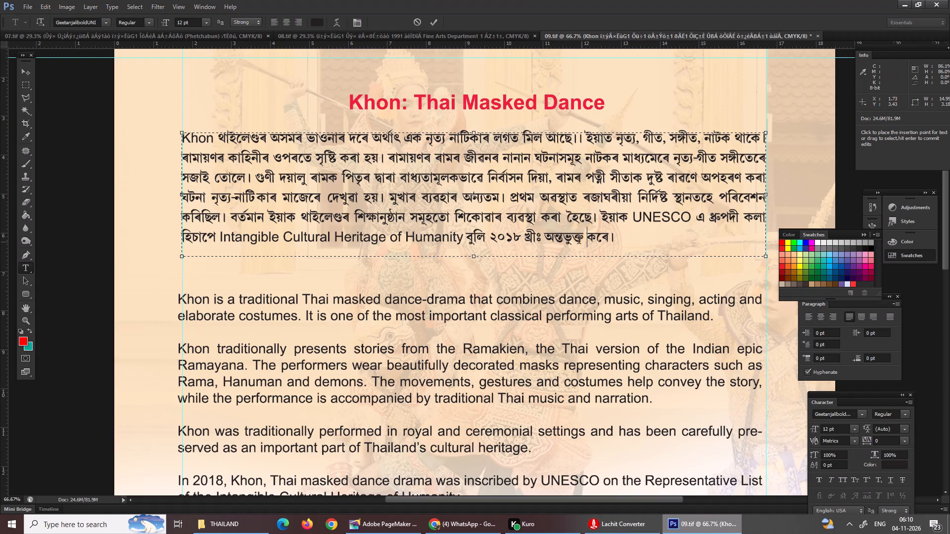
drag(571, 238, 564, 238)
key(ctrl+v)
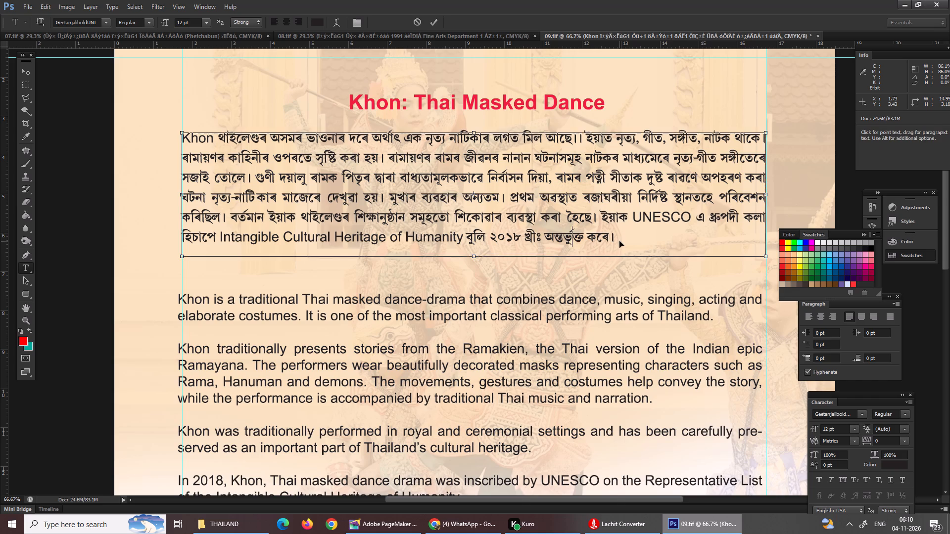
key(ctrl+0)
key(Return)
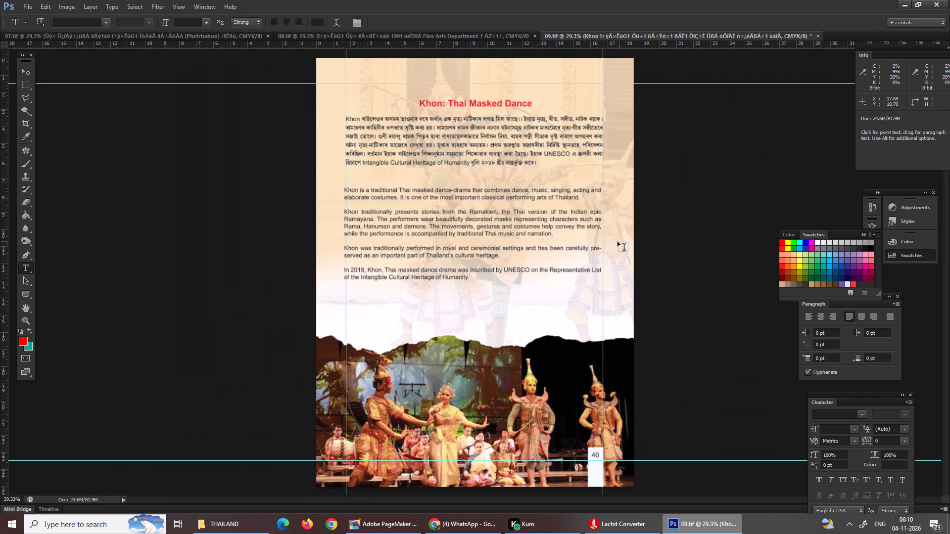
Save the corrected 09.tif page.
key(ctrl+s)
key(ctrl+s)
key(ctrl+s)
key(ctrl+s)
key(ctrl+s)
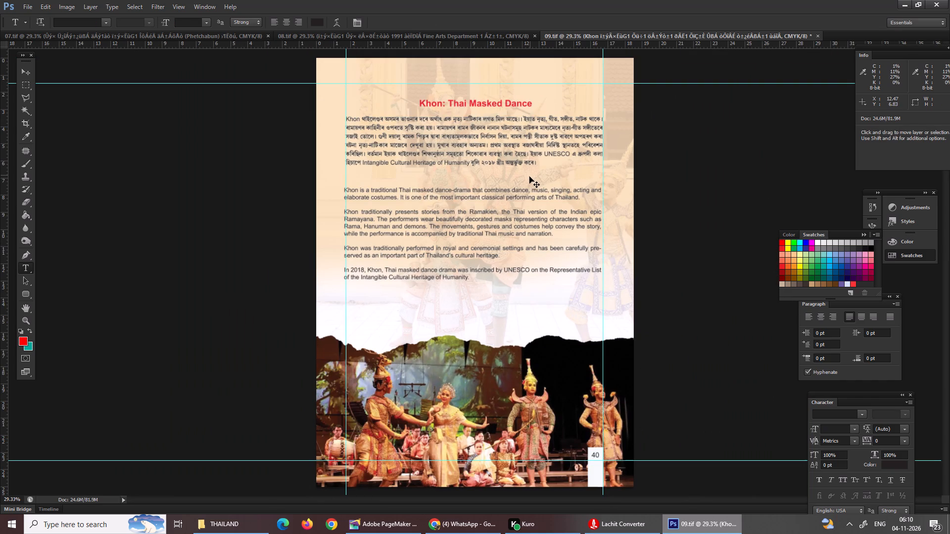
Select the entire canvas of the 09.tif page.
key(ctrl+a)
key(ctrl+a)
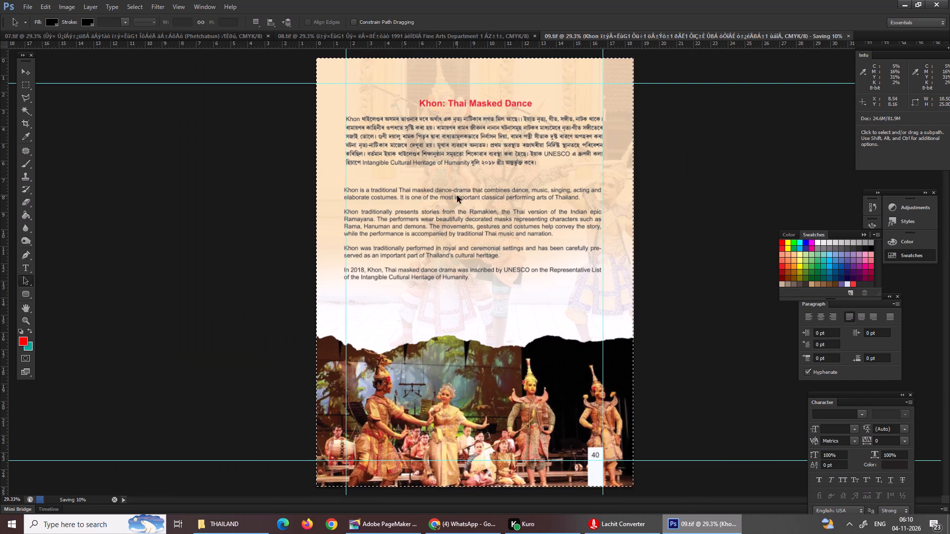